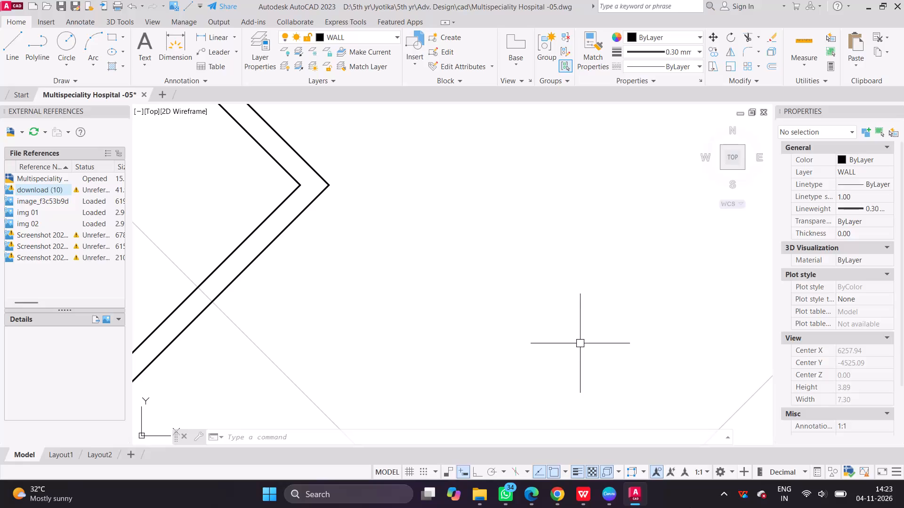
Examine the ground floor plan and the separate site plan of the multispeciality hospital, comparing their layouts.
scroll(597, 319, down, 3)
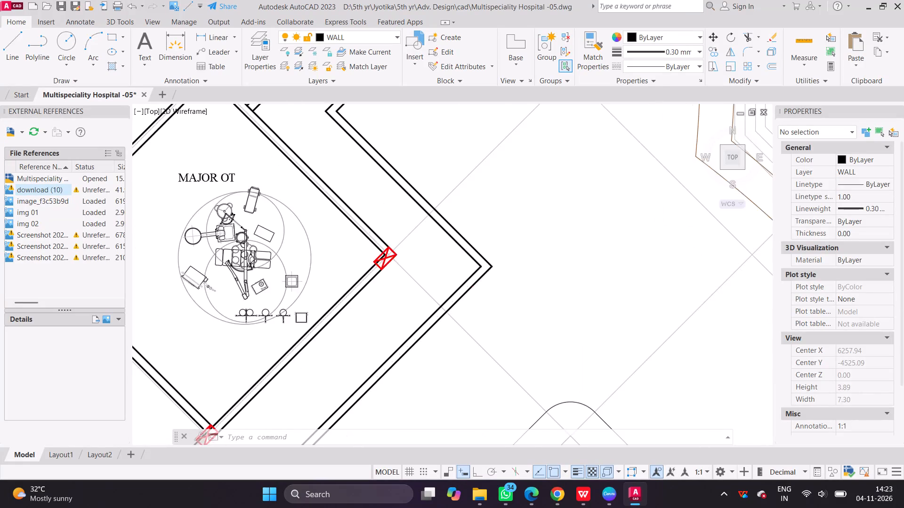
scroll(343, 209, down, 4)
middle_drag(371, 229, 485, 286)
scroll(469, 266, up, 1)
scroll(473, 266, down, 6)
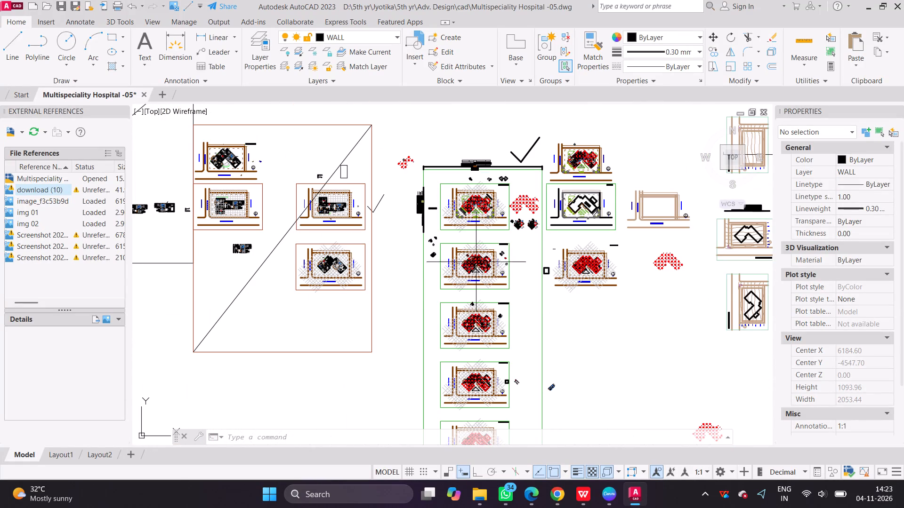
scroll(613, 208, up, 4)
scroll(403, 169, up, 1)
middle_drag(409, 173, 463, 194)
scroll(463, 194, down, 3)
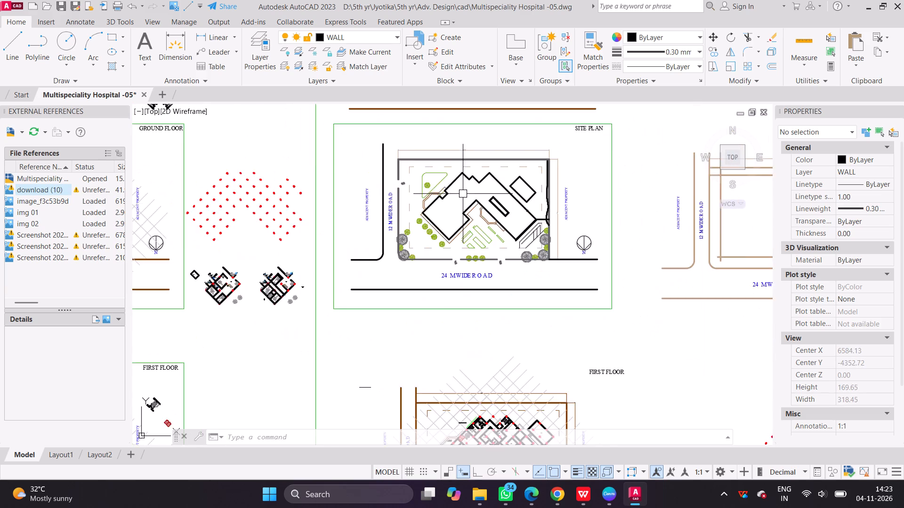
scroll(463, 194, down, 2)
scroll(354, 213, up, 4)
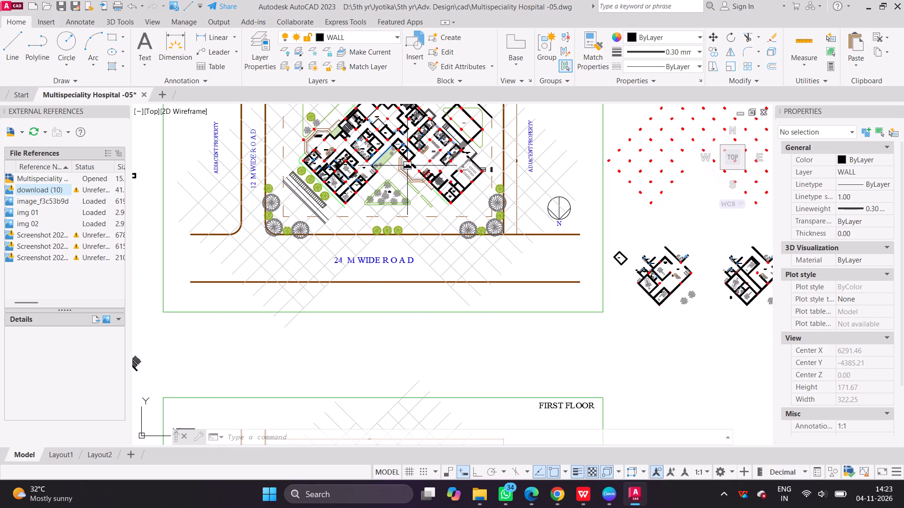
scroll(407, 162, up, 1)
middle_drag(407, 167, 464, 309)
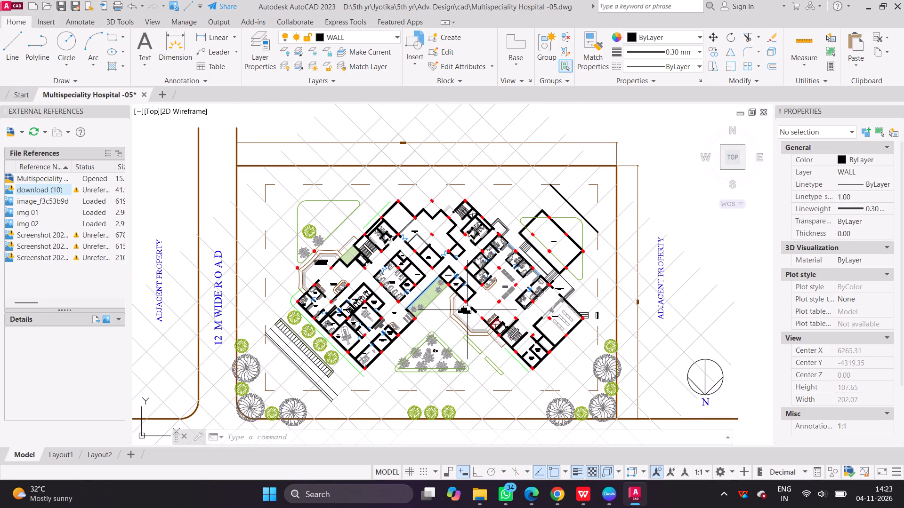
scroll(312, 267, down, 3)
scroll(638, 285, up, 3)
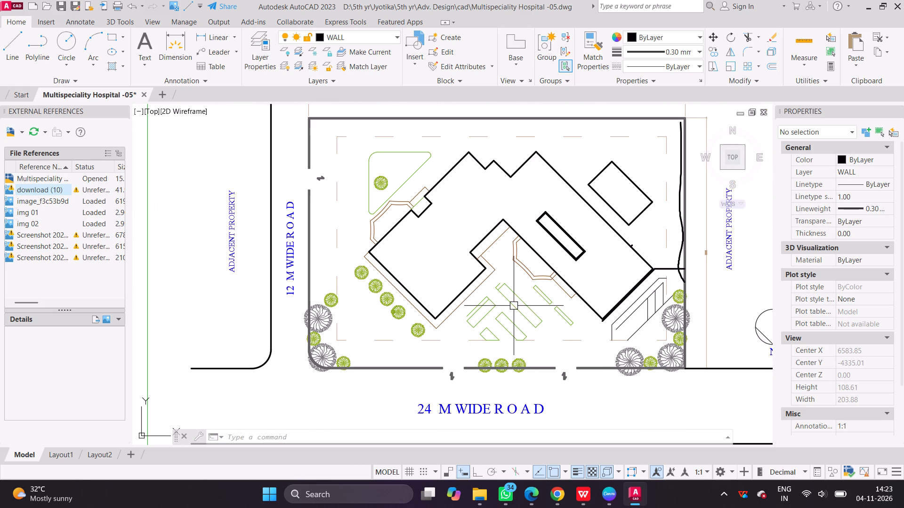
scroll(590, 304, down, 4)
scroll(455, 320, up, 1)
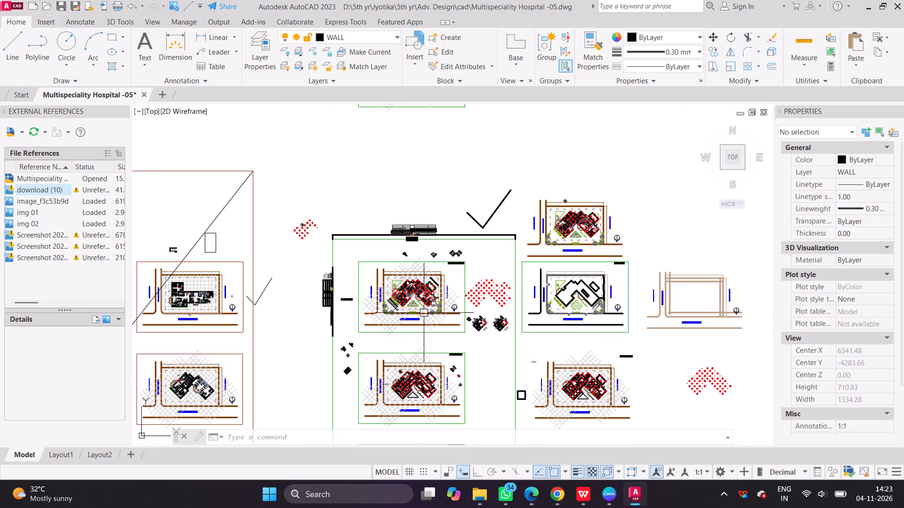
scroll(457, 320, up, 2)
scroll(277, 270, up, 1)
middle_drag(276, 270, 404, 322)
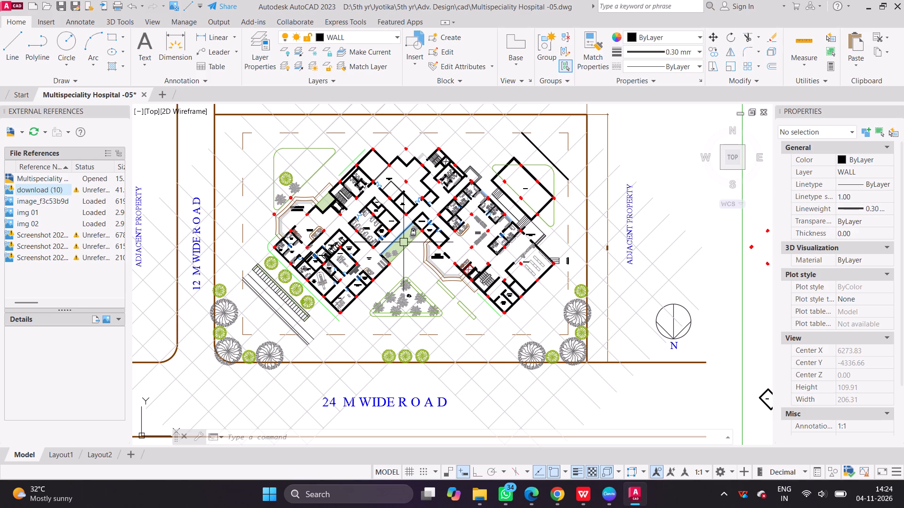
scroll(385, 263, up, 1)
scroll(438, 275, down, 1)
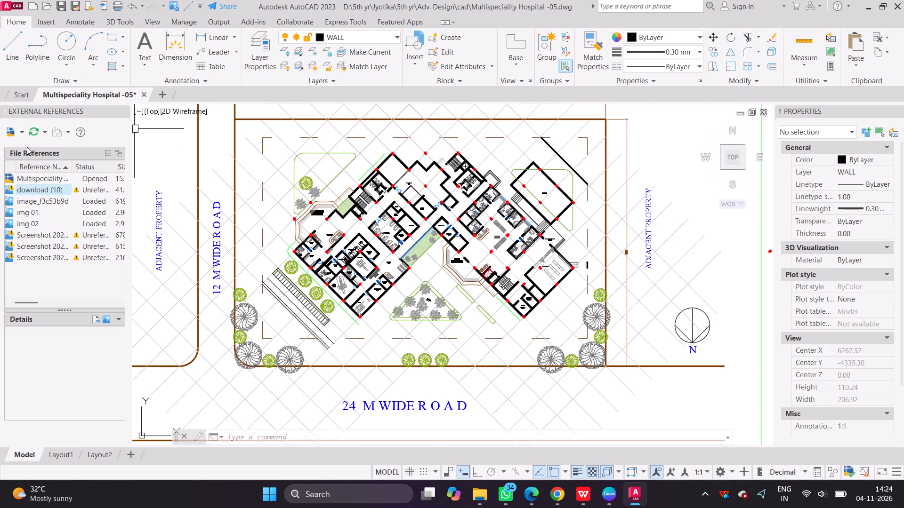
Examine the site plan's building outline, landscaping, and the parking and ramp area near the adjacent property boundary.
scroll(177, 194, down, 4)
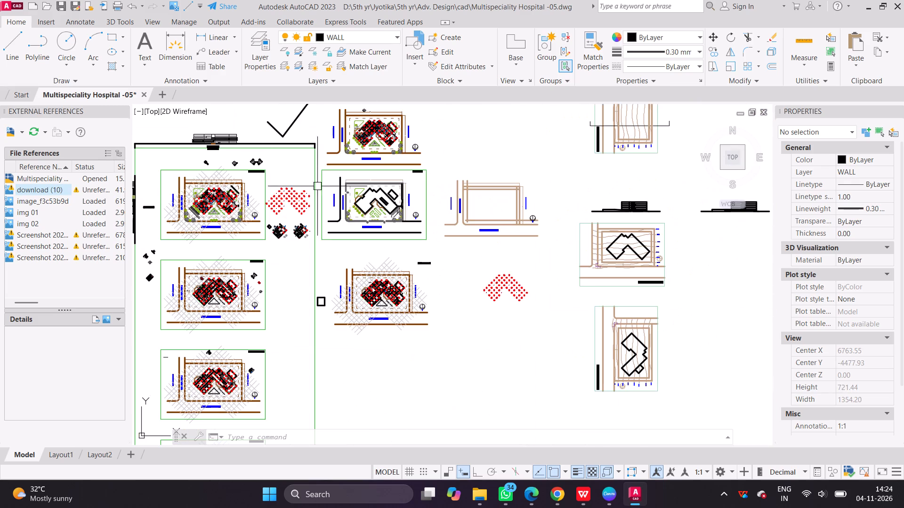
scroll(361, 208, up, 4)
middle_drag(413, 193, 422, 286)
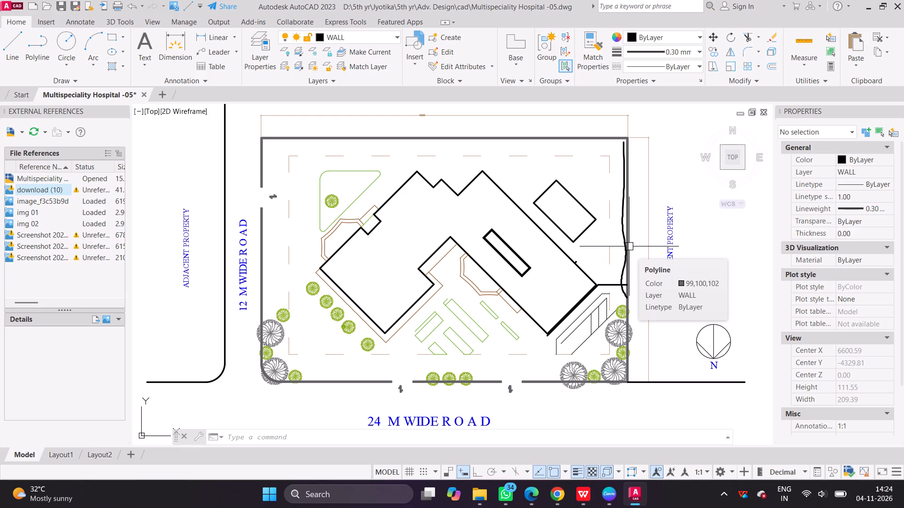
scroll(629, 246, down, 3)
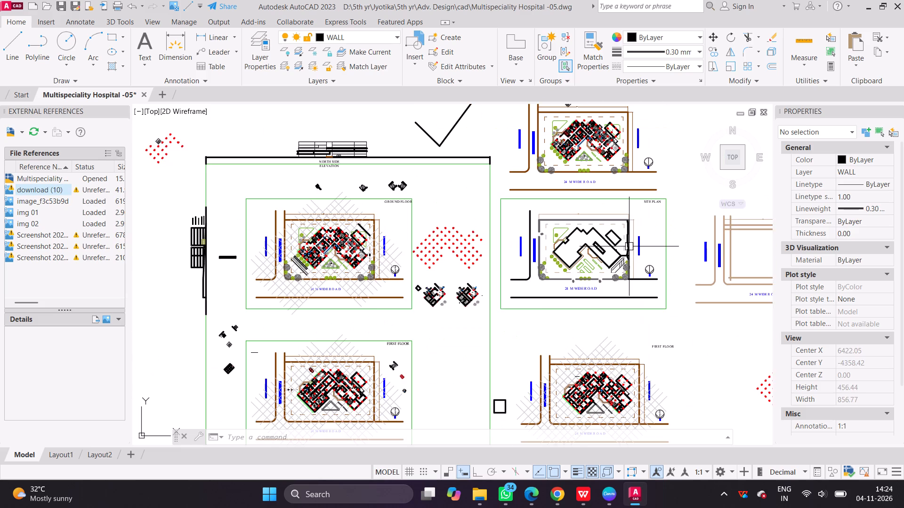
scroll(629, 246, up, 4)
scroll(629, 246, down, 1)
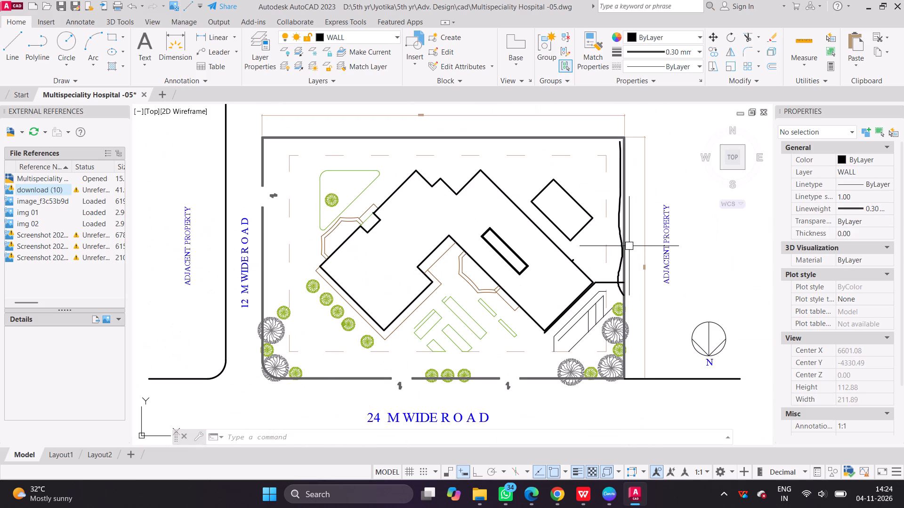
scroll(579, 309, up, 3)
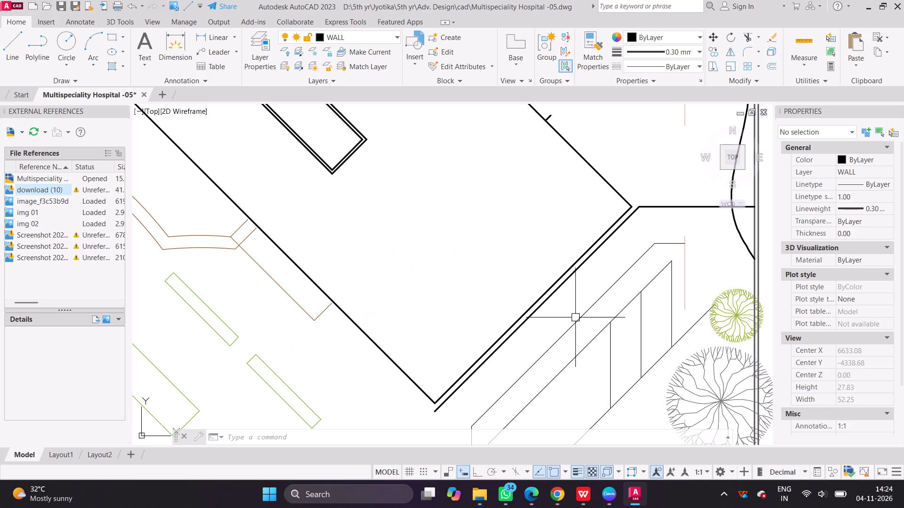
scroll(512, 181, down, 2)
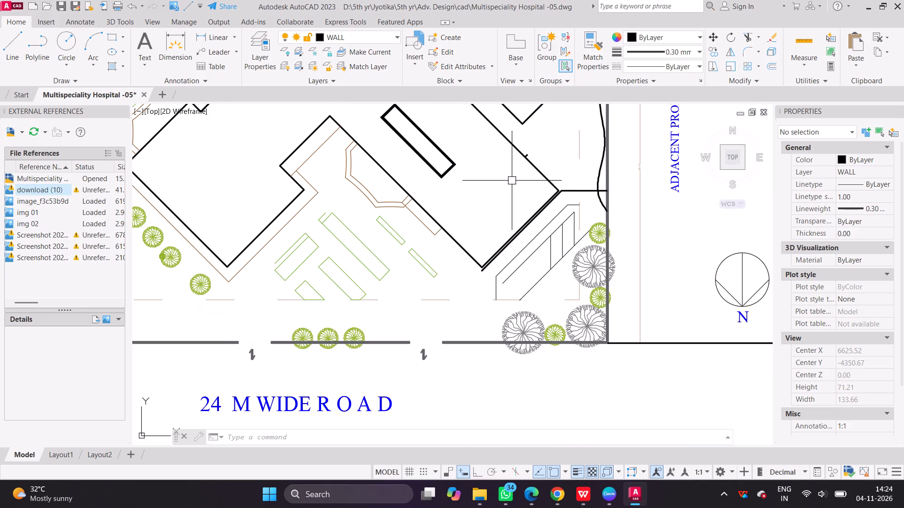
scroll(512, 181, down, 2)
scroll(413, 188, down, 2)
Examine the ground floor plan around the emergency entrance, triage and police rooms, and the parking strip beside the 12 m wide road.
middle_drag(217, 193, 432, 199)
scroll(351, 211, up, 4)
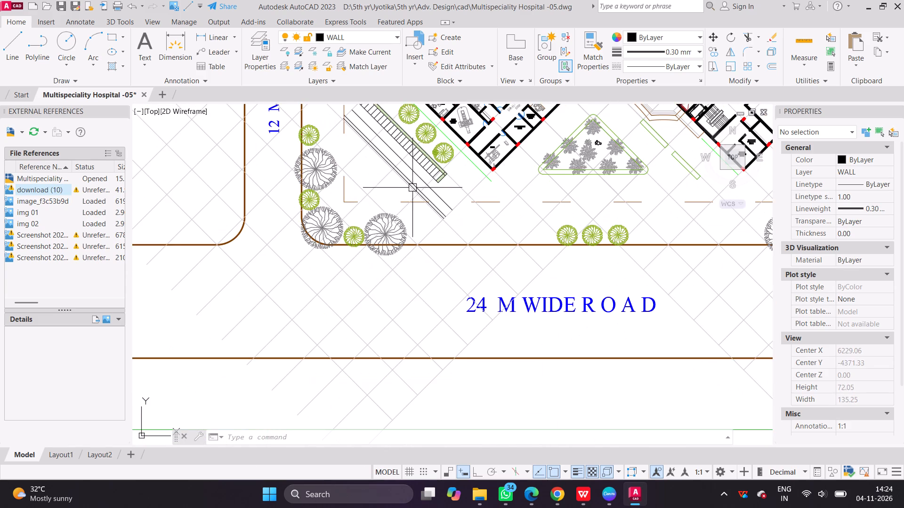
middle_drag(430, 187, 381, 305)
scroll(357, 175, up, 3)
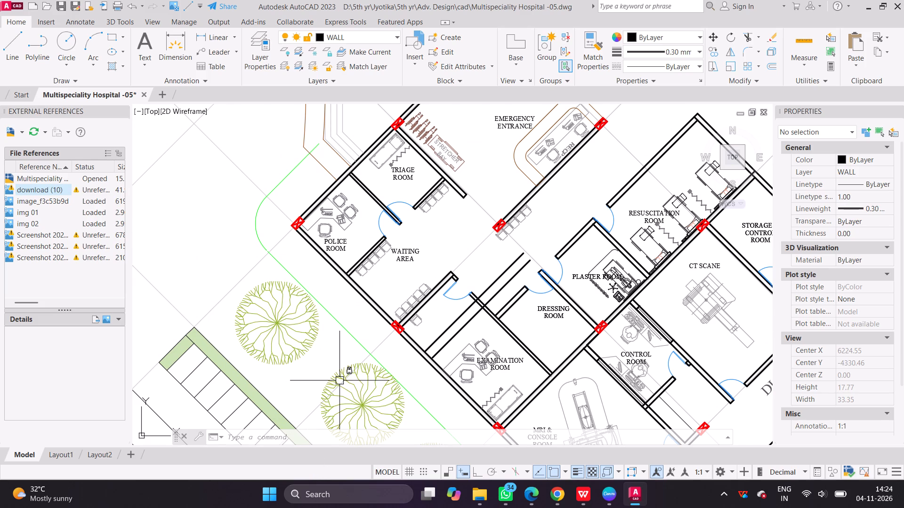
scroll(413, 234, down, 3)
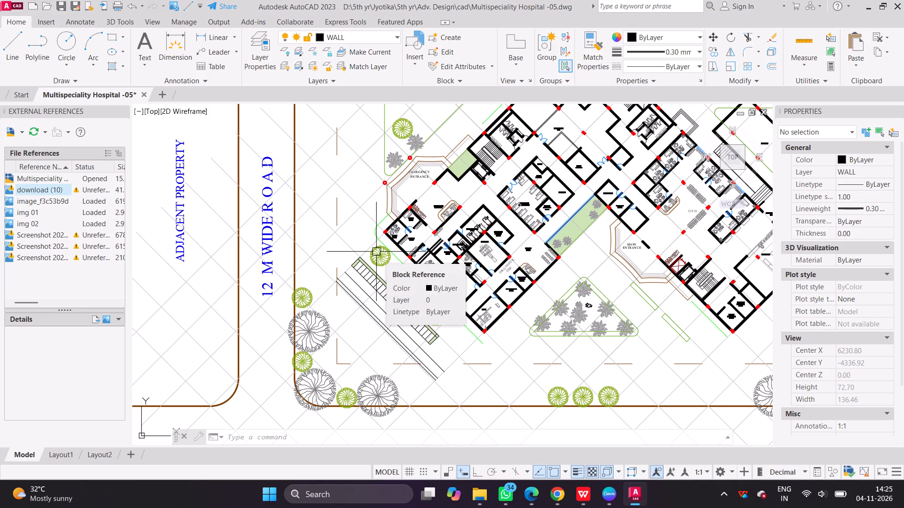
scroll(473, 218, down, 3)
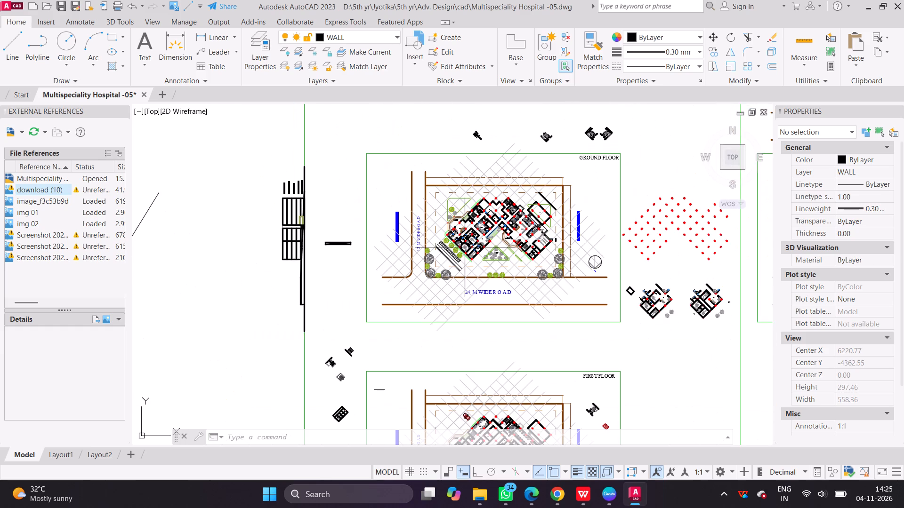
scroll(469, 183, up, 2)
scroll(514, 306, up, 1)
scroll(478, 244, down, 1)
Switch to the Canva assignment design and narrow the BREEAM Focus Areas text box on page 7 so it clears the logo.
click(609, 496)
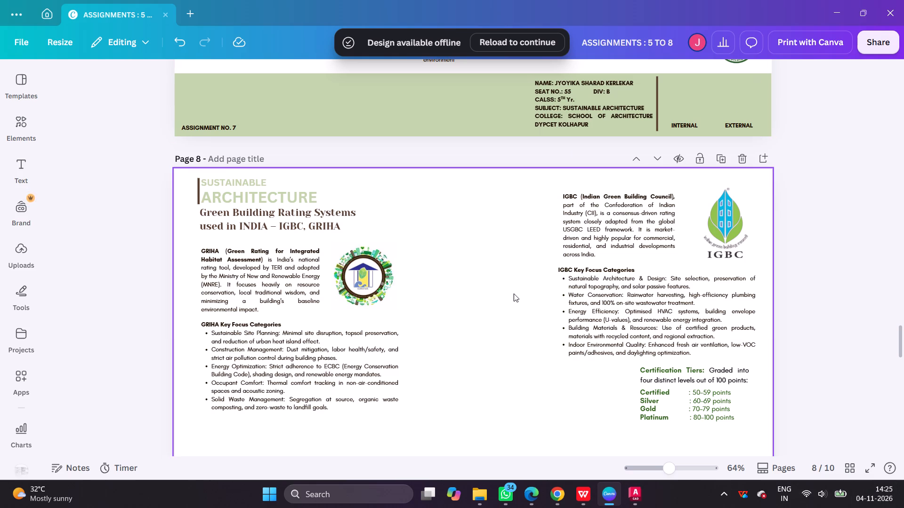
scroll(513, 297, up, 4)
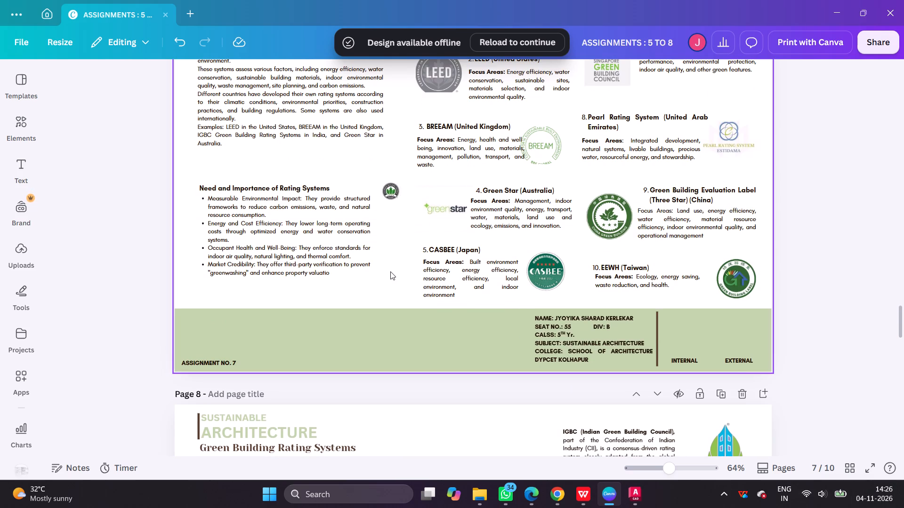
scroll(390, 271, up, 3)
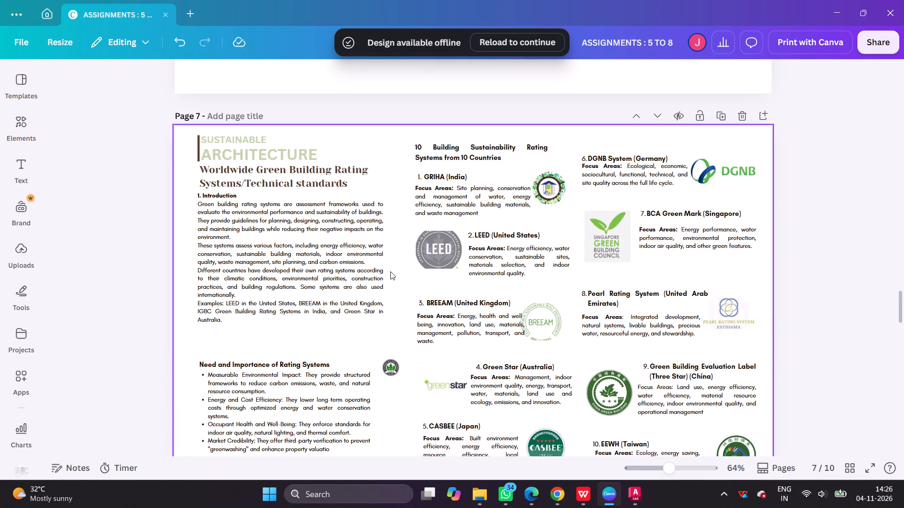
click(538, 309)
click(485, 324)
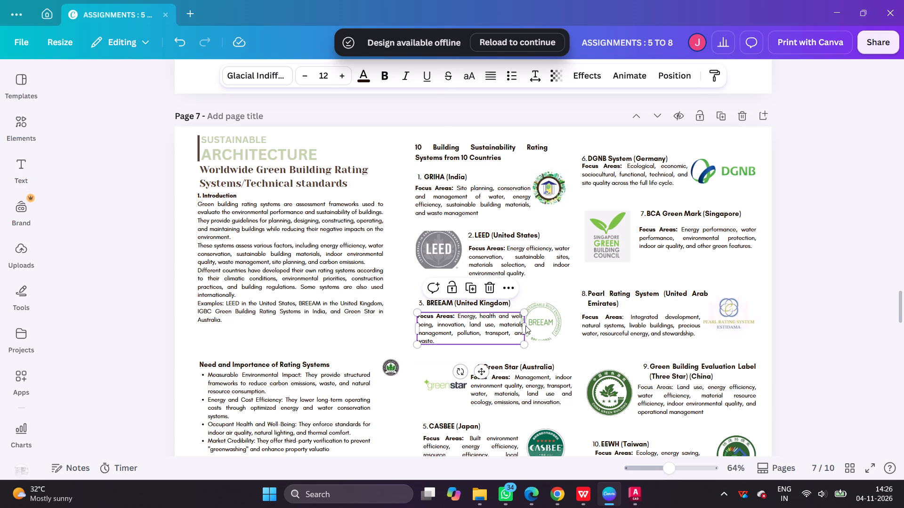
drag(524, 326, 518, 326)
key(ctrl+z)
drag(525, 330, 517, 328)
scroll(517, 328, down, 2)
click(388, 334)
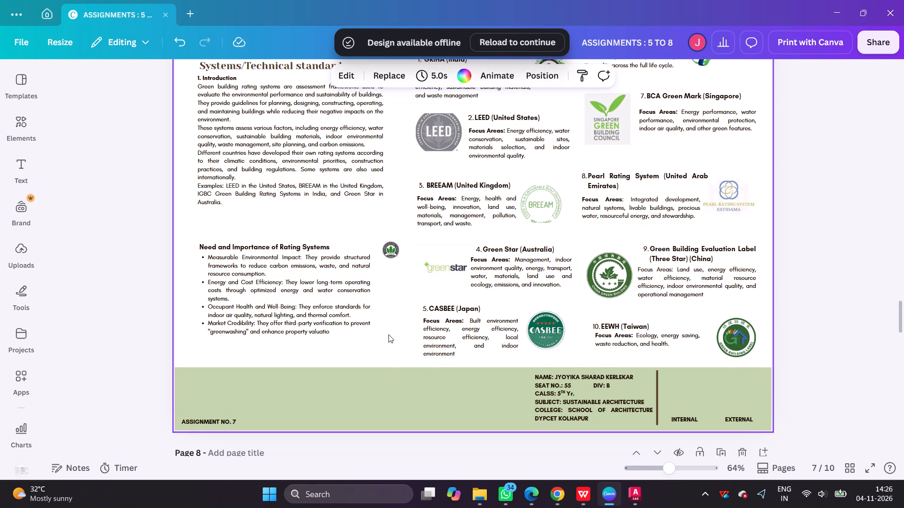
Review pages 8 and 9 covering the IGBC and GRIHA rating systems and the mixed-use scorecard.
scroll(518, 337, down, 8)
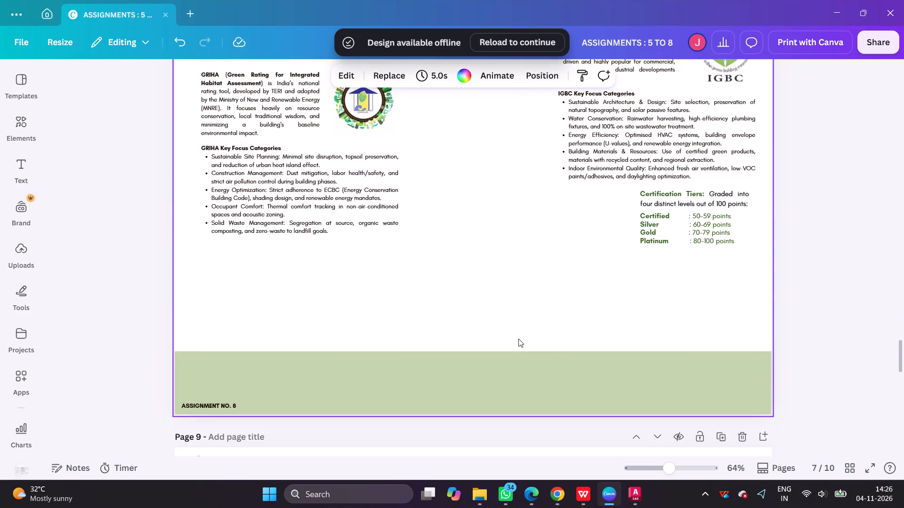
ctrl+scroll(518, 339, down, 2)
scroll(517, 343, down, 6)
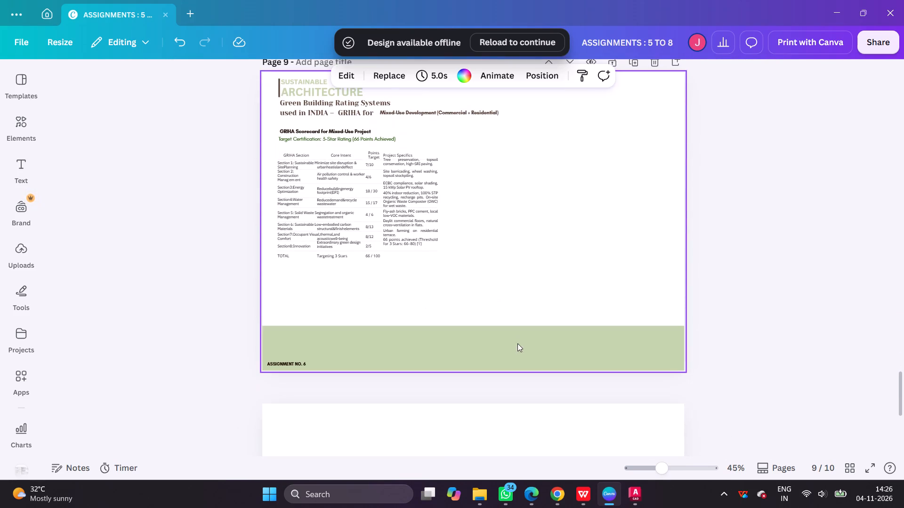
Switch to Chrome and adjust the computer's display brightness.
click(559, 499)
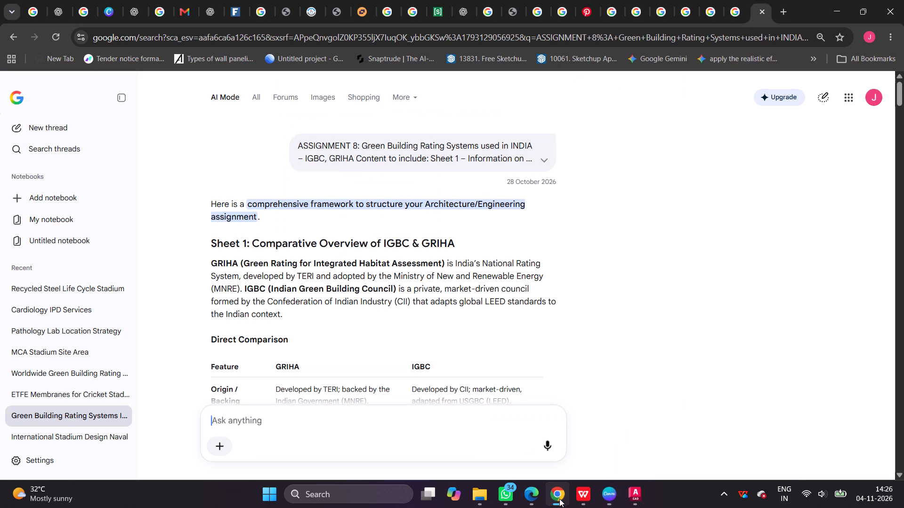
click(849, 500)
click(839, 492)
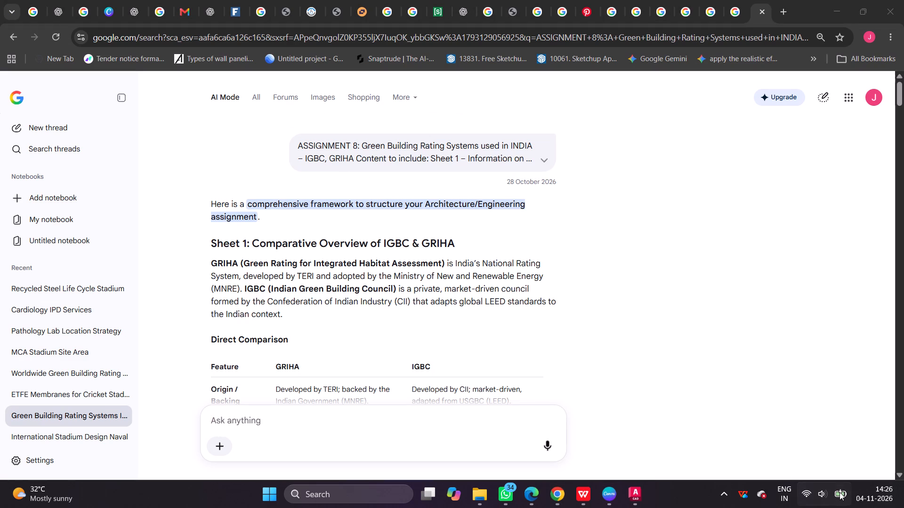
click(802, 393)
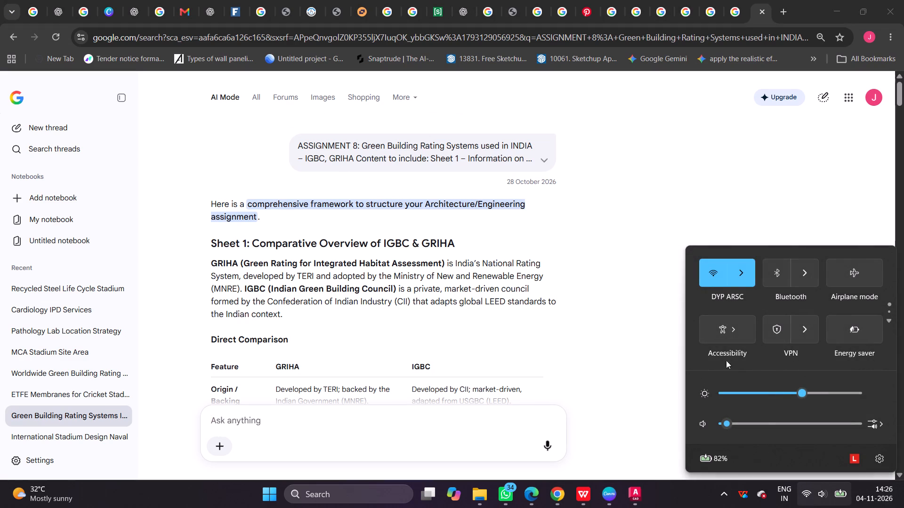
click(554, 279)
Read the AI Mode answer on Assignment 8, from the GRIHA and IGBC comparison to the mixed-use GRIHA scorecard.
scroll(554, 279, up, 3)
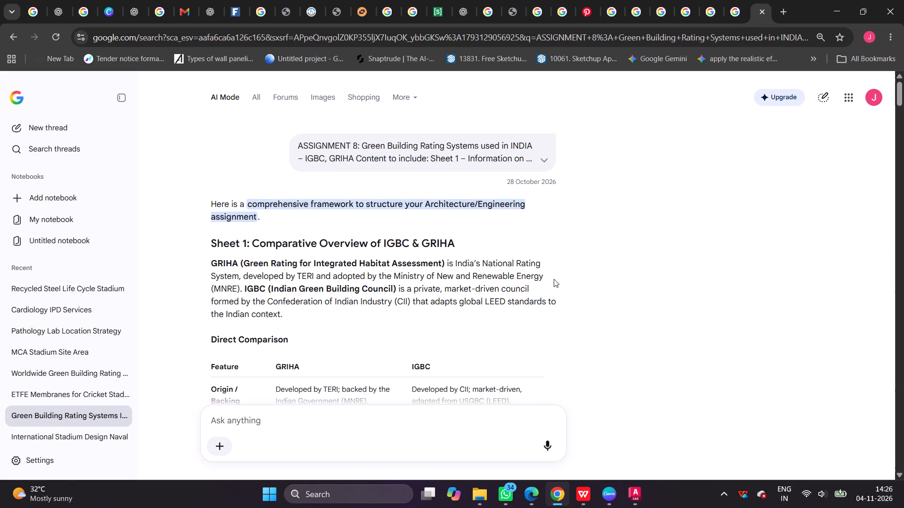
scroll(554, 279, up, 2)
scroll(327, 275, down, 3)
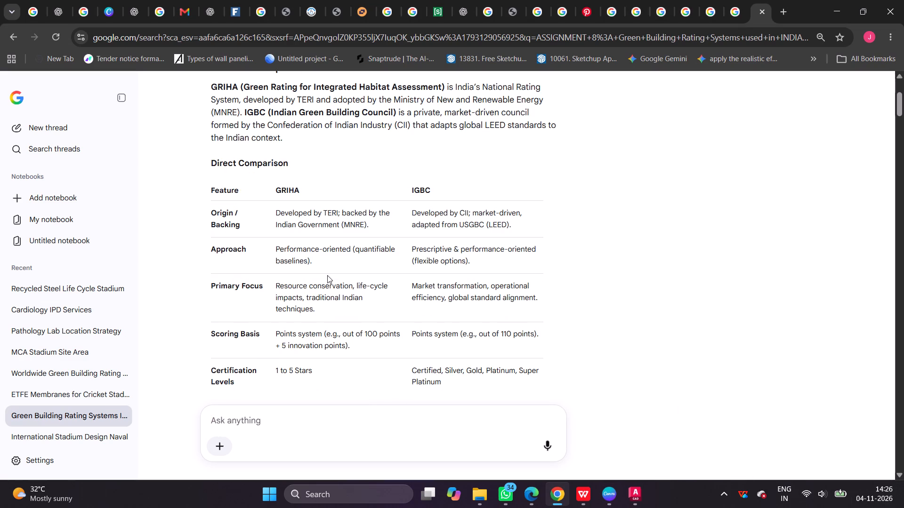
scroll(308, 270, down, 4)
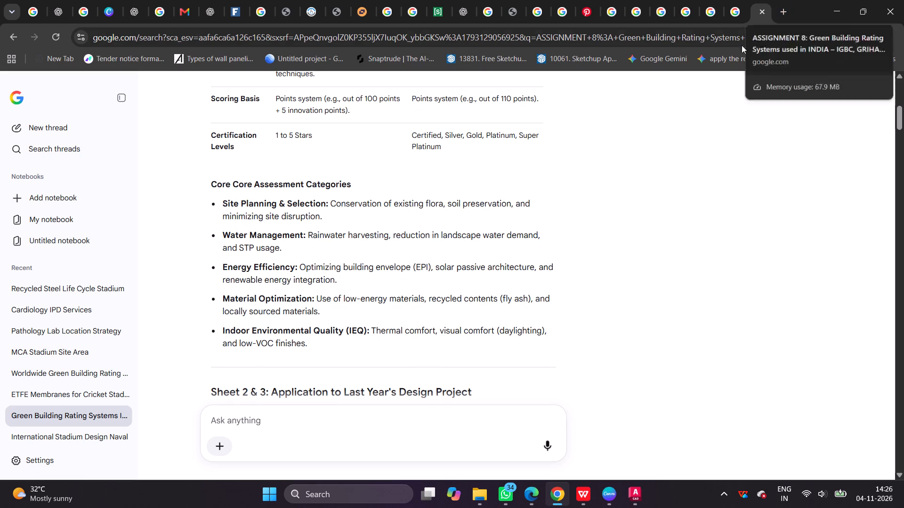
scroll(402, 244, down, 8)
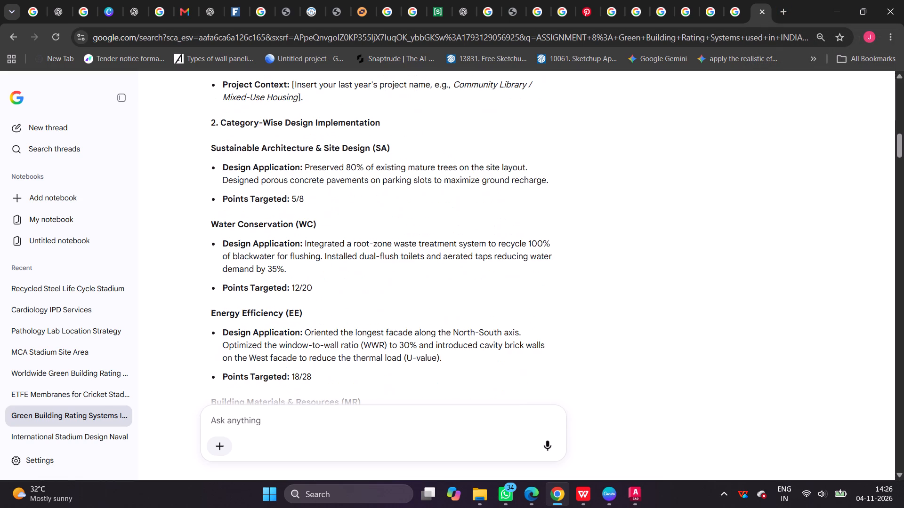
scroll(402, 244, down, 12)
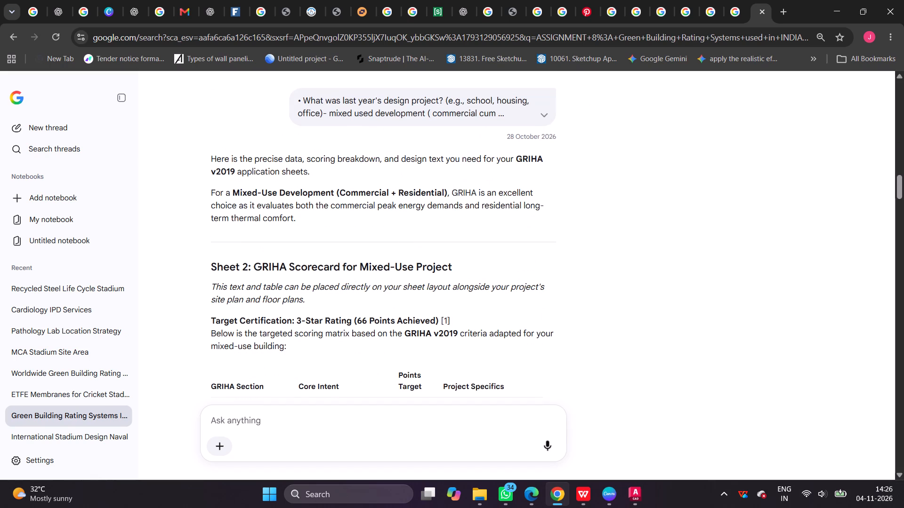
Look through the sustainable arch. bookmarks folder, and skim the GRIHA design text on water, energy and materials.
click(834, 59)
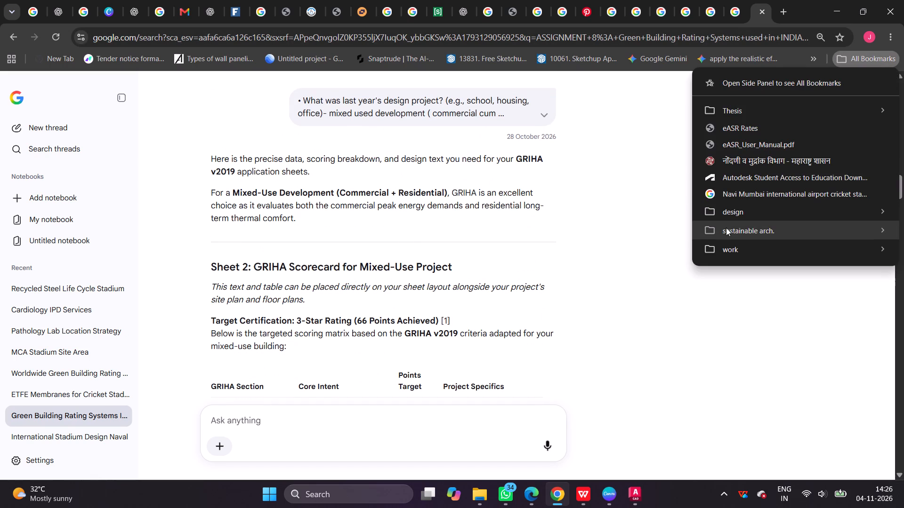
click(726, 228)
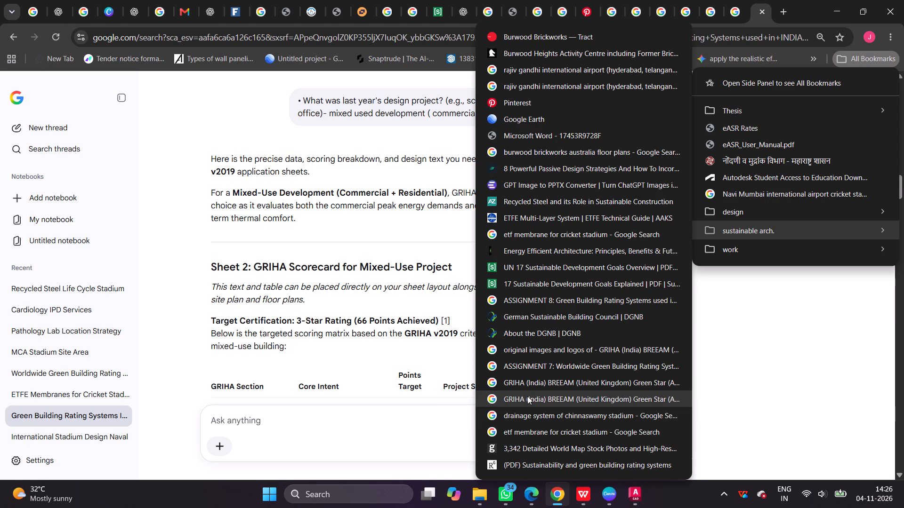
scroll(530, 392, down, 3)
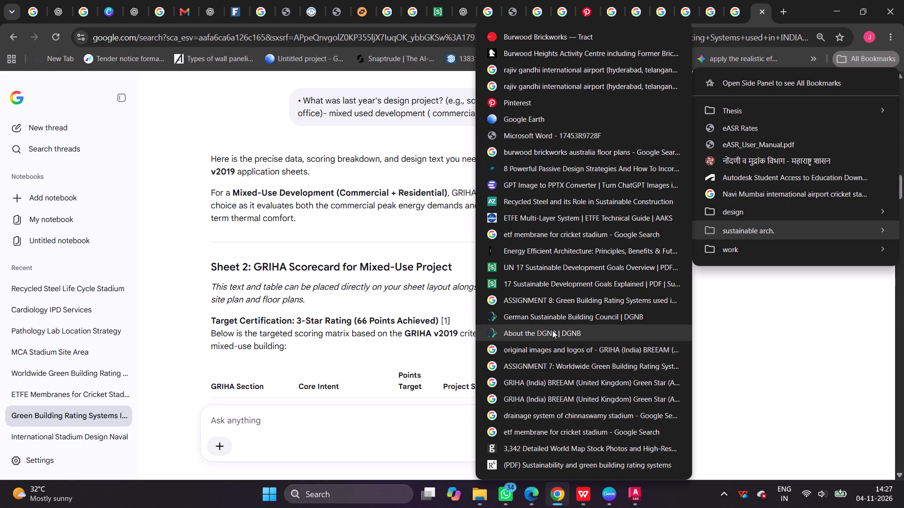
scroll(552, 330, down, 2)
click(835, 335)
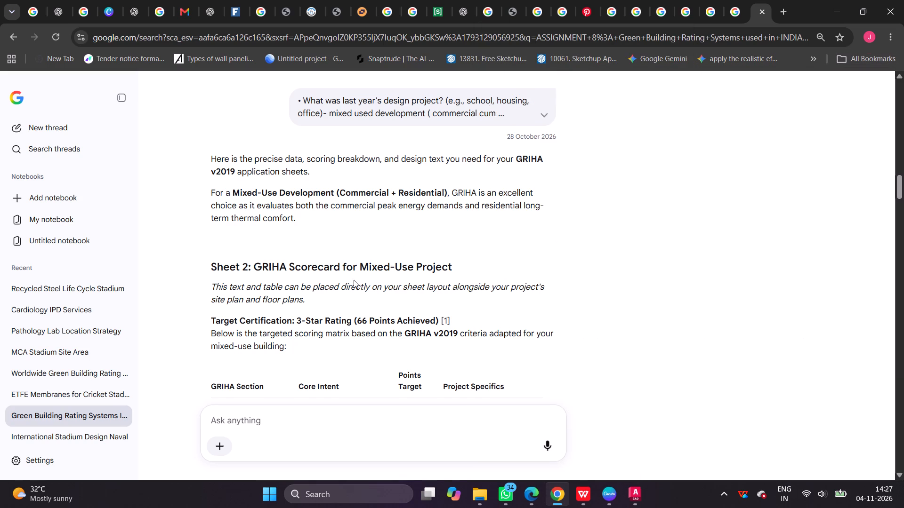
scroll(354, 280, down, 16)
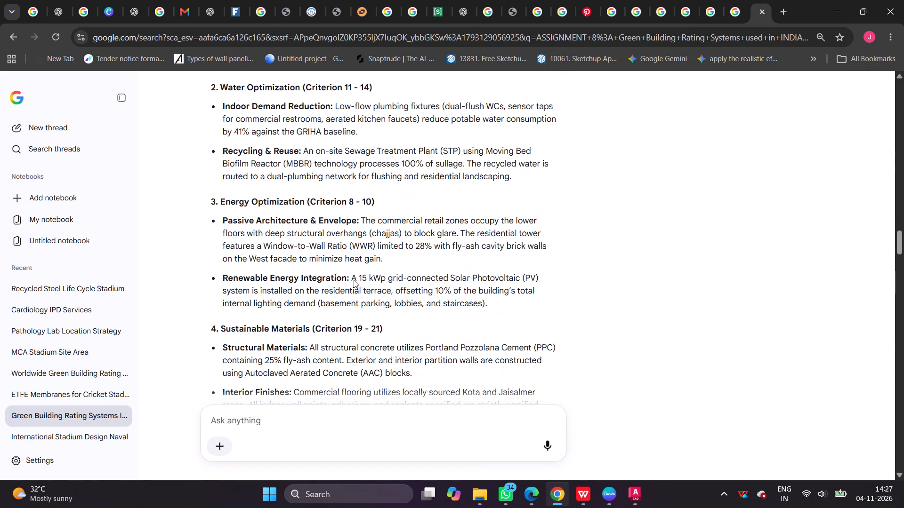
Open a new browser tab and enter griha as the Google query.
click(780, 11)
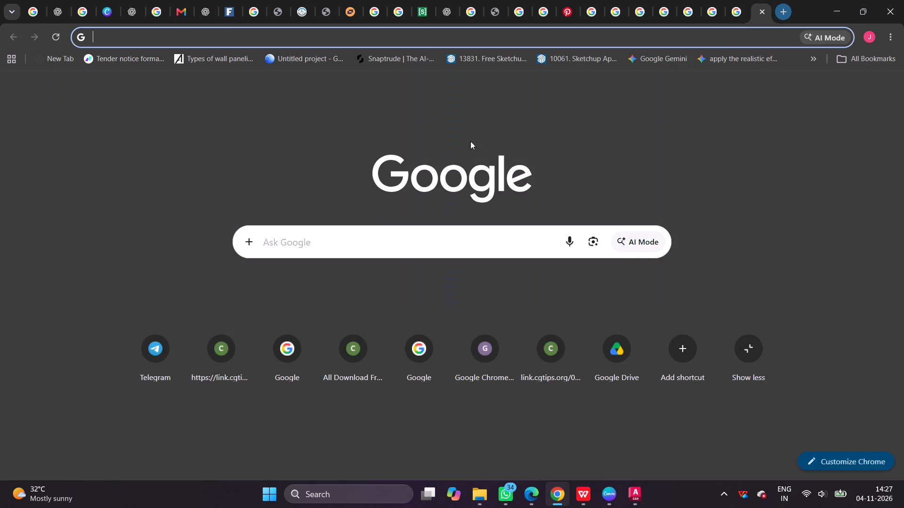
click(356, 257)
text(gr)
text(iha)
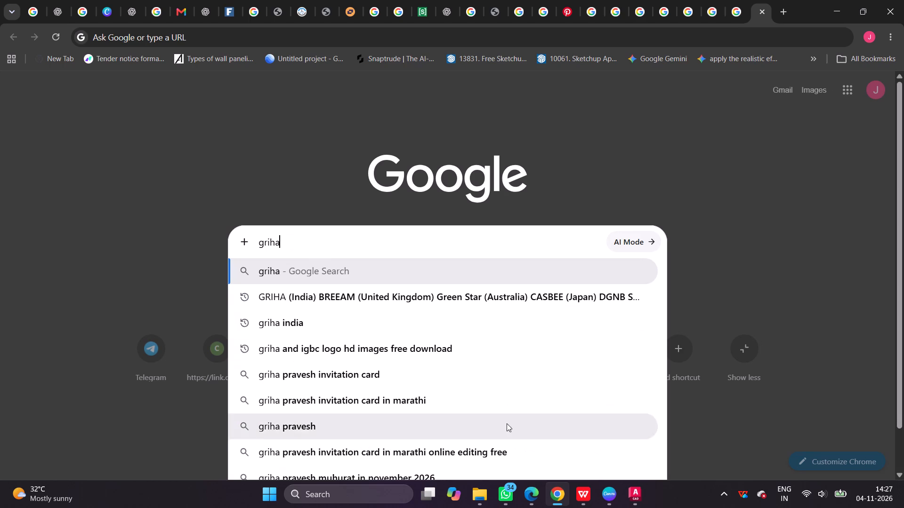
Copy Assignment 8's title text and Sheet 1 content line from the WPS document, and search Google with them in place of griha.
click(586, 497)
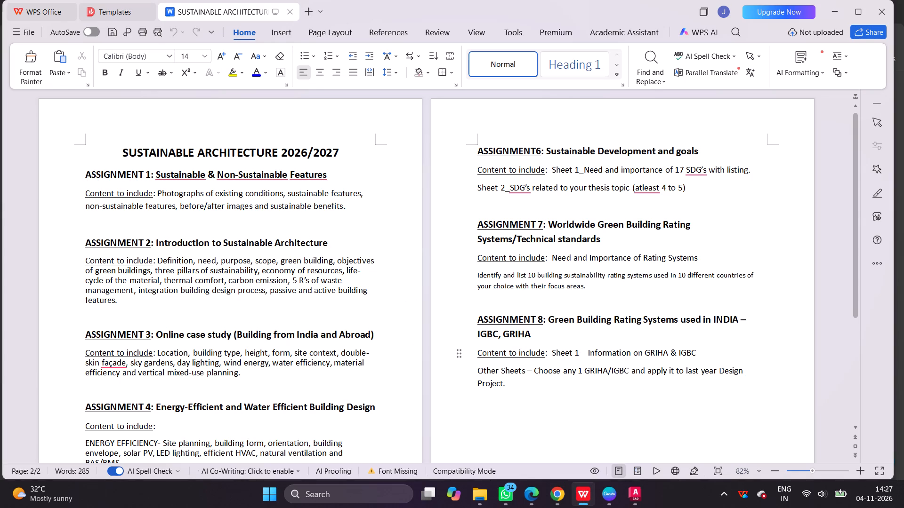
drag(547, 317, 699, 359)
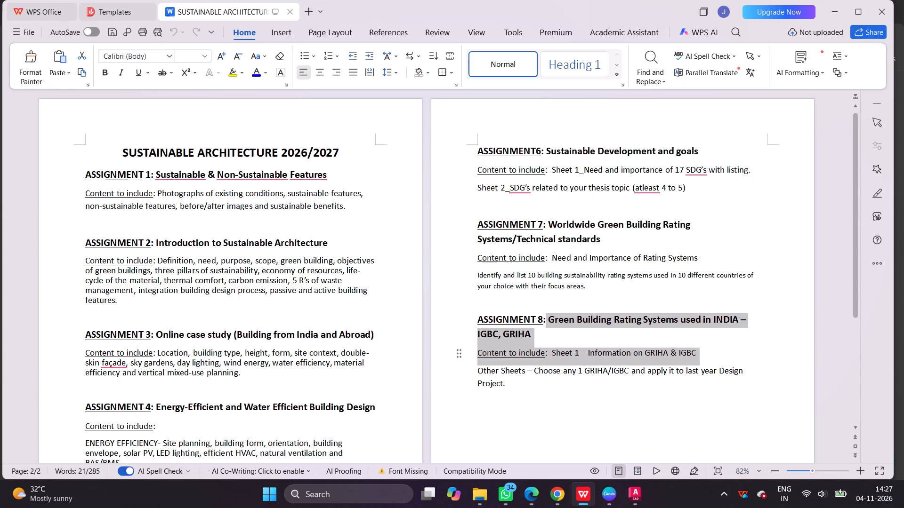
drag(699, 359, 704, 358)
key(ctrl+c)
click(552, 499)
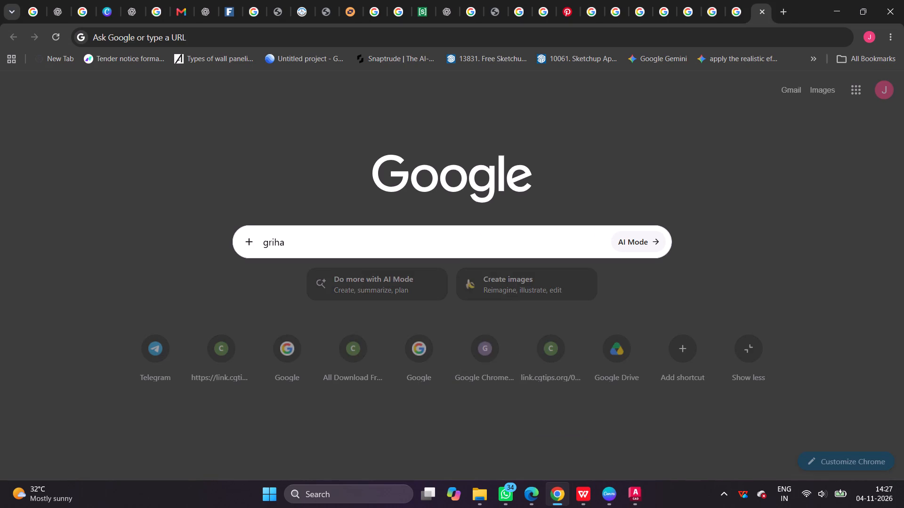
click(493, 237)
drag(293, 237, 251, 240)
key(ctrl+v)
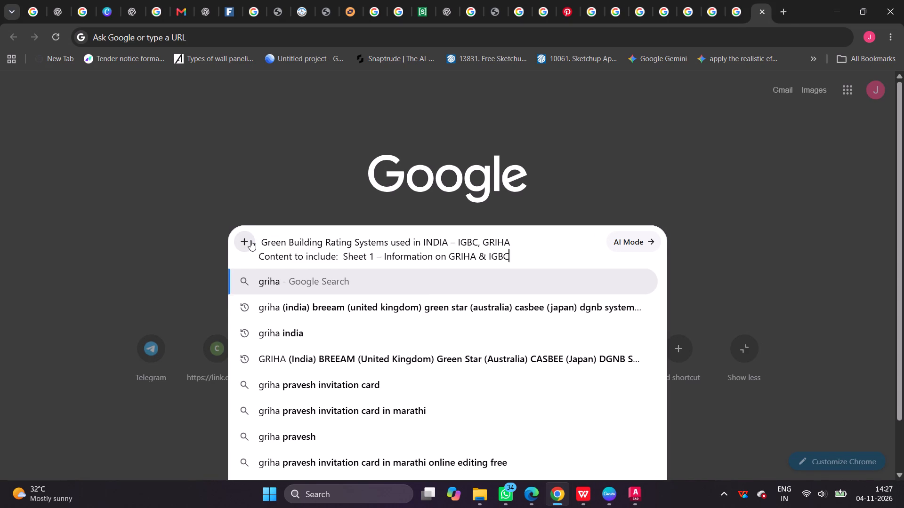
key(Return)
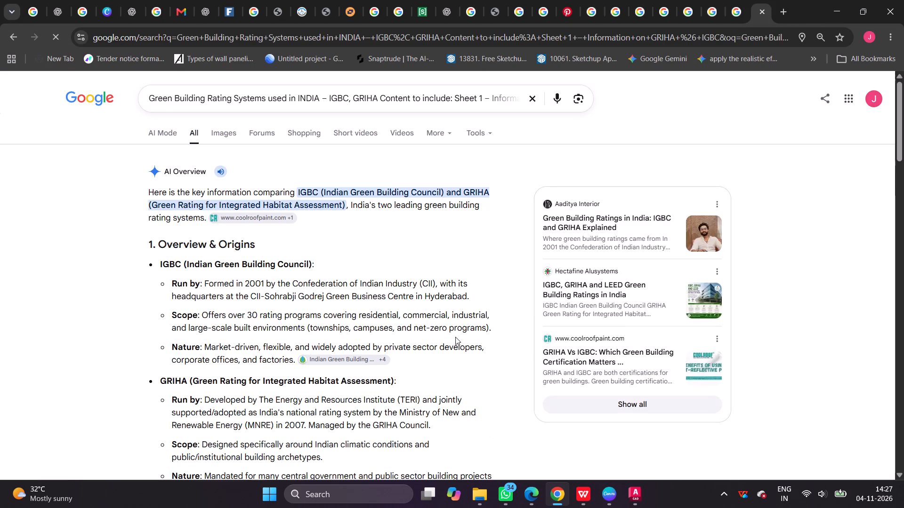
Recopy the Assignment 8 brief from WPS including its "ASSIGNMENT 8:" label through the Sheet 1 line, and rerun the Google search with it.
key(ctrl+z)
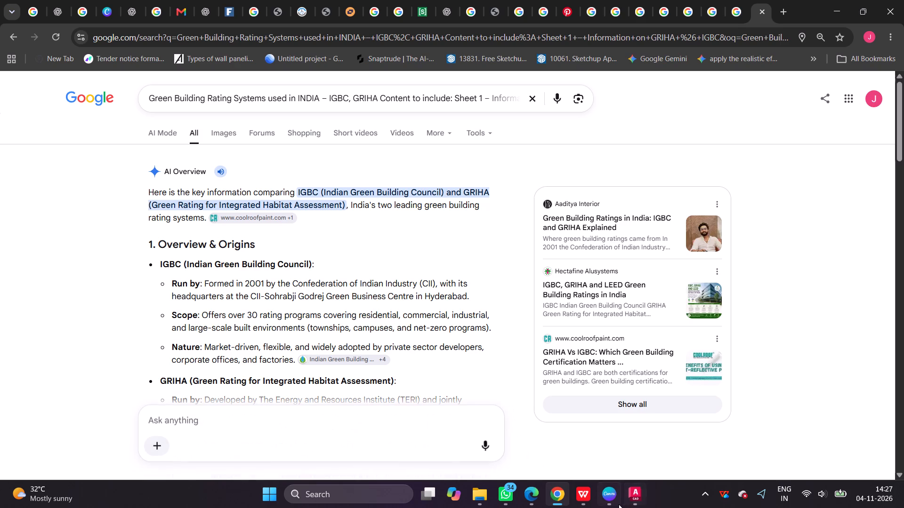
click(584, 497)
click(474, 314)
drag(474, 314, 485, 319)
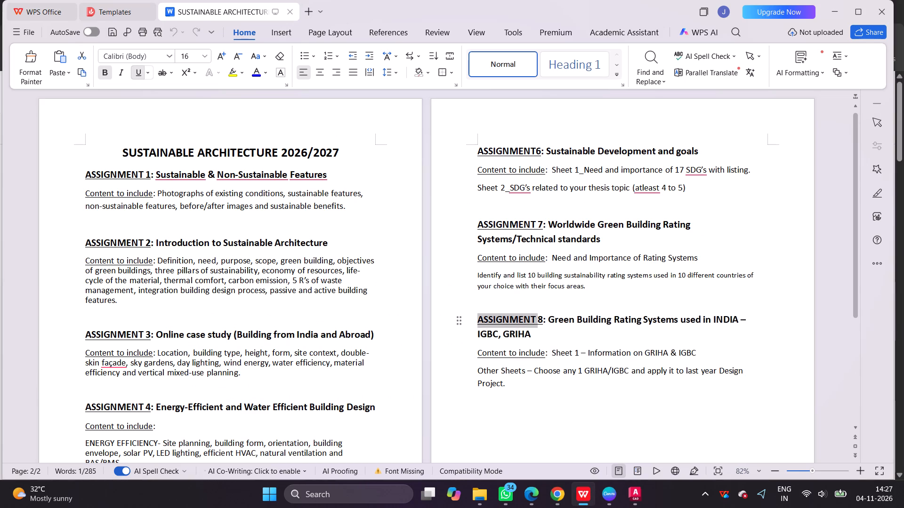
drag(485, 319, 704, 354)
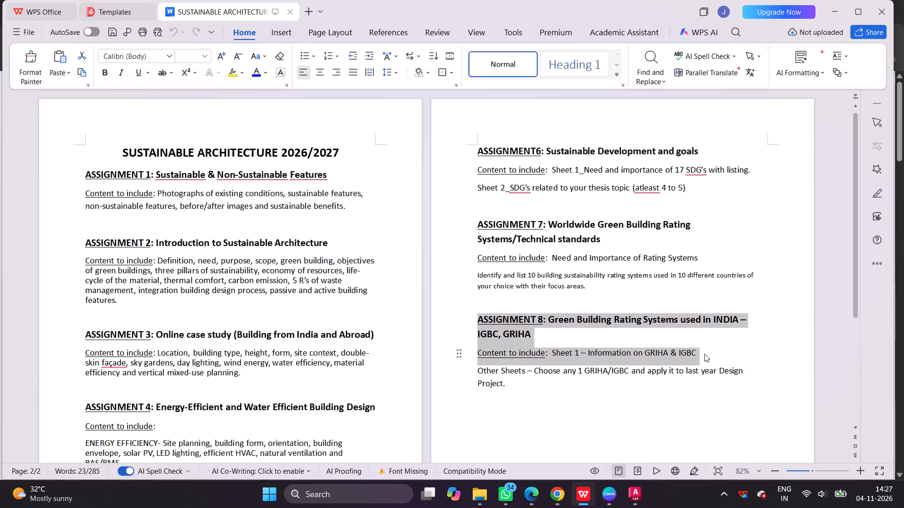
key(ctrl+c)
click(556, 497)
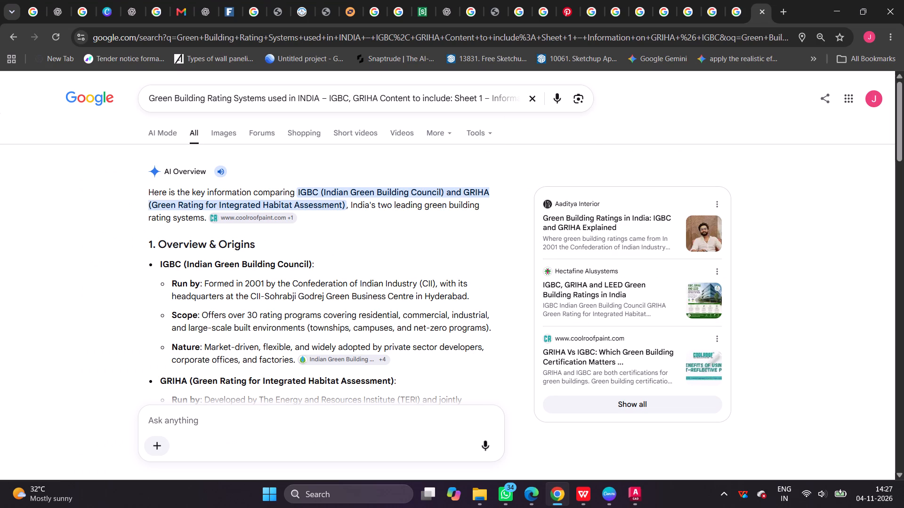
triple_click(507, 103)
click(507, 103)
key(ctrl+v)
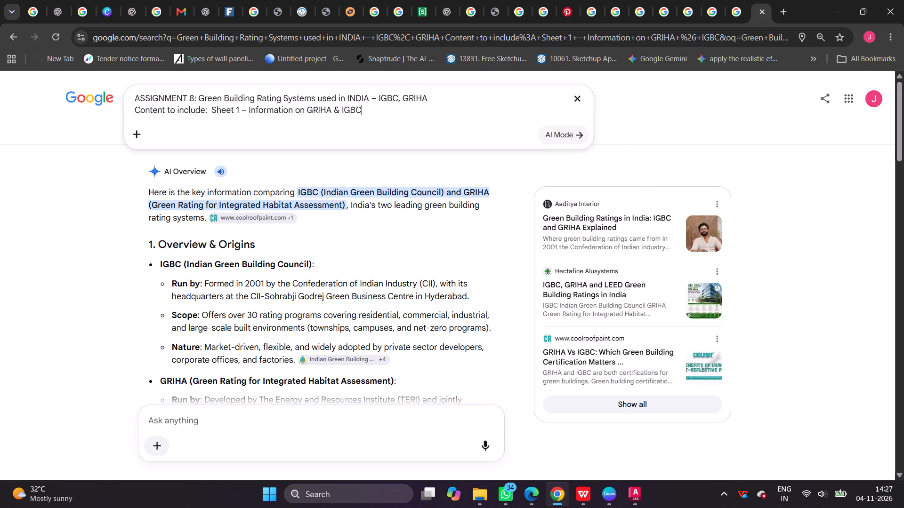
key(Return)
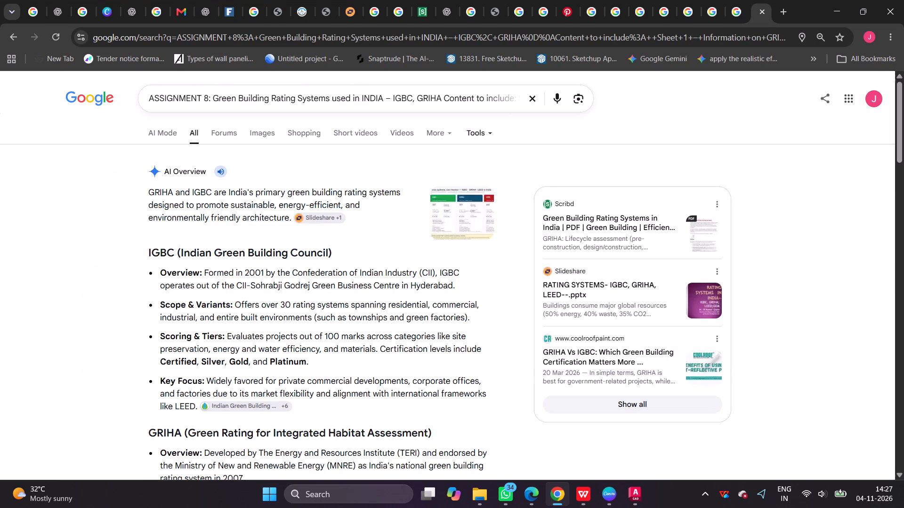
Examine the AI Overview's IGBC and GRIHA sections and the web results listed below it.
scroll(397, 348, down, 3)
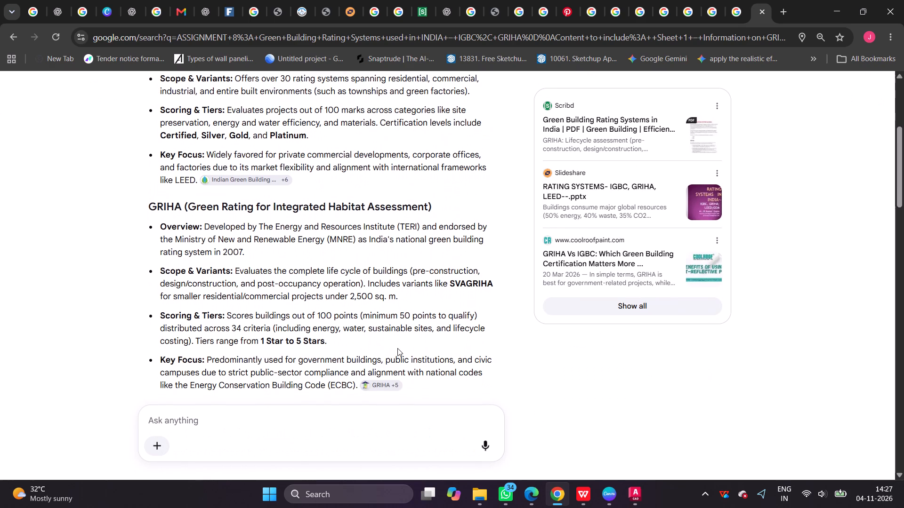
scroll(185, 210, down, 9)
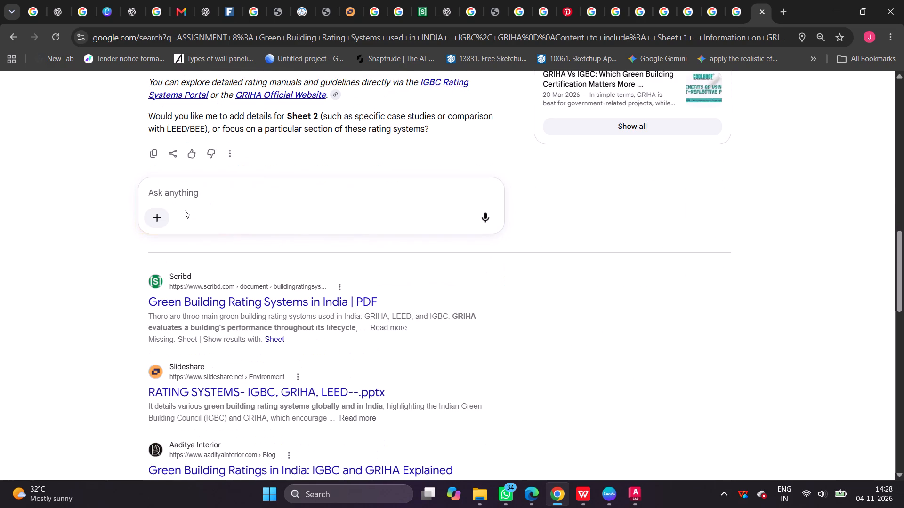
scroll(185, 210, up, 9)
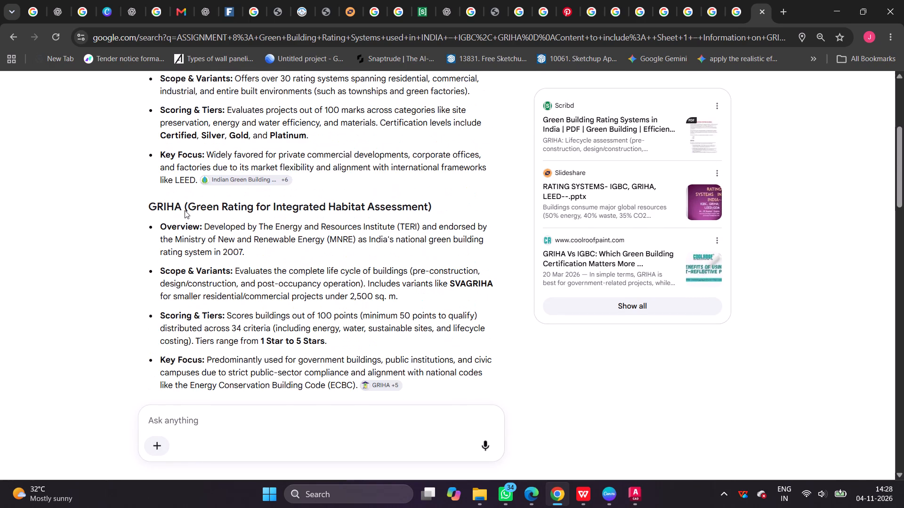
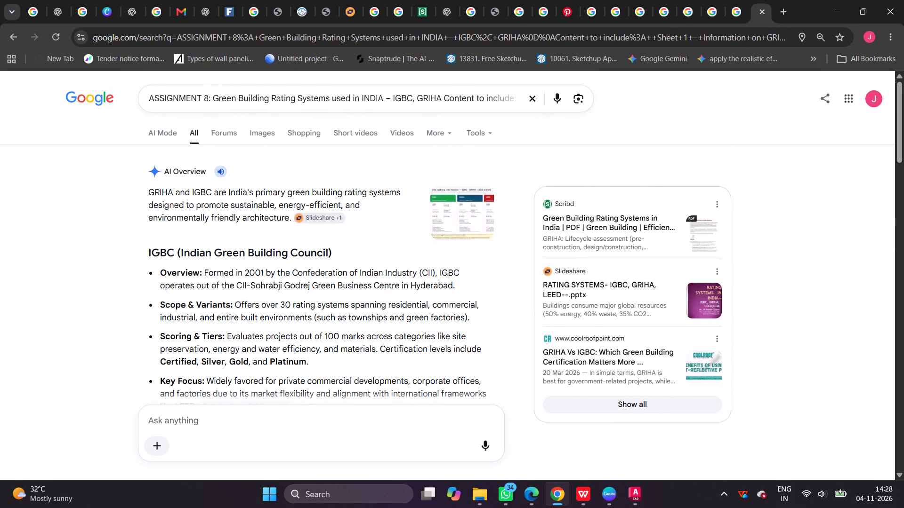
Examine the AI Overview's IGBC, GRIHA and LEED infographic and the IGBC–GRIHA "Comparison at a Glance" table.
scroll(312, 180, down, 2)
scroll(471, 231, up, 2)
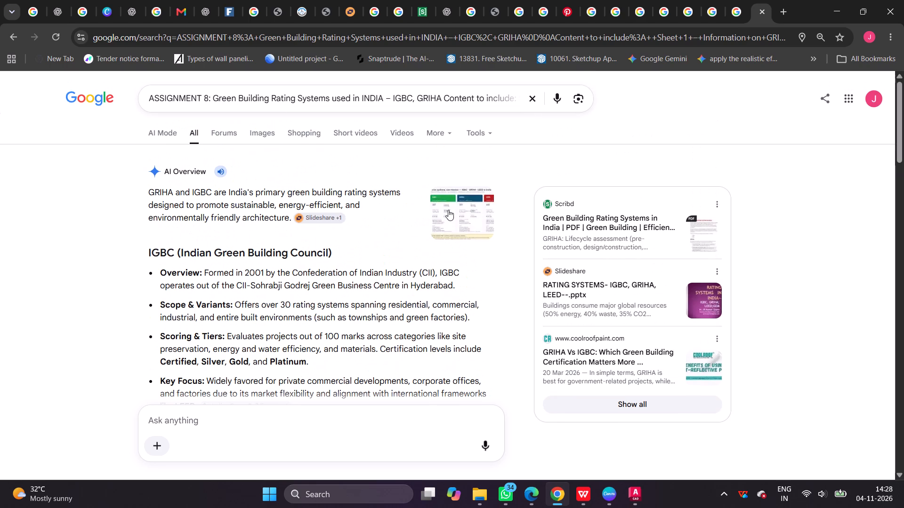
click(448, 210)
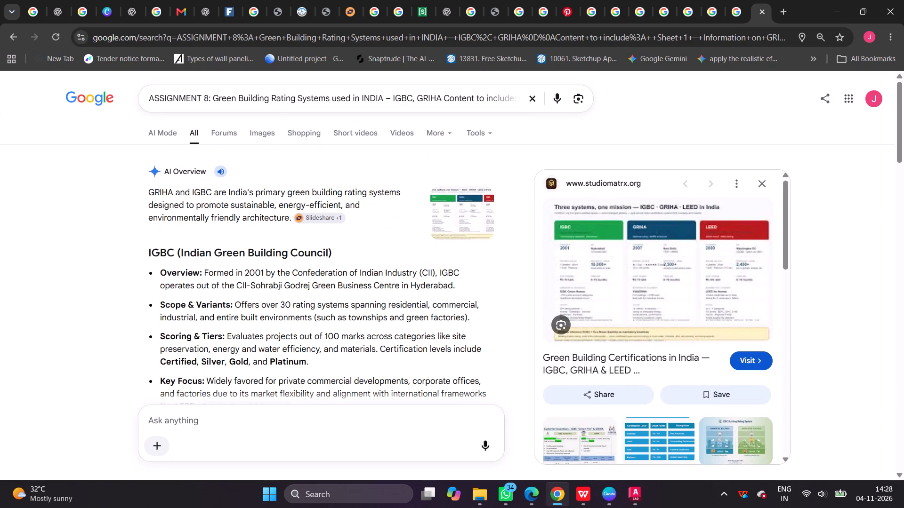
scroll(288, 259, down, 5)
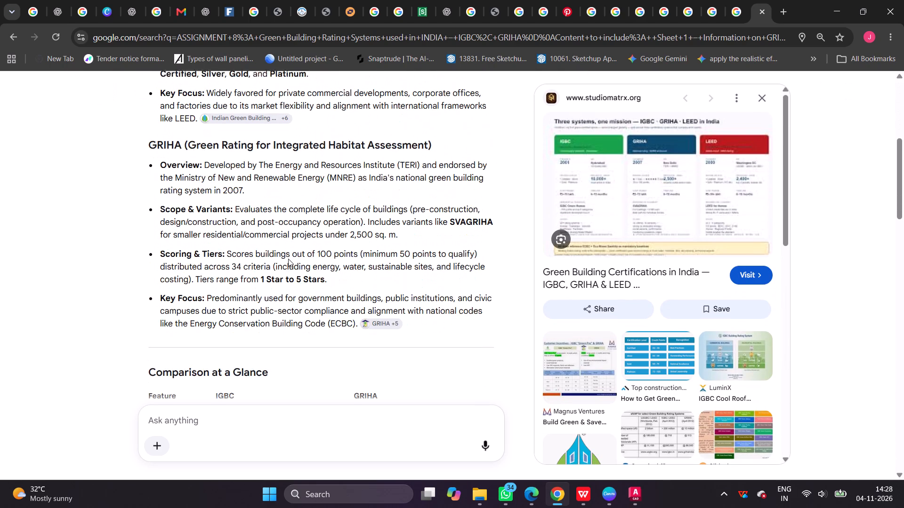
scroll(288, 259, down, 3)
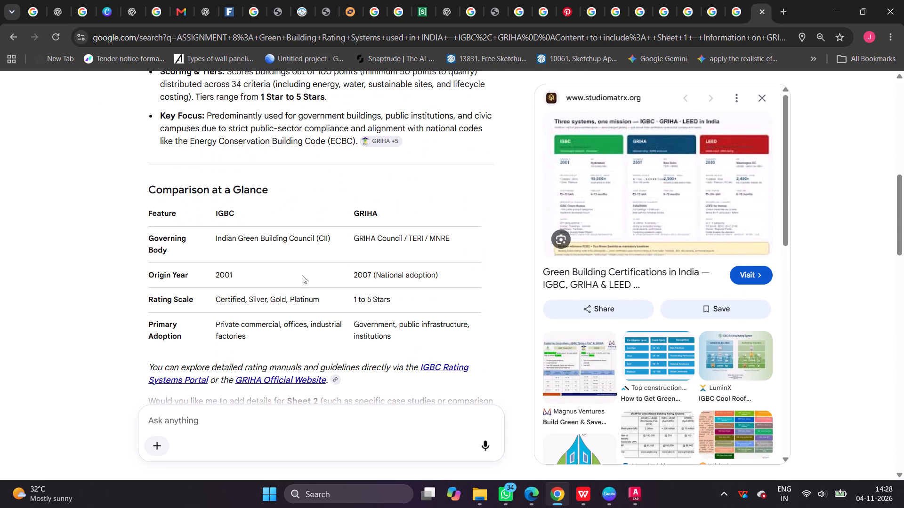
Switch to the earlier Assignment 8 AI Mode thread and examine its "Sheet 2: GRIHA Scorecard for Mixed-Use Project" table.
click(734, 7)
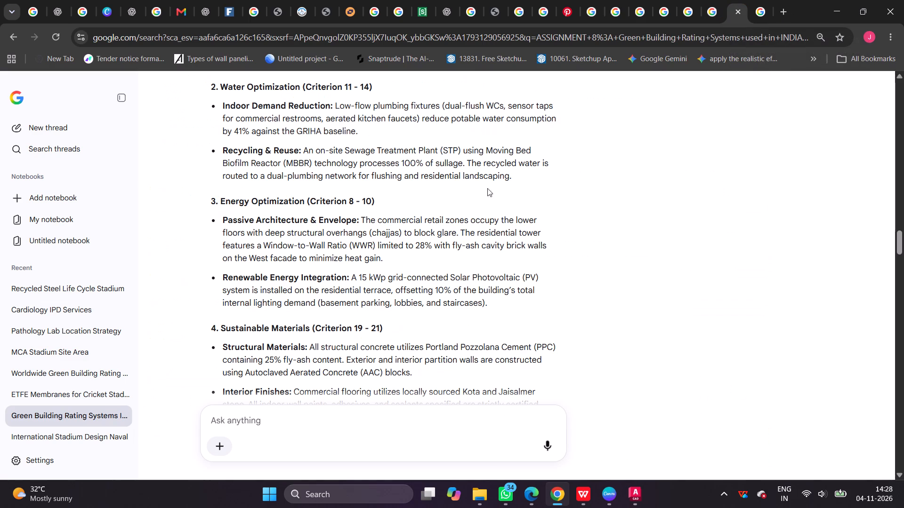
scroll(341, 246, down, 10)
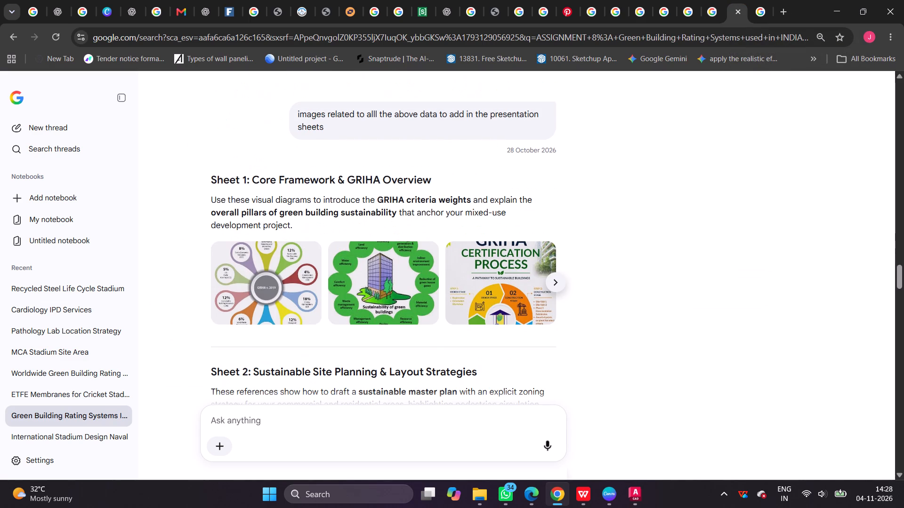
scroll(359, 238, up, 9)
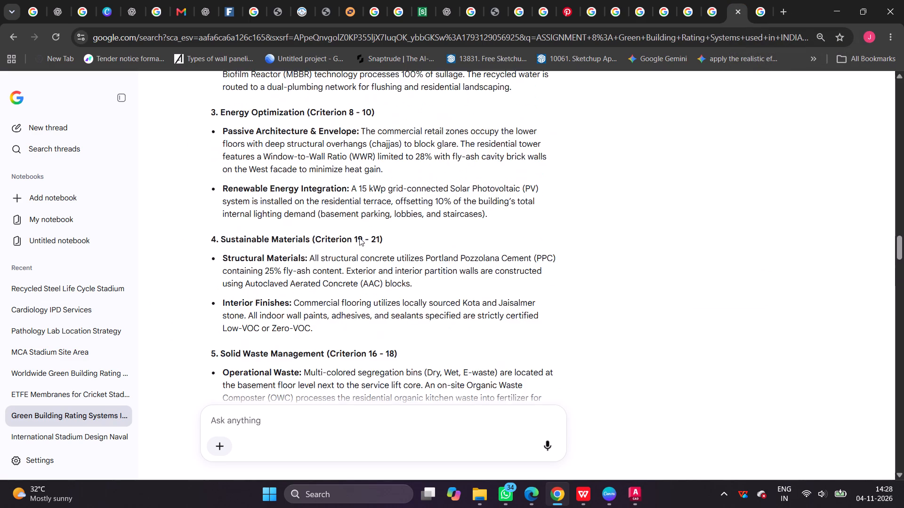
scroll(359, 238, up, 14)
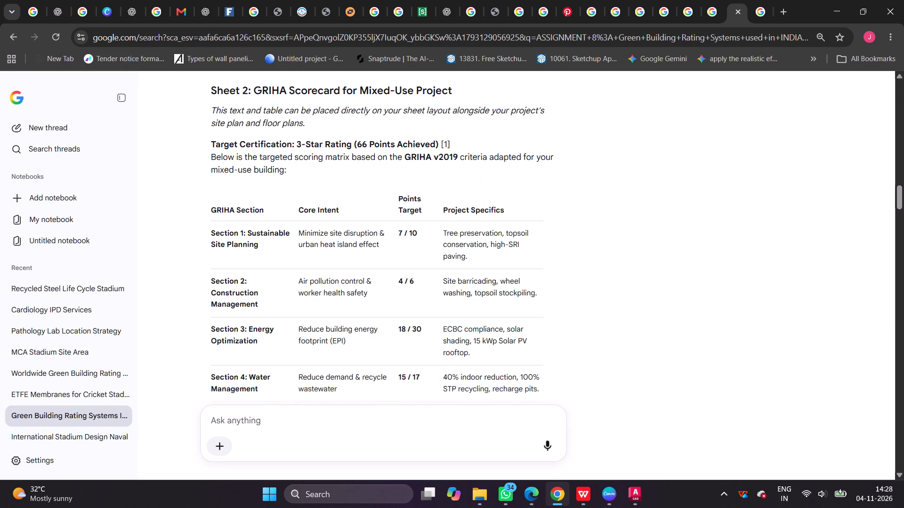
scroll(247, 232, down, 4)
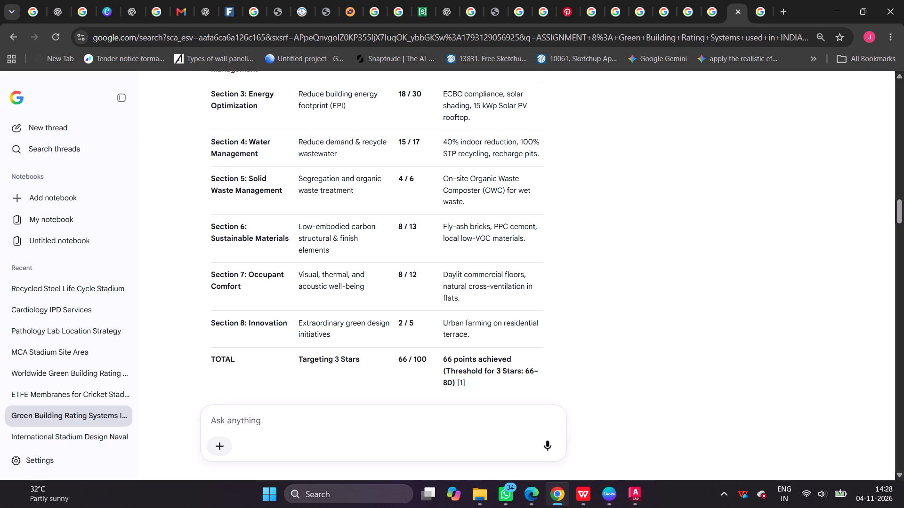
scroll(246, 236, down, 2)
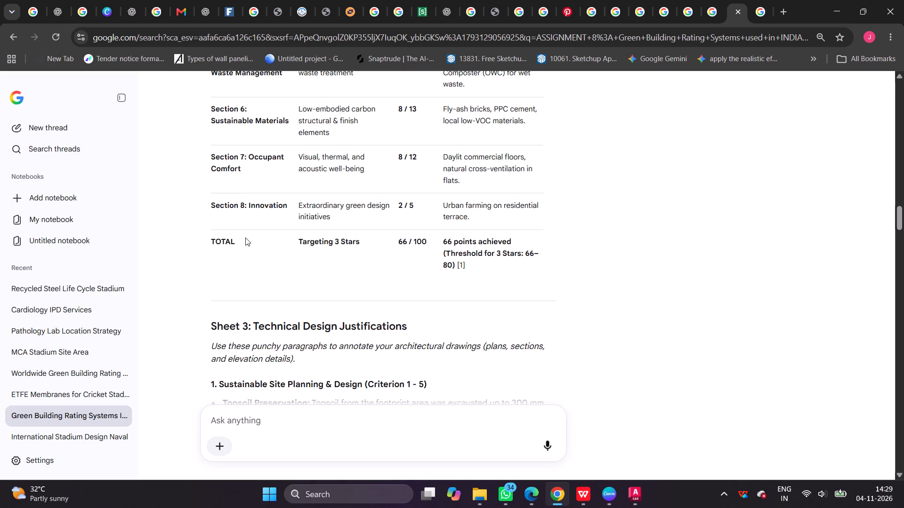
Read the thread's "Sheet 3: Technical Design Justifications" from site planning through solid waste management.
scroll(244, 240, down, 2)
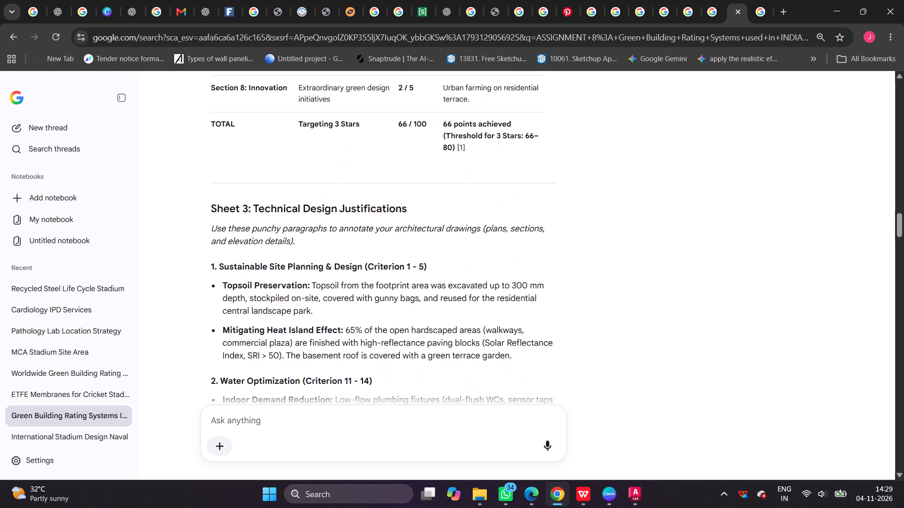
scroll(244, 240, down, 2)
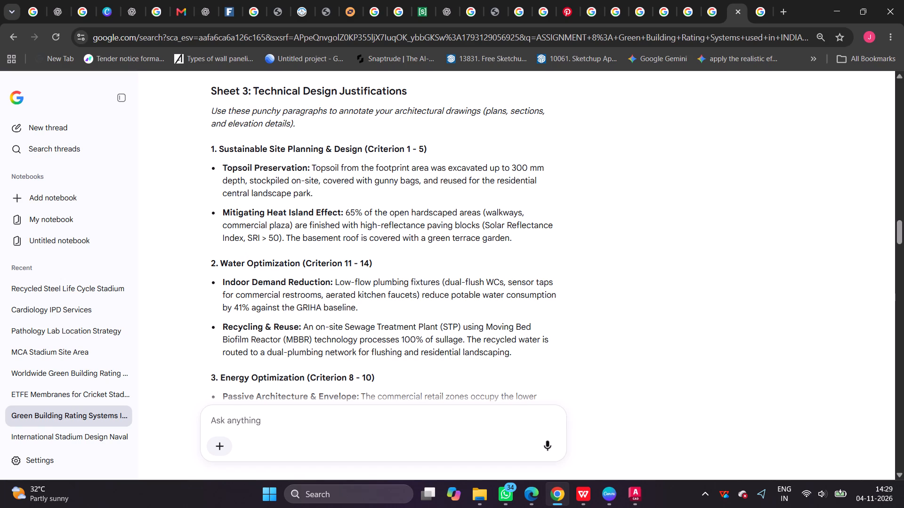
scroll(270, 190, down, 2)
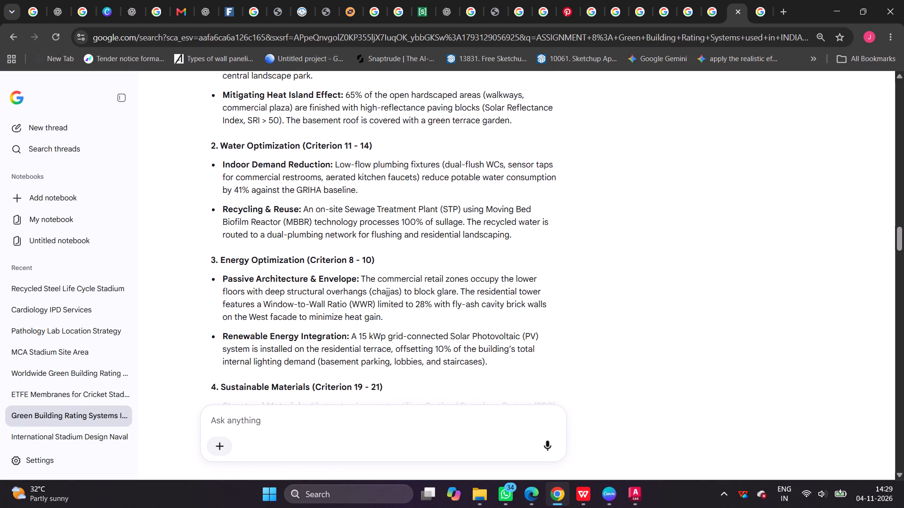
scroll(270, 190, down, 2)
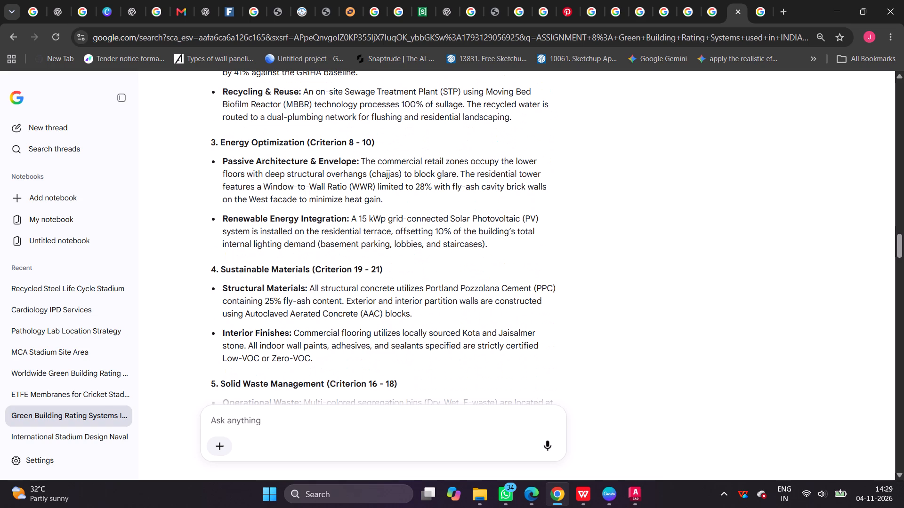
scroll(270, 190, down, 1)
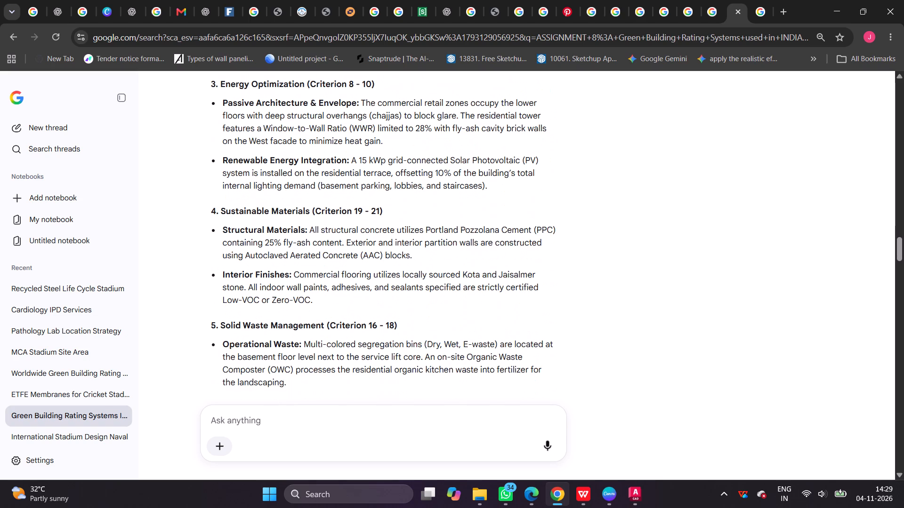
scroll(270, 190, down, 2)
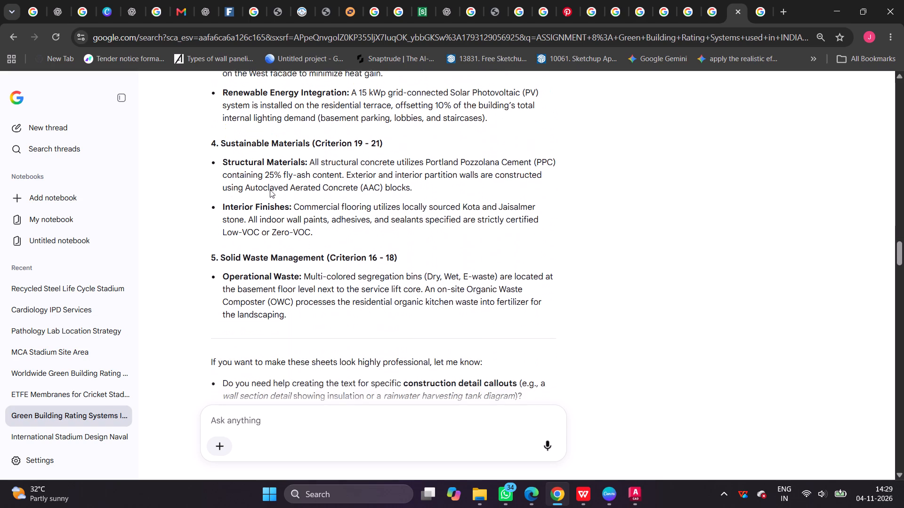
scroll(270, 190, down, 5)
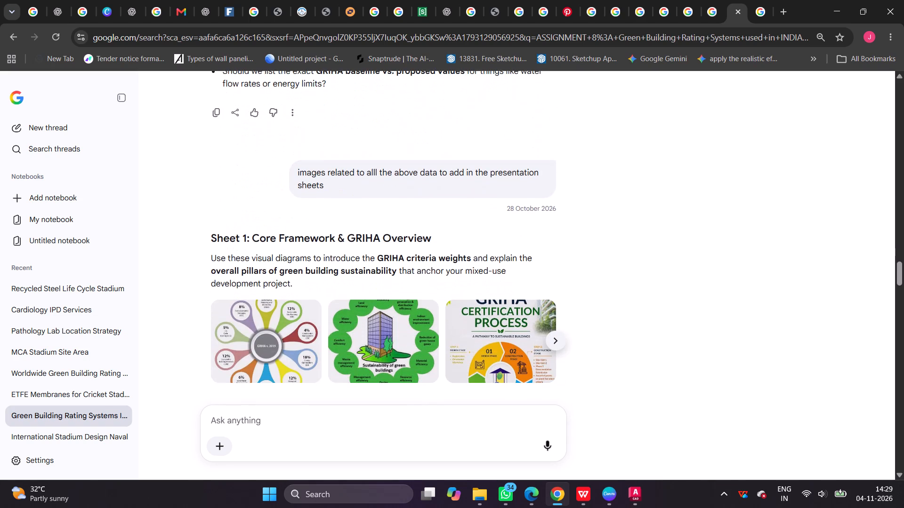
Browse the image gallery under "Sheet 3: Energy Optimization & Envelope Architecture" and save the perforated-facade collage to the sustainable arch images folder.
scroll(270, 190, down, 5)
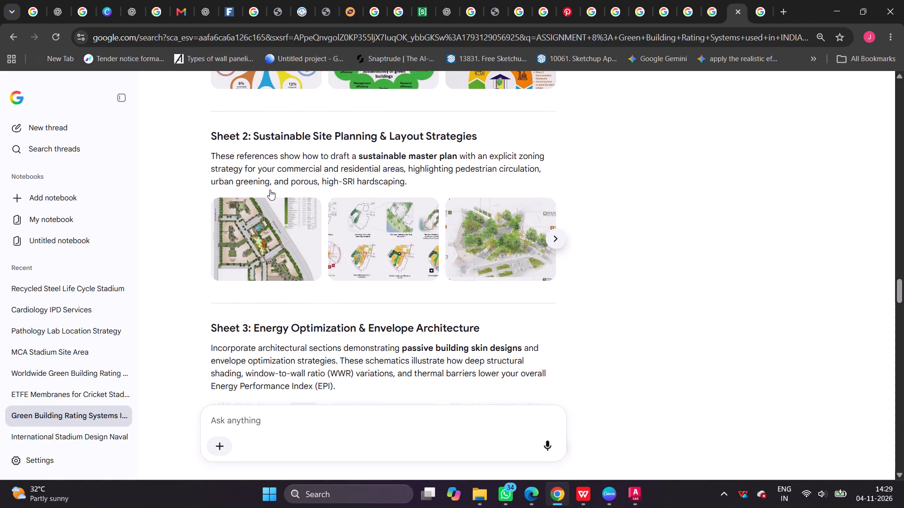
scroll(270, 190, down, 3)
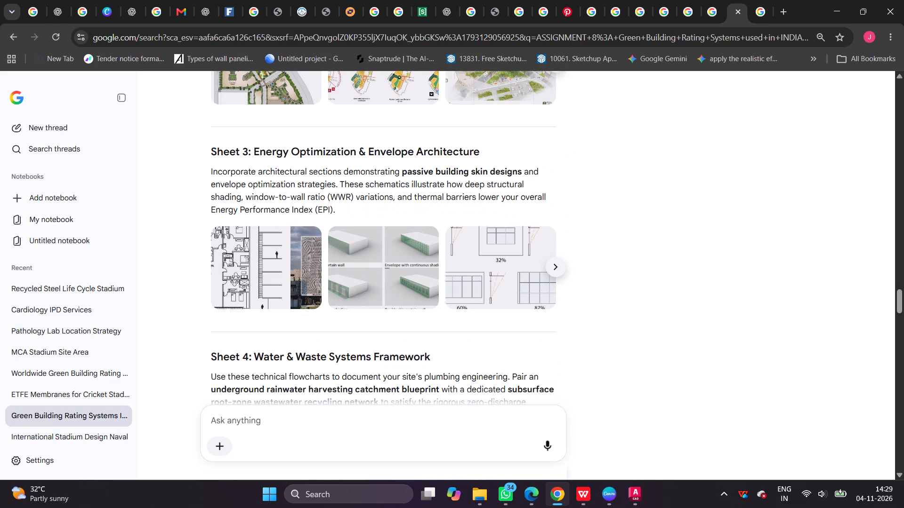
click(246, 259)
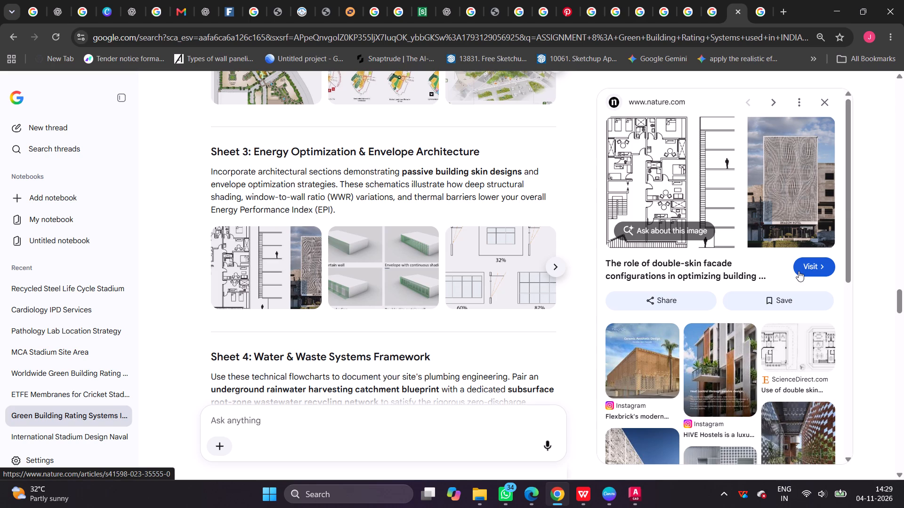
click(559, 269)
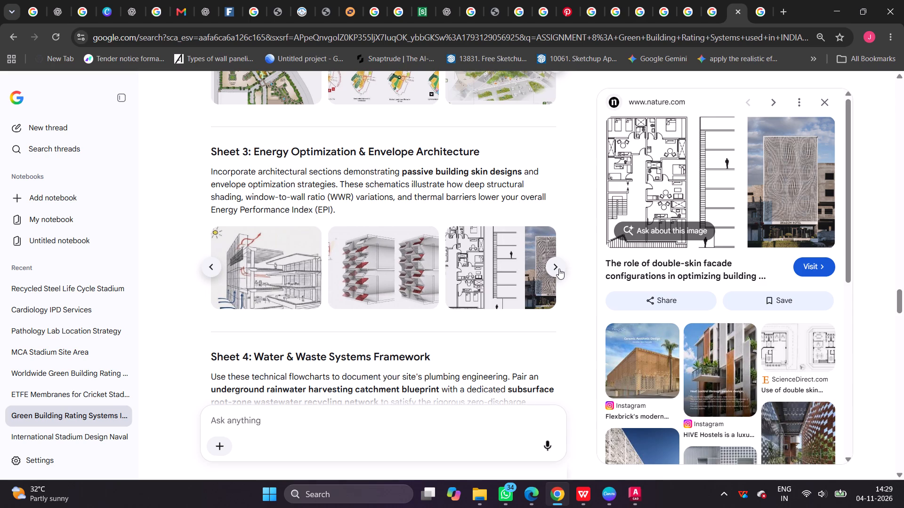
click(559, 269)
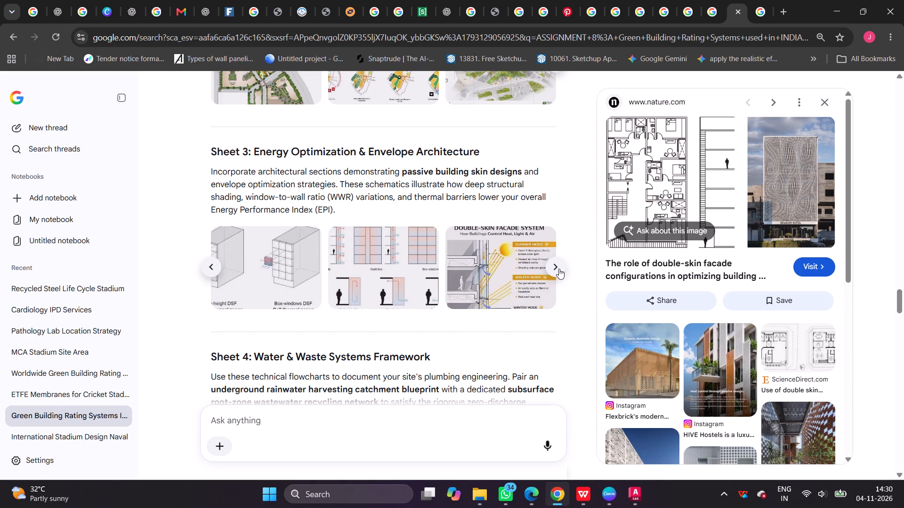
click(559, 269)
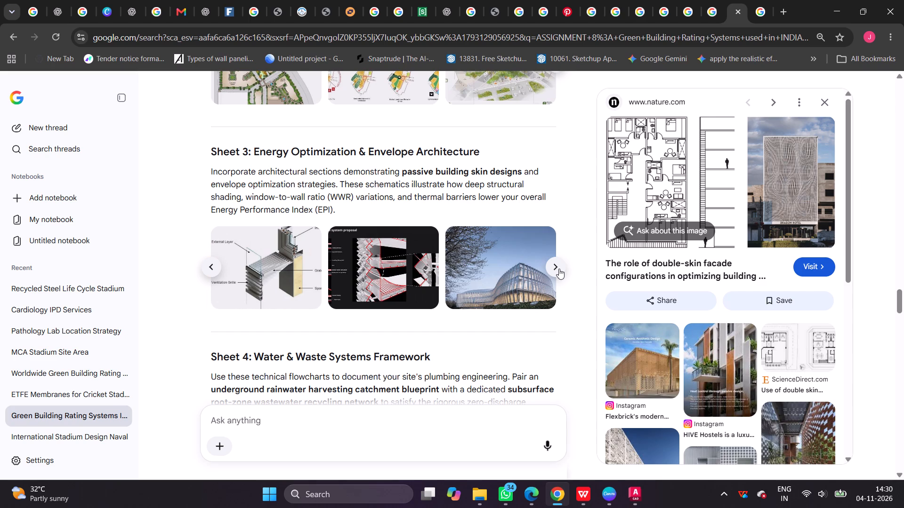
click(559, 269)
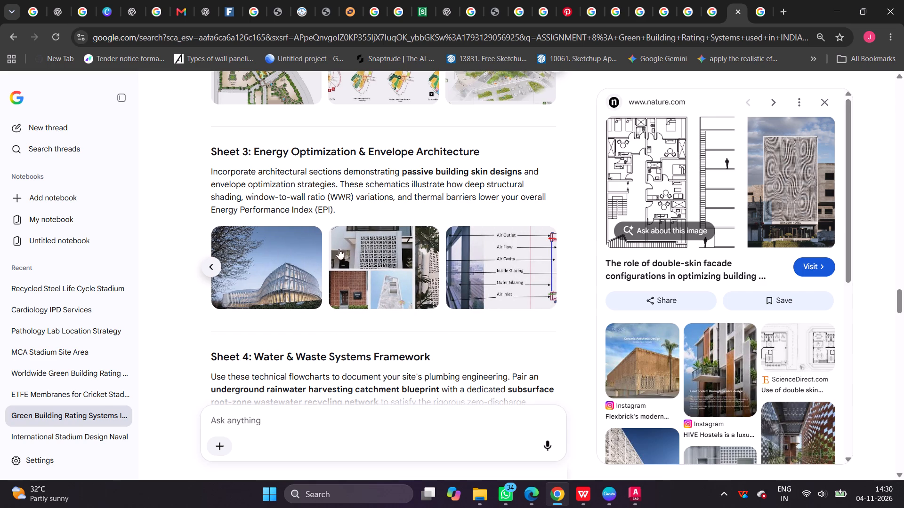
right_click(364, 246)
click(162, 187)
right_click(425, 265)
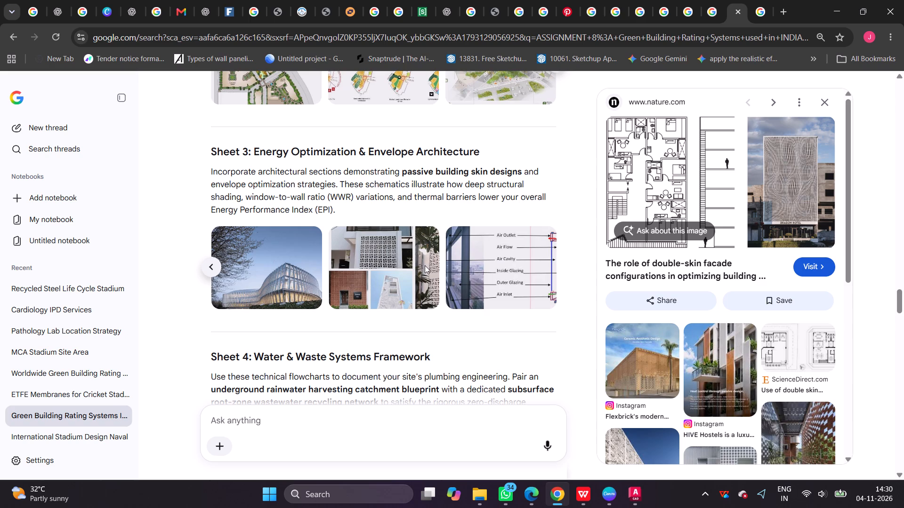
click(487, 293)
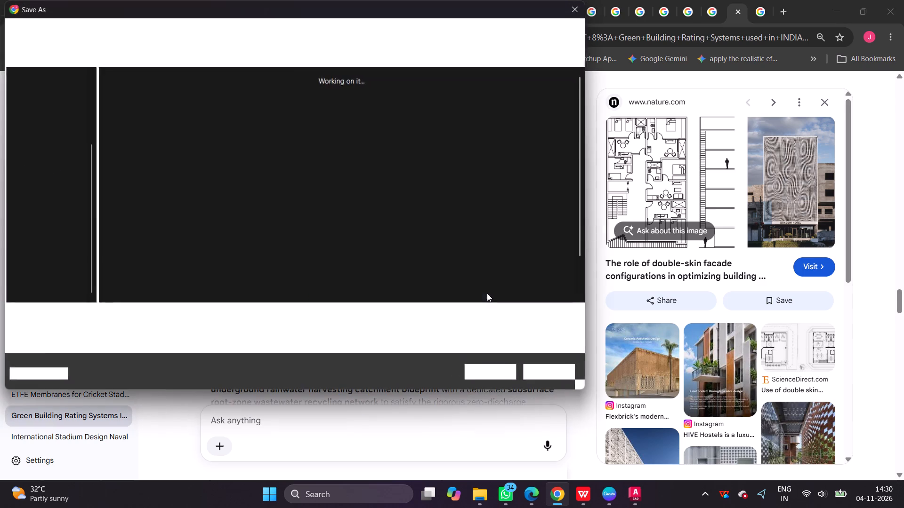
click(486, 366)
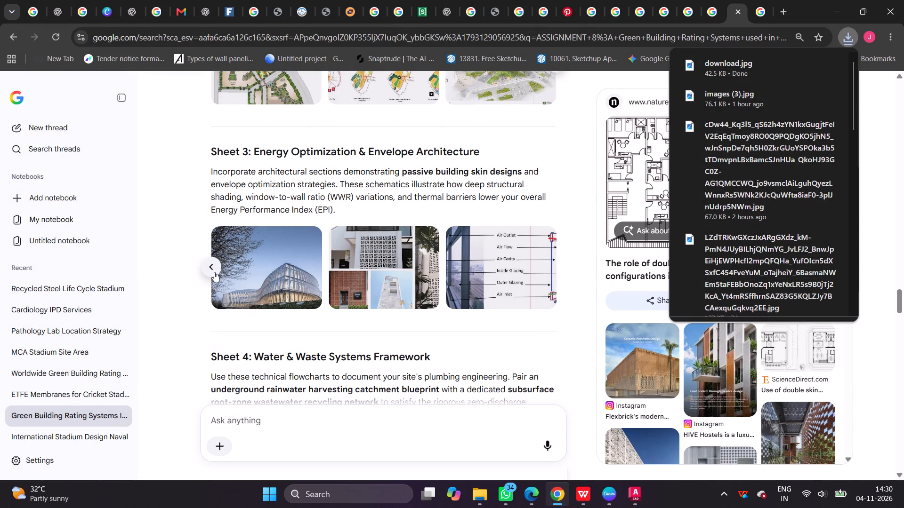
Return to the start of the Sheet 3 gallery and save the double-skin facade floor plan and photo image to the same folder.
click(208, 260)
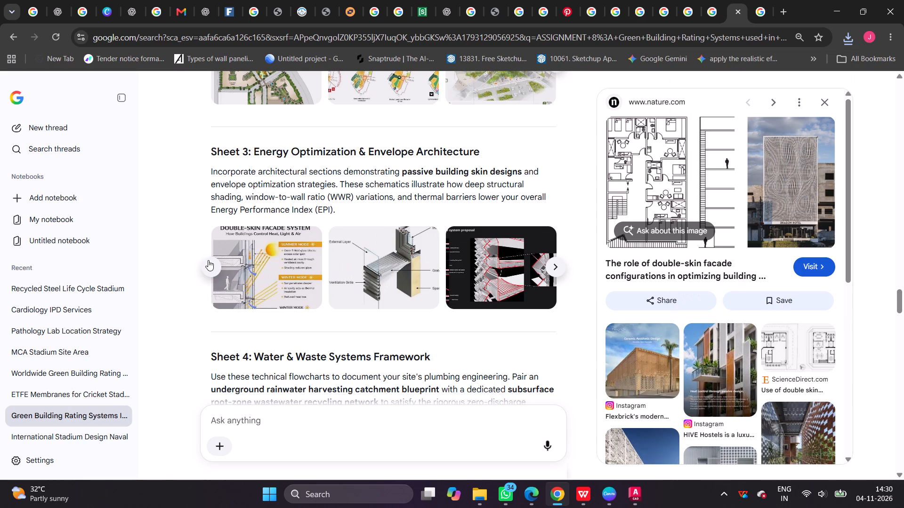
click(208, 260)
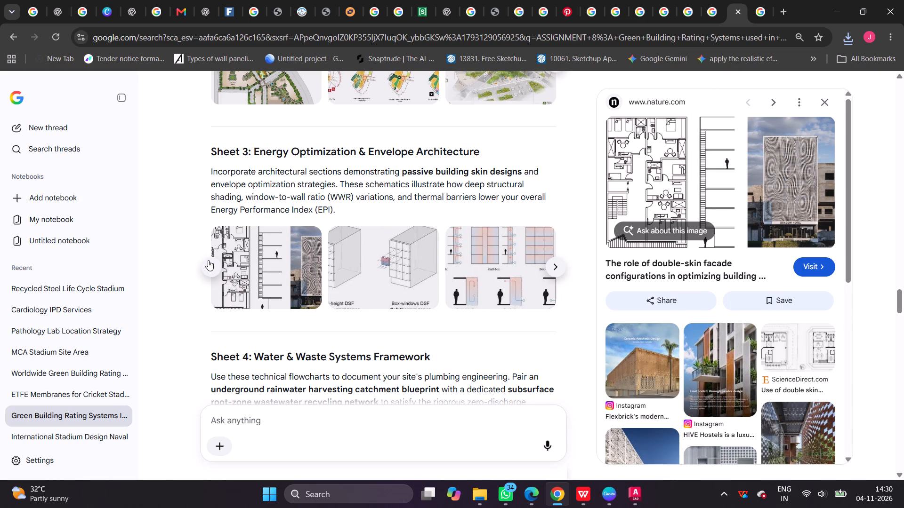
click(208, 260)
click(208, 260)
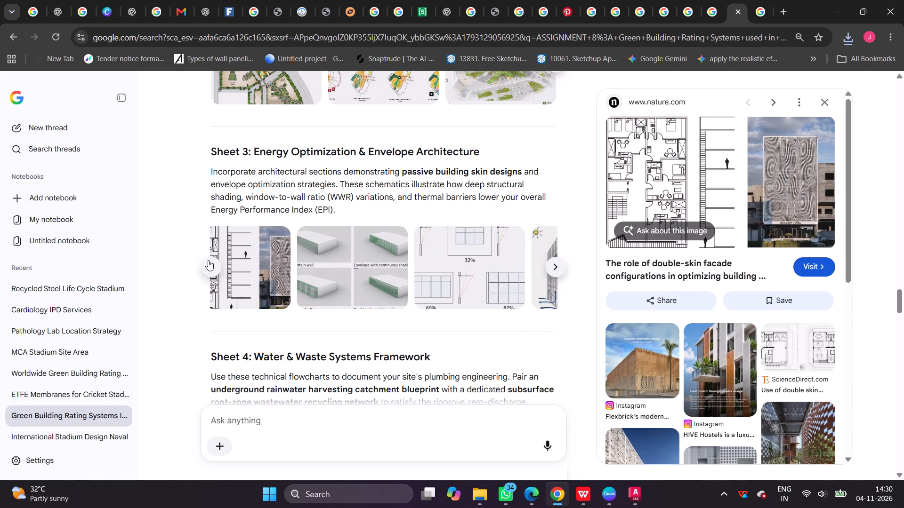
click(208, 260)
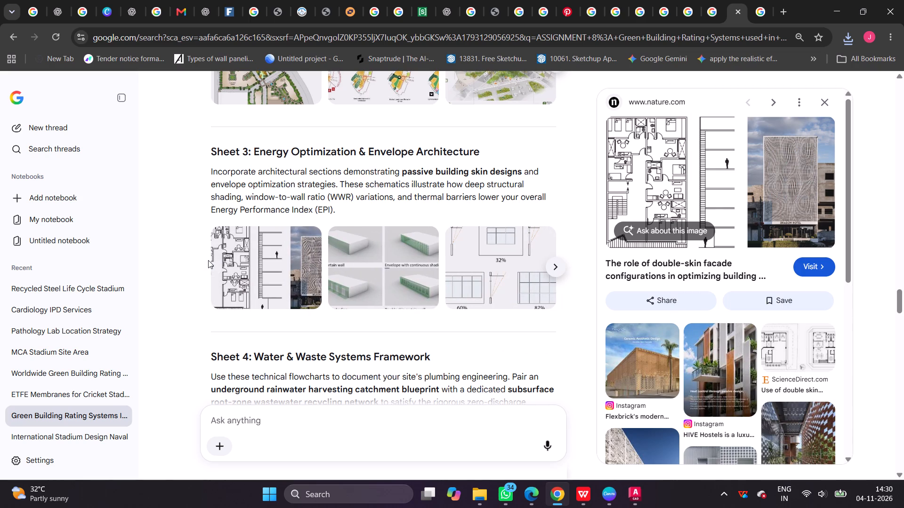
right_click(258, 252)
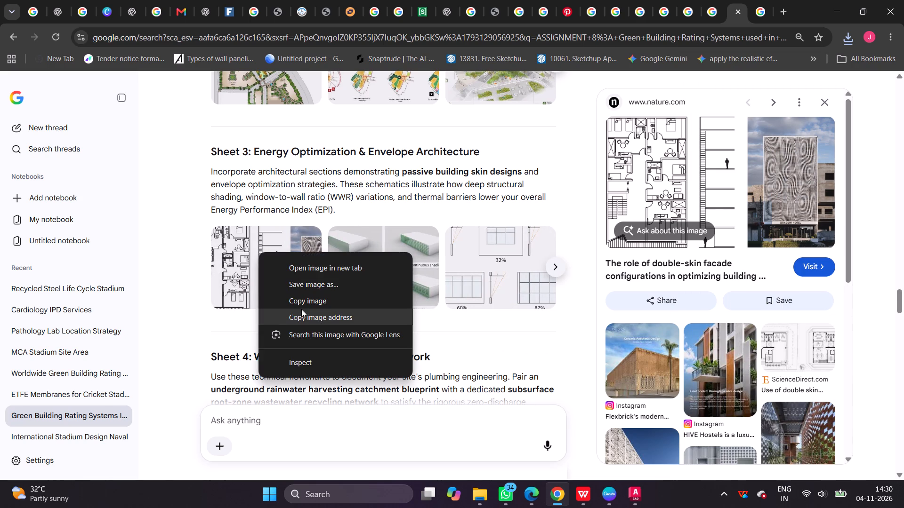
click(307, 285)
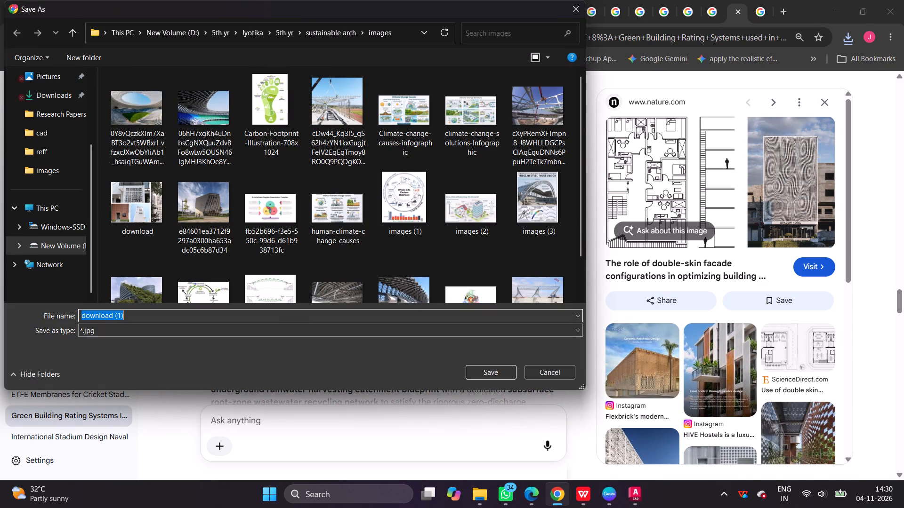
click(500, 367)
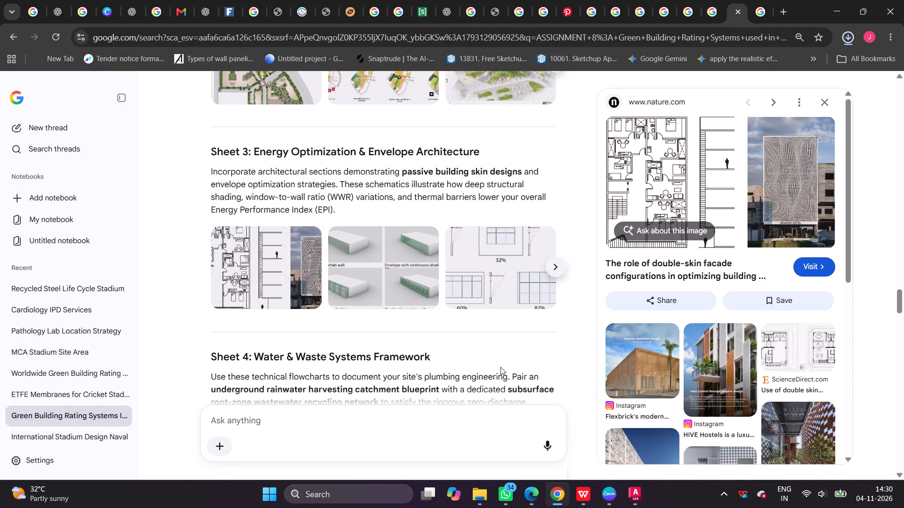
Browse the rest of the Sheet 3 gallery and look over the Sheet 4, Sheet 5 and Sheet 6 diagram galleries.
click(557, 264)
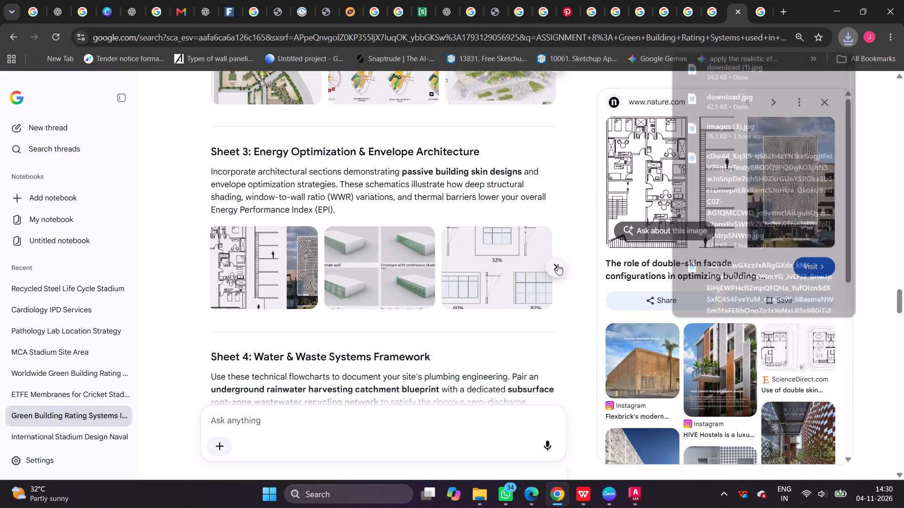
click(557, 264)
click(557, 264)
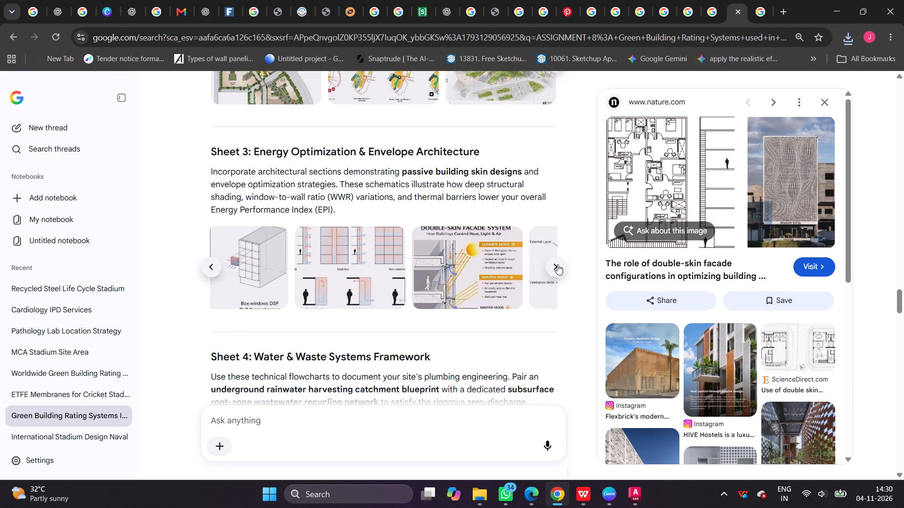
scroll(401, 239, down, 5)
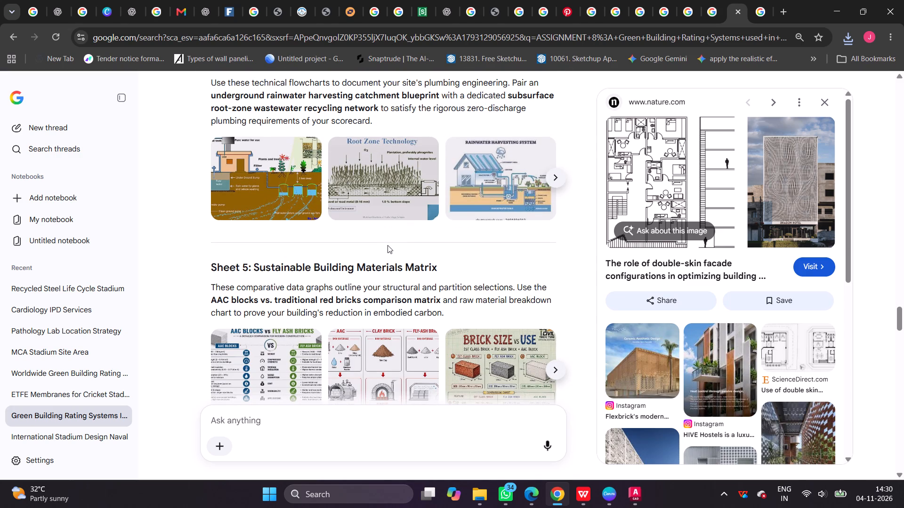
scroll(387, 245, down, 5)
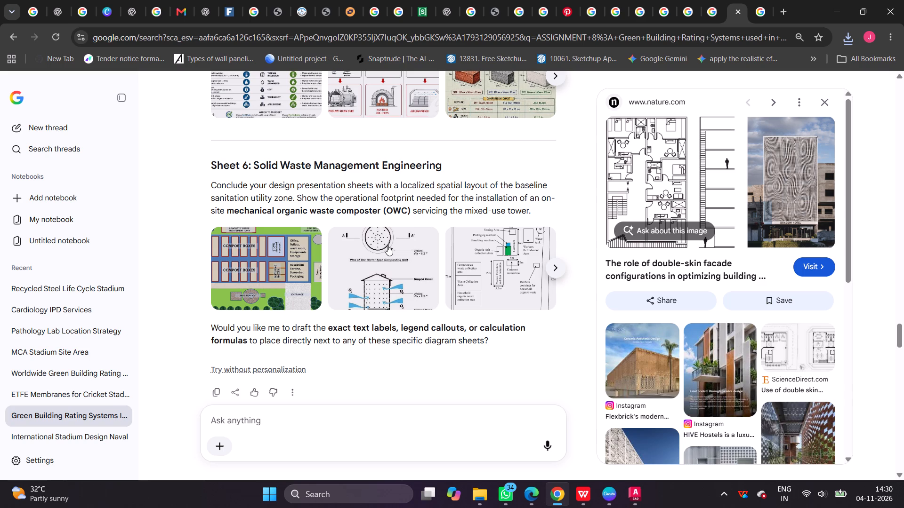
Review the "Direct Copy-Paste Data" GRIHA scorecard and design justifications, continue to "Continue with Canva", and try approving its data-sharing request.
scroll(387, 245, down, 6)
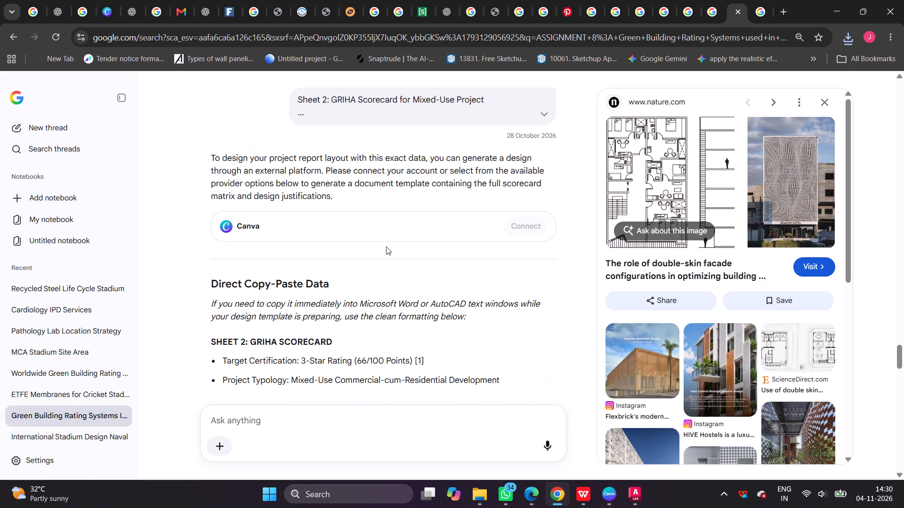
scroll(386, 246, down, 7)
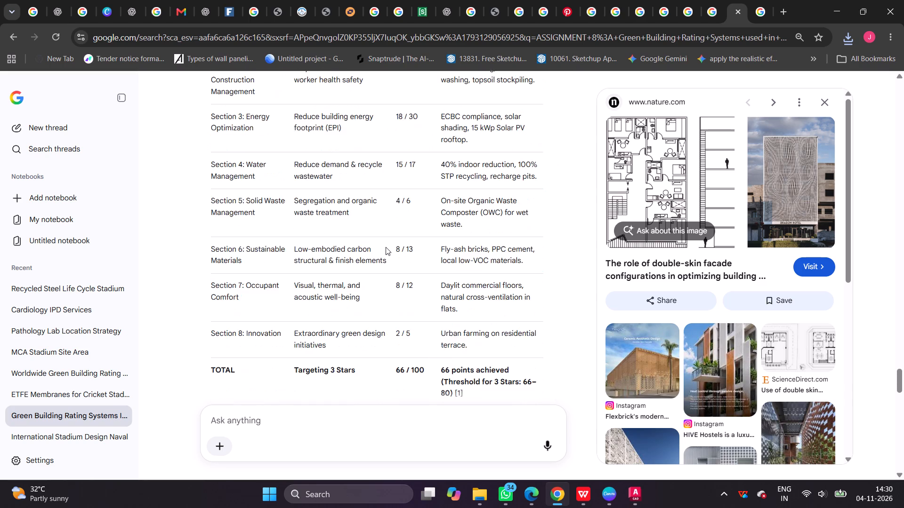
scroll(386, 247, down, 5)
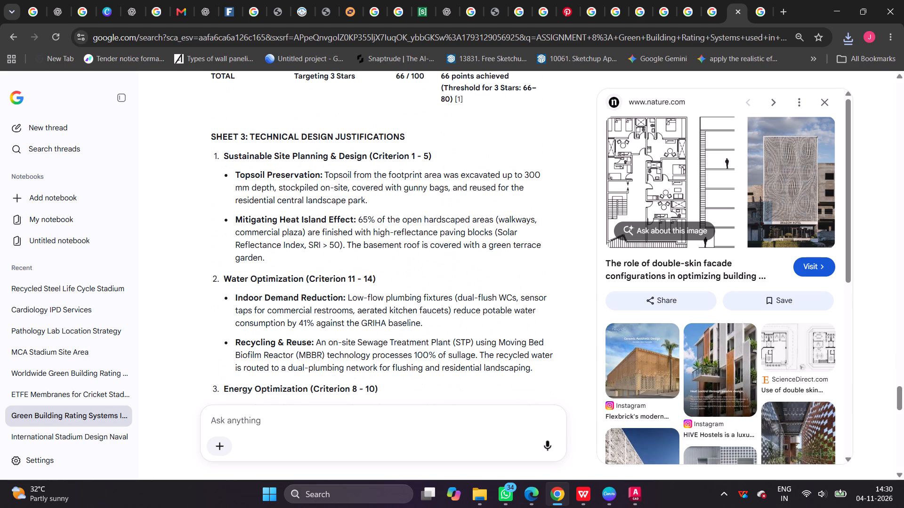
scroll(386, 247, down, 11)
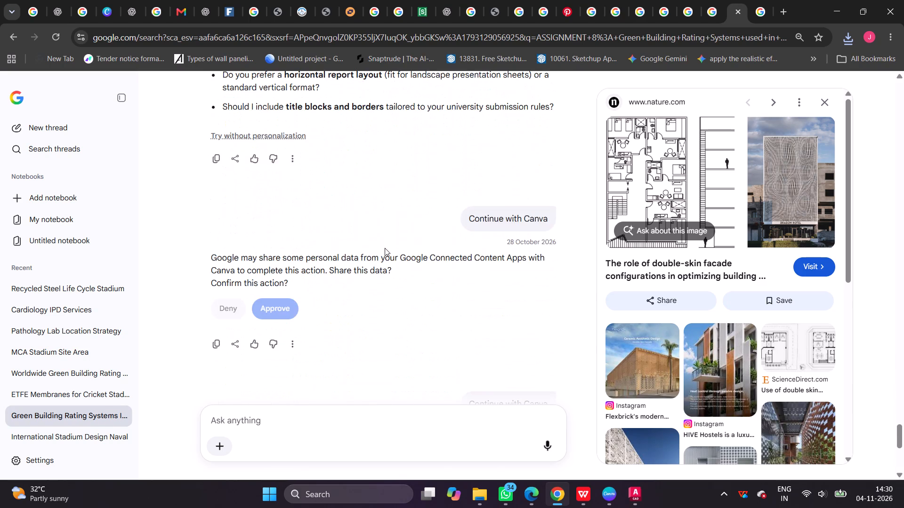
click(271, 305)
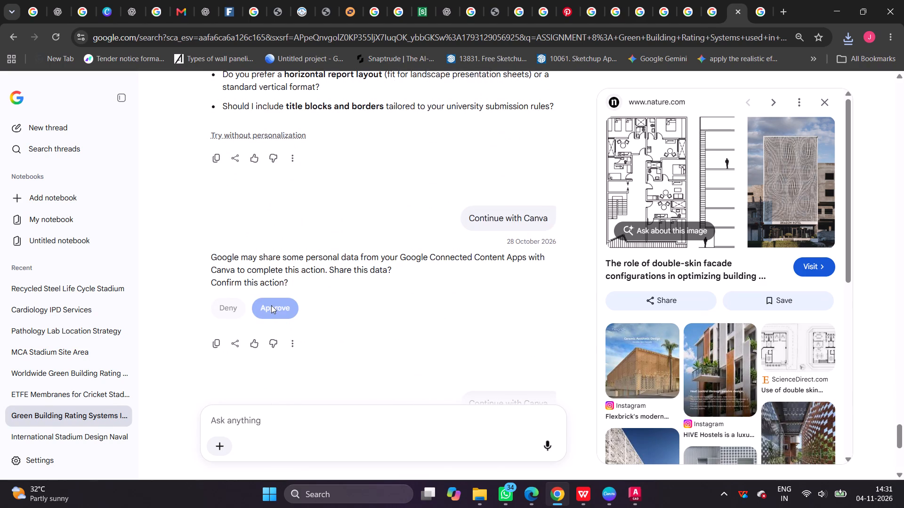
scroll(271, 305, up, 3)
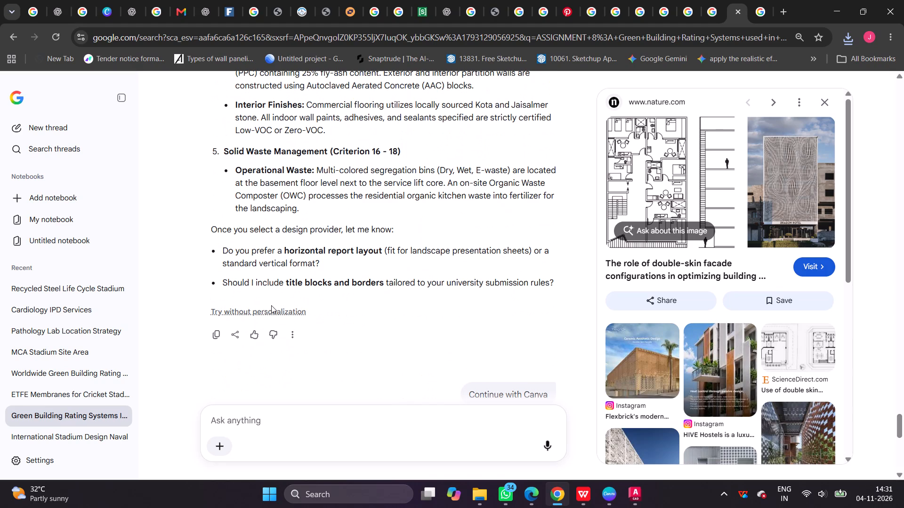
scroll(271, 305, down, 4)
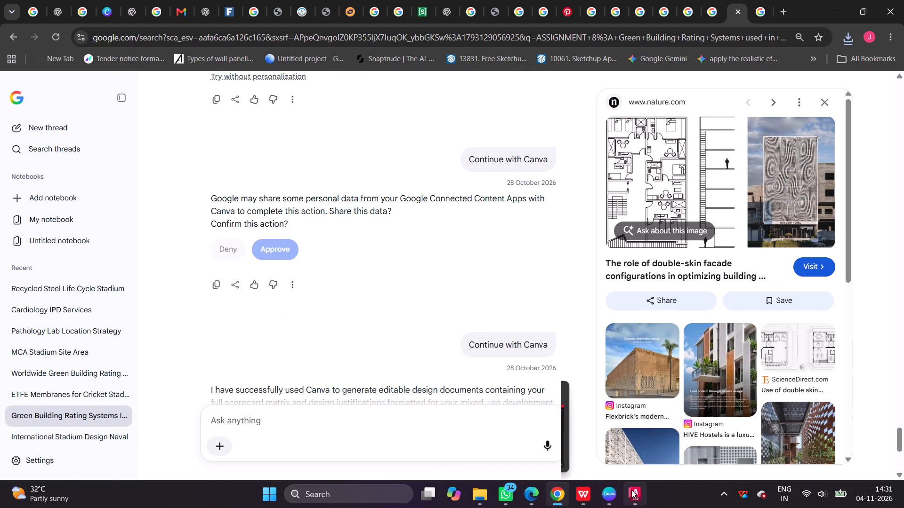
Switch to the WPS assignment brief and select Assignment 8's instruction "Choose any 1 GRIHA/IGBC and apply it to last year Design Project.".
click(582, 492)
click(565, 404)
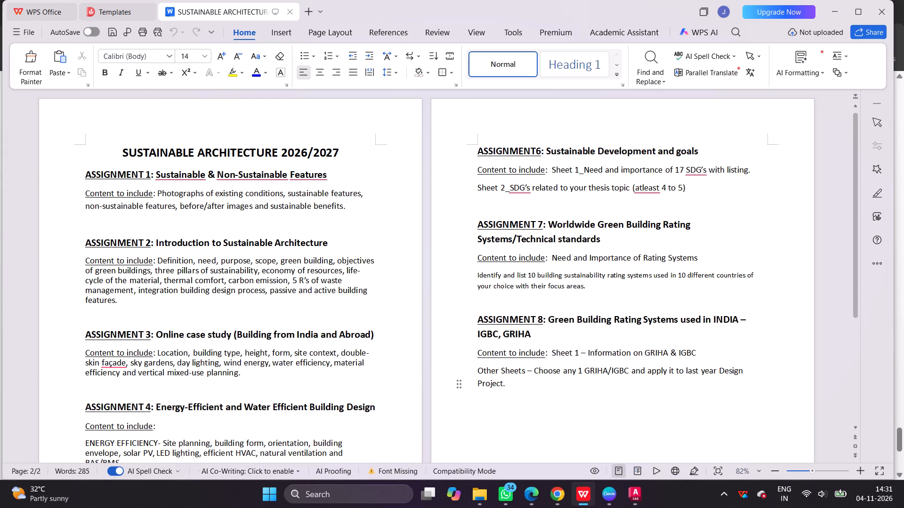
drag(534, 370, 543, 390)
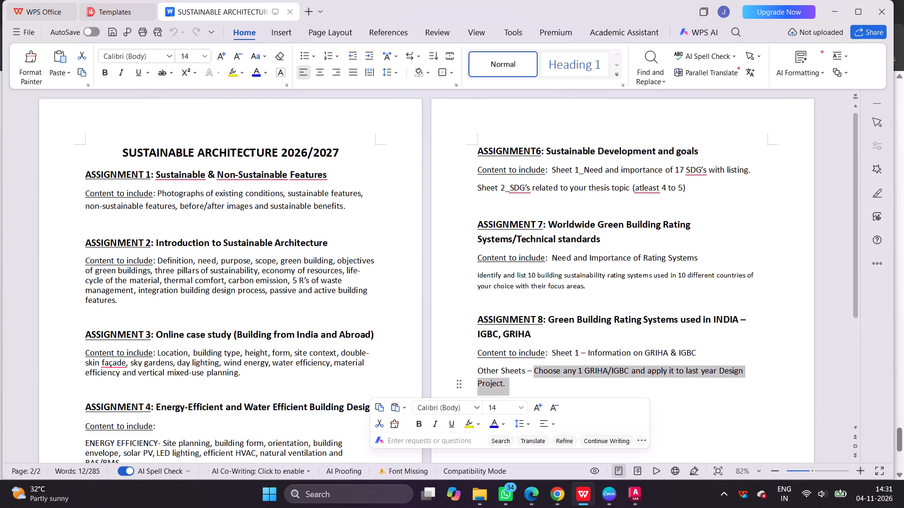
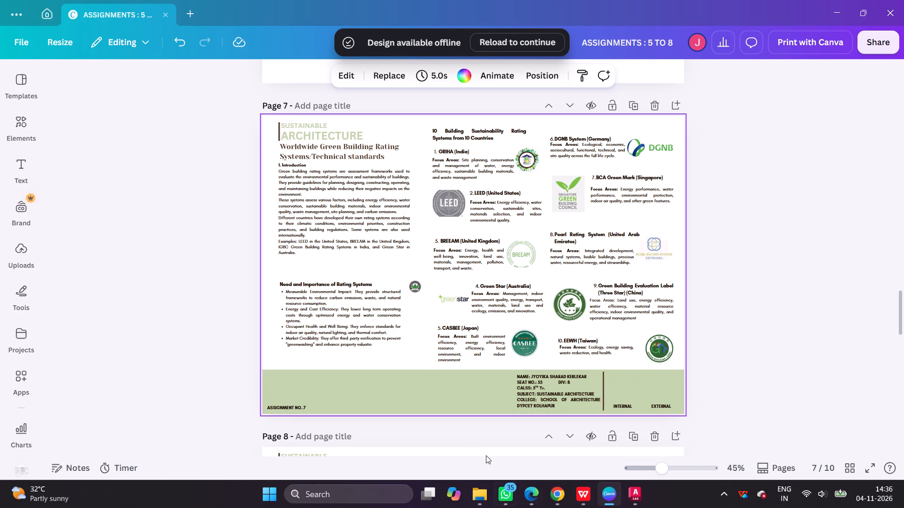
Switch to the Google thread in Chrome and read the latest "Continue with Canva" reply, including its generated design links and follow-up questions.
click(562, 487)
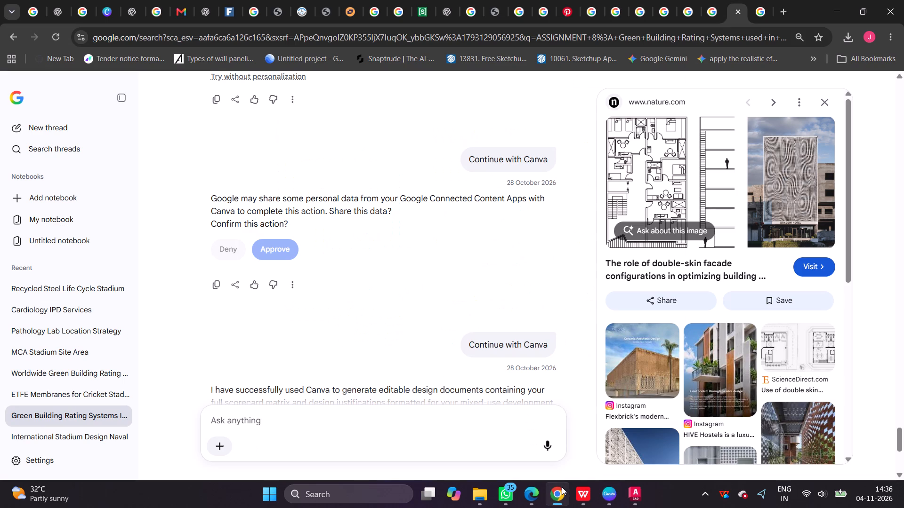
scroll(524, 302, down, 4)
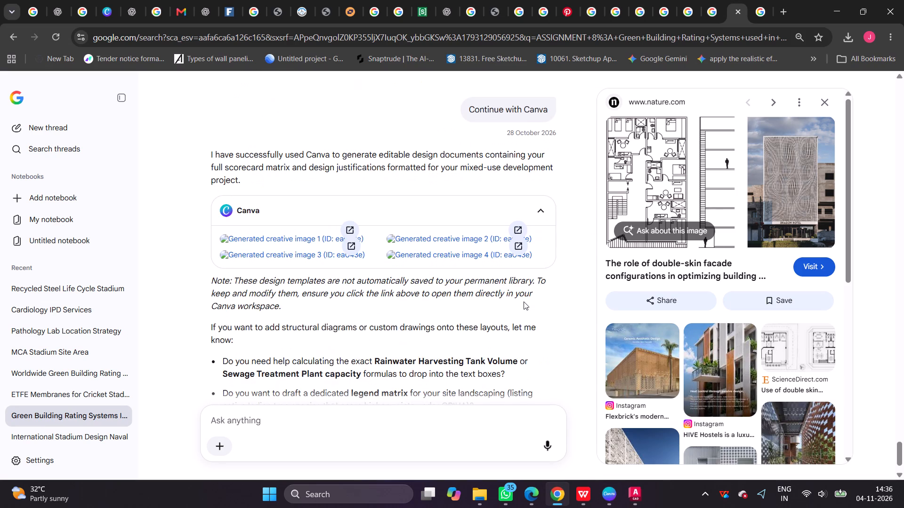
scroll(524, 302, down, 8)
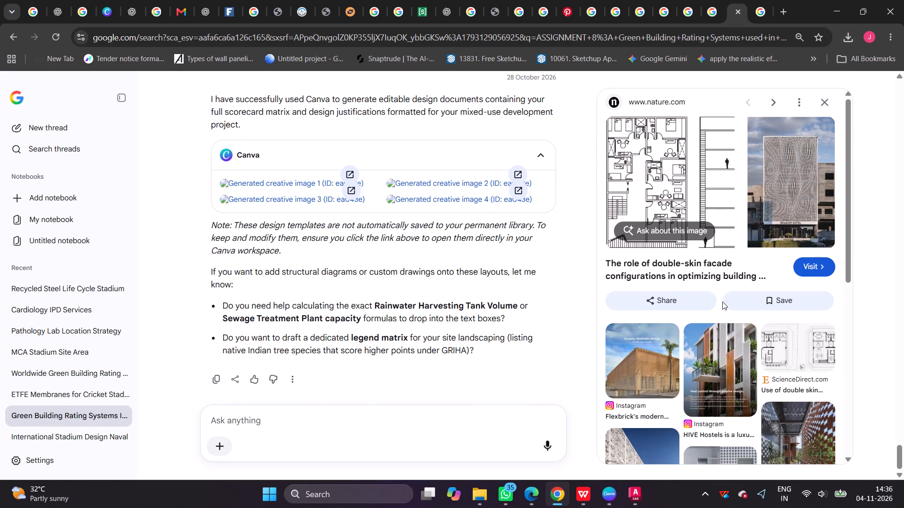
Switch to AutoCAD to view the Multispeciality Hospital -05 site plan drawing.
click(632, 496)
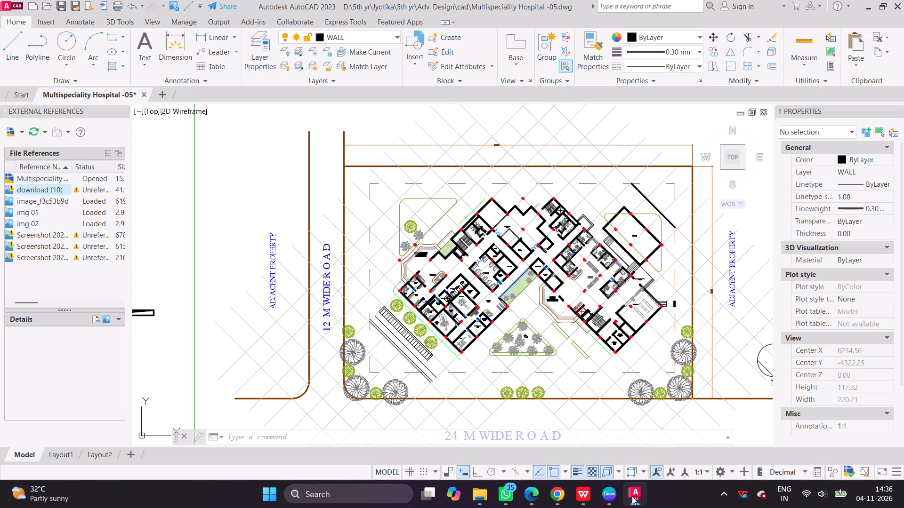
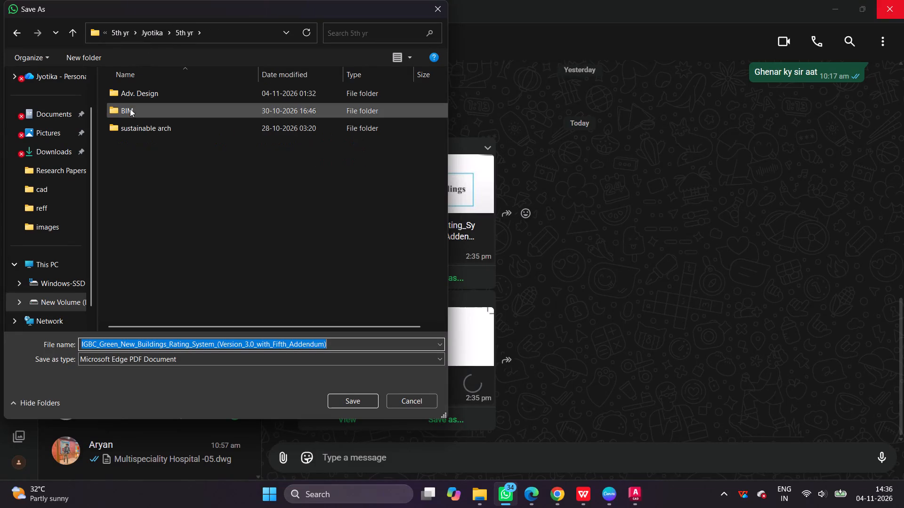
Open the sustainable arch folder as the save location for the IGBC Green New Buildings Rating System PDF.
double_click(136, 127)
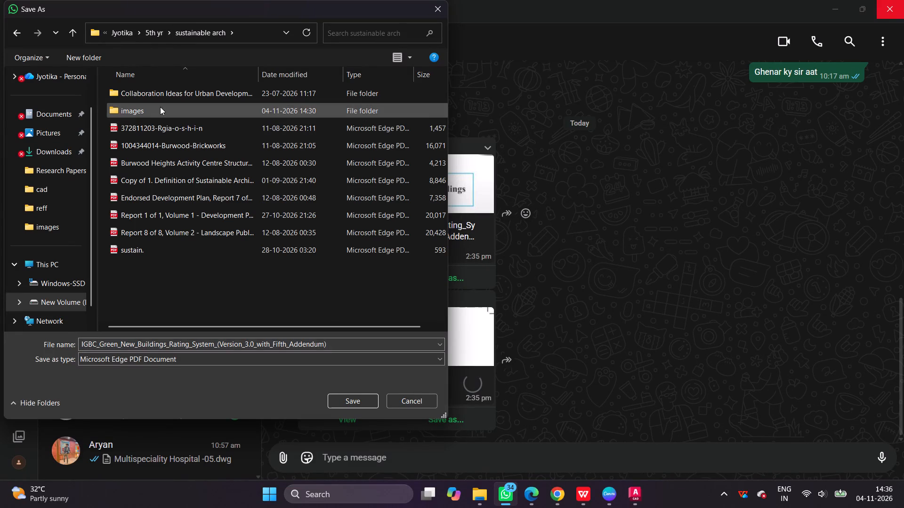
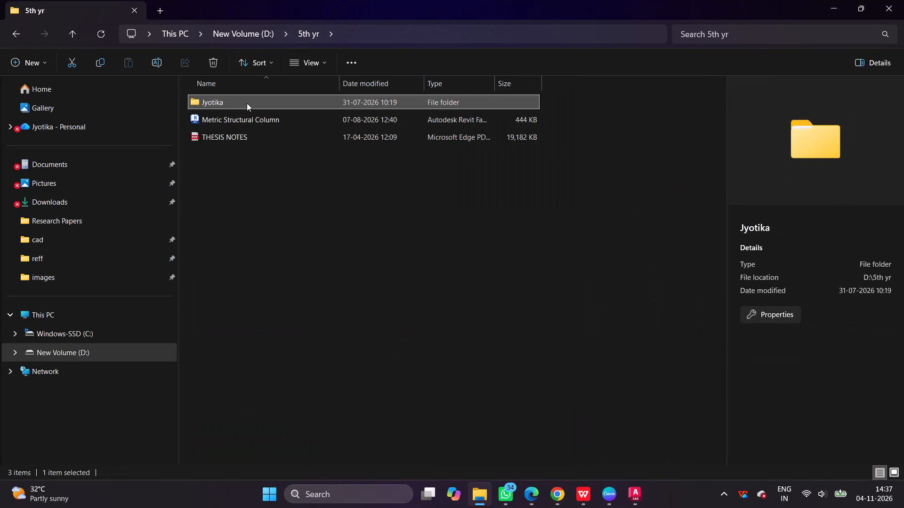
Open the sustainable arch folder inside Jyotika's 5th yr folder in File Explorer.
double_click(247, 103)
double_click(247, 103)
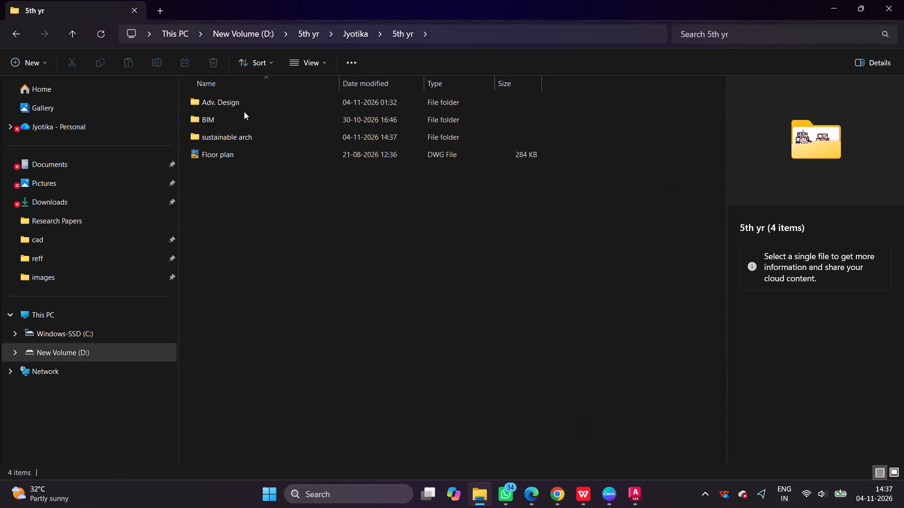
double_click(239, 132)
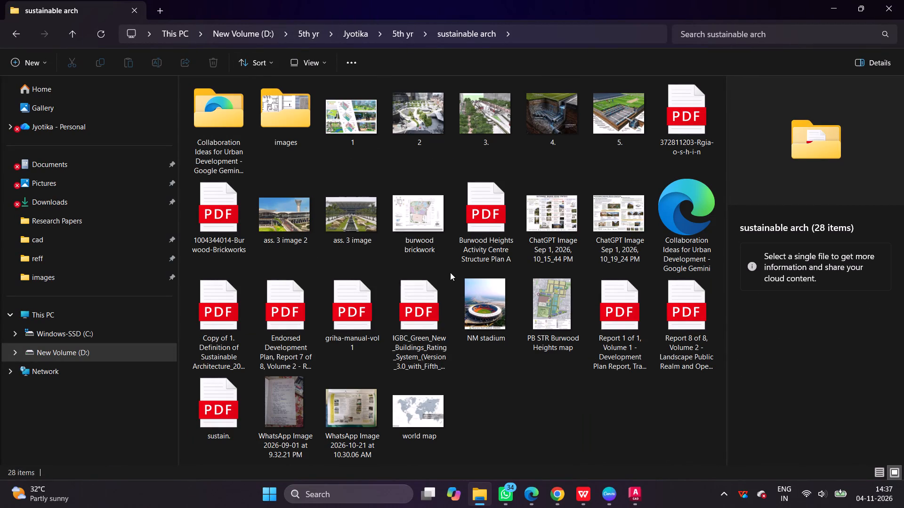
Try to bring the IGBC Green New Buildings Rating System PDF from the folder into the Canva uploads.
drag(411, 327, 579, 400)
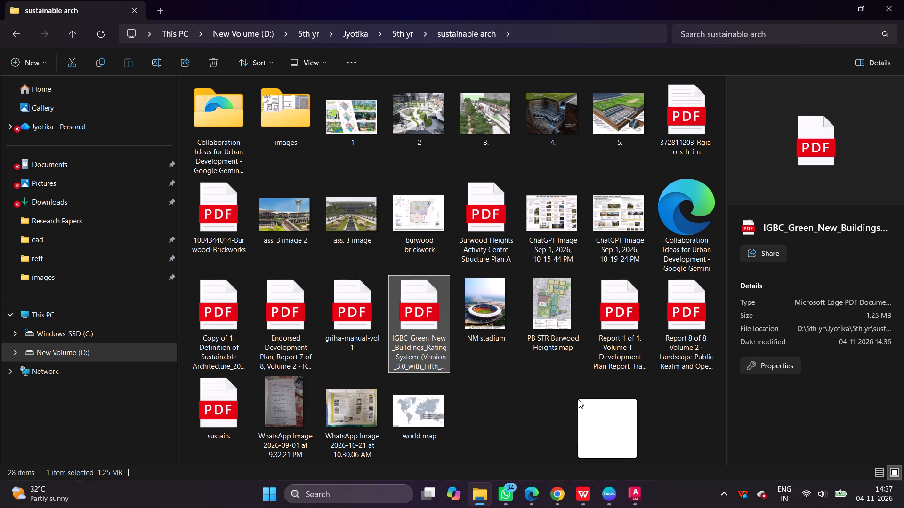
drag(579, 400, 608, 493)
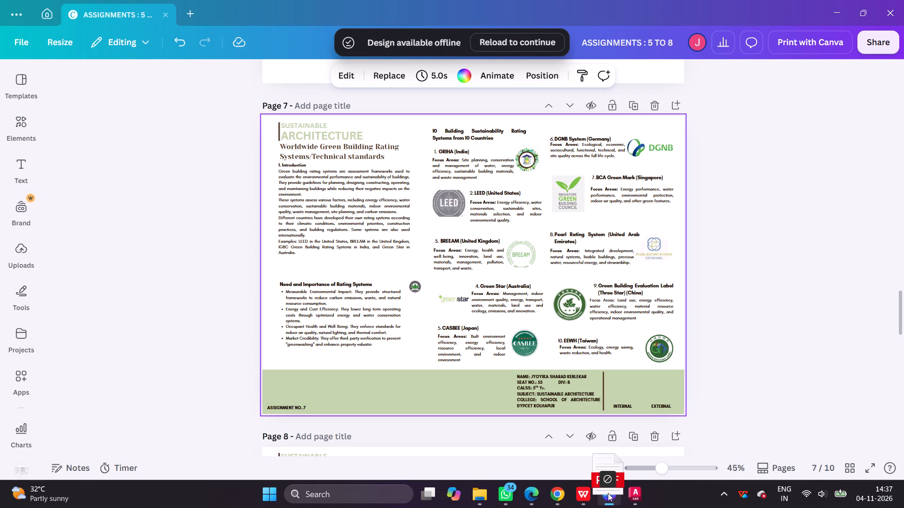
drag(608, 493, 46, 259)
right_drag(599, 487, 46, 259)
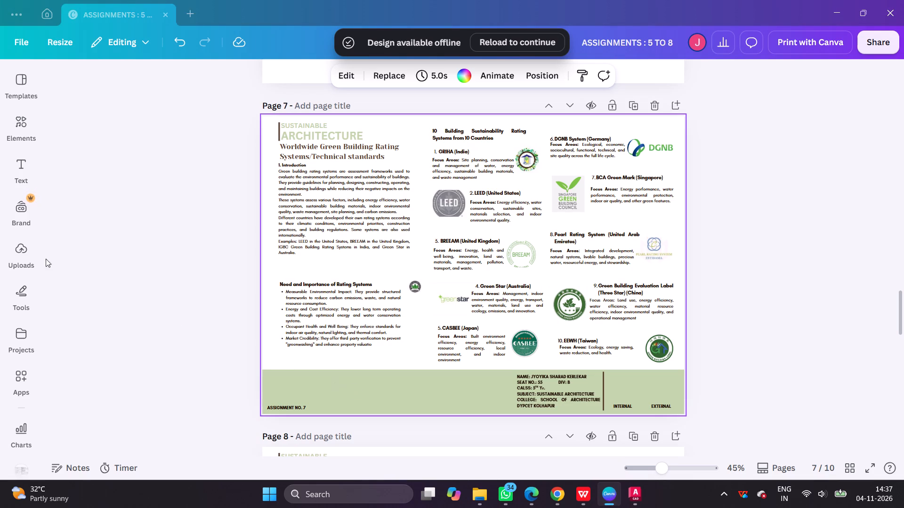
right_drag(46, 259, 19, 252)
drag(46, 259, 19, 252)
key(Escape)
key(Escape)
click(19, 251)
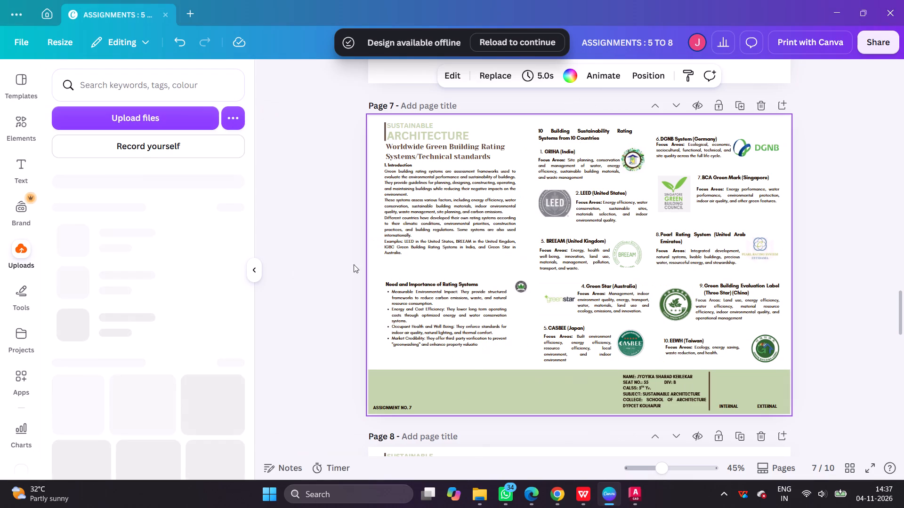
Open the IGBC Green New Buildings Rating System PDF from File Explorer, choosing Microsoft Edge as the app to always use for PDFs.
click(480, 499)
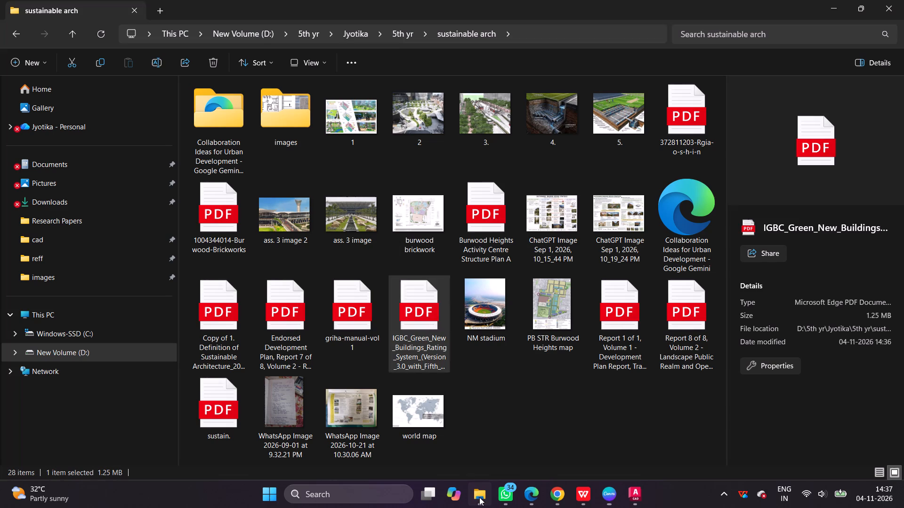
double_click(408, 322)
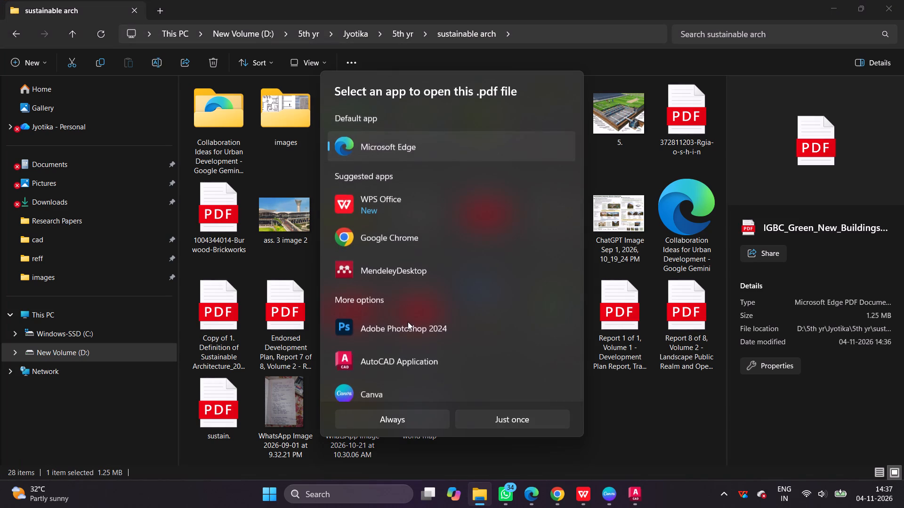
click(394, 415)
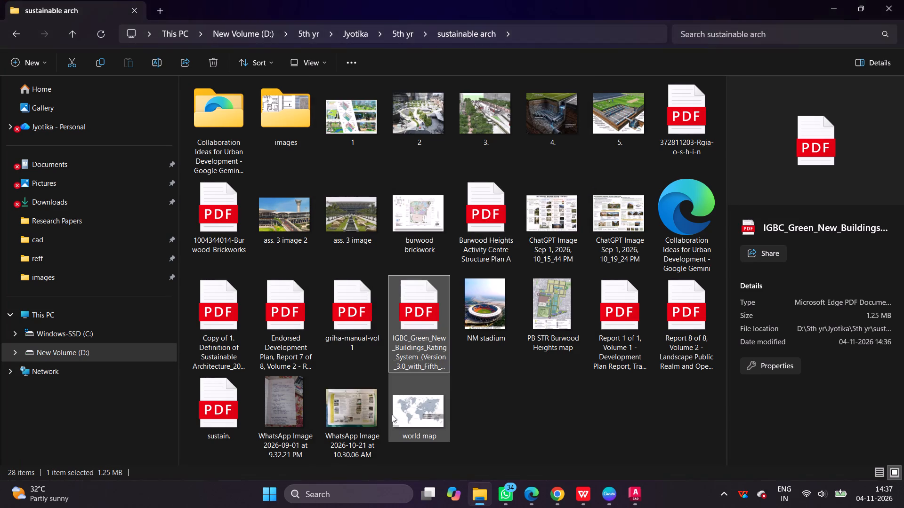
Skim the IGBC guide's contents list, foreword and introductory pages up to the rating system section.
scroll(471, 152, down, 4)
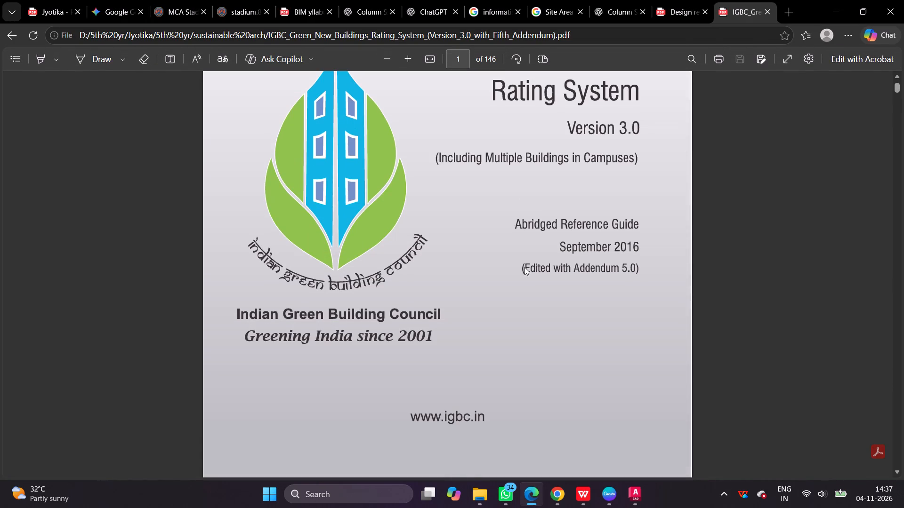
scroll(525, 267, down, 18)
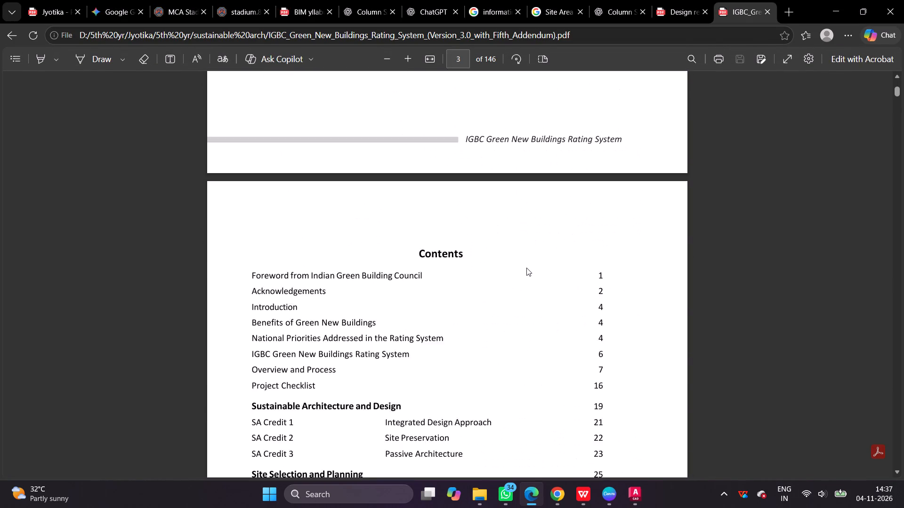
scroll(526, 268, down, 10)
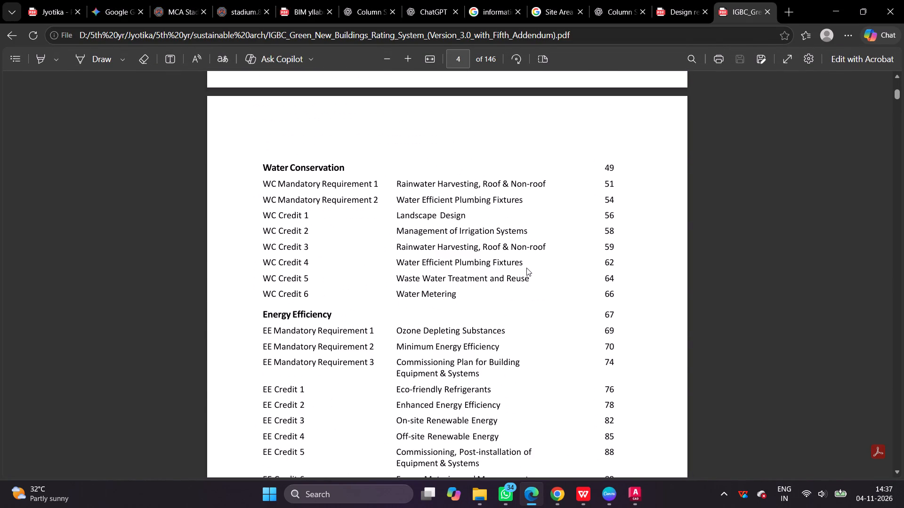
scroll(526, 268, down, 20)
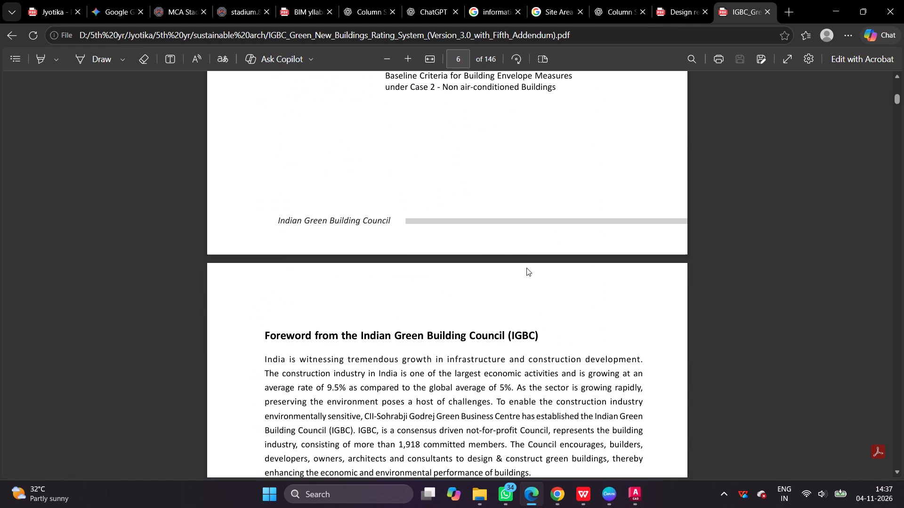
scroll(526, 268, down, 8)
scroll(527, 268, up, 1)
scroll(527, 268, down, 9)
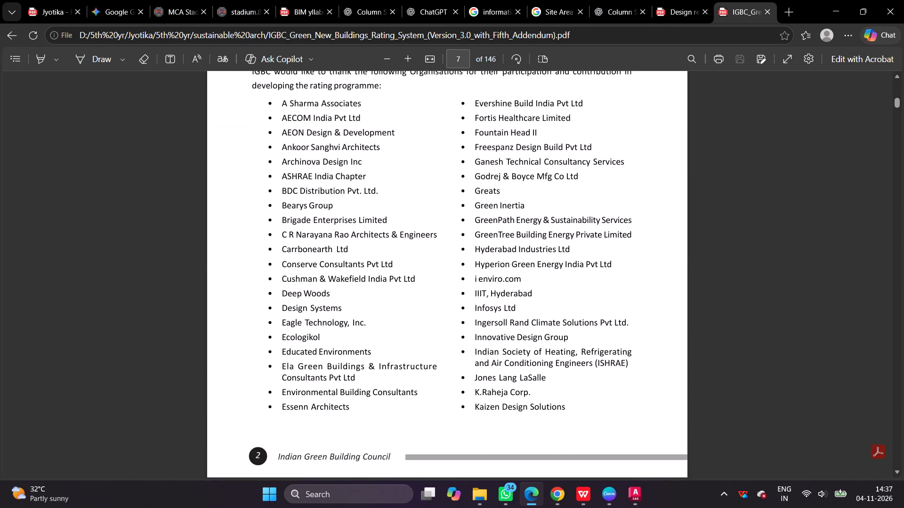
scroll(530, 265, up, 4)
scroll(531, 263, down, 16)
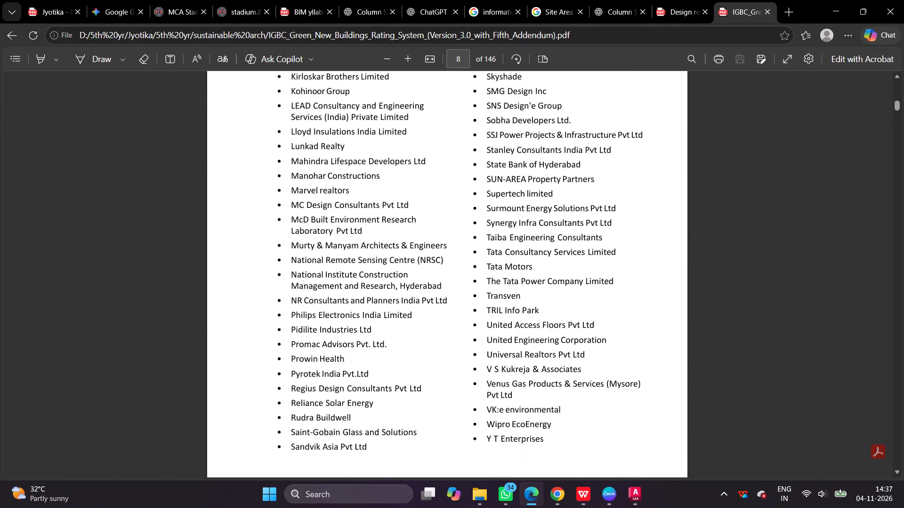
scroll(531, 263, down, 20)
scroll(531, 263, down, 4)
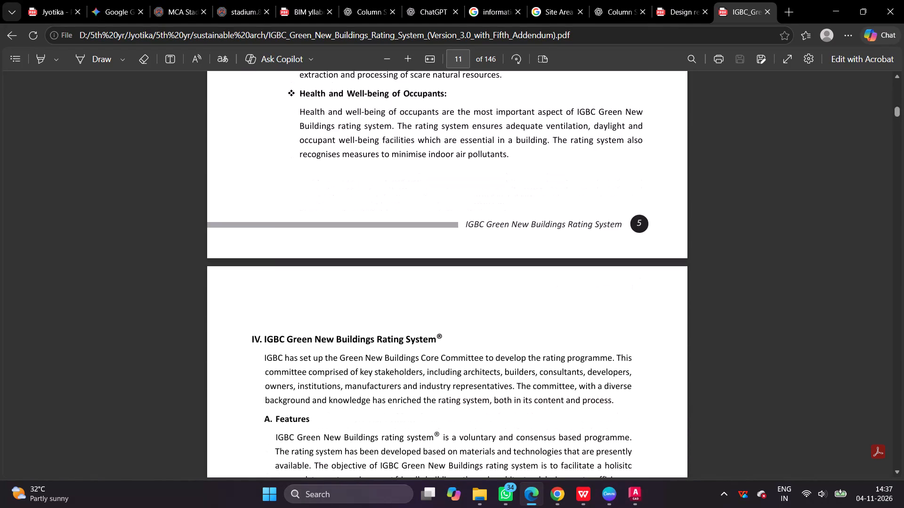
Read the IGBC Green New Buildings Rating System section and the categories under Overview and Process.
scroll(531, 263, down, 19)
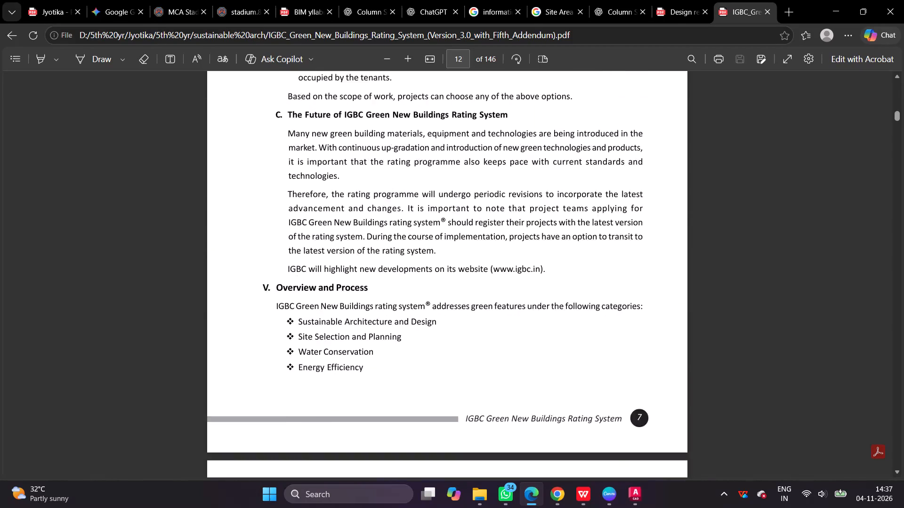
scroll(529, 262, down, 13)
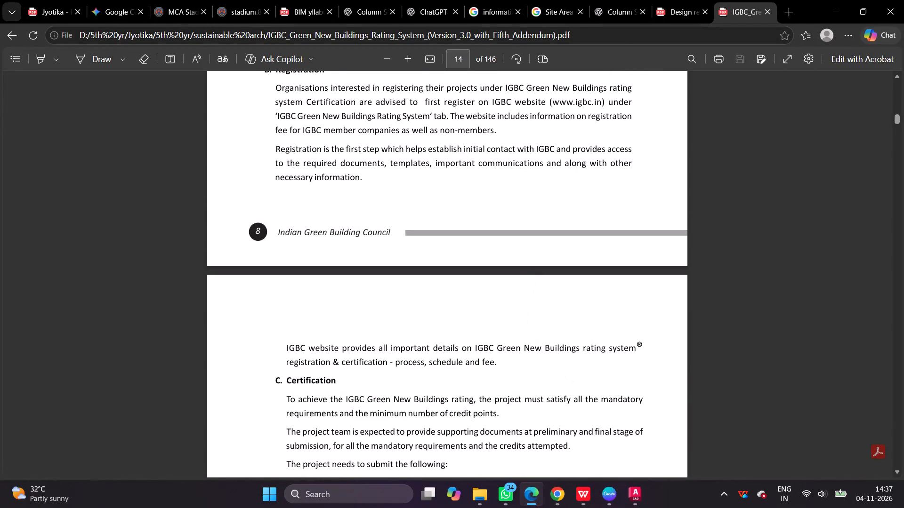
scroll(534, 350, up, 14)
scroll(536, 349, down, 3)
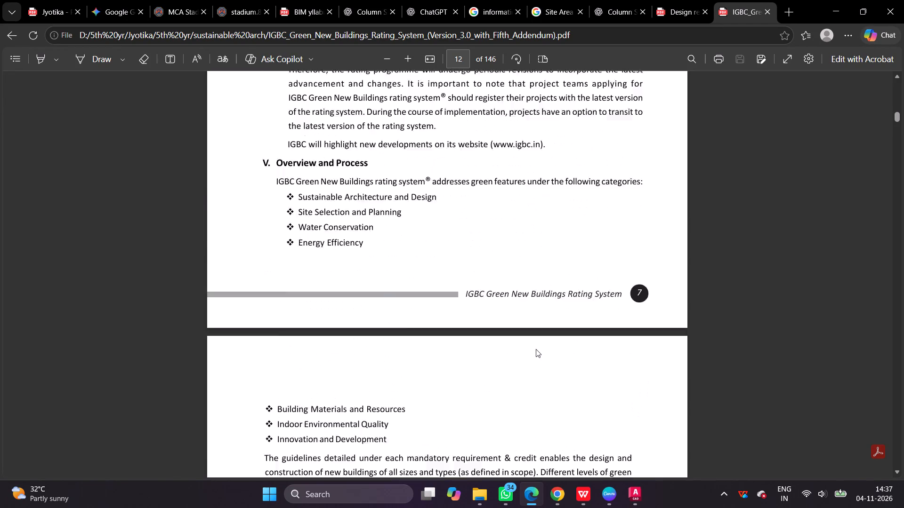
scroll(536, 349, down, 14)
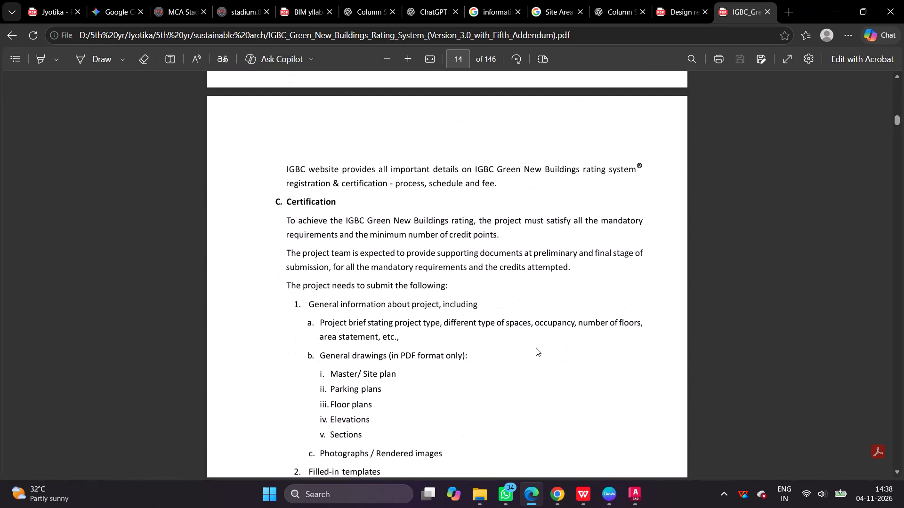
Examine the IGBC certification submittal requirements, the process flowcharts, and the appeal, fee and addenda sections.
scroll(536, 348, down, 4)
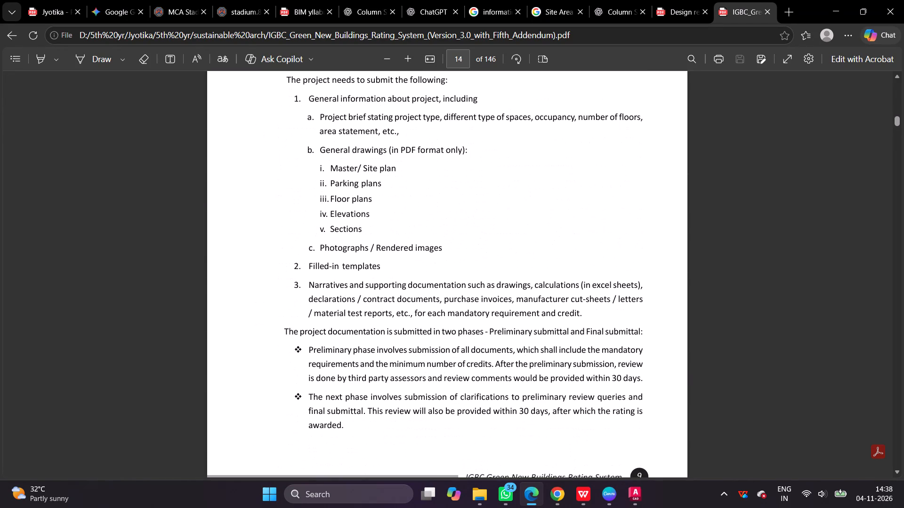
scroll(538, 346, down, 17)
scroll(540, 345, down, 5)
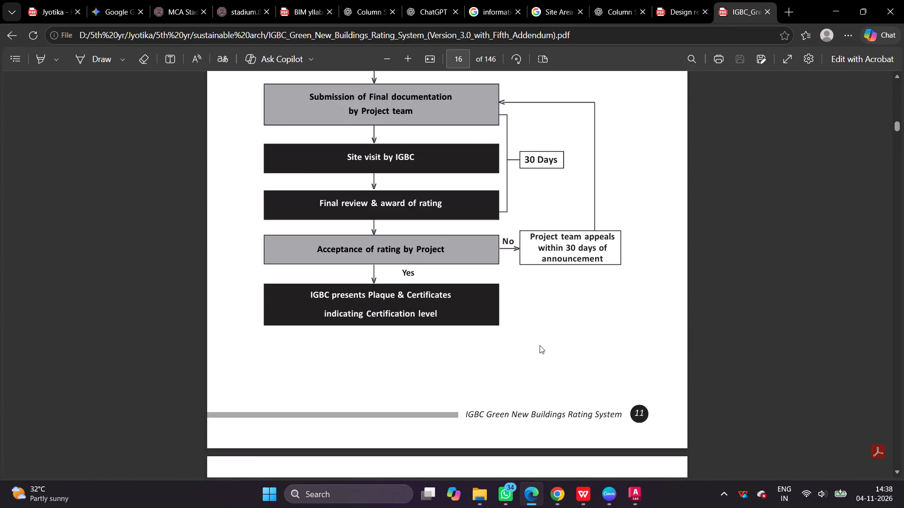
scroll(540, 345, up, 4)
scroll(541, 344, down, 9)
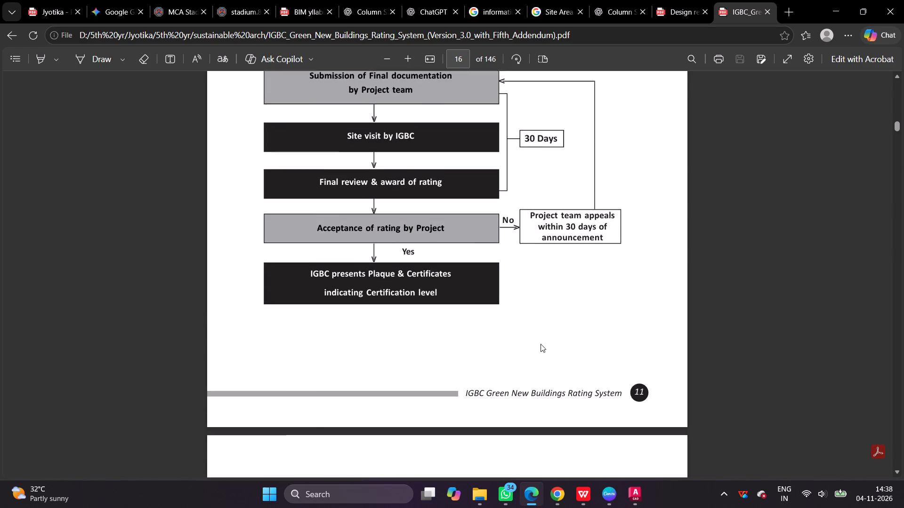
scroll(541, 344, down, 14)
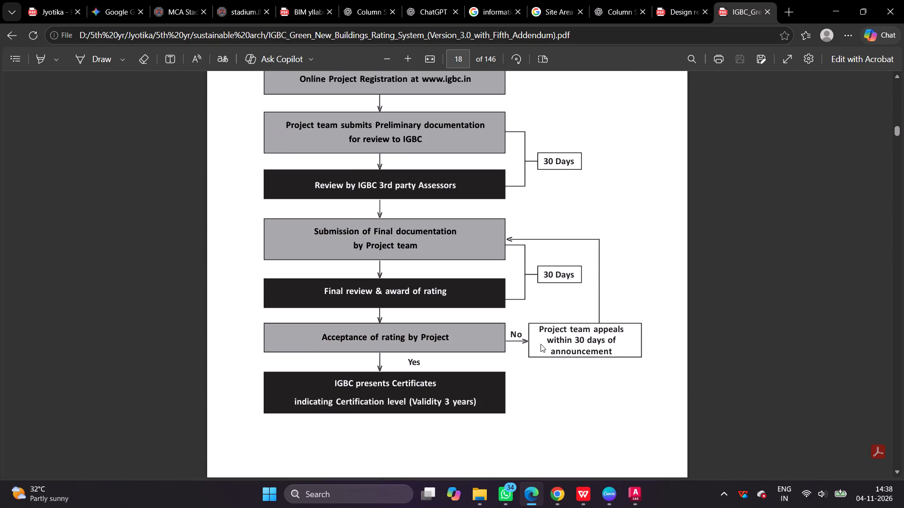
scroll(541, 344, down, 18)
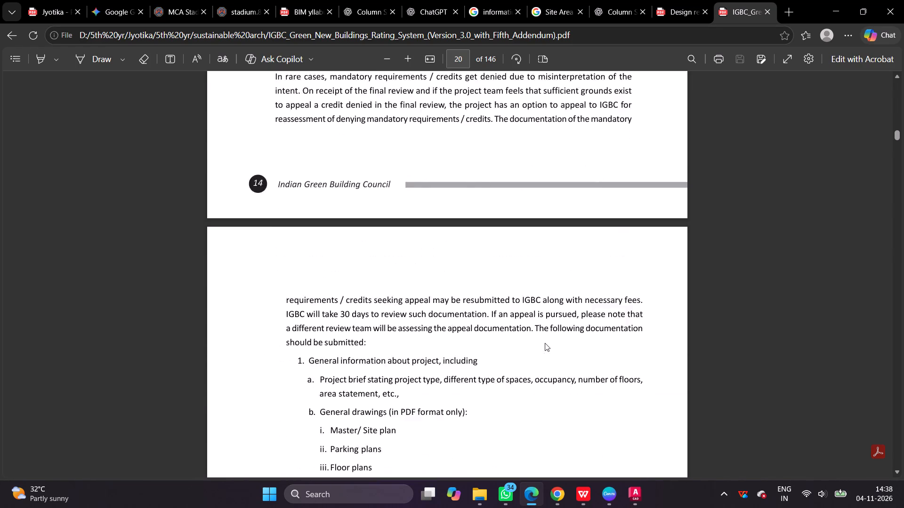
scroll(545, 343, down, 4)
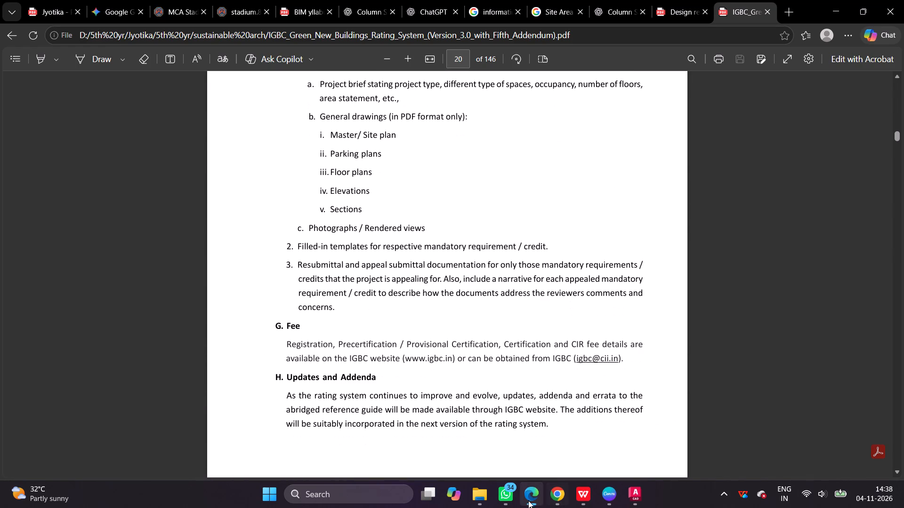
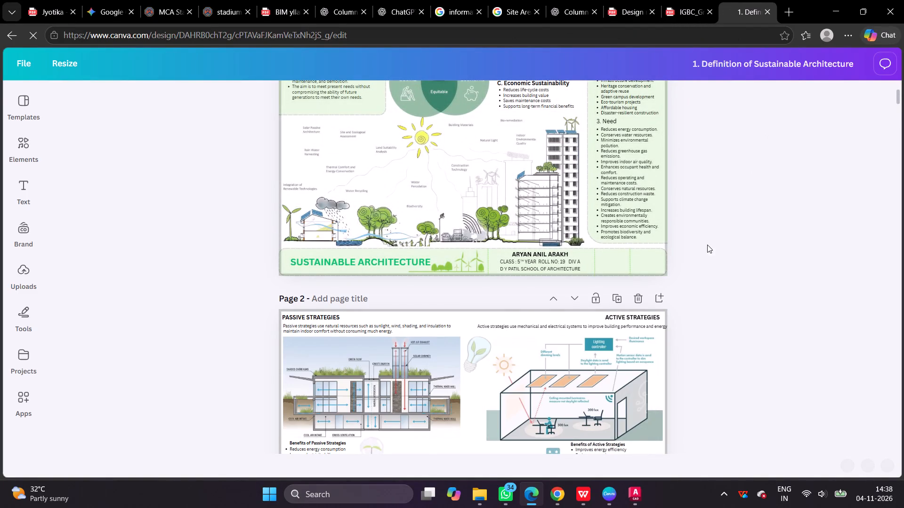
Skim the reference design 1. Definition of Sustainable Architecture through its topic sheets up to the Sustainability Development Goals page.
scroll(703, 254, down, 20)
scroll(703, 254, down, 13)
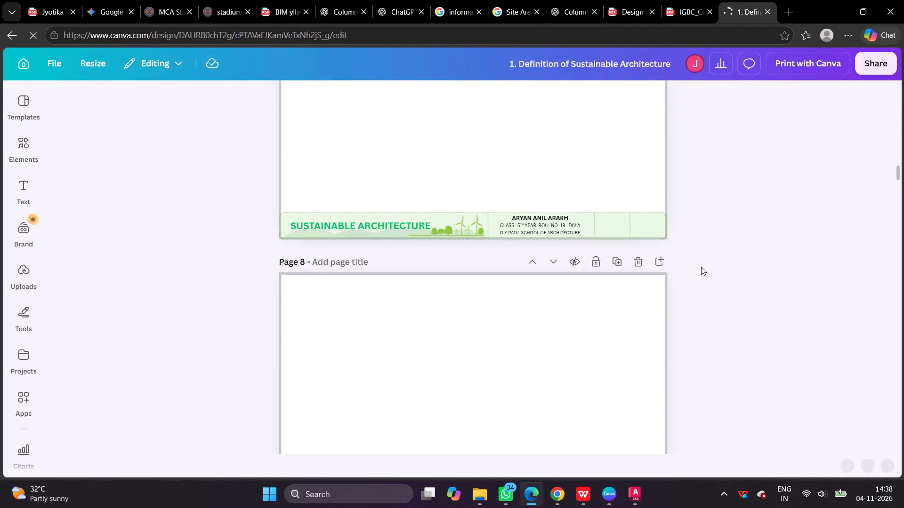
scroll(701, 267, down, 20)
scroll(701, 267, down, 5)
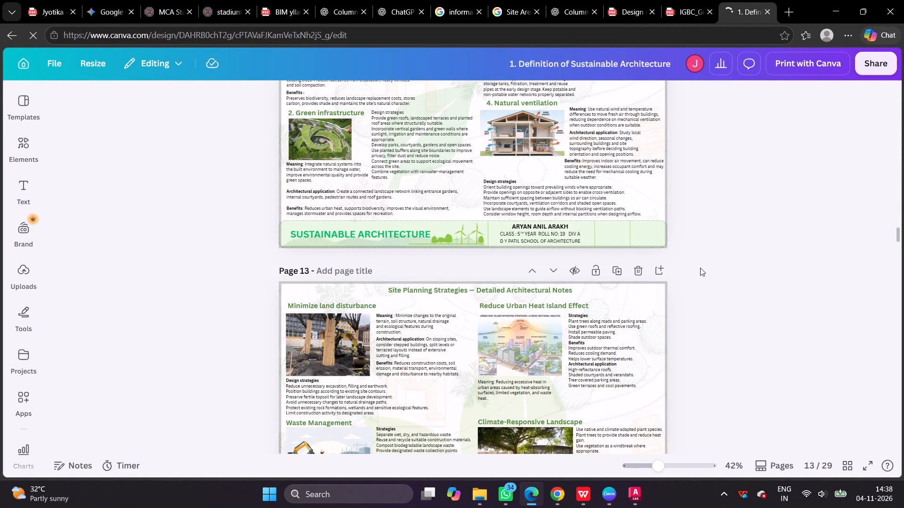
scroll(700, 268, up, 5)
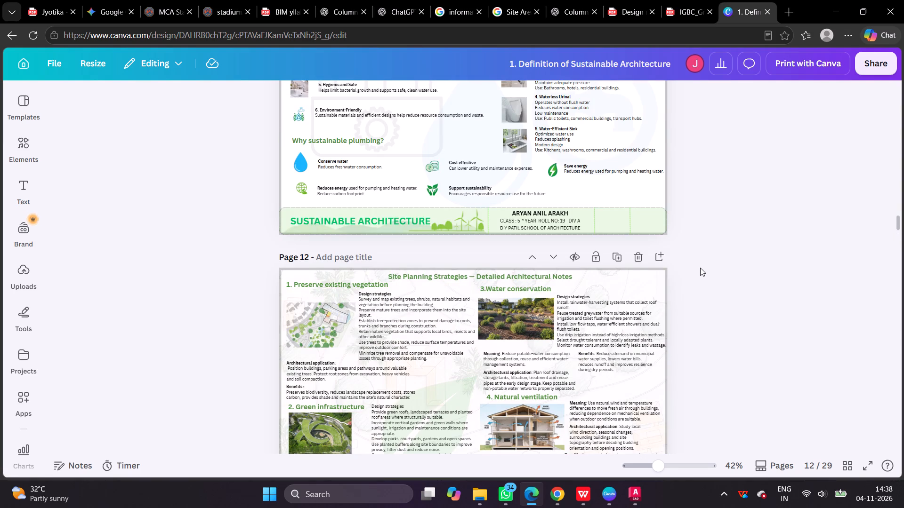
scroll(700, 268, up, 4)
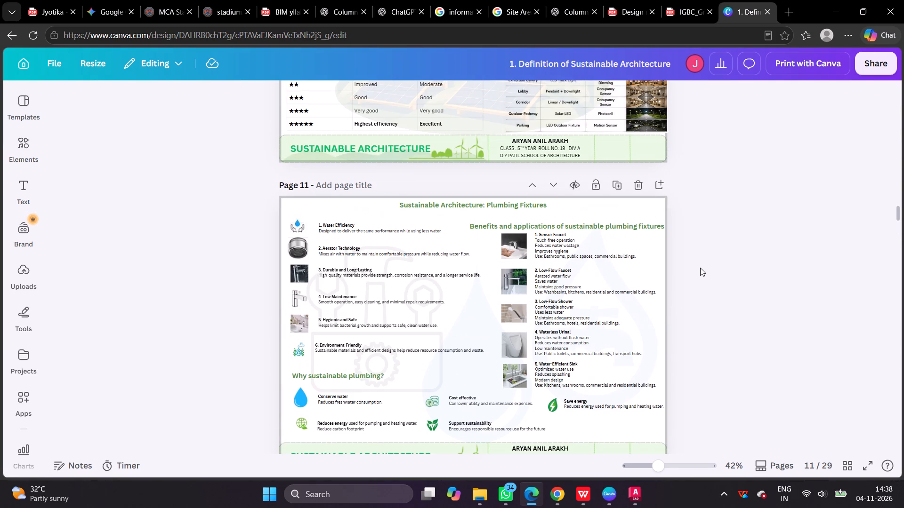
scroll(700, 268, up, 4)
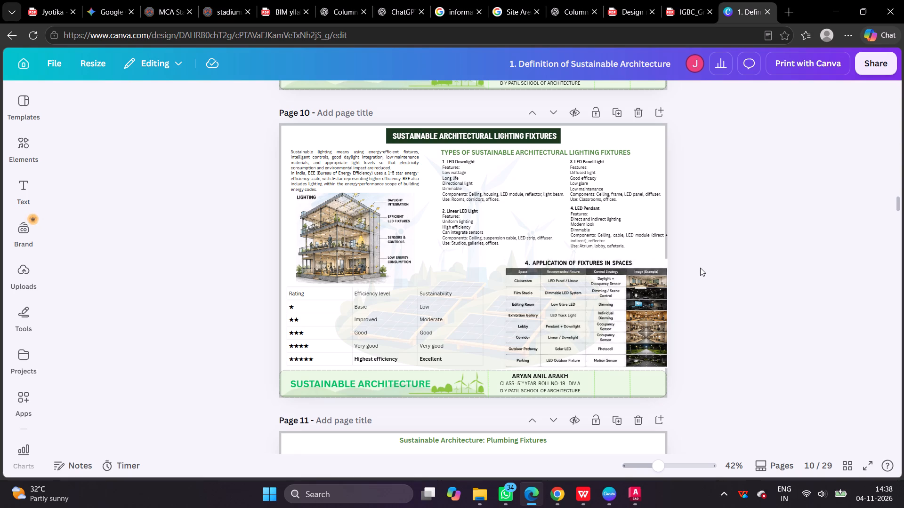
scroll(700, 268, down, 9)
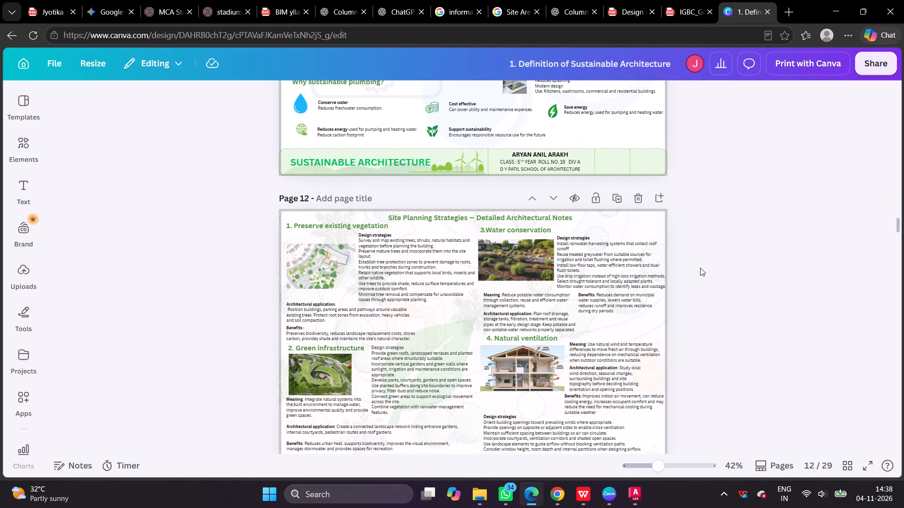
scroll(700, 268, down, 5)
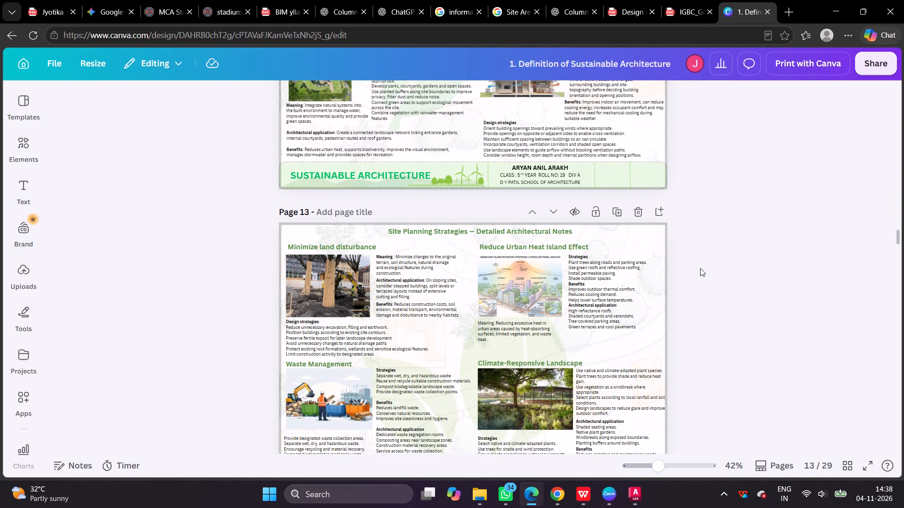
scroll(700, 270, down, 4)
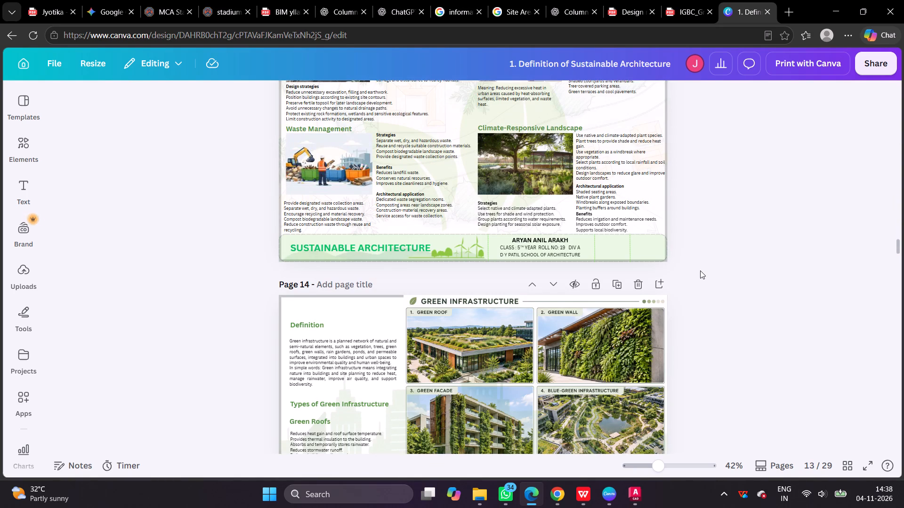
scroll(700, 270, down, 3)
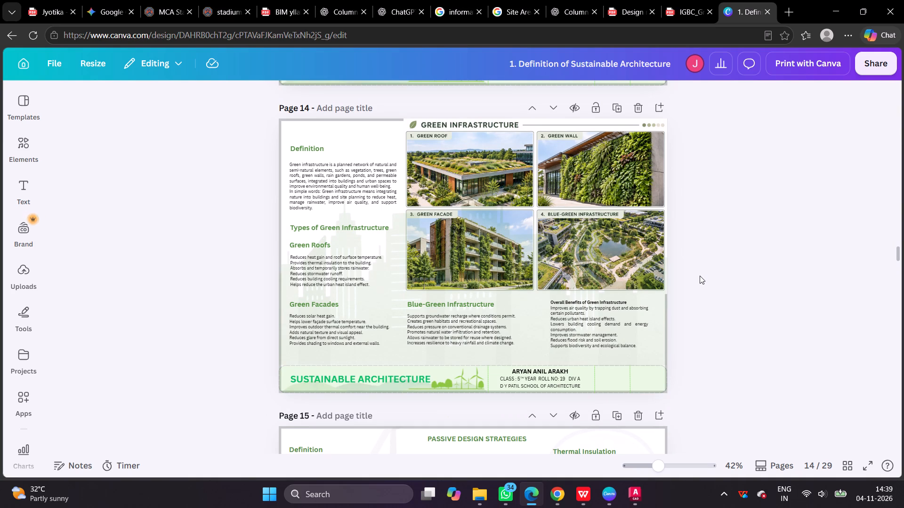
scroll(700, 276, down, 4)
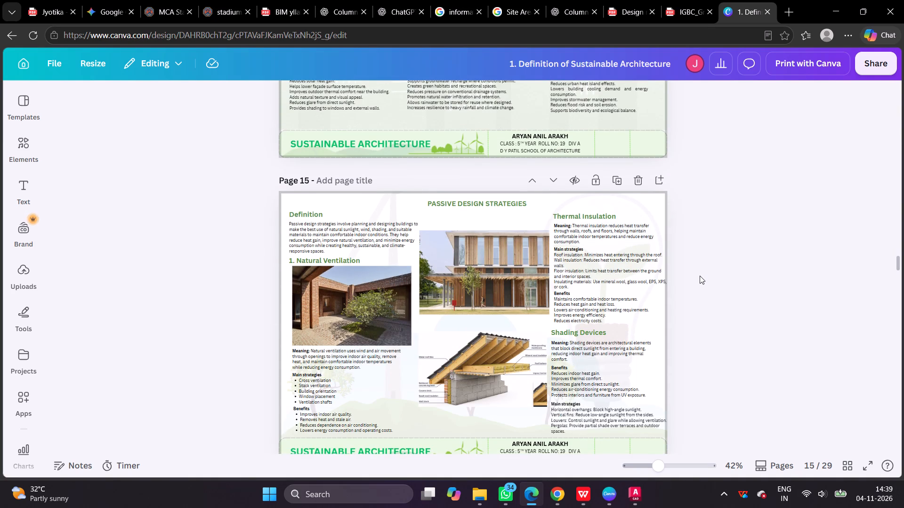
scroll(700, 276, down, 12)
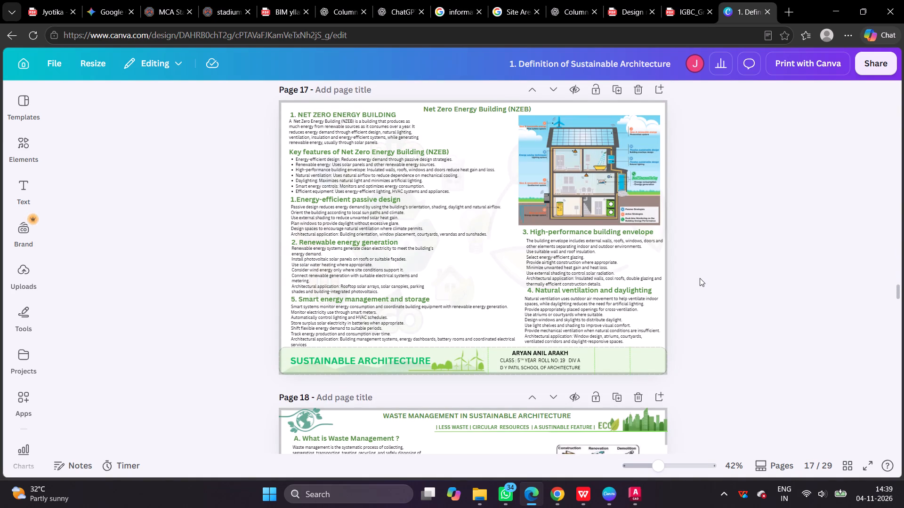
scroll(700, 279, down, 8)
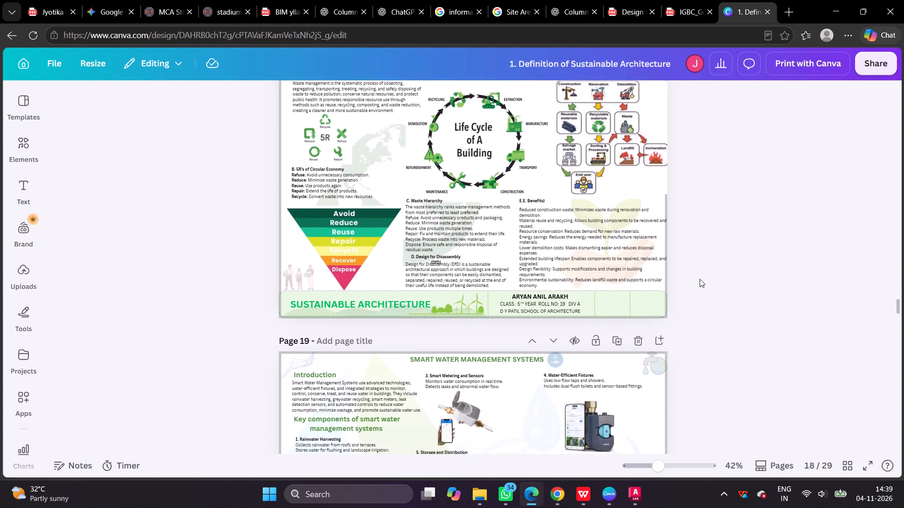
scroll(700, 279, down, 9)
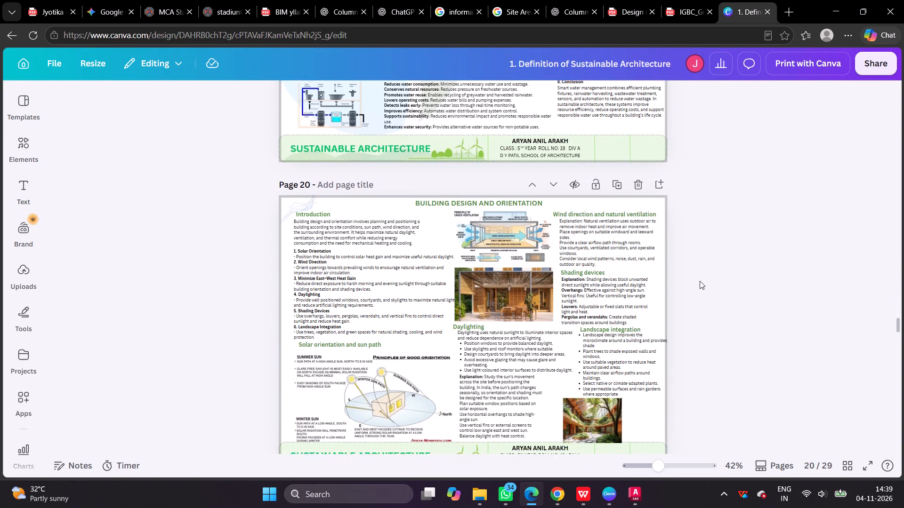
scroll(700, 281, down, 2)
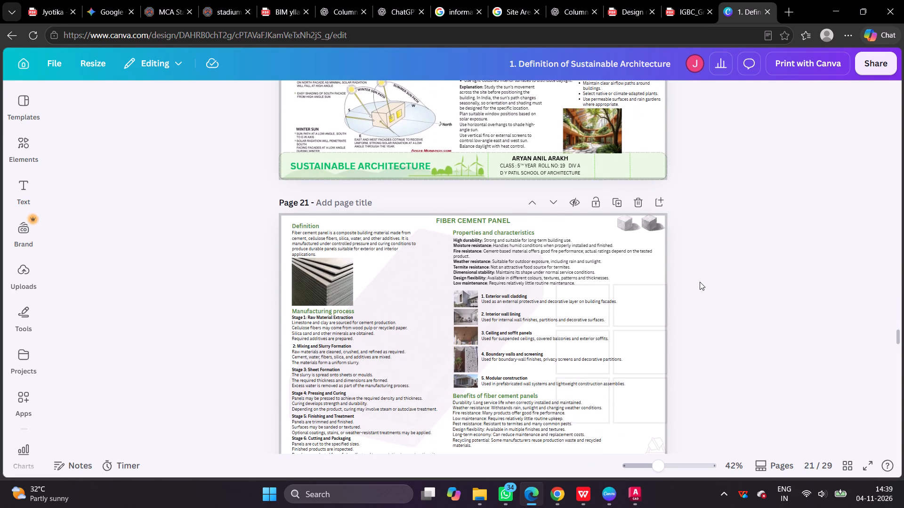
scroll(700, 282, down, 5)
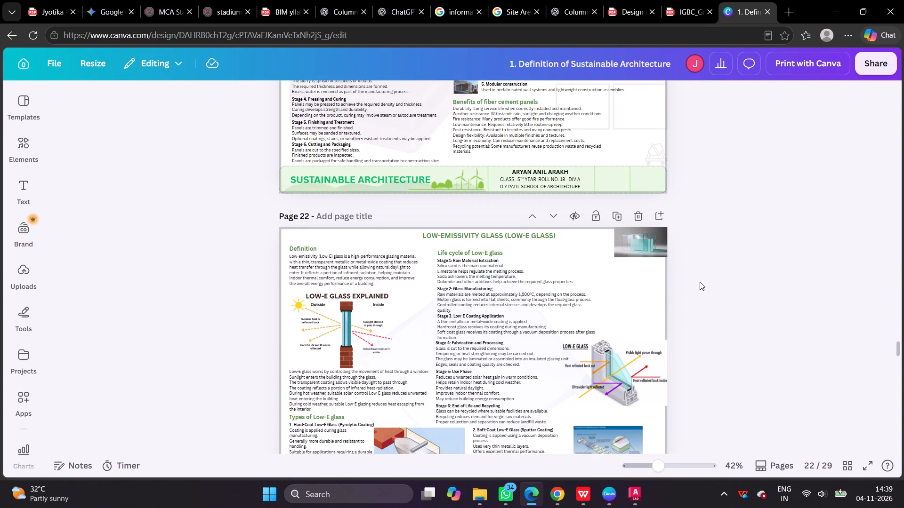
scroll(700, 282, down, 4)
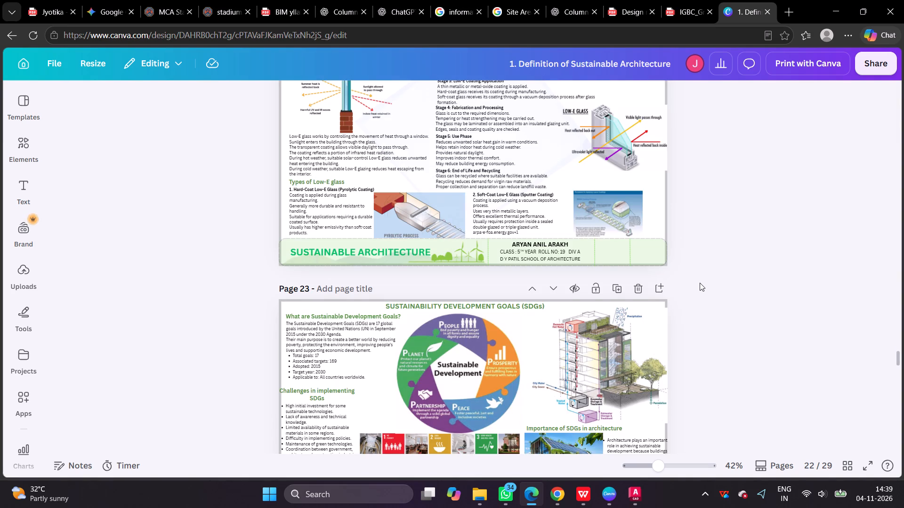
scroll(700, 285, down, 3)
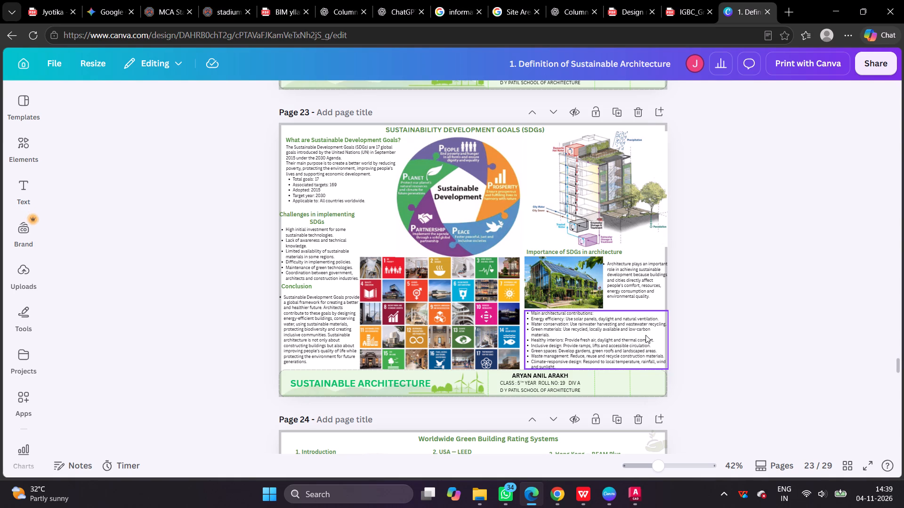
Examine the reference design's Worldwide Green Building Rating Systems pages and its two GRIHA pages for content and layout.
scroll(646, 335, down, 4)
scroll(645, 339, up, 1)
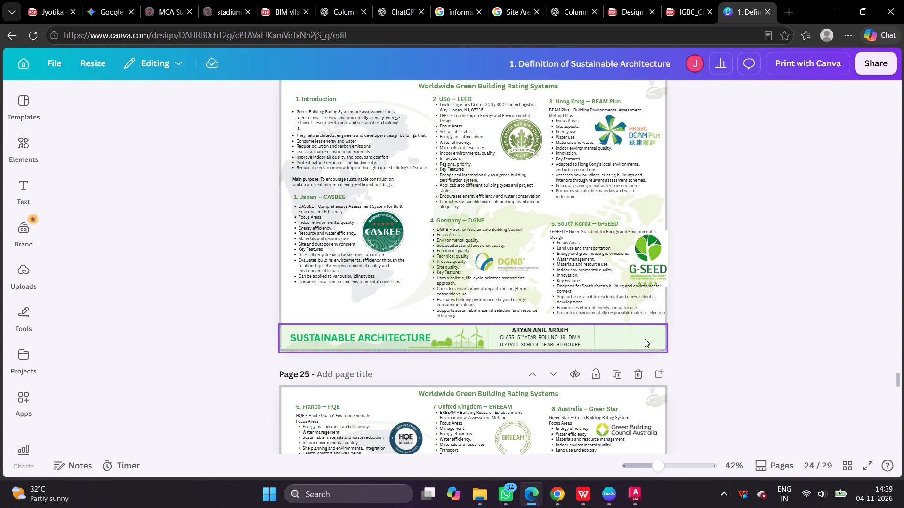
scroll(645, 339, up, 1)
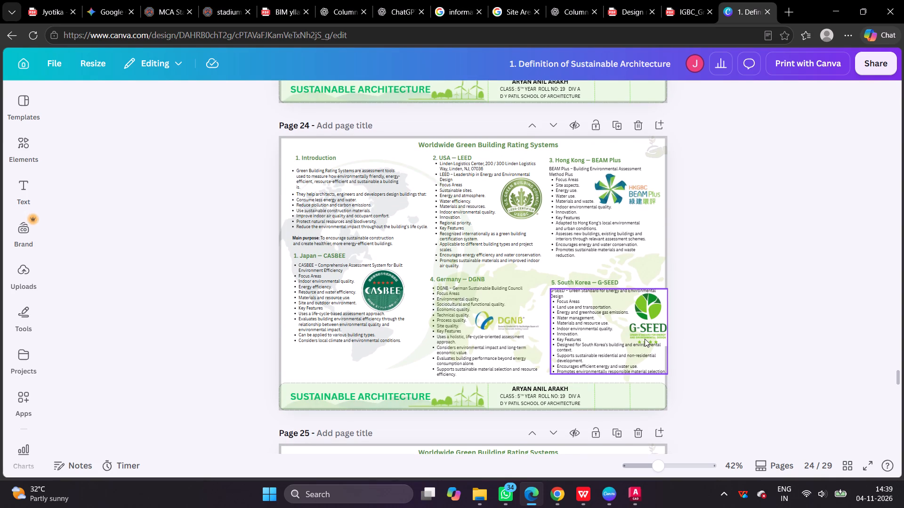
scroll(645, 339, down, 2)
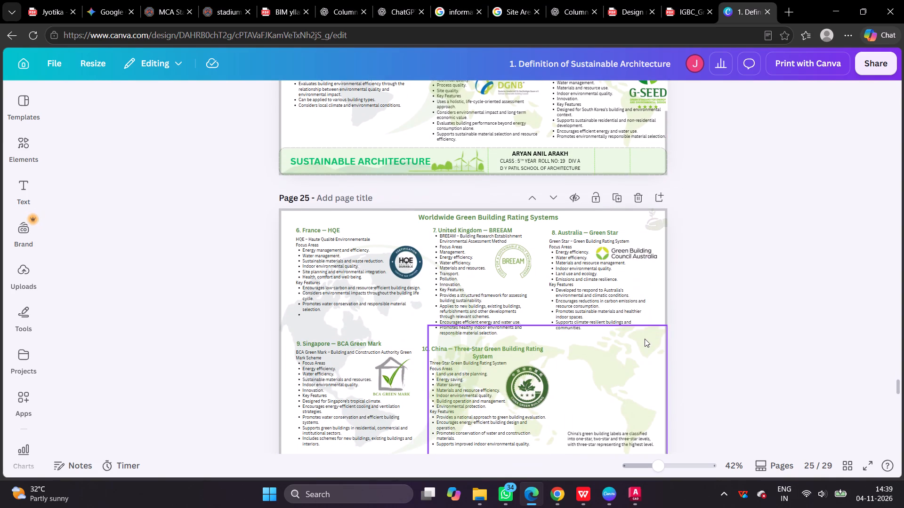
scroll(645, 339, down, 4)
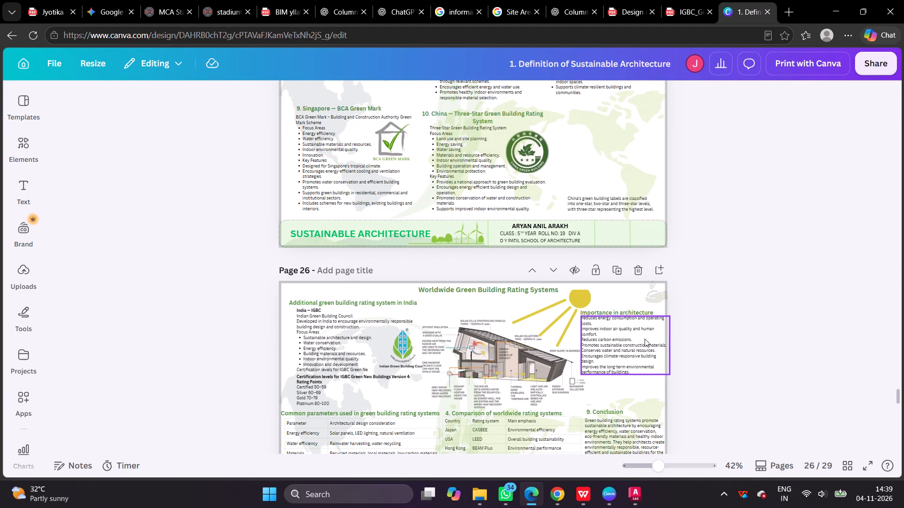
scroll(645, 339, down, 2)
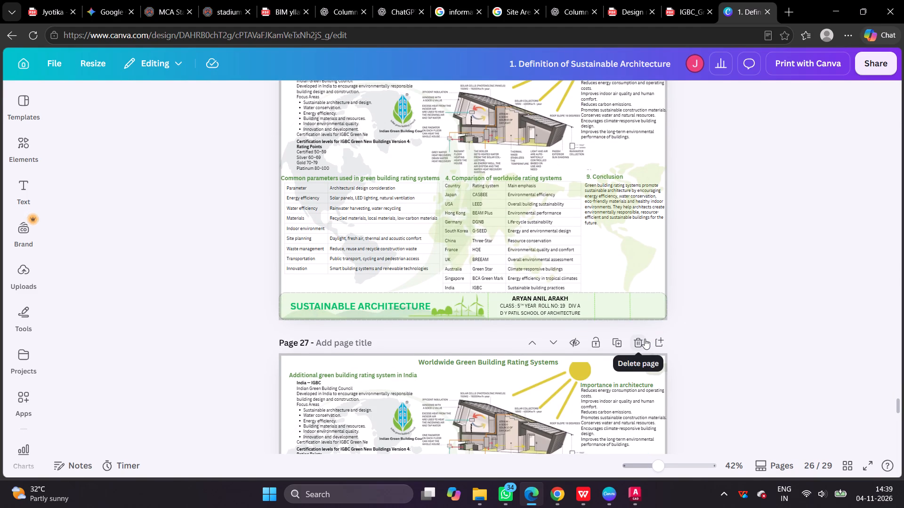
scroll(645, 339, down, 8)
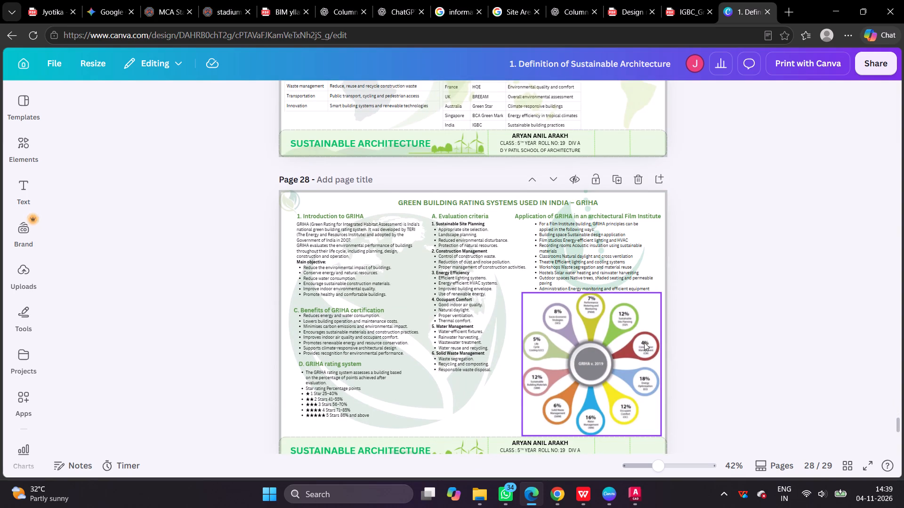
scroll(644, 342, down, 4)
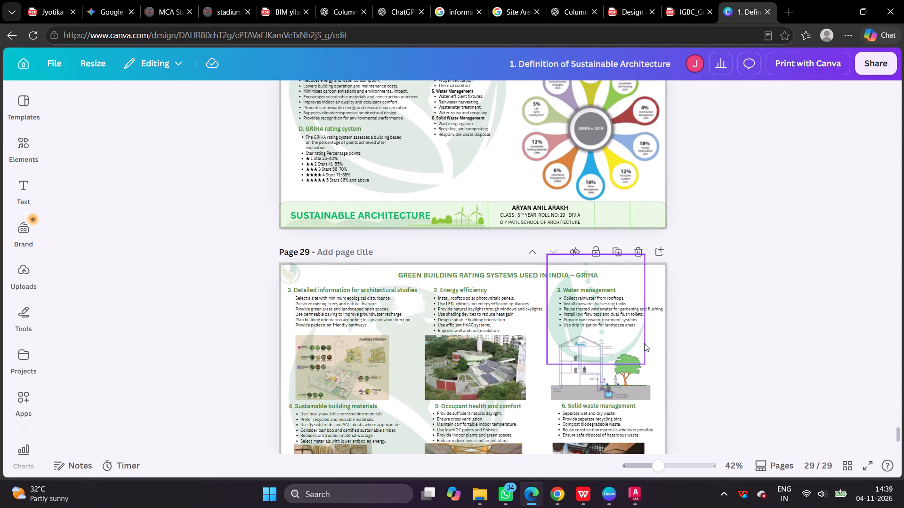
scroll(644, 343, down, 8)
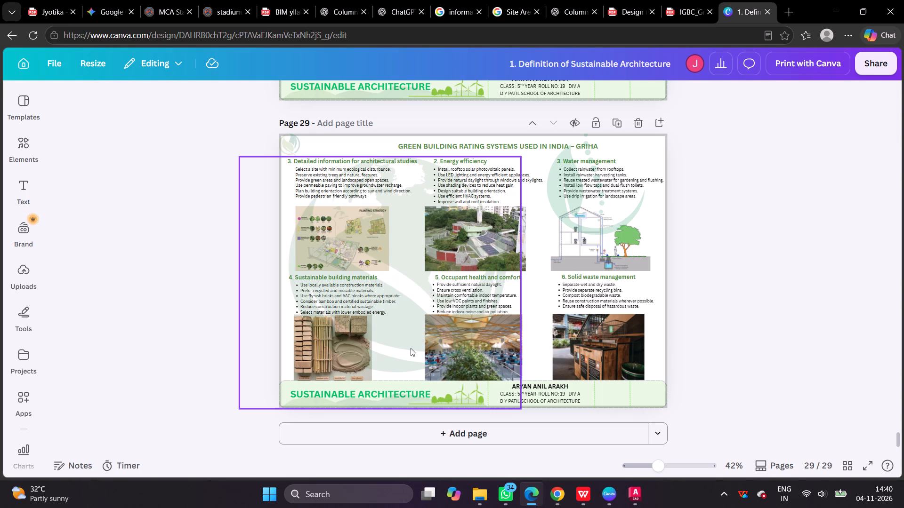
scroll(411, 348, up, 5)
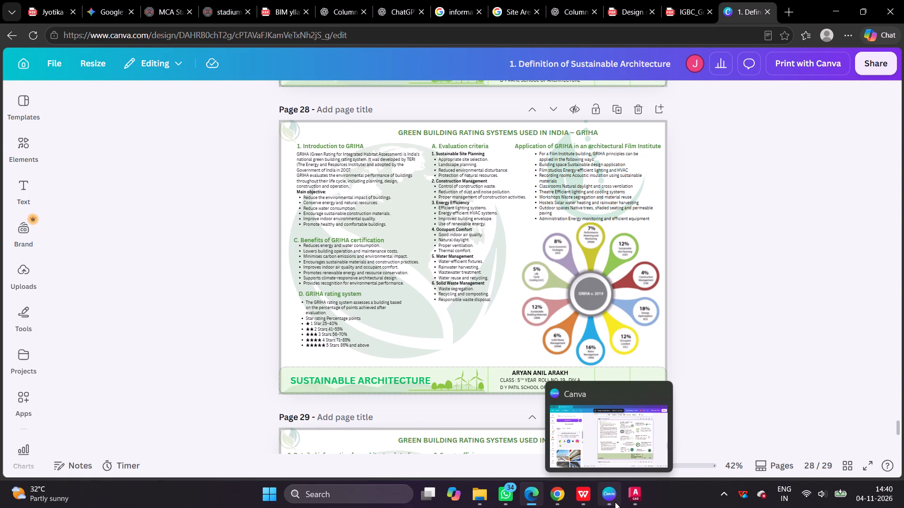
Switch to the Canva app and review the ASSIGNMENTS : 5 TO 8 sheets on rating systems and thesis-related SDGs.
click(606, 502)
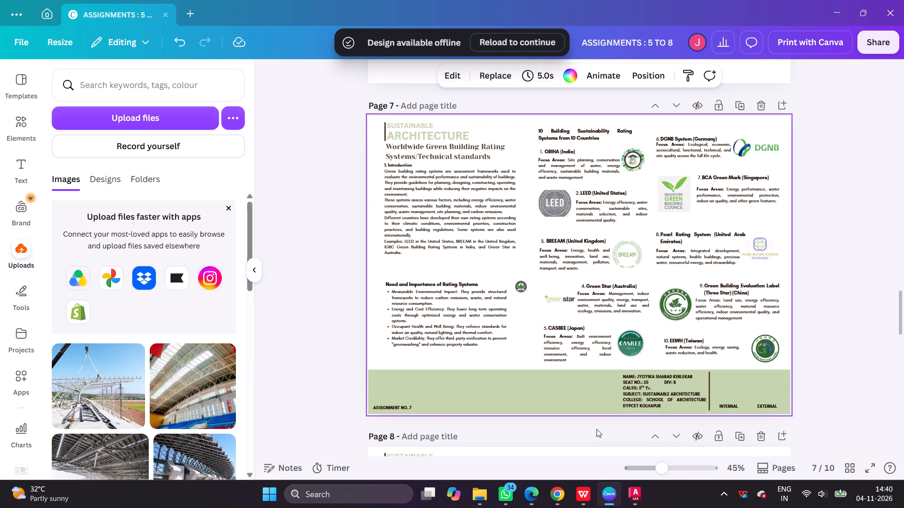
scroll(611, 389, up, 3)
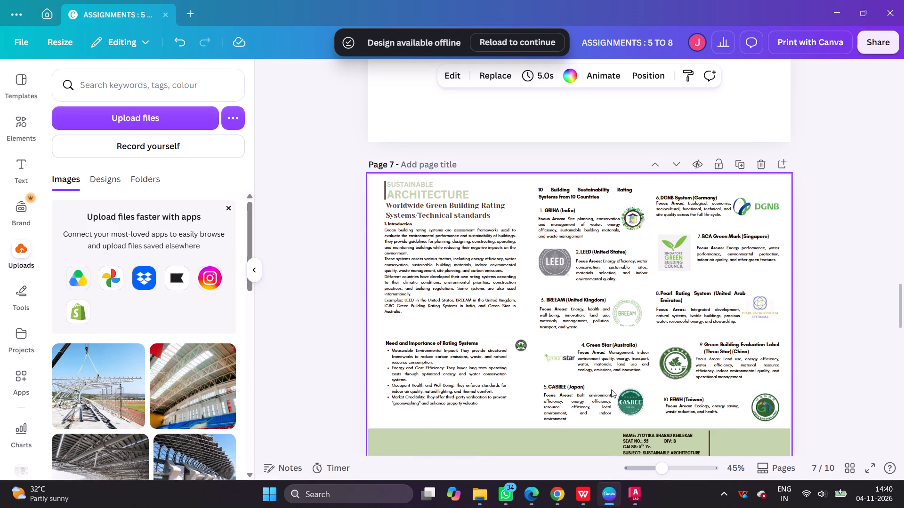
scroll(611, 389, up, 9)
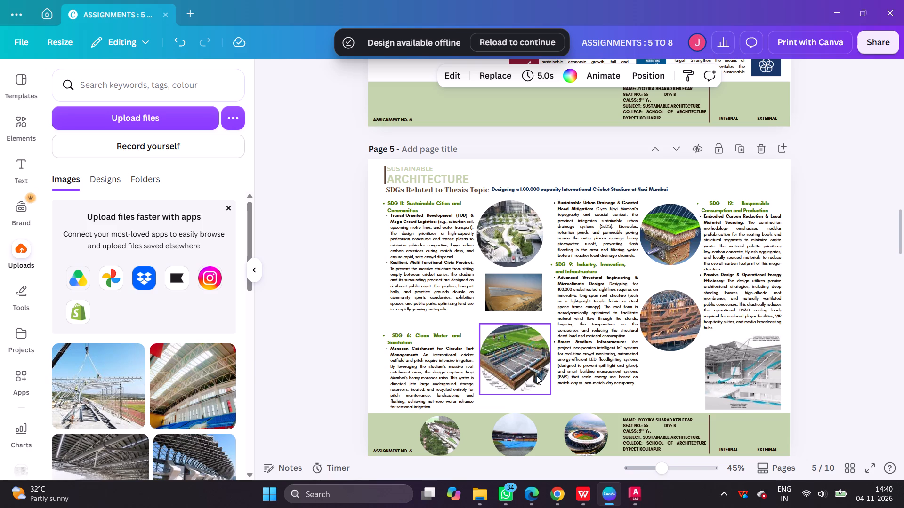
Check the Assignment 8 content requirements in the WPS Office brief, then return to the Canva app.
click(575, 505)
click(558, 393)
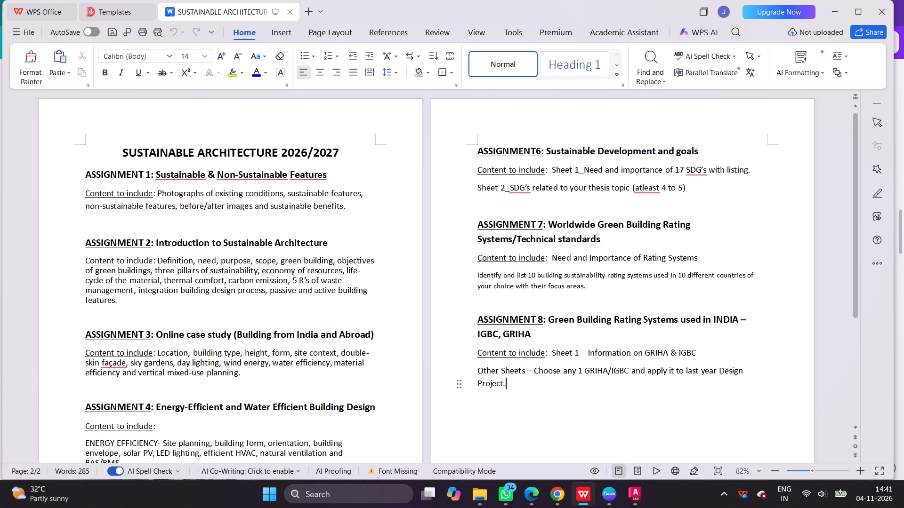
click(838, 14)
Glance at the Green Building Rating Systems thread in Chrome and return to the reference design's GRIHA page in Edge.
scroll(573, 299, down, 1)
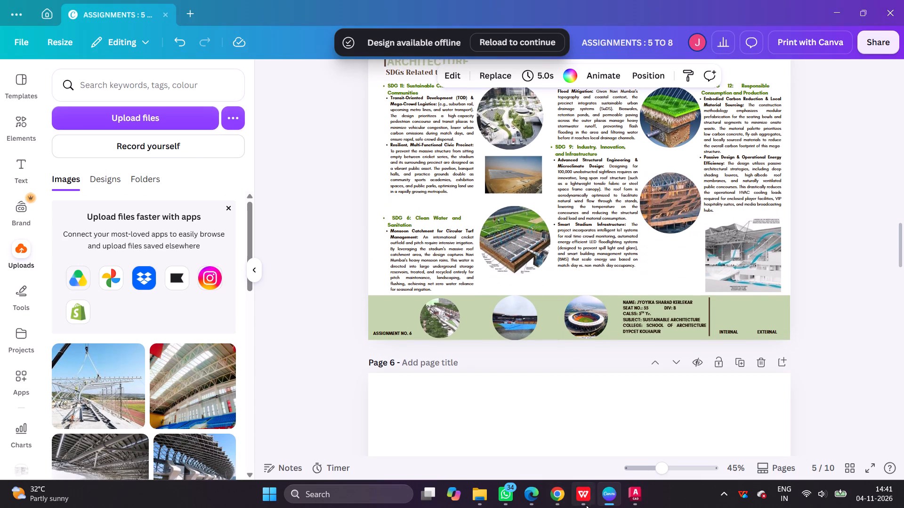
click(564, 502)
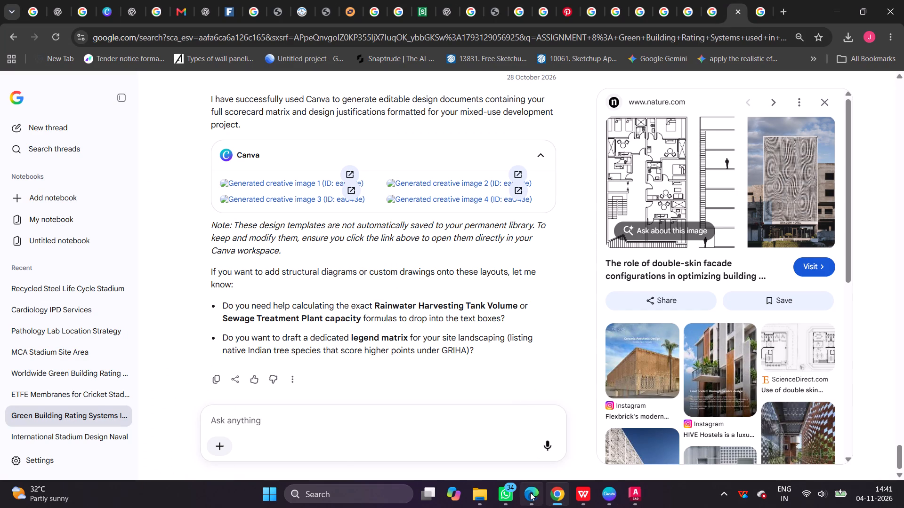
click(530, 492)
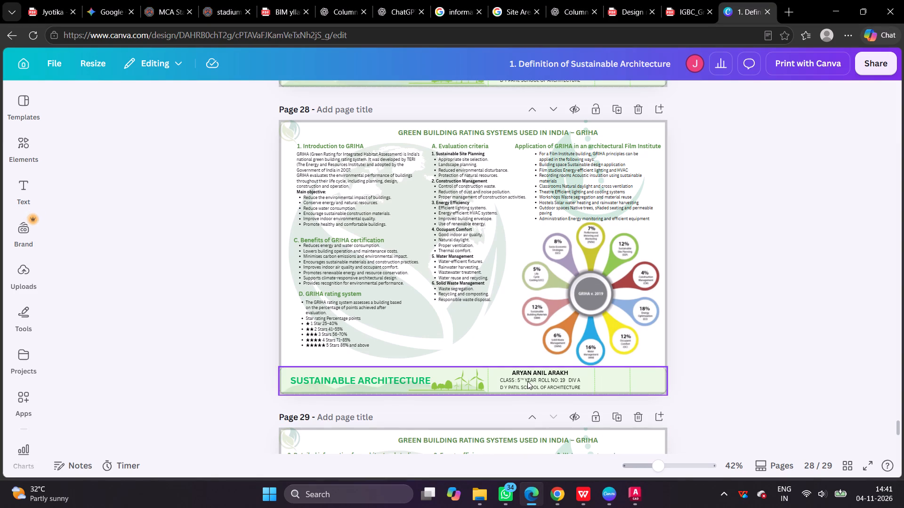
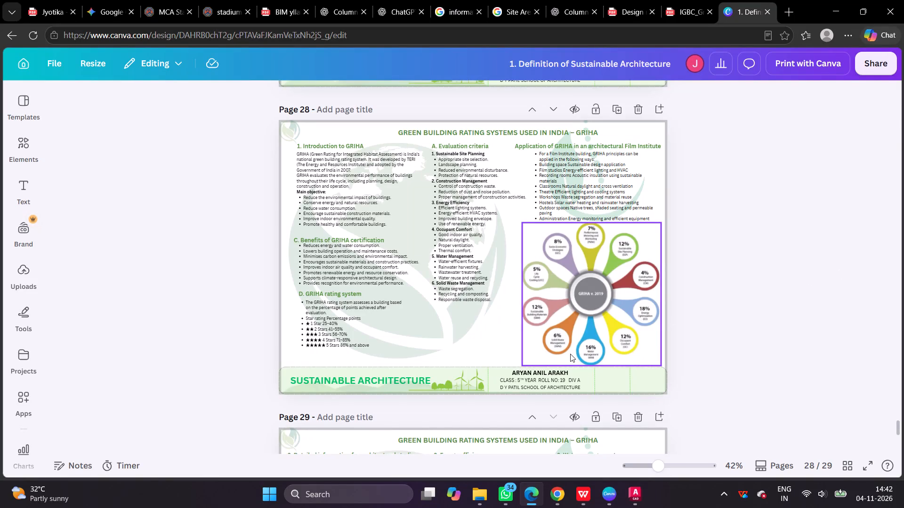
Review the reference design's GRIHA pages and the Worldwide Green Building Rating Systems pages, back up to page 26.
scroll(499, 382, down, 7)
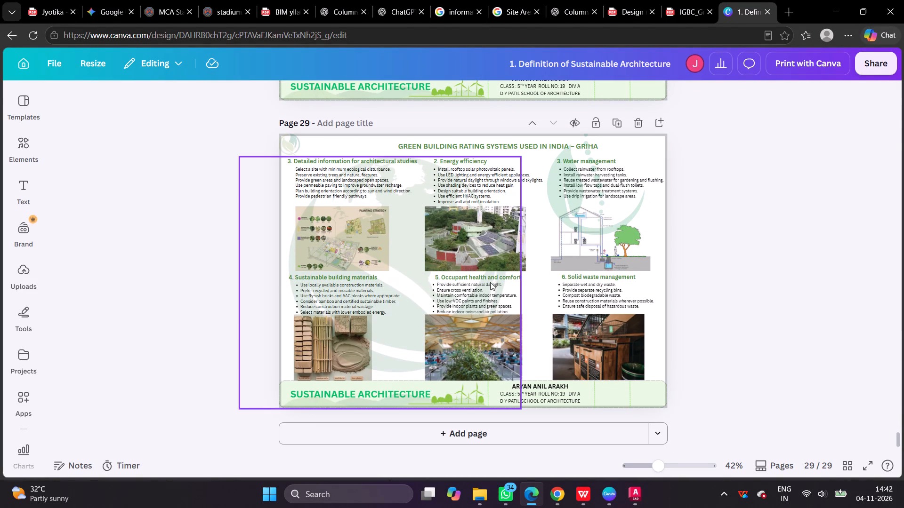
scroll(592, 390, up, 9)
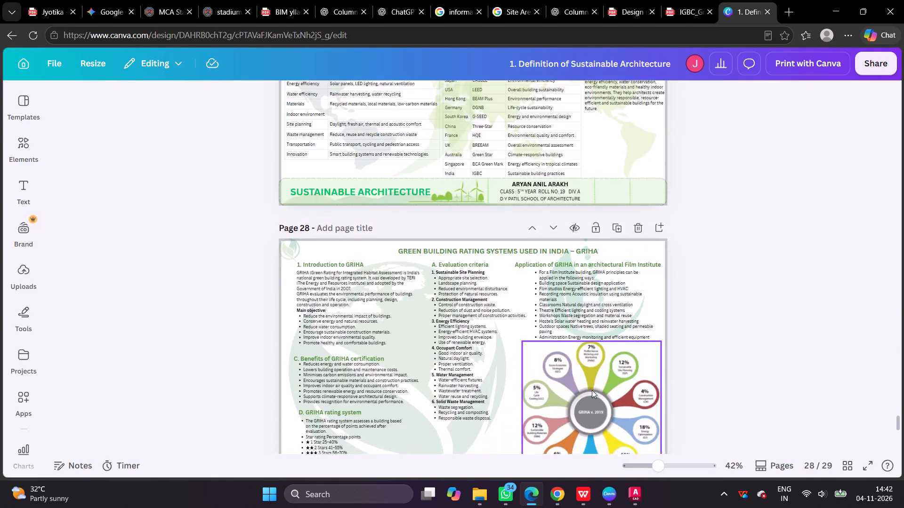
scroll(592, 390, up, 1)
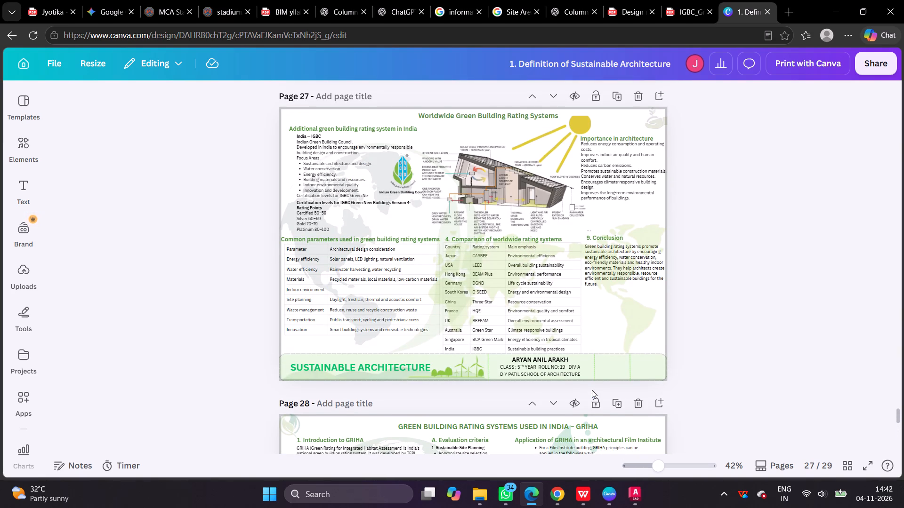
scroll(592, 390, up, 1)
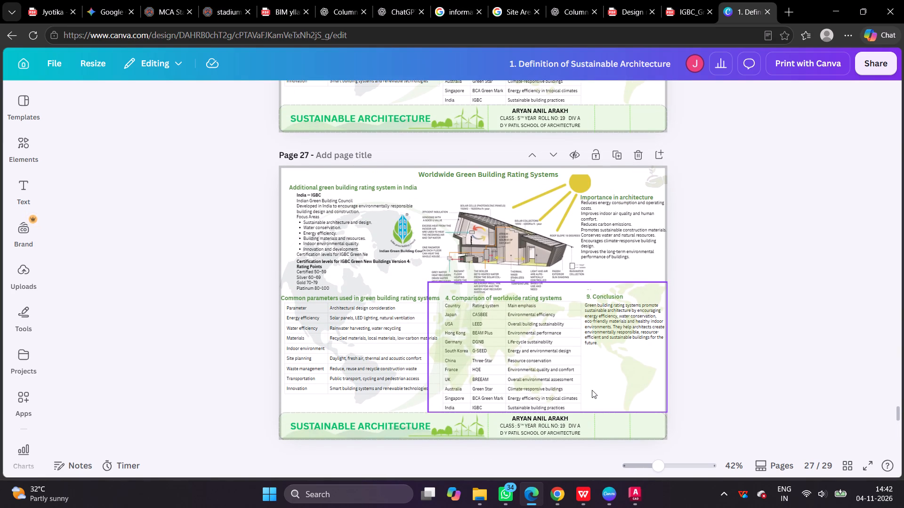
scroll(592, 390, up, 3)
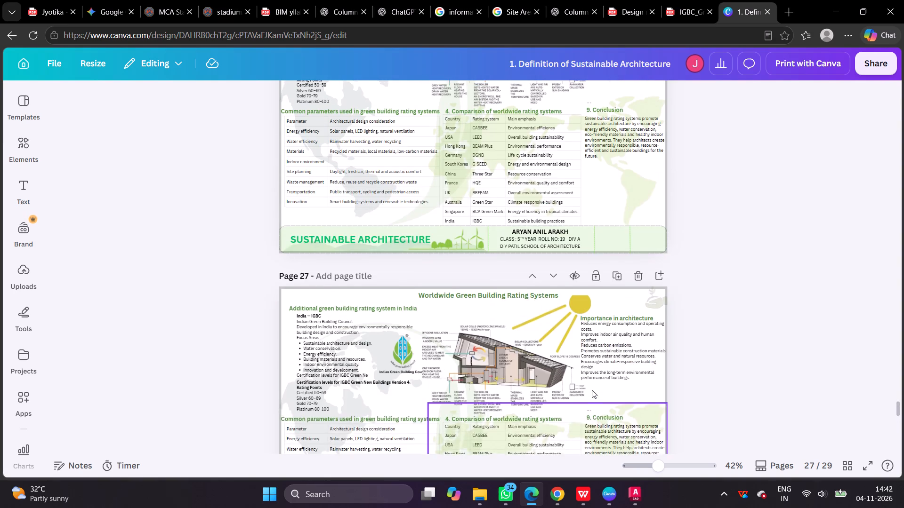
scroll(592, 390, up, 1)
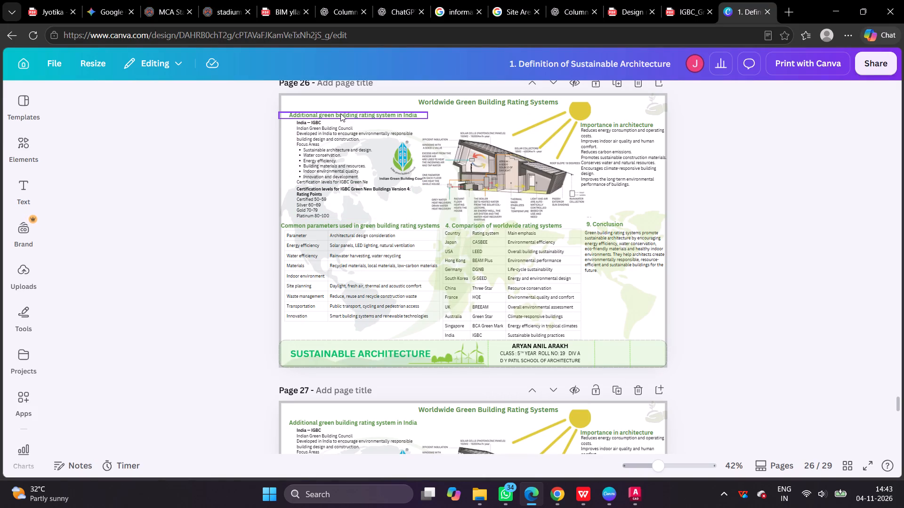
Unlock page 26's IGBC certification levels text box and copy its heading lines, "Certification levels for IGBC Green New Buildings Version 4: Rating Points".
double_click(332, 190)
click(327, 192)
double_click(326, 194)
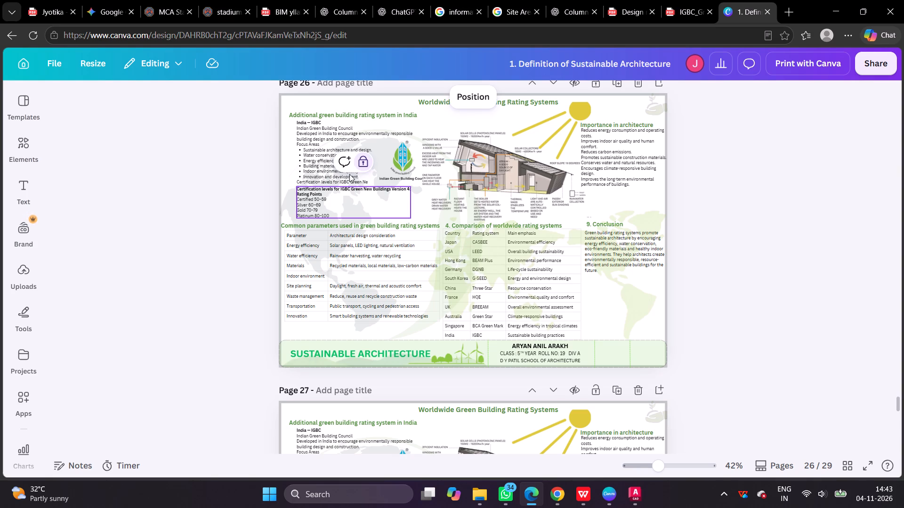
click(361, 162)
click(323, 193)
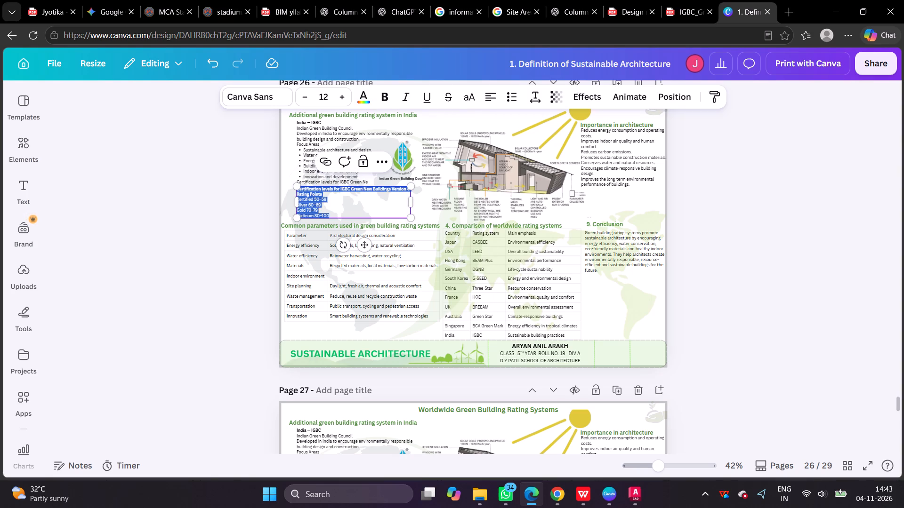
click(325, 192)
drag(322, 192, 291, 187)
key(ctrl+c)
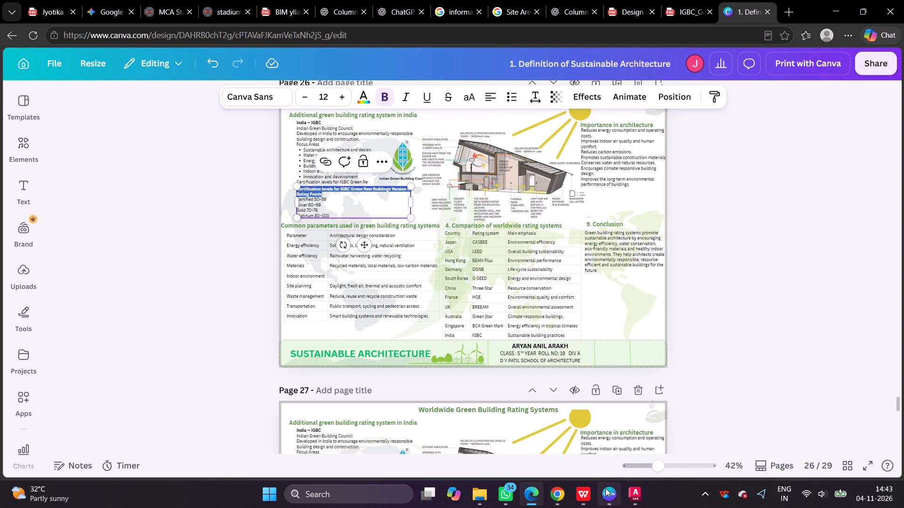
Switch to Chrome and submit the copied IGBC certification levels and rating points heading as a question in the Green Building Rating Systems thread.
click(563, 496)
scroll(368, 160, up, 3)
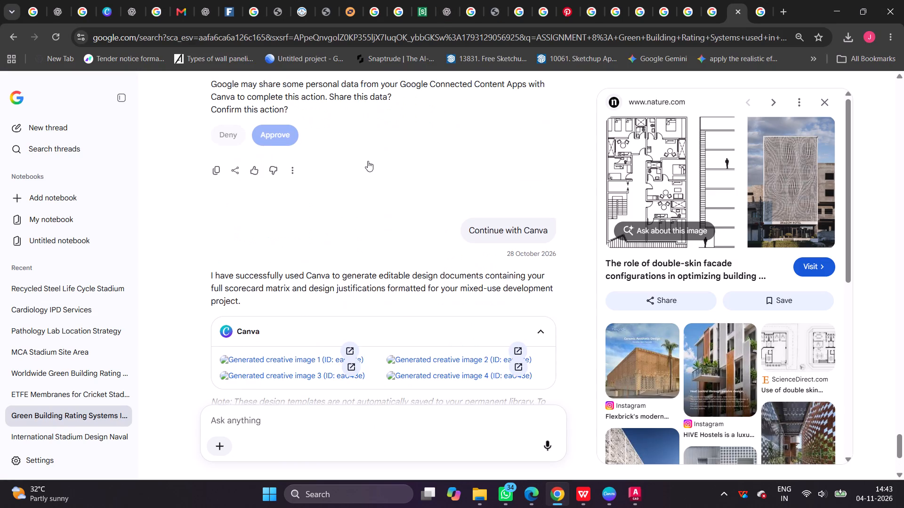
scroll(368, 161, down, 5)
click(349, 426)
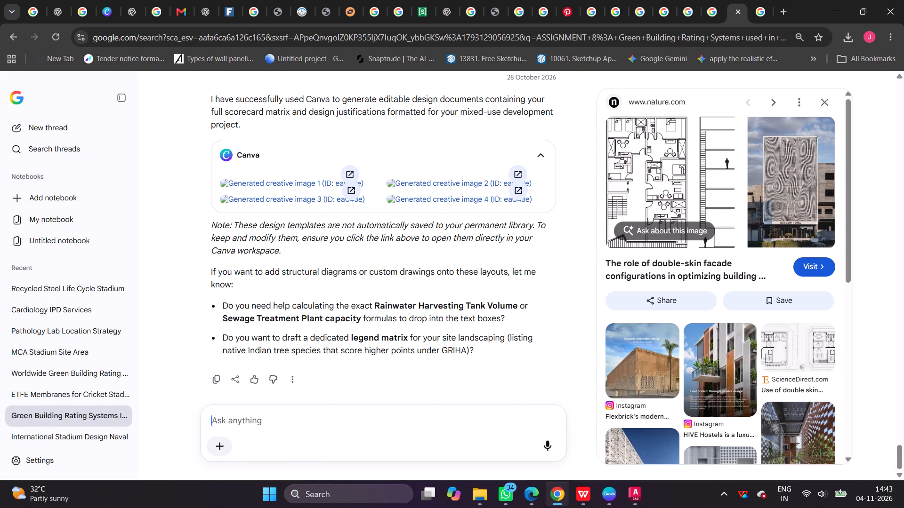
key(ctrl+v)
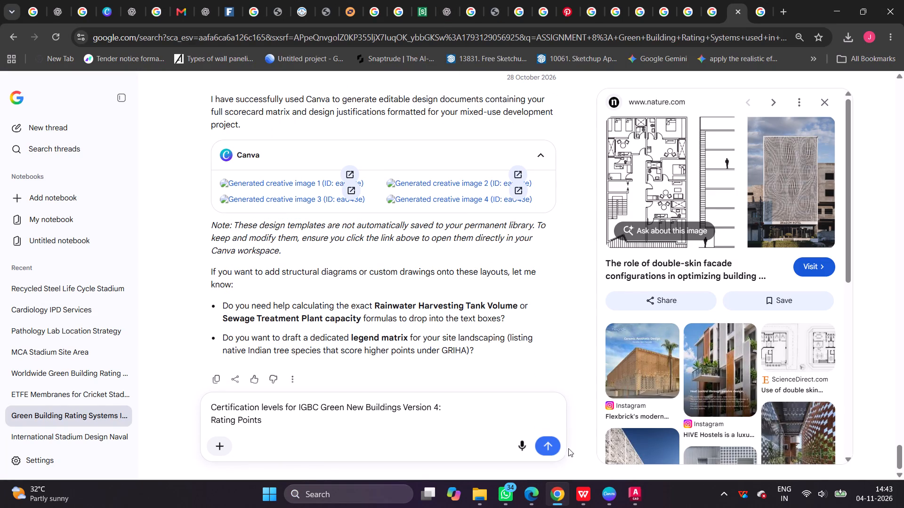
click(561, 450)
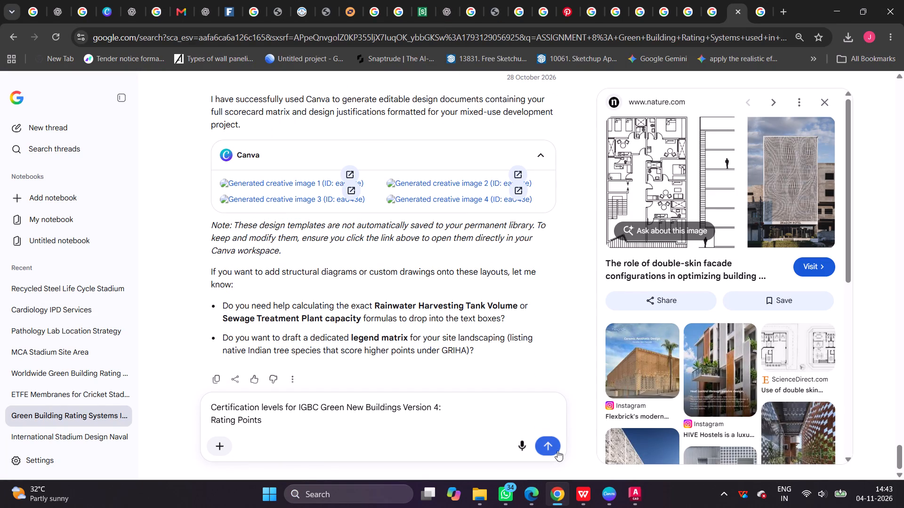
click(554, 449)
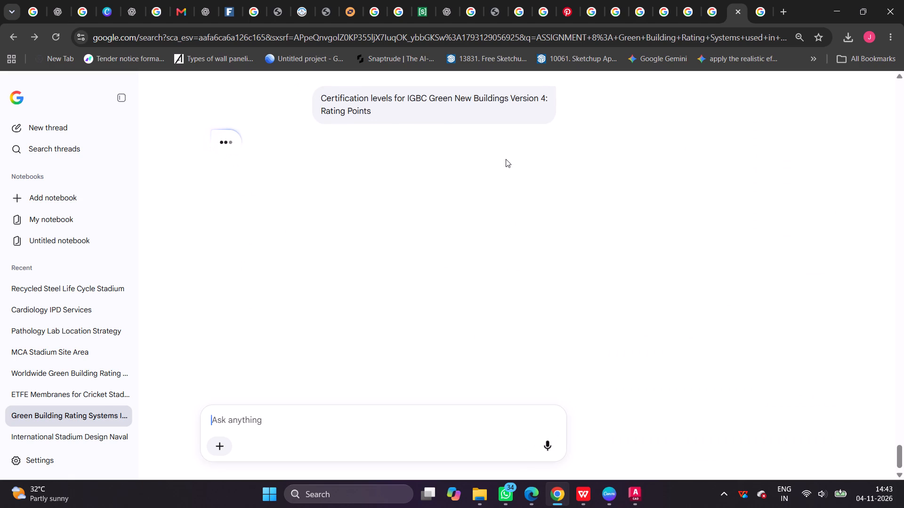
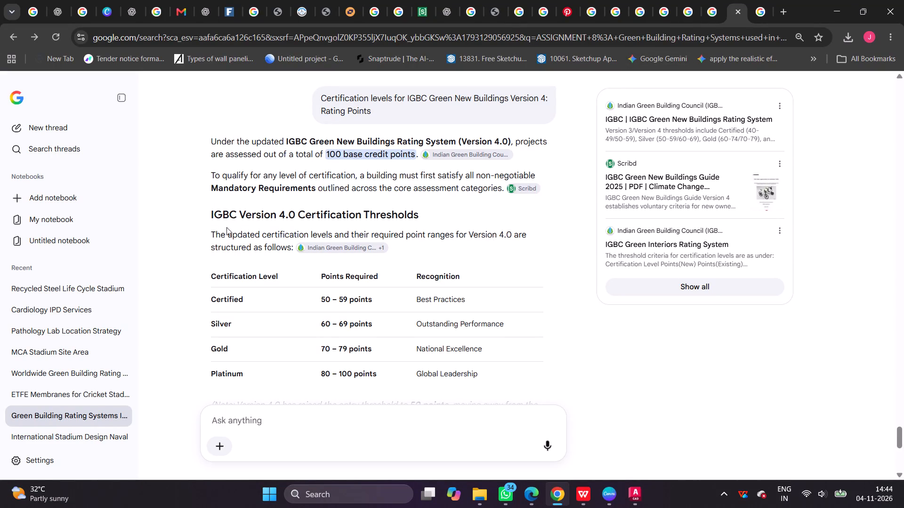
Read through the IGBC Version 4 answer, covering its certification thresholds table and category-wise point distribution.
scroll(228, 226, down, 3)
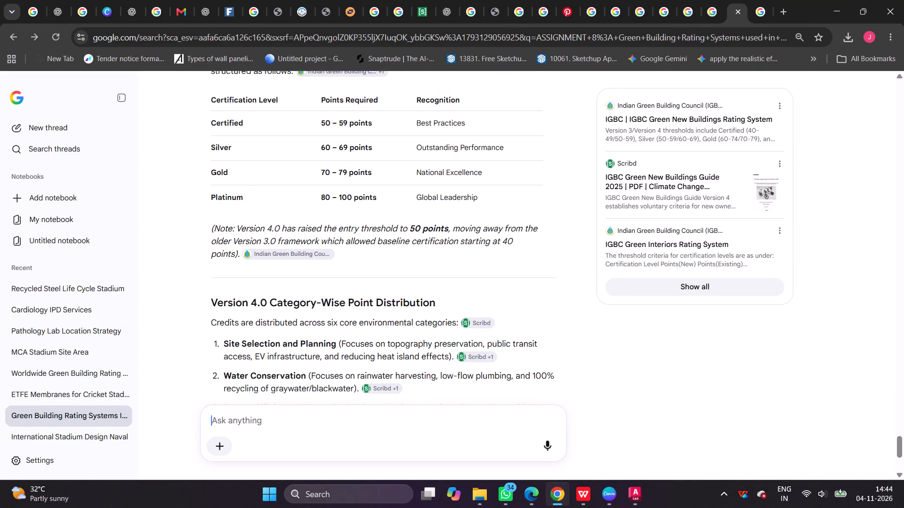
scroll(228, 226, up, 4)
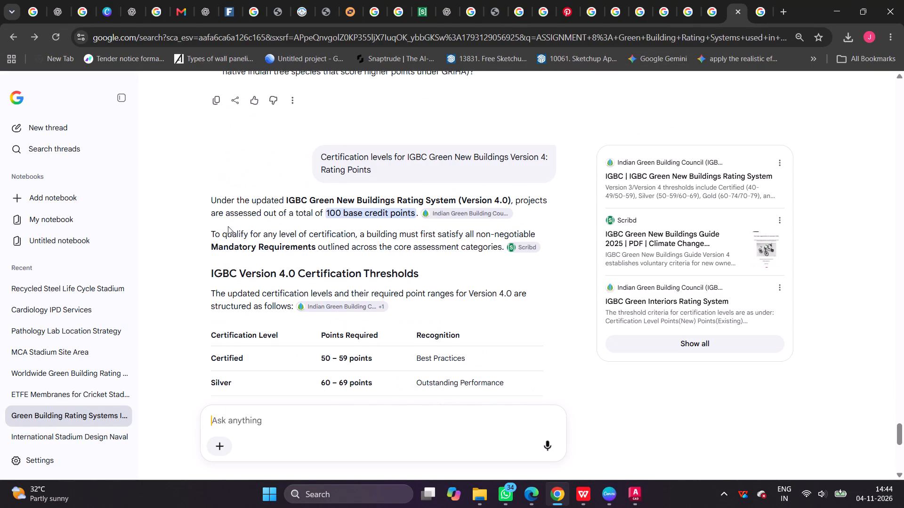
scroll(240, 222, down, 4)
scroll(240, 222, up, 3)
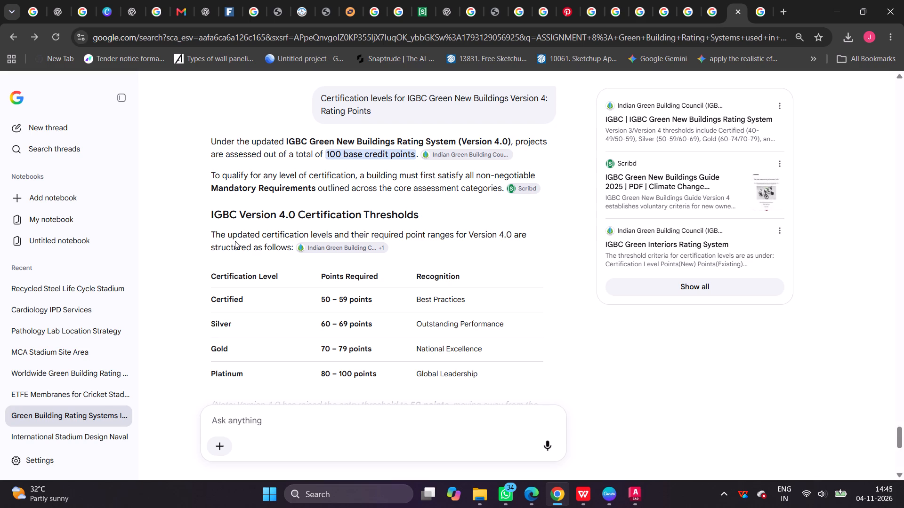
scroll(268, 228, down, 3)
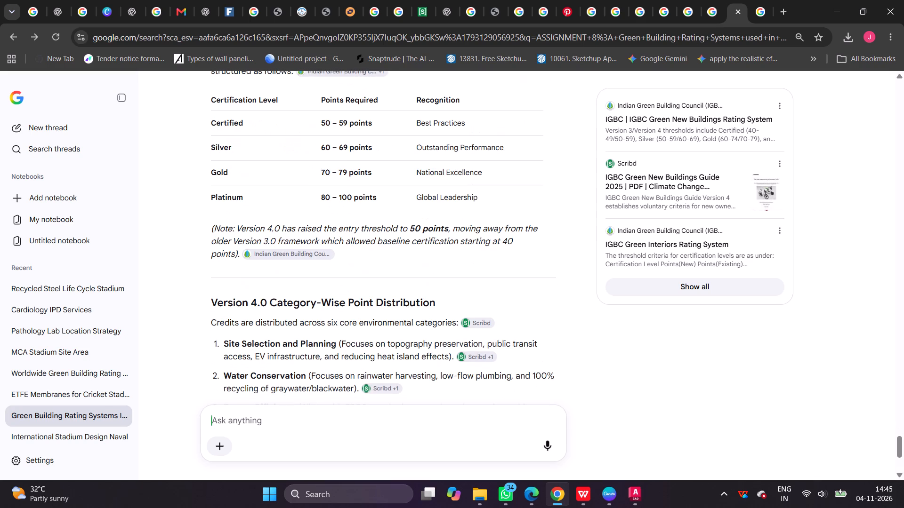
scroll(268, 228, down, 8)
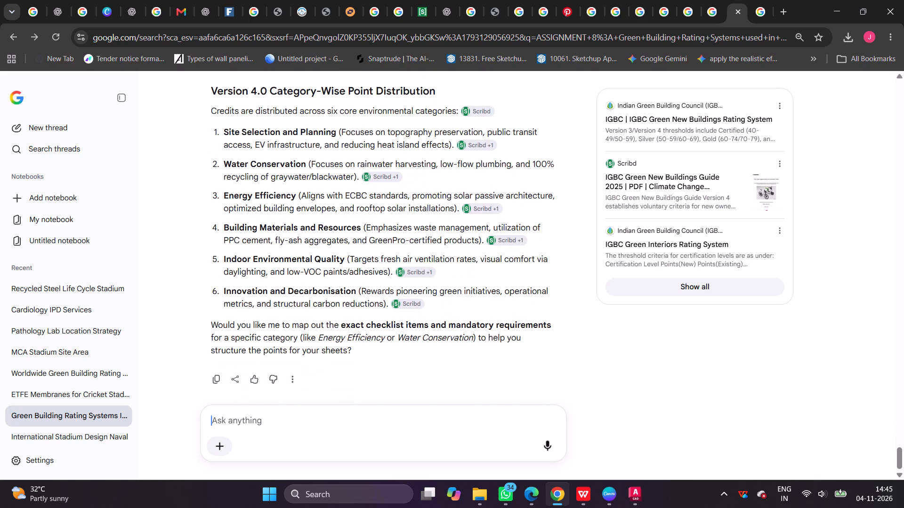
scroll(268, 228, up, 7)
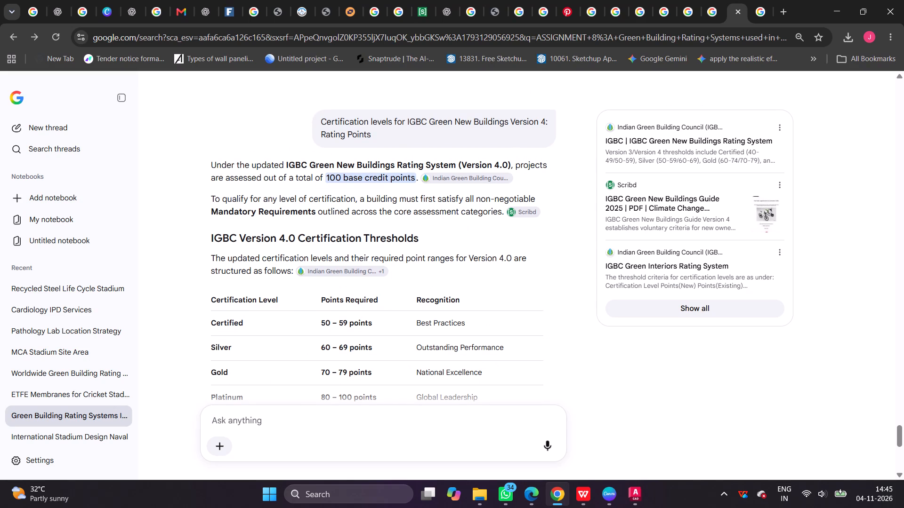
Copy the answer's two introductory paragraphs, from "Under the updated IGBC Green New Buildings Rating System" through "core assessment categories.".
drag(211, 167, 434, 210)
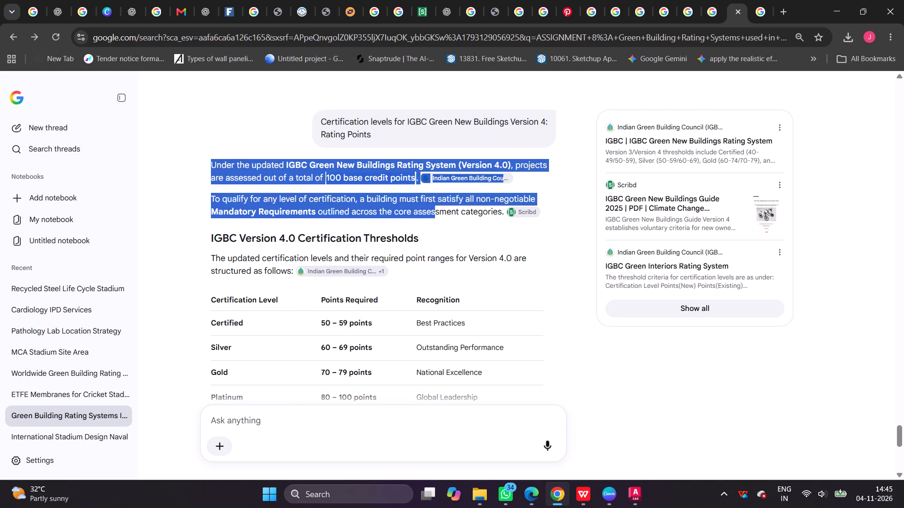
drag(434, 210, 500, 209)
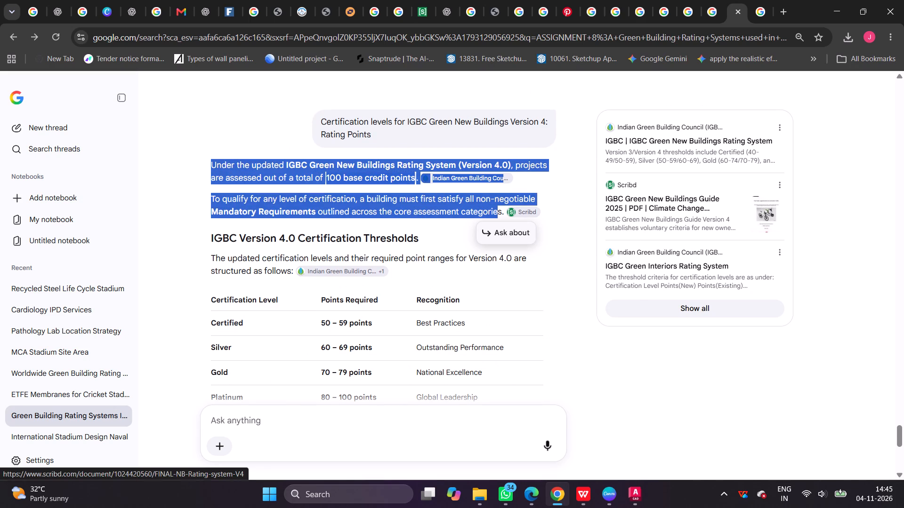
drag(500, 209, 504, 210)
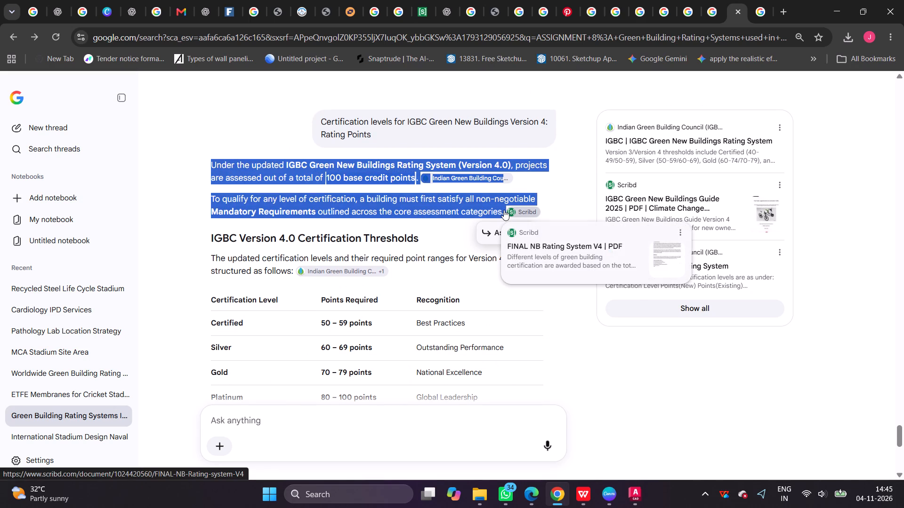
key(ctrl+c)
key(ctrl+c)
key(ctrl+c)
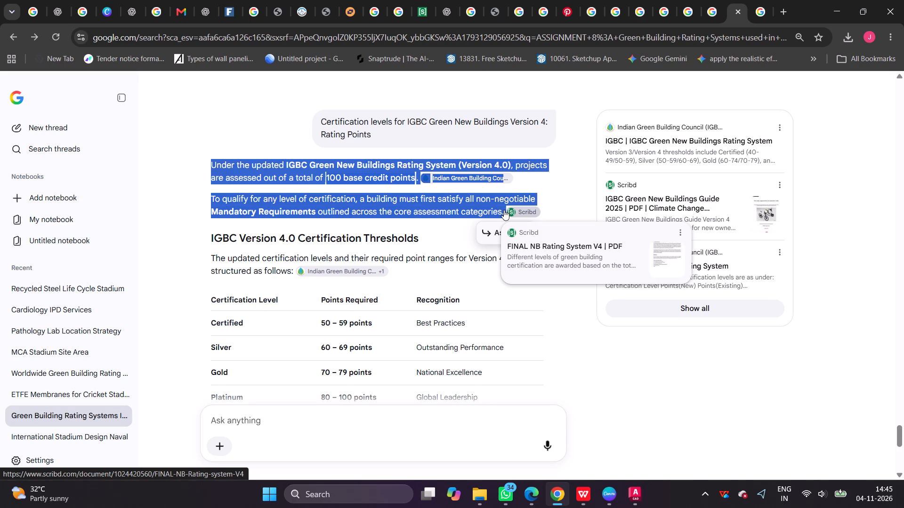
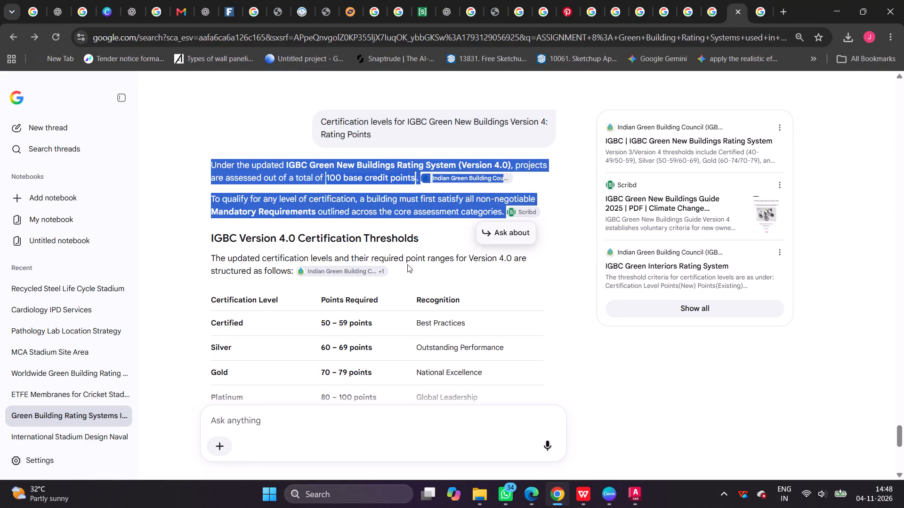
Copy the two selected introductory paragraphs of the IGBC Version 4.0 answer.
key(ctrl+c)
key(ctrl+c)
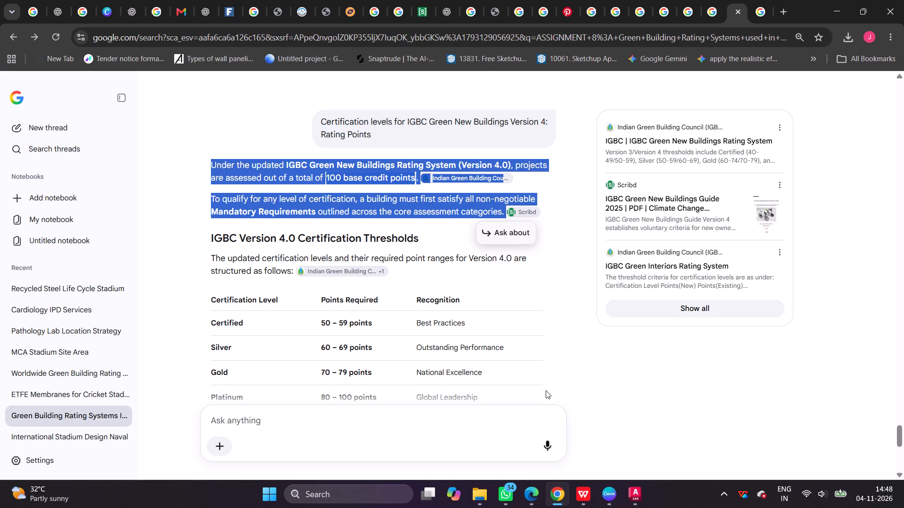
Switch to Canva and place a duplicate of the IGBC Key Focus Categories text box below the certification tiers on page 8.
click(609, 502)
scroll(386, 289, down, 3)
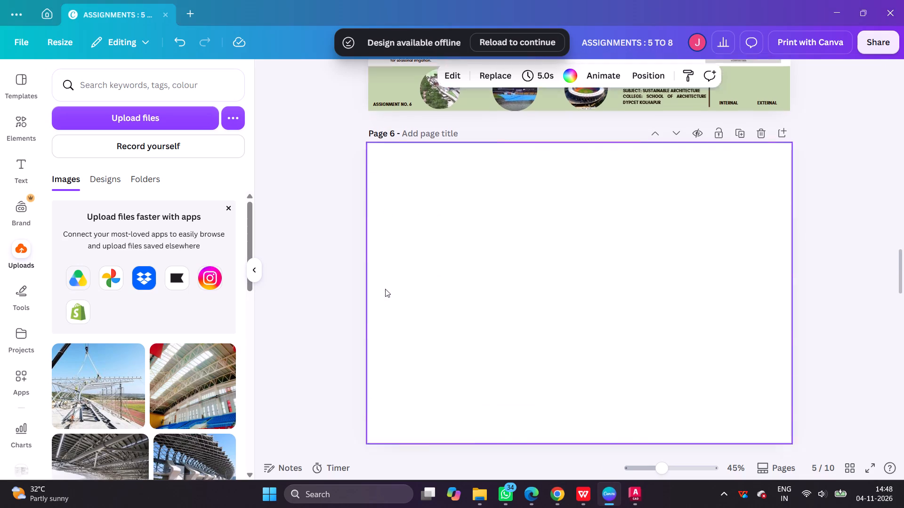
scroll(439, 321, down, 7)
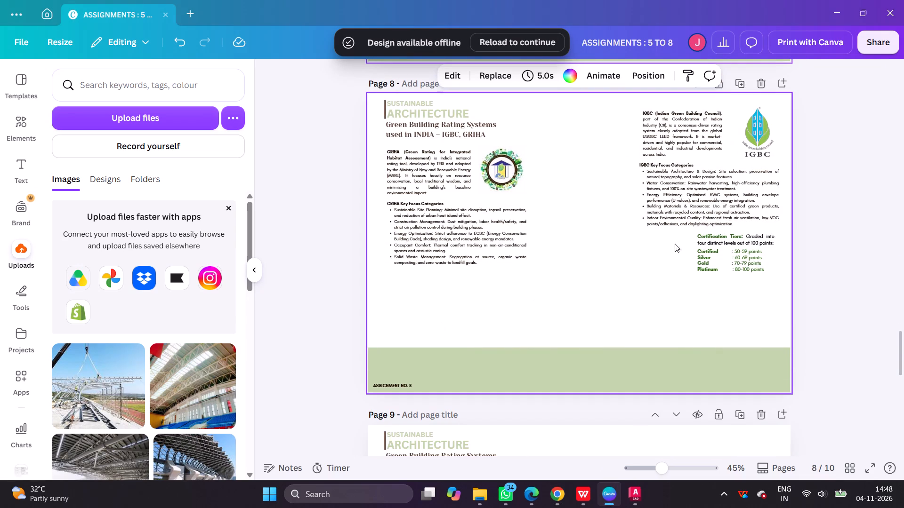
click(683, 202)
alt+shift+drag(683, 202, 683, 218)
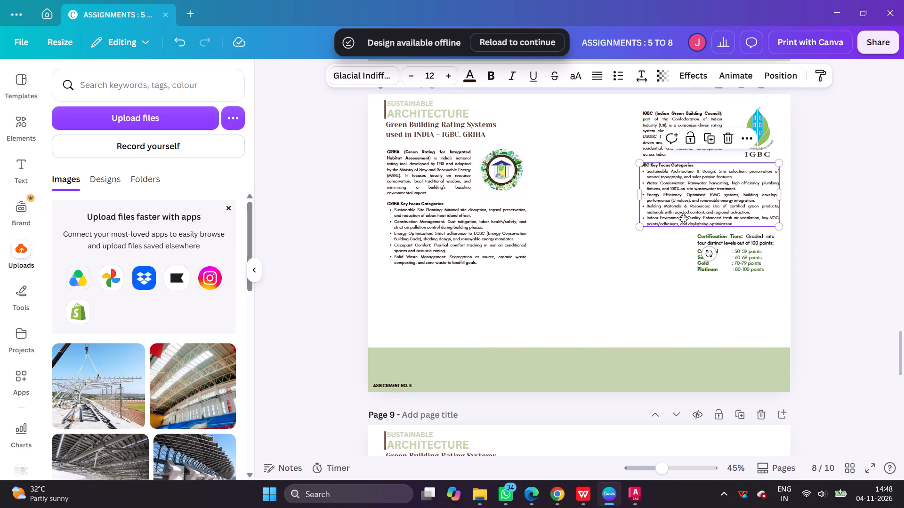
alt+shift+drag(683, 218, 691, 311)
click(691, 311)
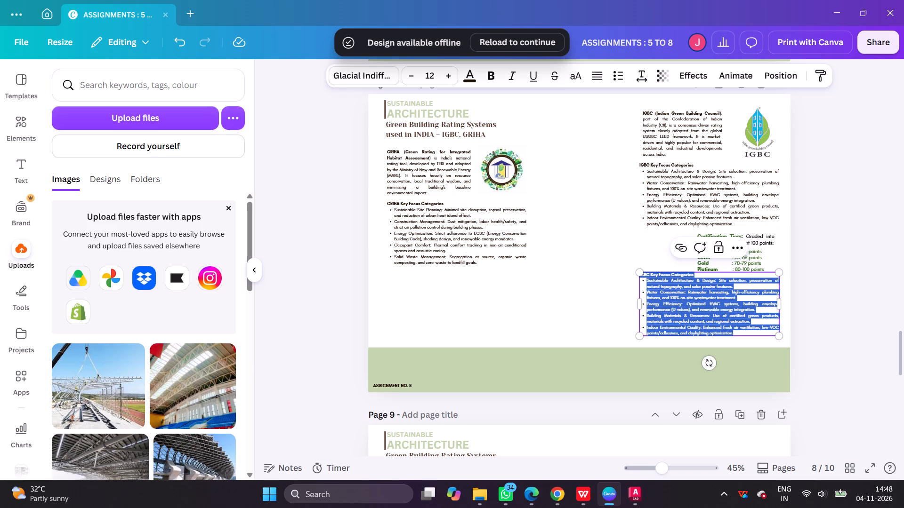
Replace all text in the duplicated box with the copied IGBC Version 4.0 paragraphs.
click(734, 331)
triple_click(734, 331)
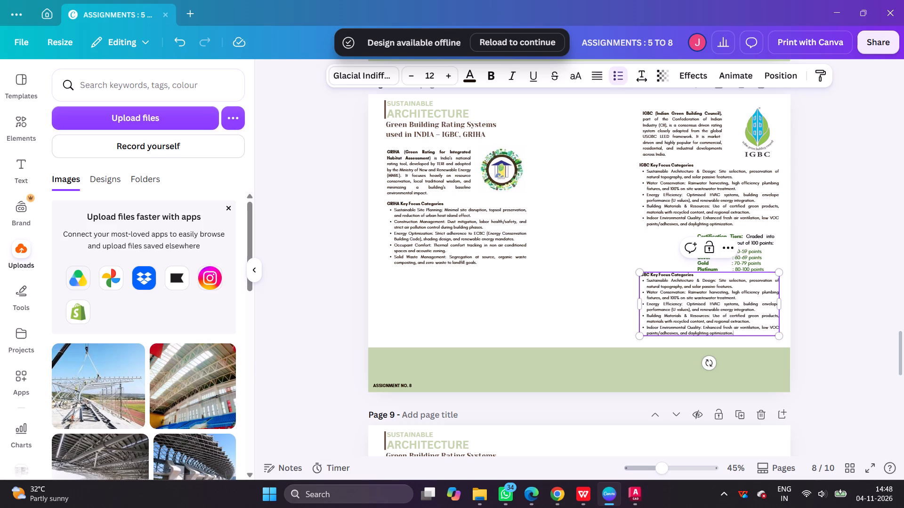
triple_click(734, 331)
triple_click(734, 331)
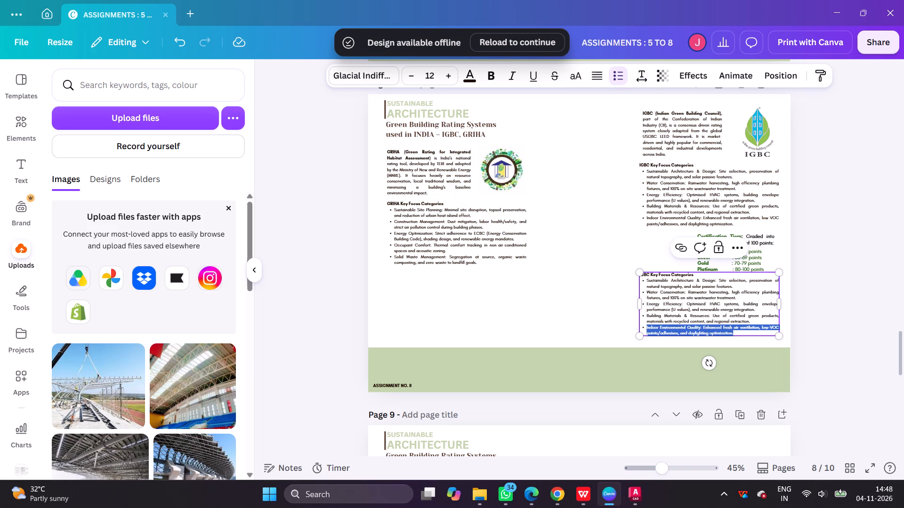
drag(734, 331, 642, 277)
key(ctrl+v)
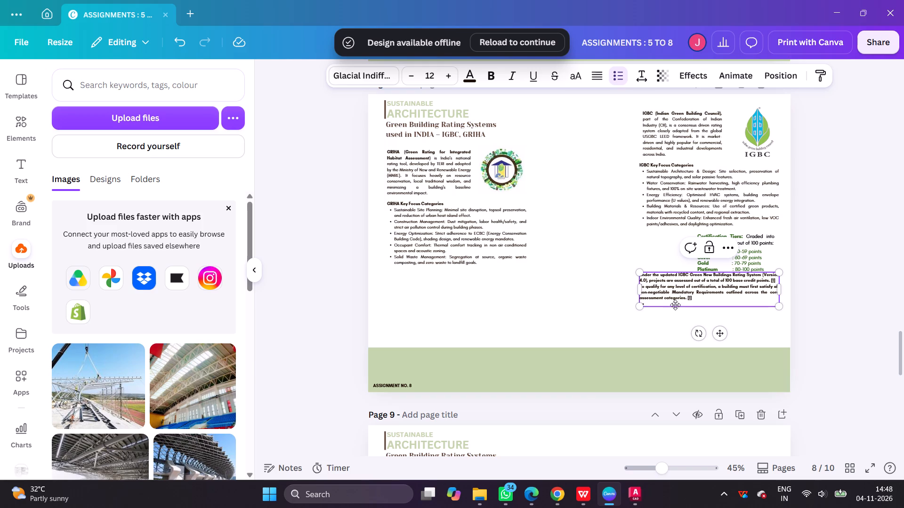
Remove the bold formatting from the pasted IGBC paragraphs and move their text box slightly lower, clear of the certification tiers.
click(679, 331)
click(684, 292)
key(ctrl+b)
key(ctrl+b)
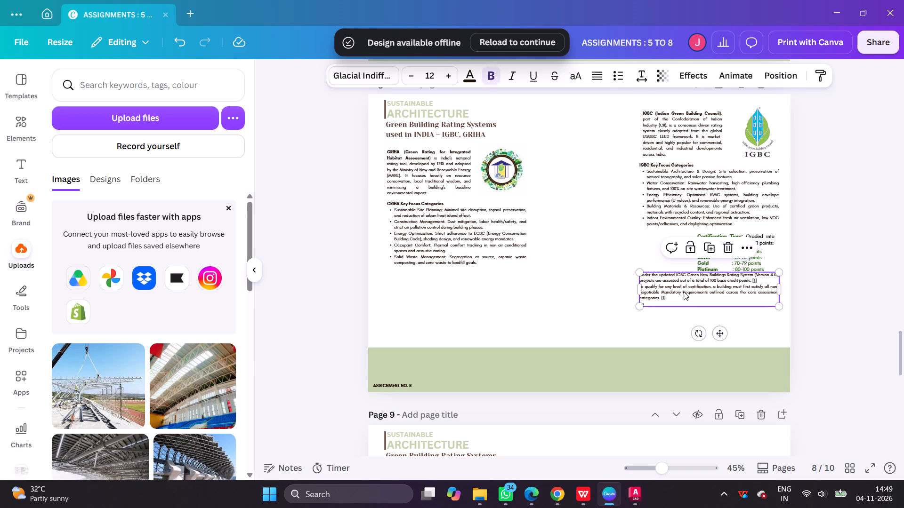
shift+drag(676, 293, 678, 314)
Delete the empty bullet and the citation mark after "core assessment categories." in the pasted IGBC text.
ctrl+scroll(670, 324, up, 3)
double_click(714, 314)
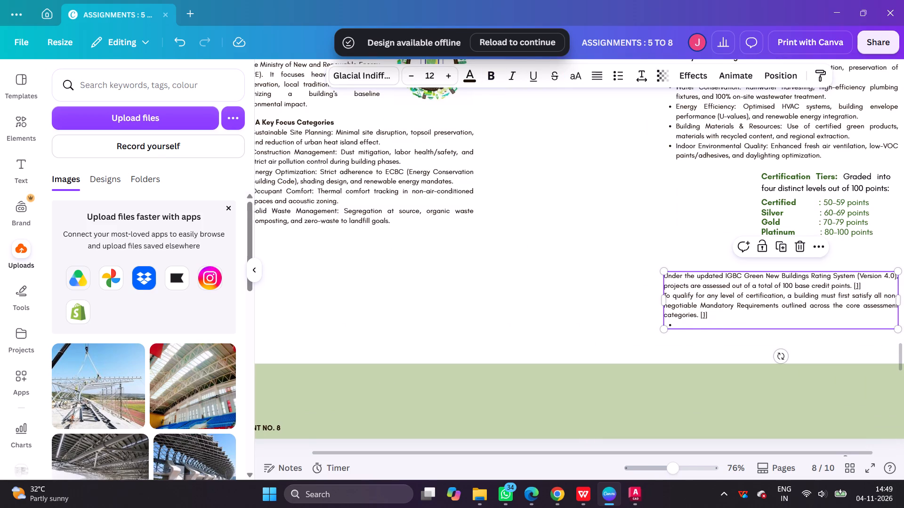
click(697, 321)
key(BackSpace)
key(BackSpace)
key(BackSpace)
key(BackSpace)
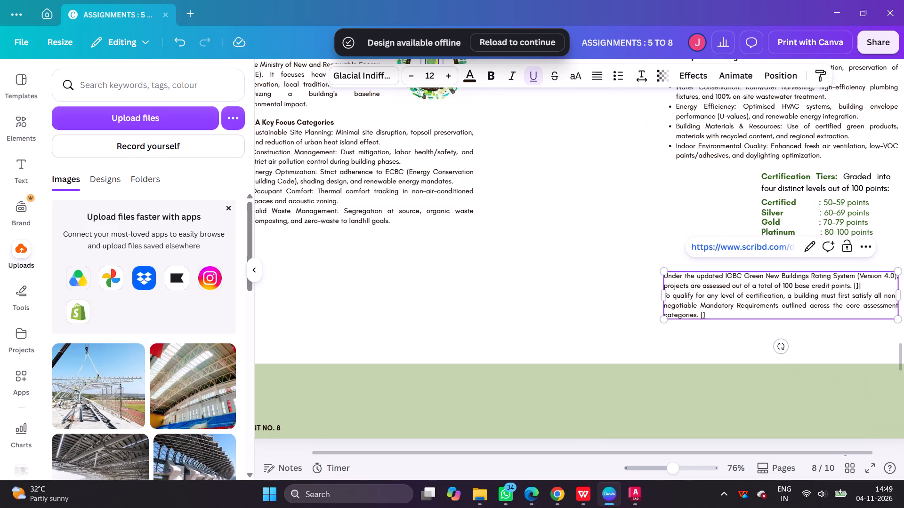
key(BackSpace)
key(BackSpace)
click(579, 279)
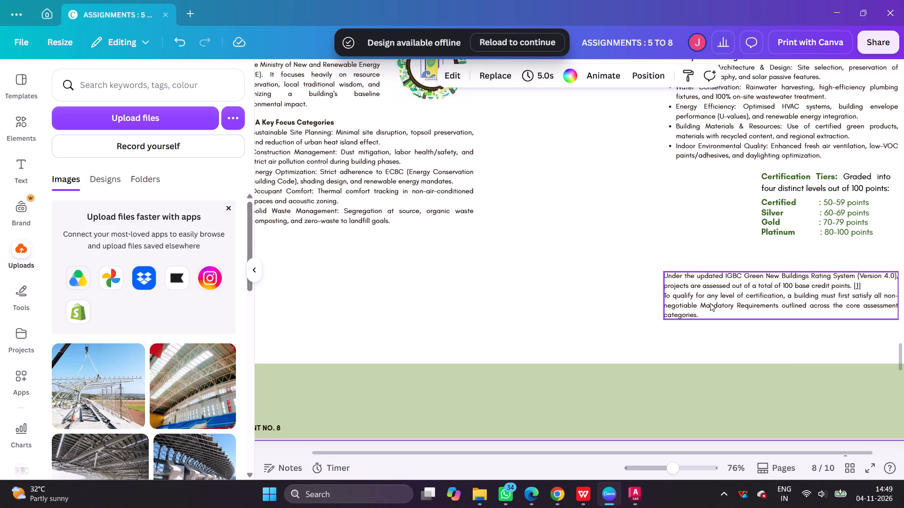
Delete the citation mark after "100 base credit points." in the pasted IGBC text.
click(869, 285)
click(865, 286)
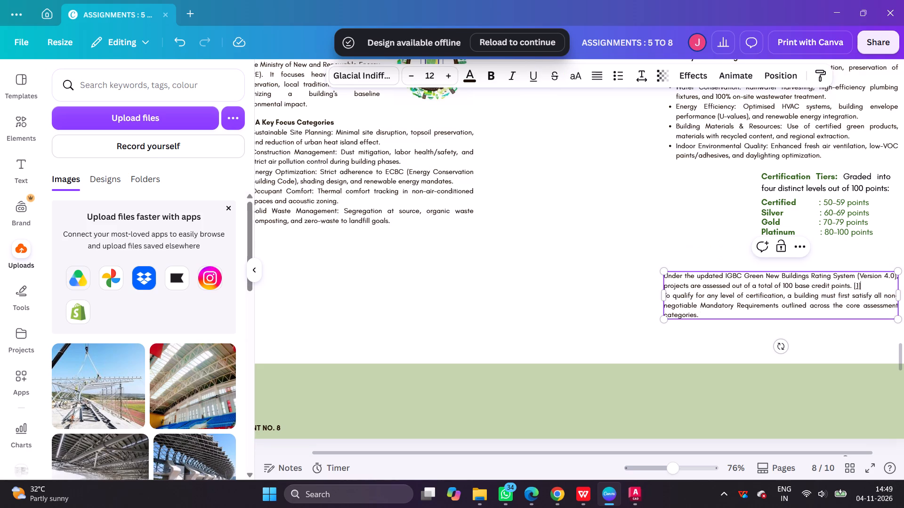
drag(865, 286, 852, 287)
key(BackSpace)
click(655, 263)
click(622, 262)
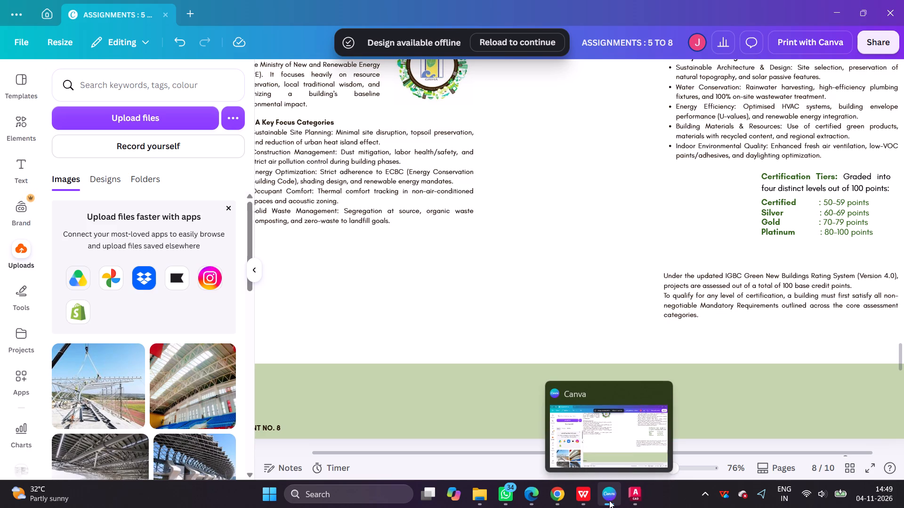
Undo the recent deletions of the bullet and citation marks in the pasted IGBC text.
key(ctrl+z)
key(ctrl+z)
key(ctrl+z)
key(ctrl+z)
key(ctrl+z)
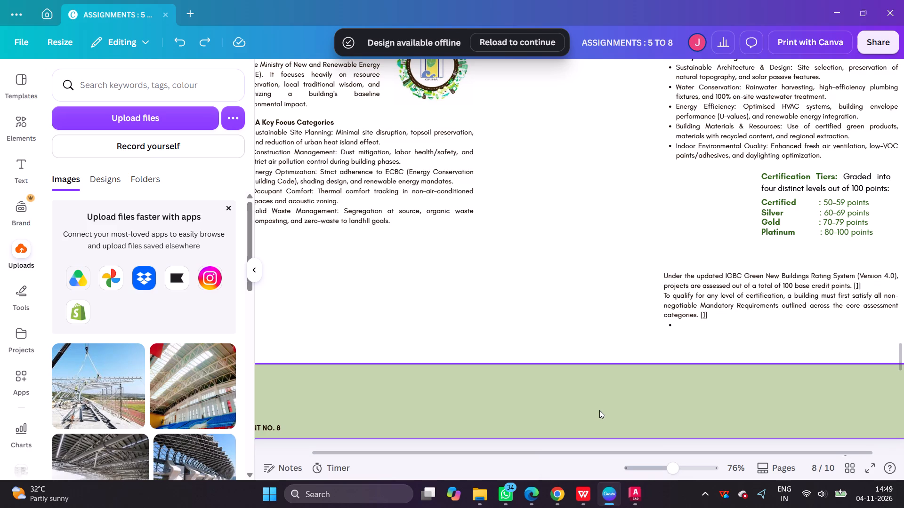
Delete the empty bullet line at the end of the pasted IGBC text.
click(674, 328)
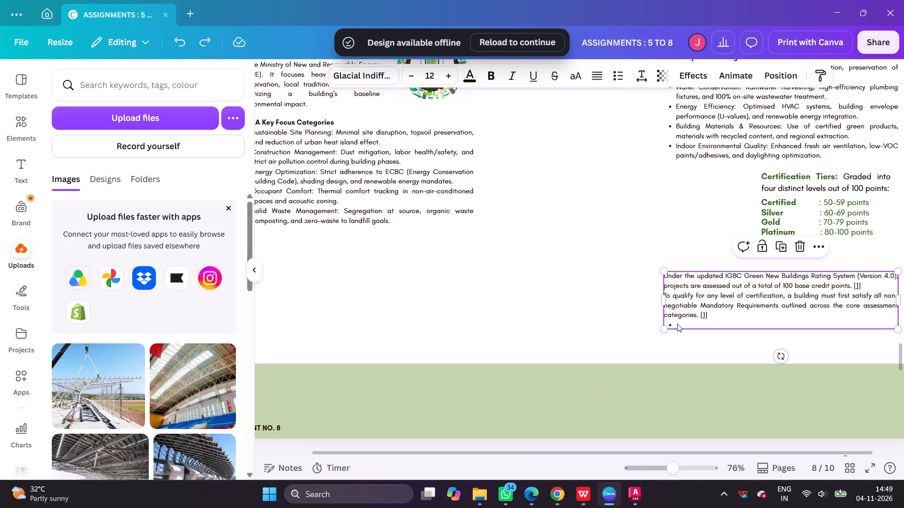
click(677, 324)
click(677, 324)
key(BackSpace)
key(BackSpace)
click(640, 341)
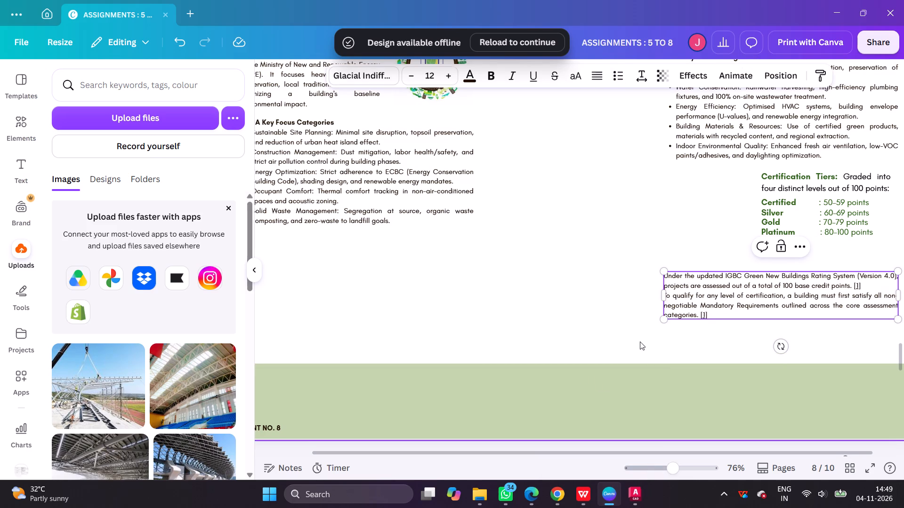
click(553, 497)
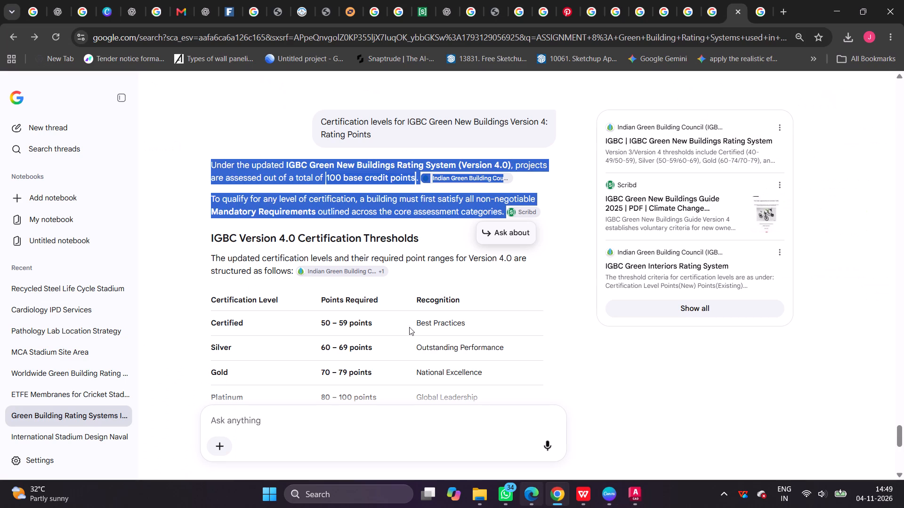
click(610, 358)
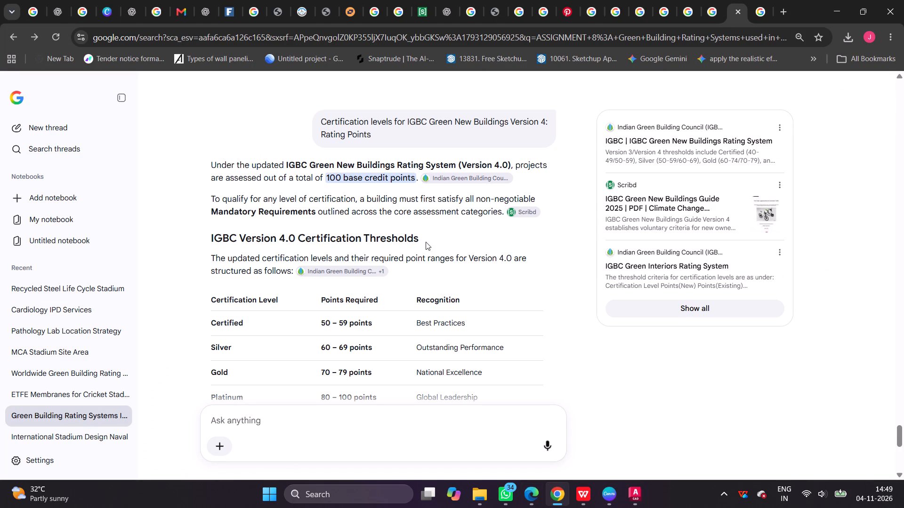
In Canva, delete the citation mark after "core assessment categories." at the end of the pasted IGBC text.
click(615, 500)
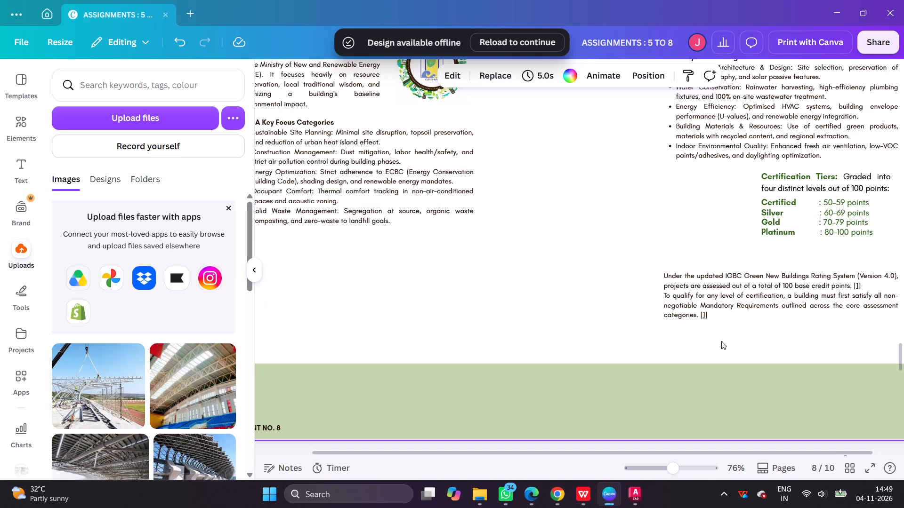
click(715, 316)
click(712, 313)
key(BackSpace)
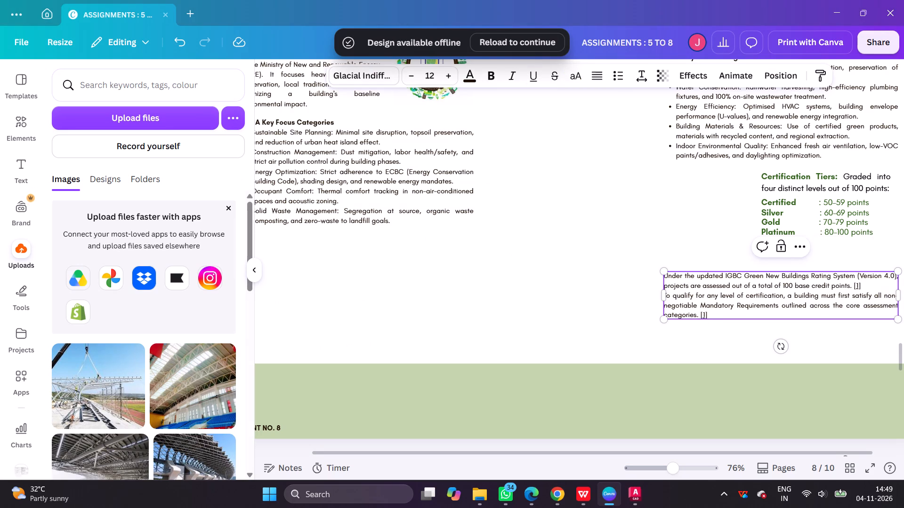
key(BackSpace)
key(BackSpace)
click(591, 299)
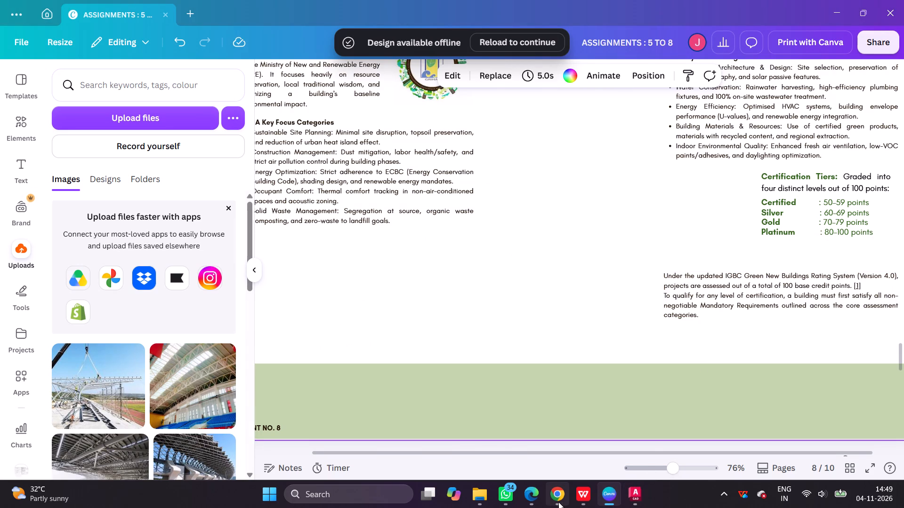
Compare the Chrome answer's IGBC Version 4.0 thresholds table and category-wise point distribution with the certification tiers on Canva page 8.
click(558, 502)
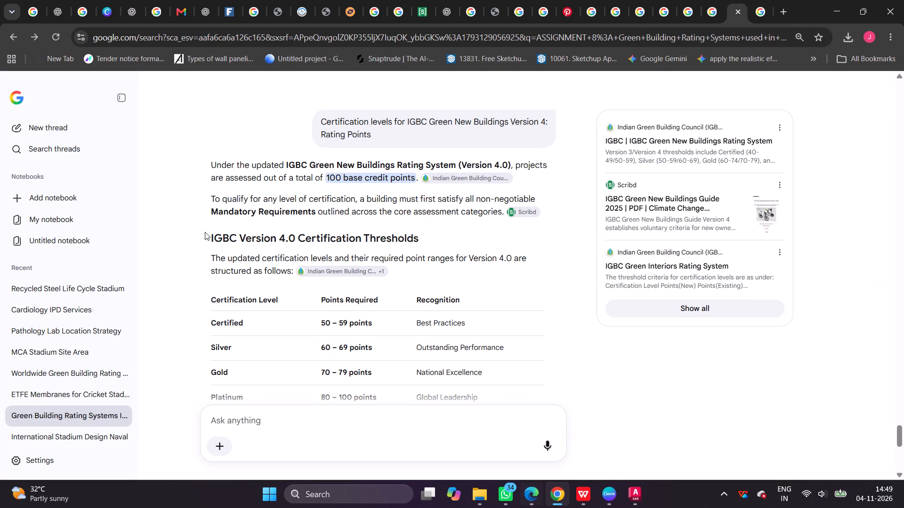
scroll(205, 232, down, 1)
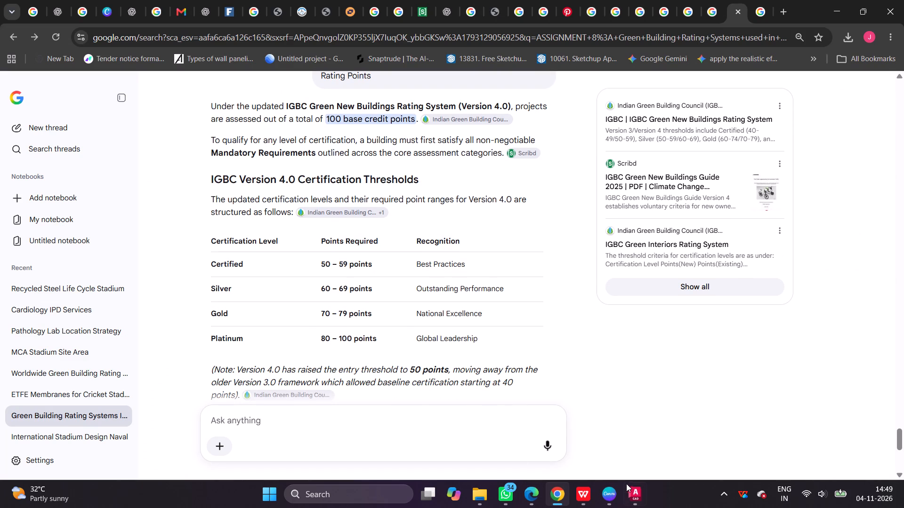
click(629, 446)
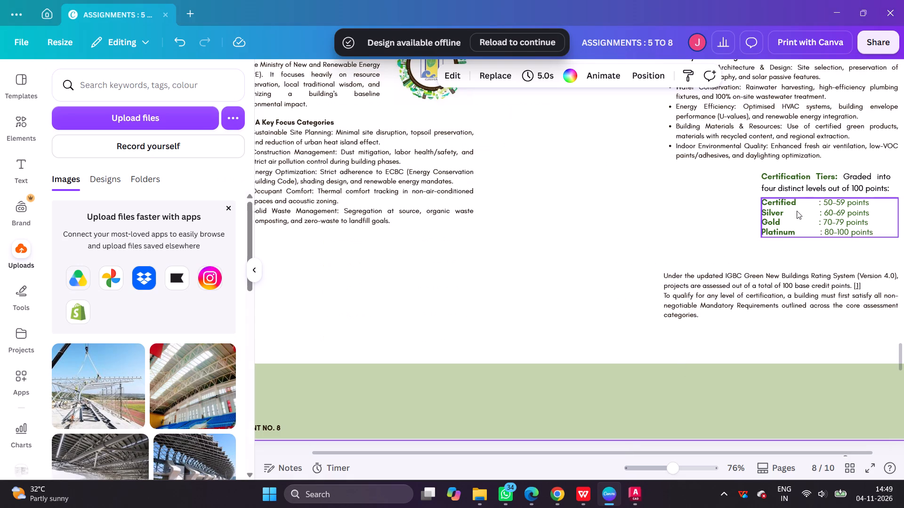
ctrl+scroll(556, 293, down, 2)
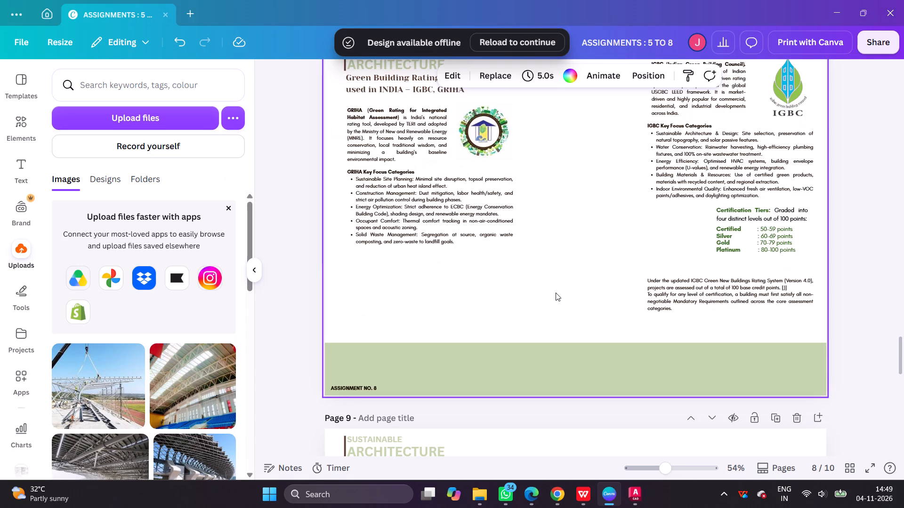
click(558, 493)
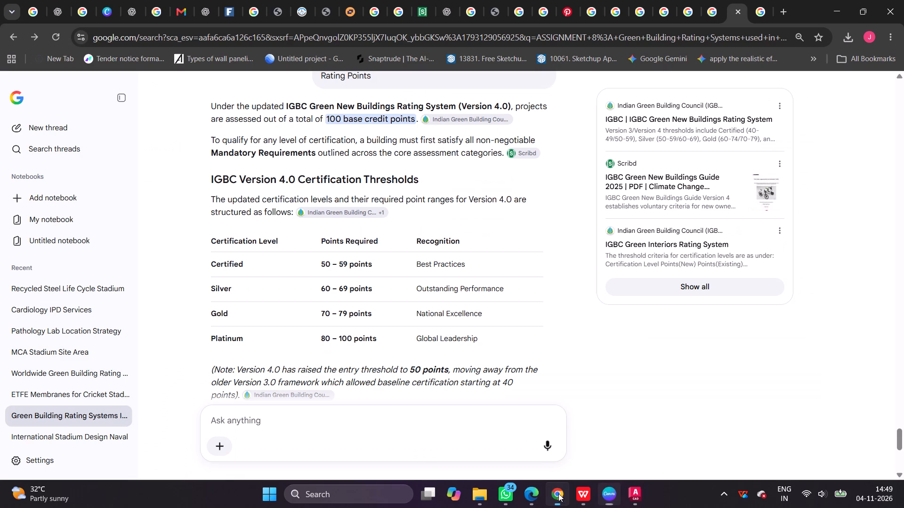
scroll(350, 226, down, 5)
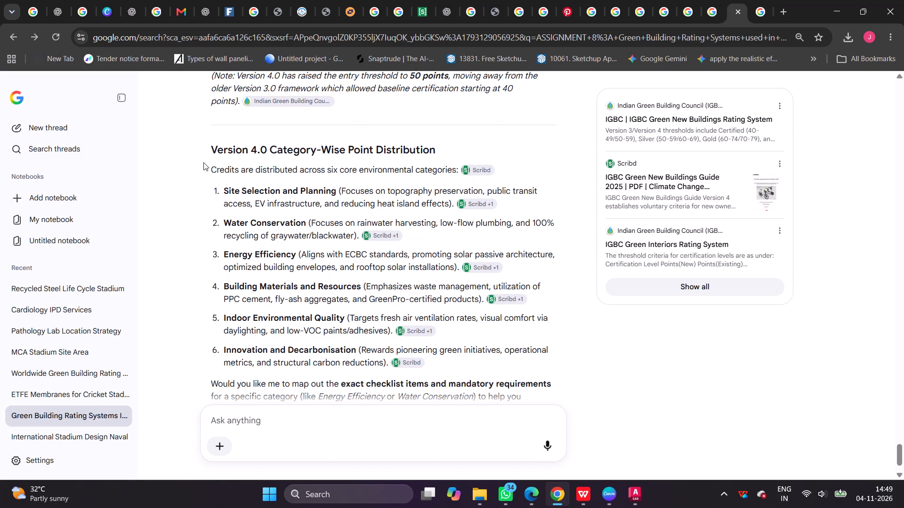
scroll(383, 243, up, 5)
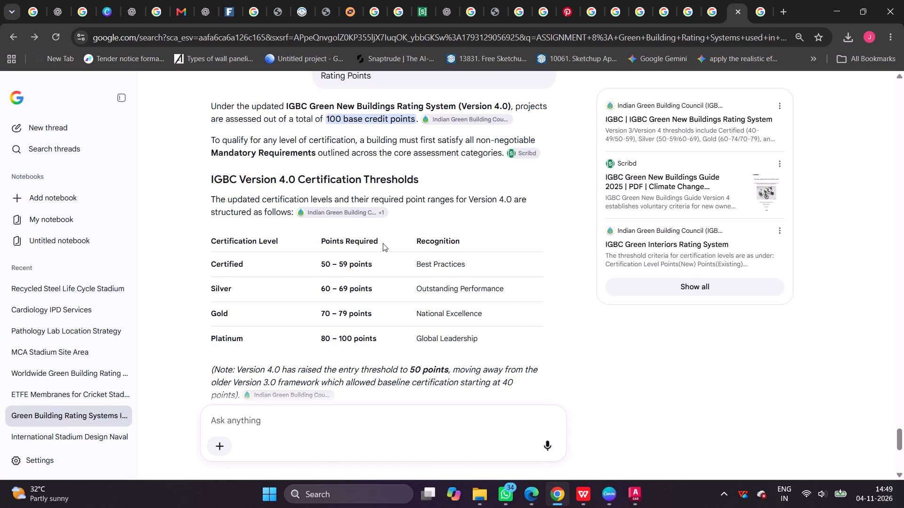
scroll(383, 243, up, 1)
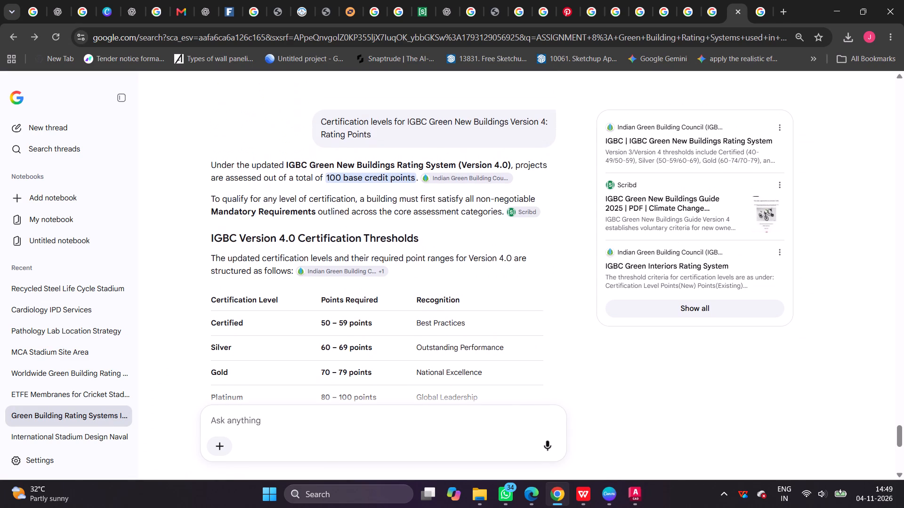
scroll(383, 243, down, 4)
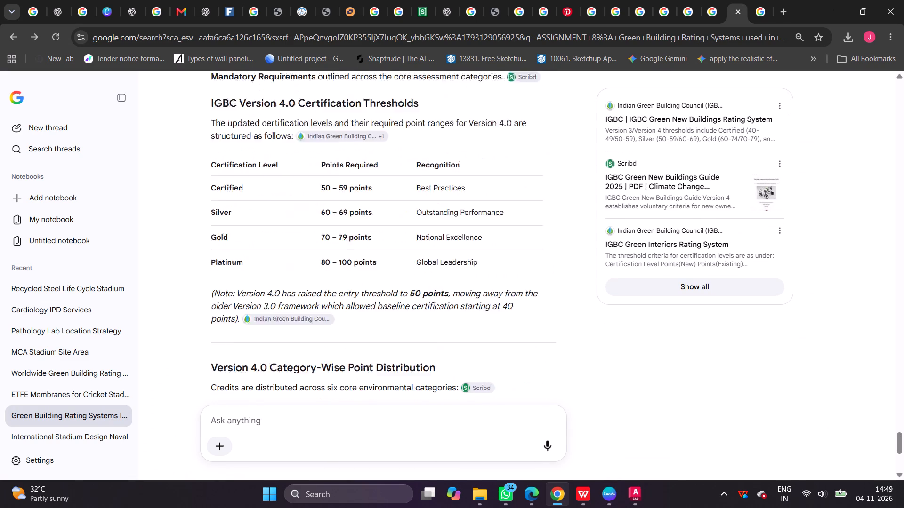
scroll(383, 243, down, 2)
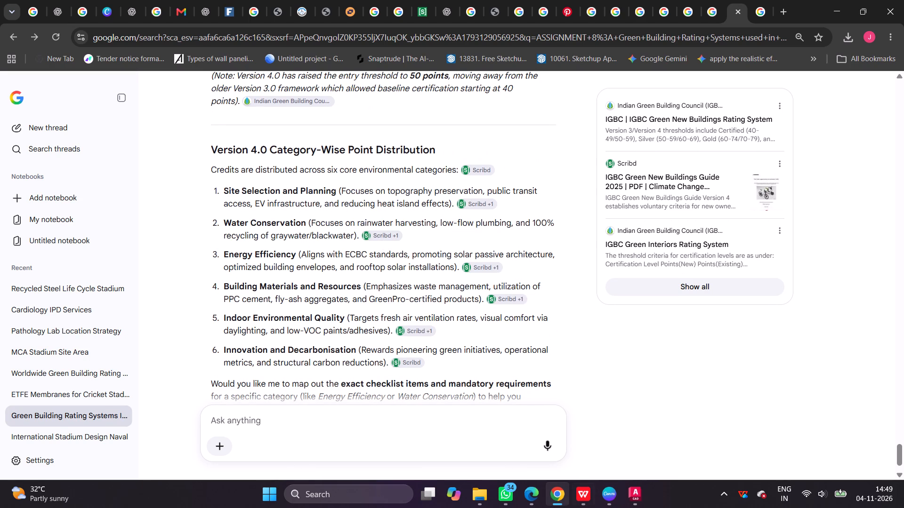
In the sample design in Edge, unlock and copy the page 26 heading "Common parameters used in green building rating systems".
click(529, 496)
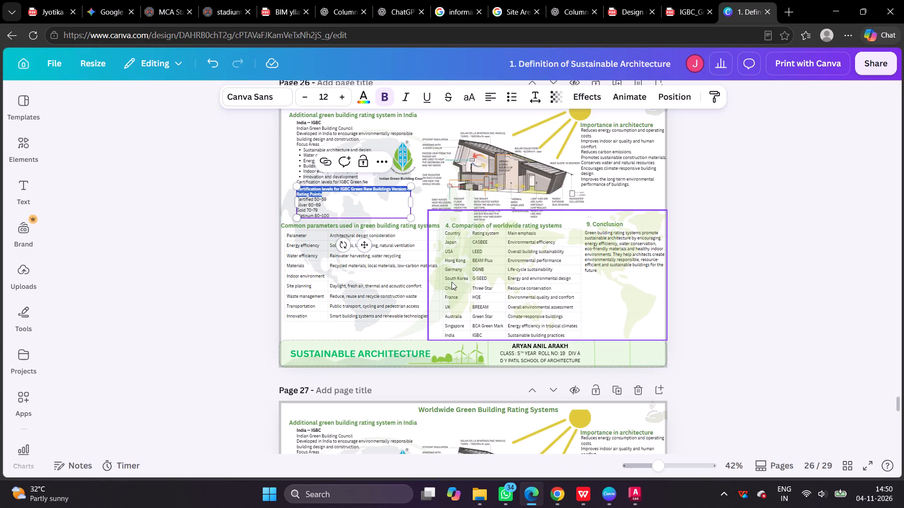
click(857, 278)
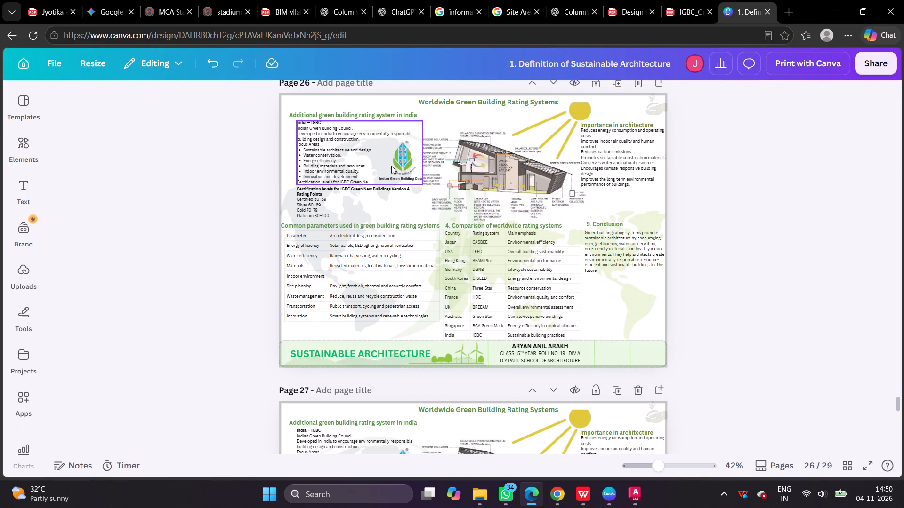
click(387, 228)
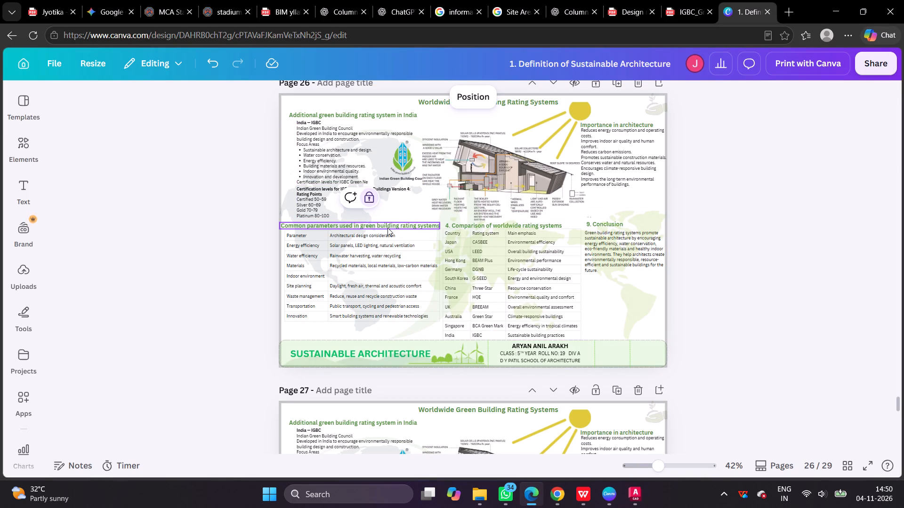
click(362, 196)
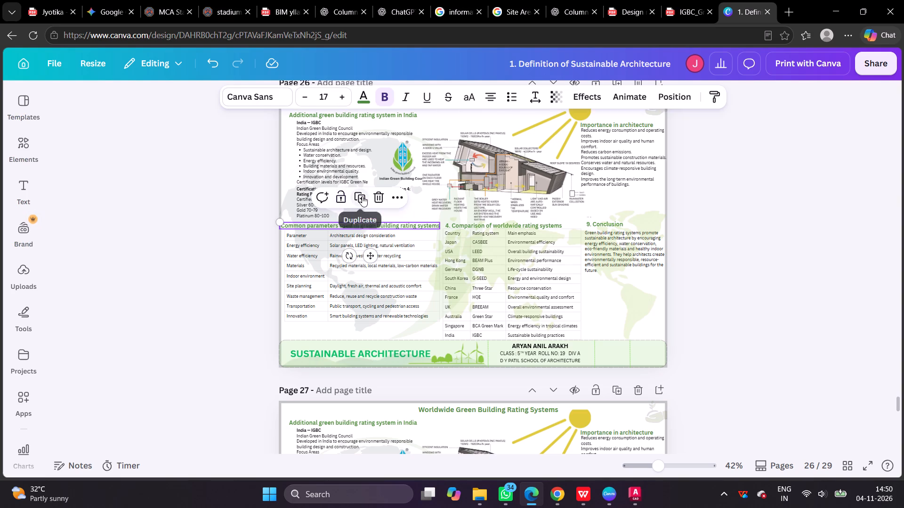
click(365, 227)
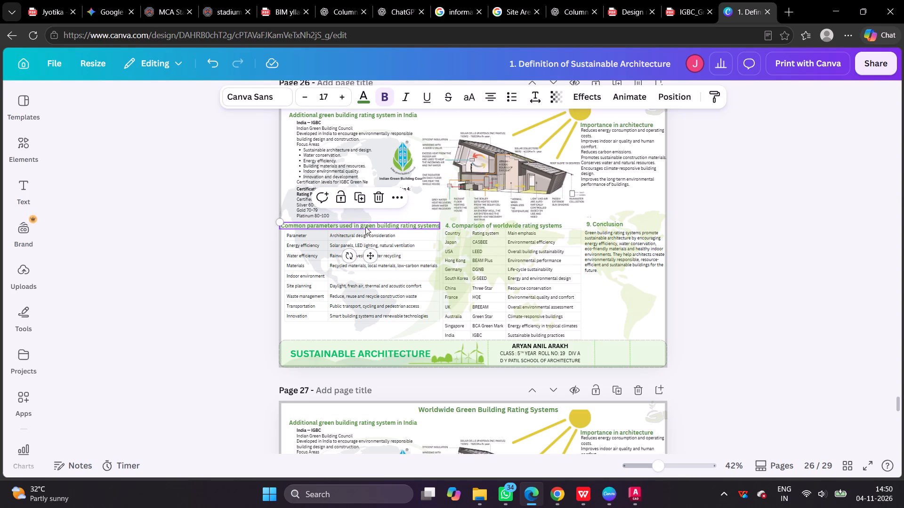
key(ctrl+c)
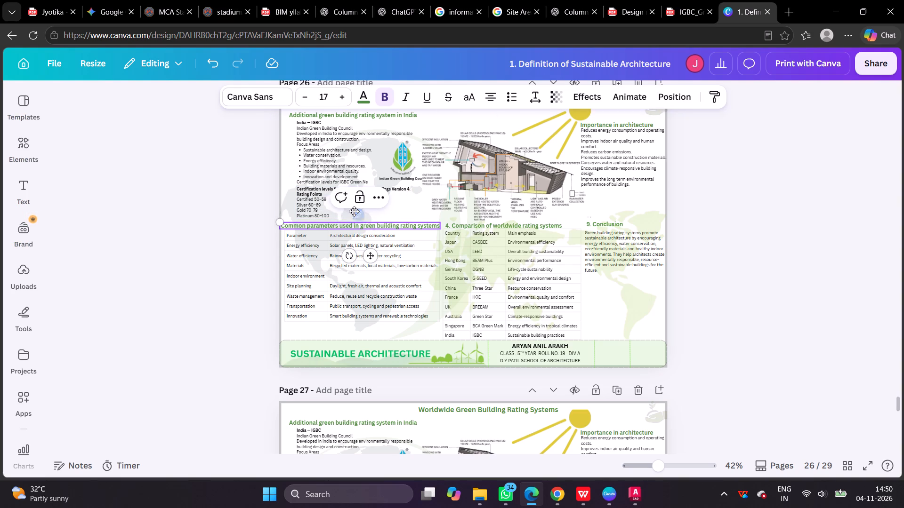
triple_click(374, 225)
click(374, 225)
key(ctrl+c)
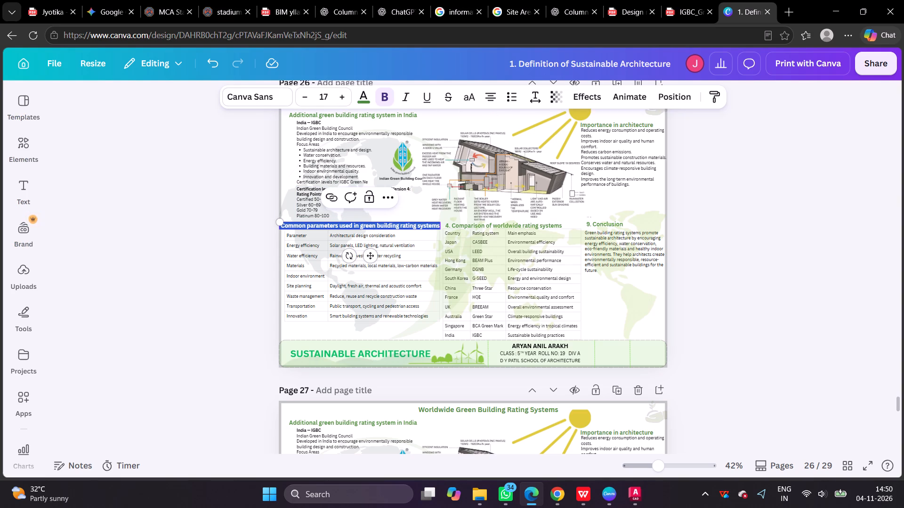
Lock the copied heading and the IGBC certification levels text box on page 26 of the sample design.
click(367, 197)
click(314, 204)
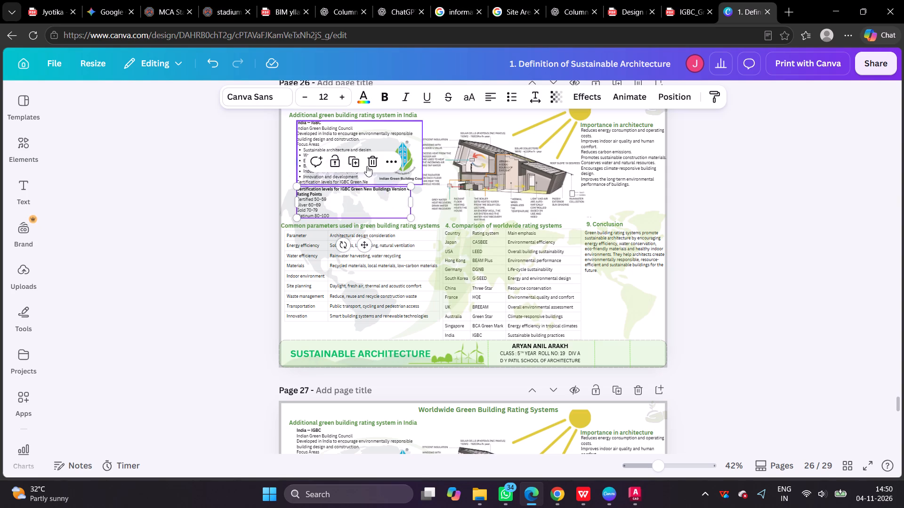
click(341, 162)
click(812, 277)
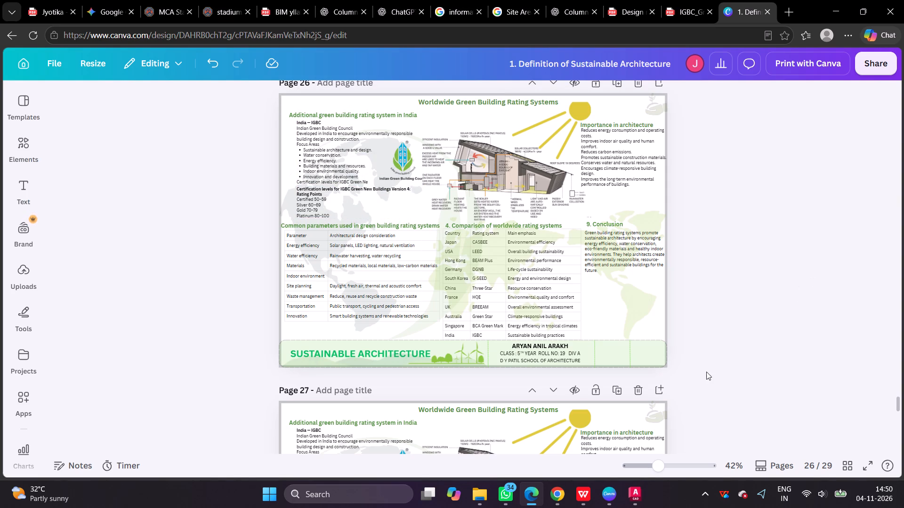
In the Chrome AI search thread, ask for "Common parameters used in green building rating systems of IGBC".
click(605, 496)
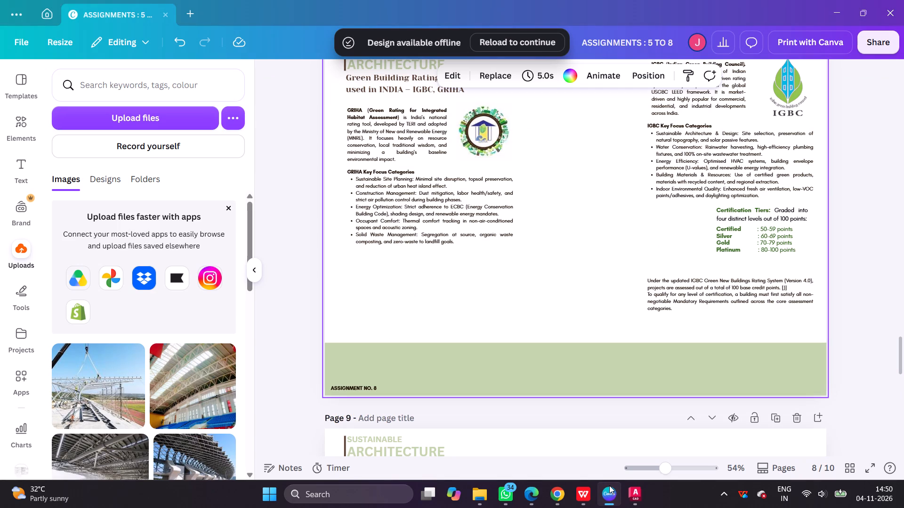
click(563, 494)
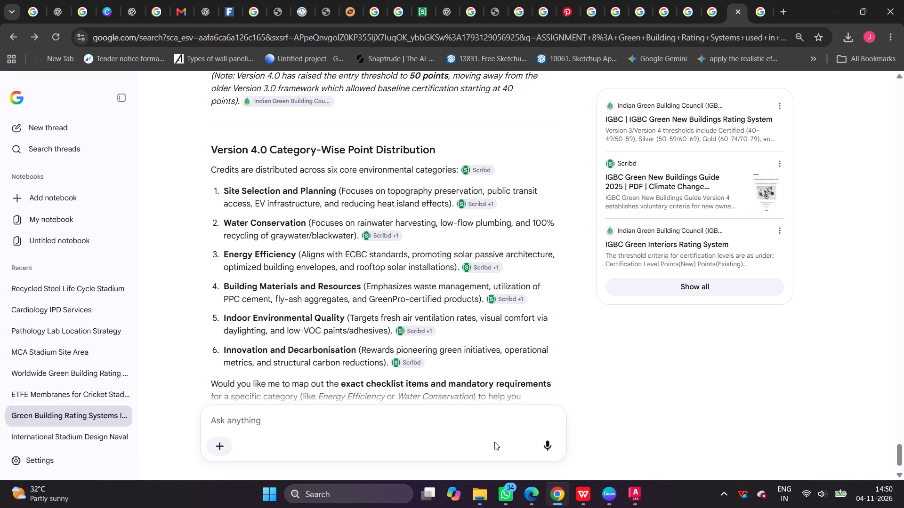
scroll(480, 374, up, 14)
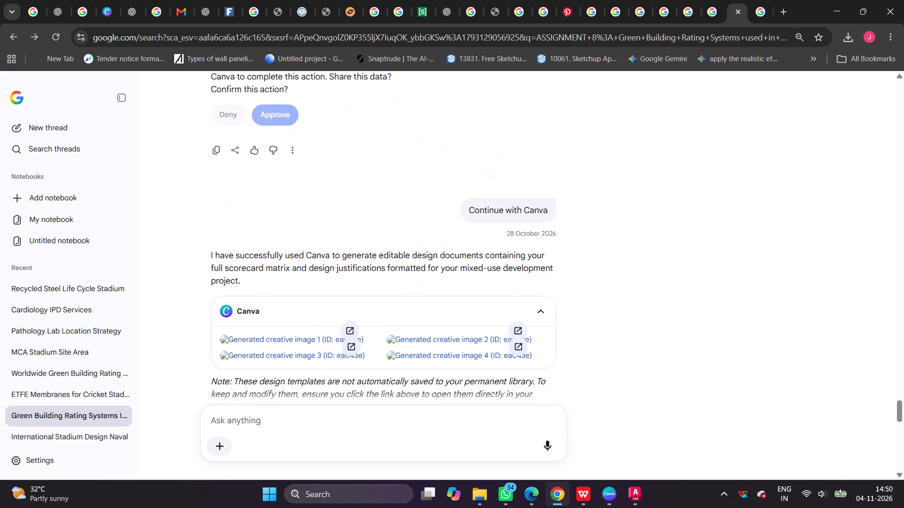
scroll(481, 372, down, 8)
click(460, 416)
key(ctrl+v)
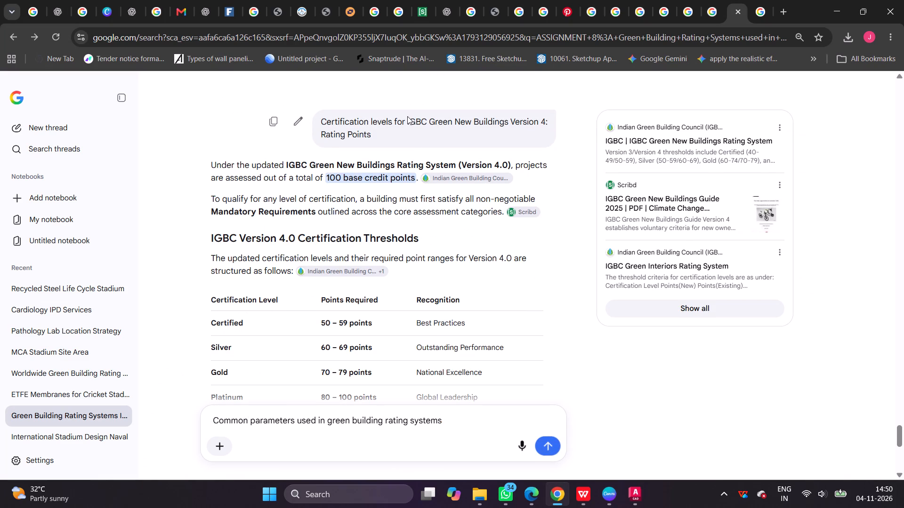
drag(407, 119, 426, 119)
key(ctrl+c)
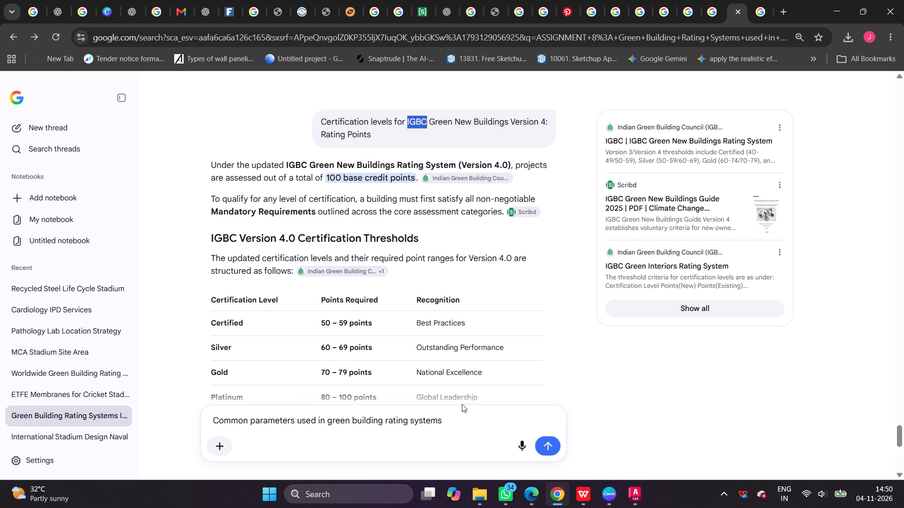
click(460, 410)
click(457, 422)
key(space)
text(of)
key(space)
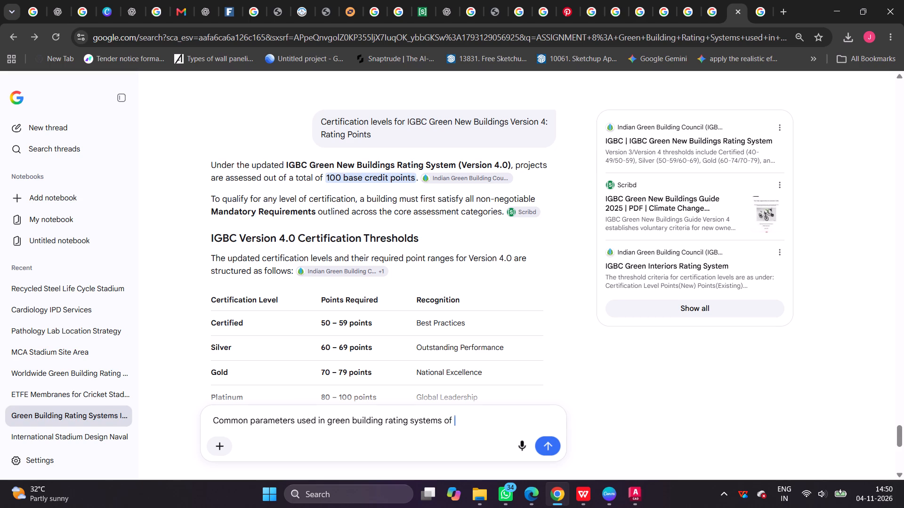
key(ctrl+v)
key(Return)
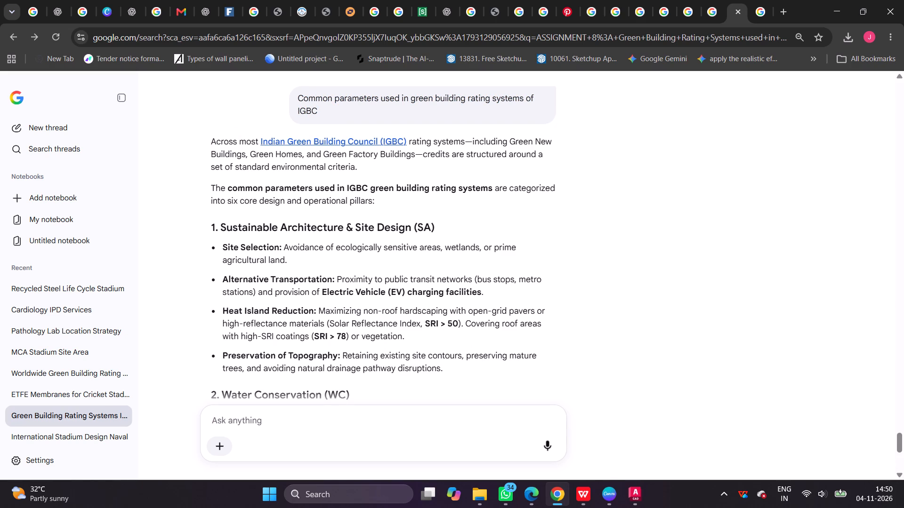
Read the answer on common IGBC parameters and check it against Canva page 8 and the sample design's page 26.
scroll(270, 255, down, 6)
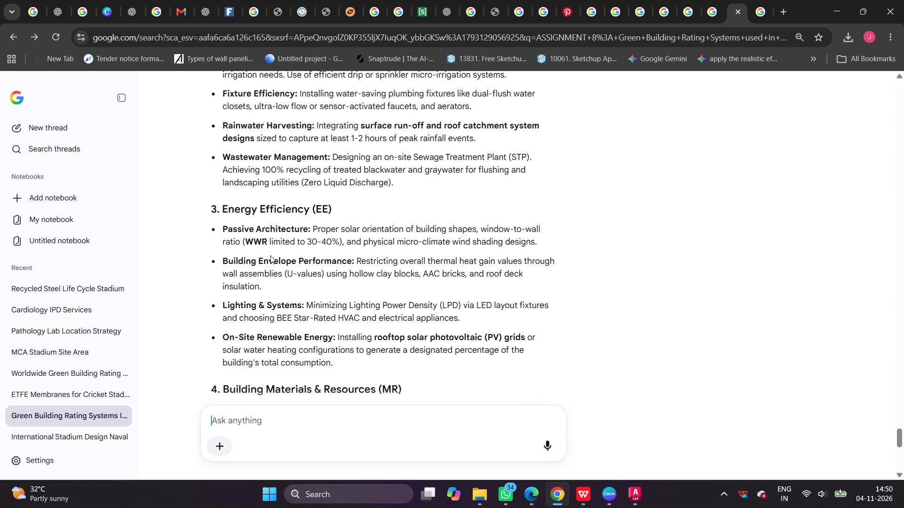
scroll(270, 255, down, 8)
scroll(270, 255, up, 1)
scroll(270, 255, down, 8)
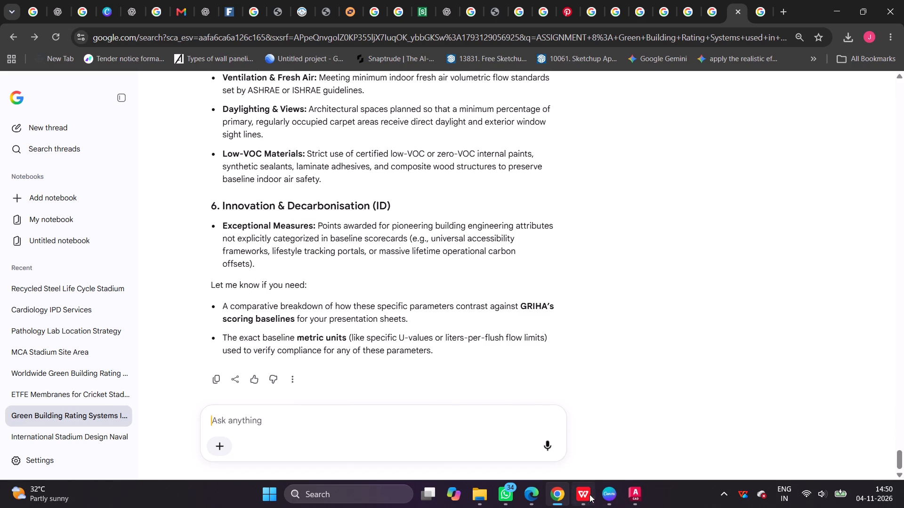
click(609, 493)
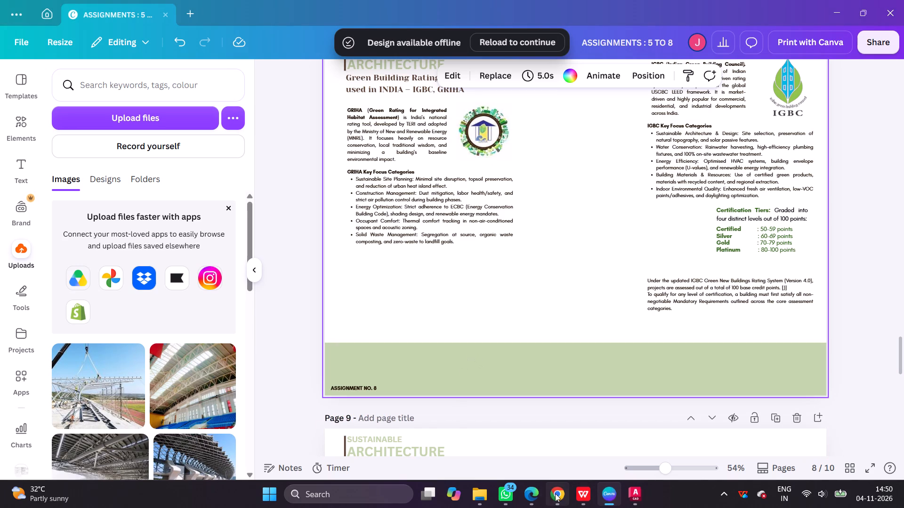
click(535, 493)
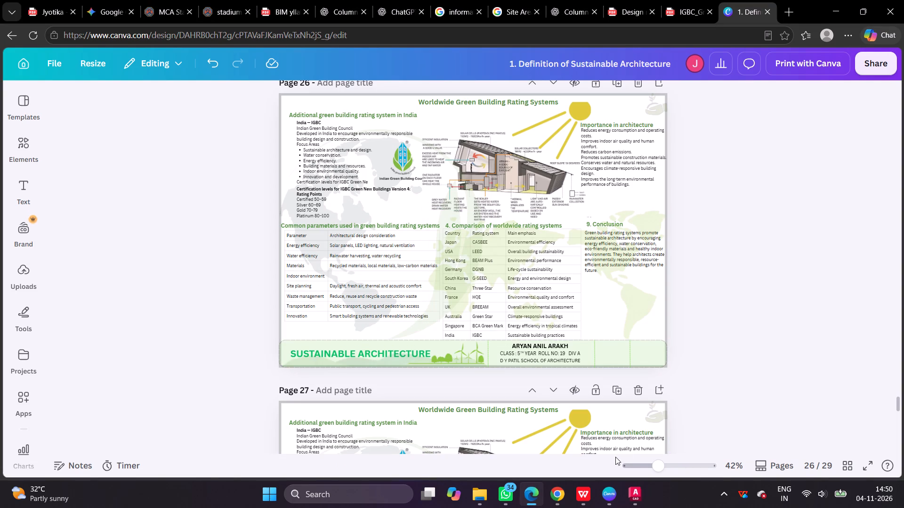
click(607, 494)
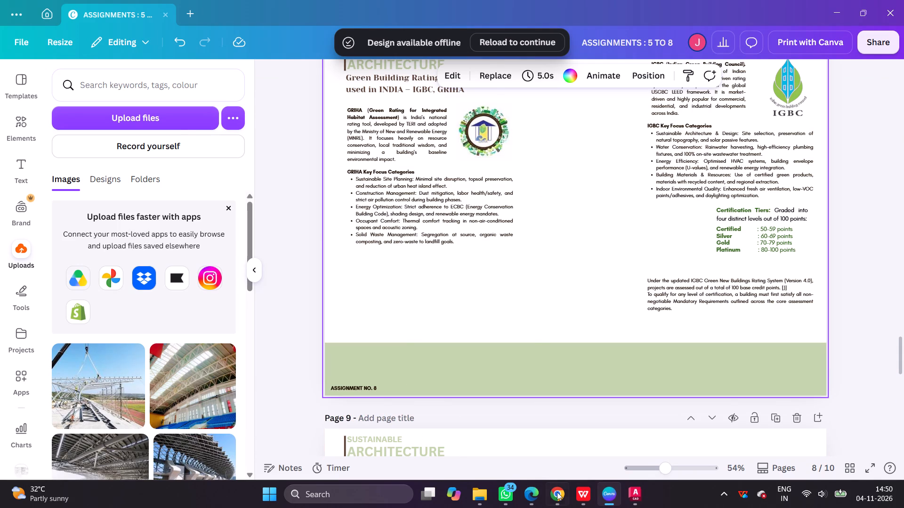
click(558, 493)
Ask the AI search again for the common parameters of IGBC rating systems, adding "in table format" to the question.
click(426, 428)
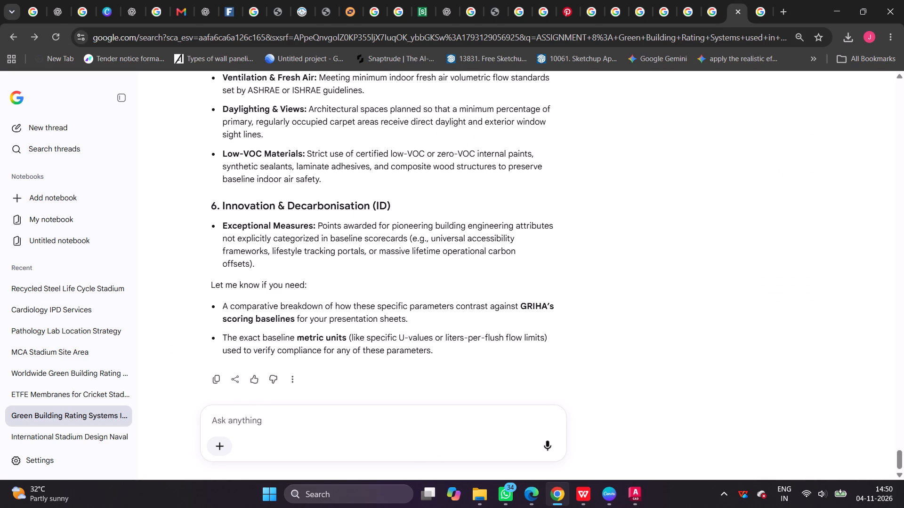
scroll(435, 413, up, 7)
scroll(442, 370, up, 13)
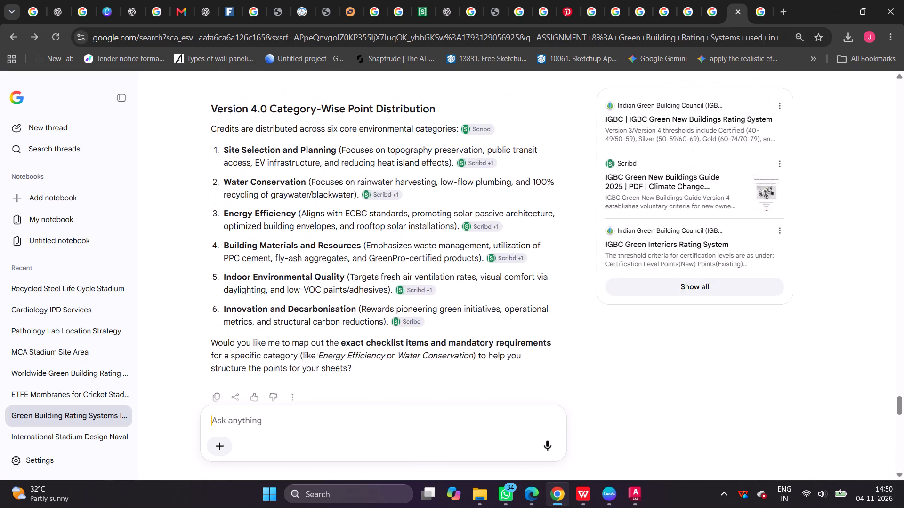
scroll(450, 342, down, 4)
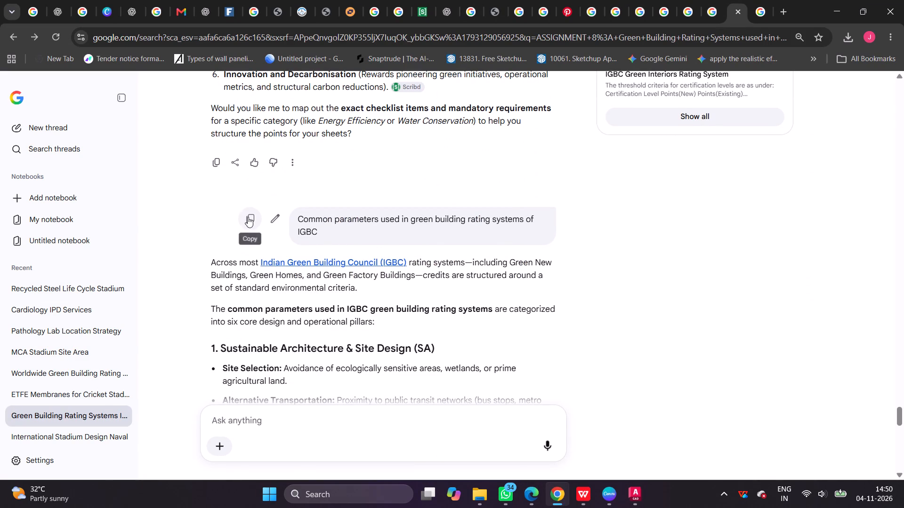
click(248, 217)
click(299, 412)
key(ctrl+v)
key(space)
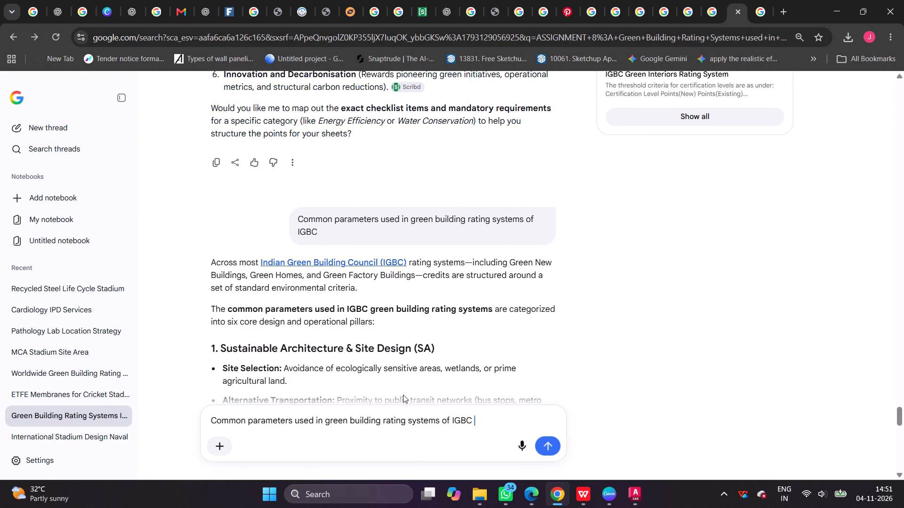
key(space)
text(in table format)
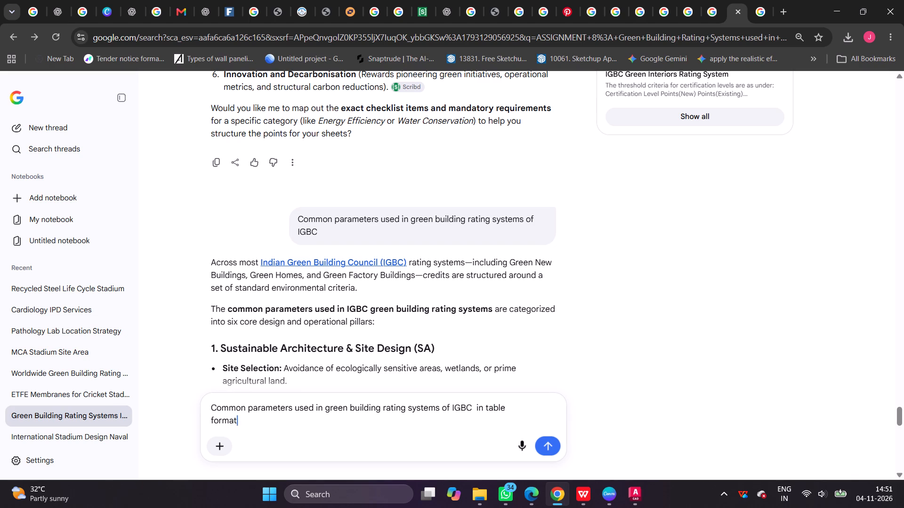
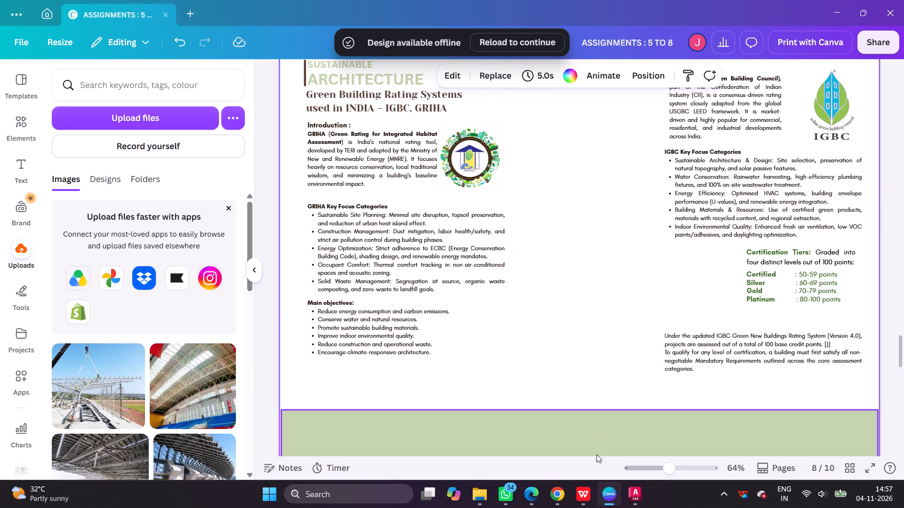
click(560, 495)
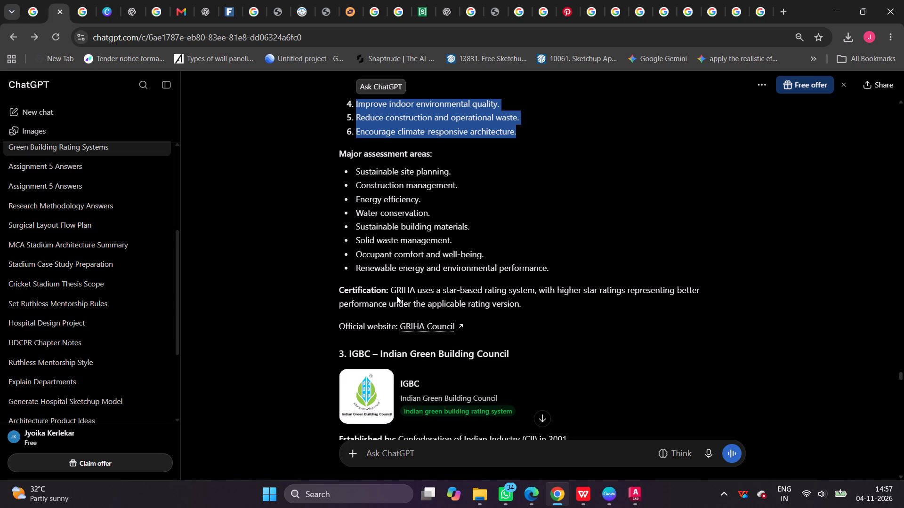
drag(387, 288, 539, 304)
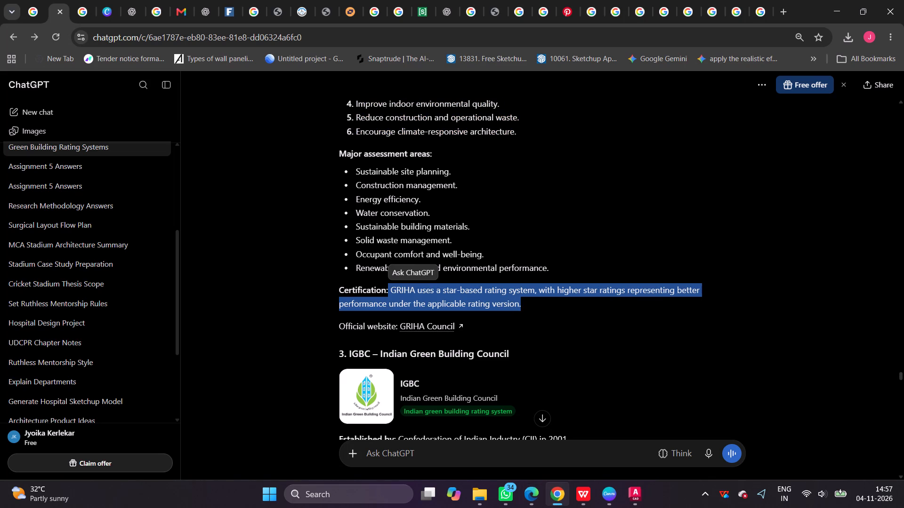
click(336, 289)
drag(336, 289, 528, 307)
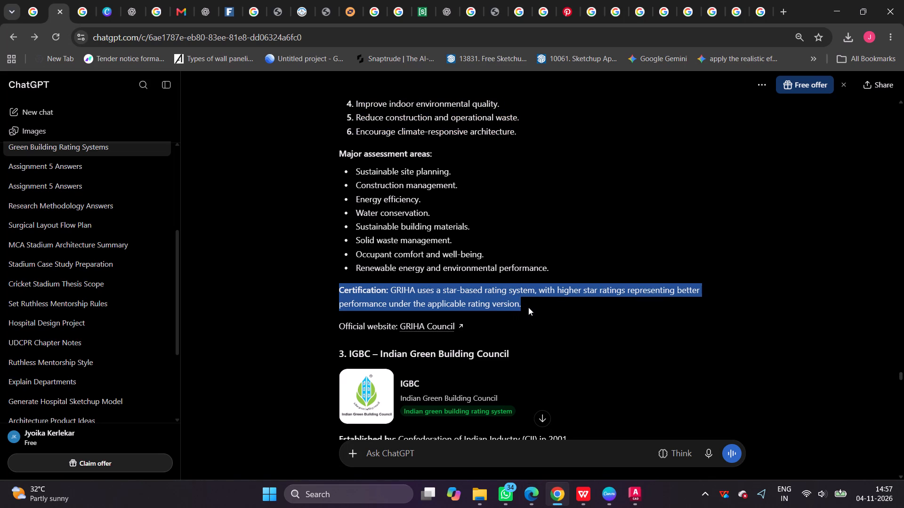
drag(528, 307, 539, 304)
key(ctrl+c)
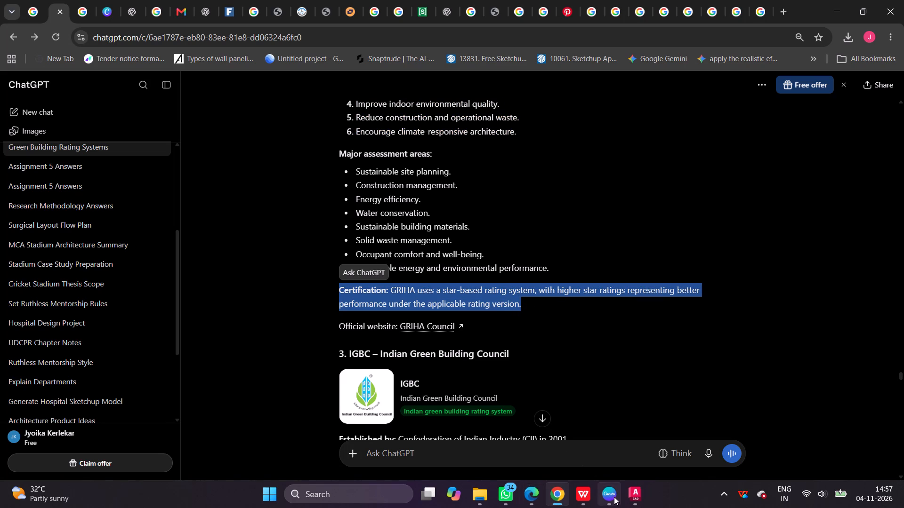
In Canva, duplicate the IGBC Certification Tiers text and its points list, placing the copies directly below the GRIHA main objectives.
click(614, 500)
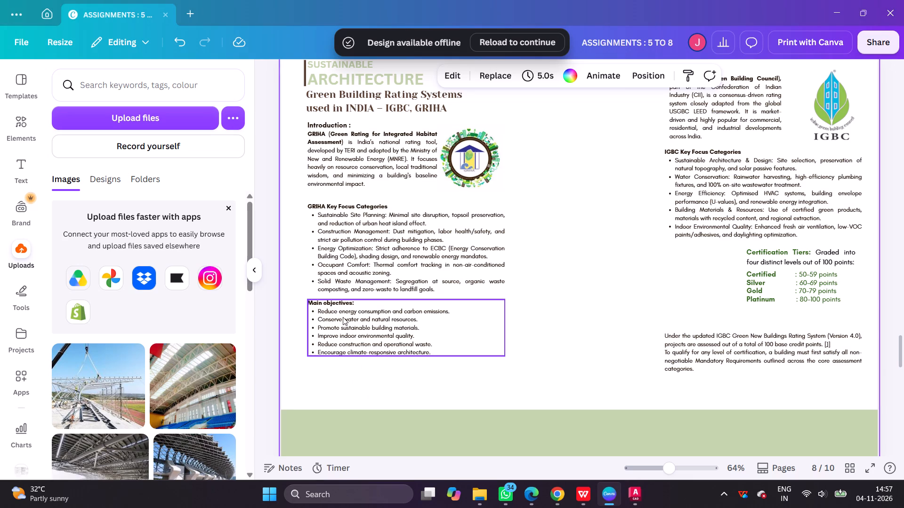
alt+shift+drag(343, 317, 343, 374)
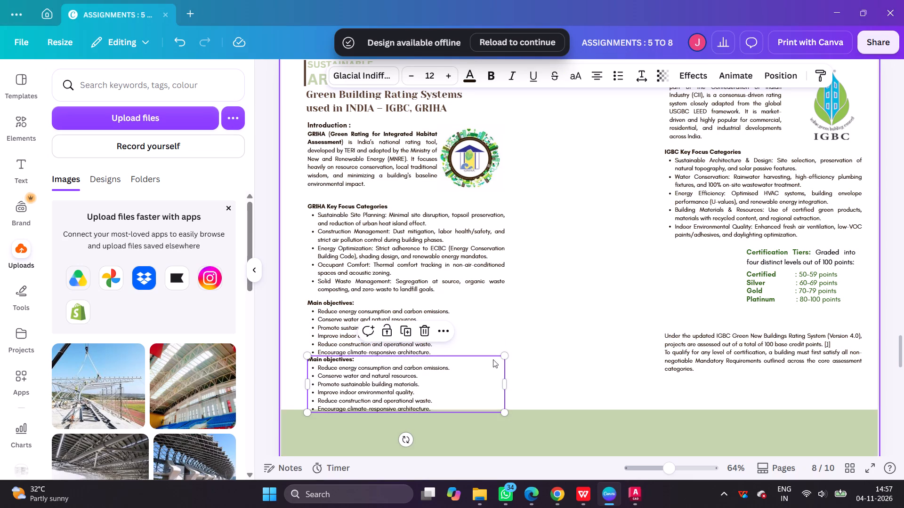
key(Delete)
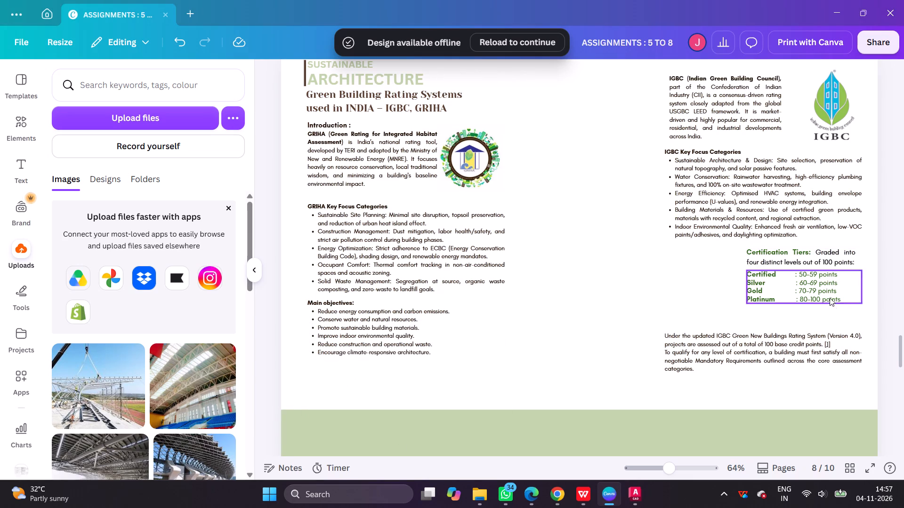
drag(823, 313, 775, 250)
alt+drag(774, 256, 333, 367)
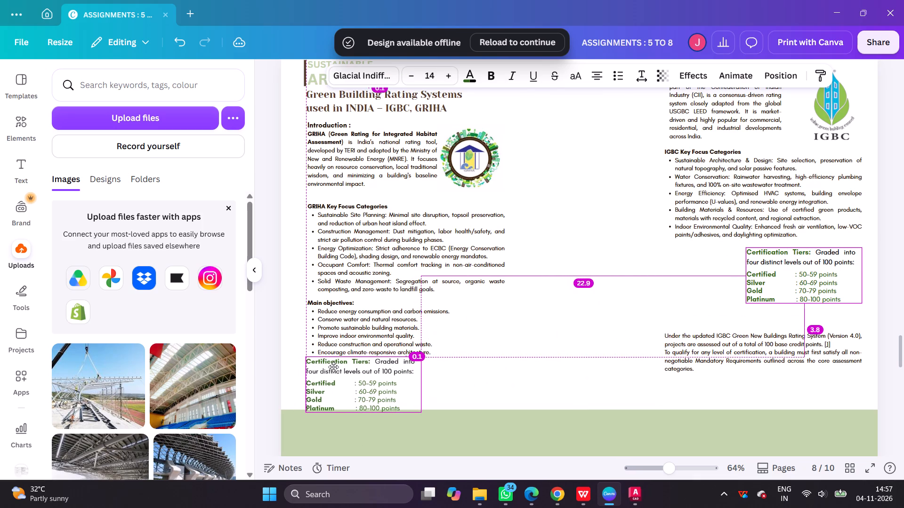
alt+drag(333, 367, 334, 367)
click(531, 380)
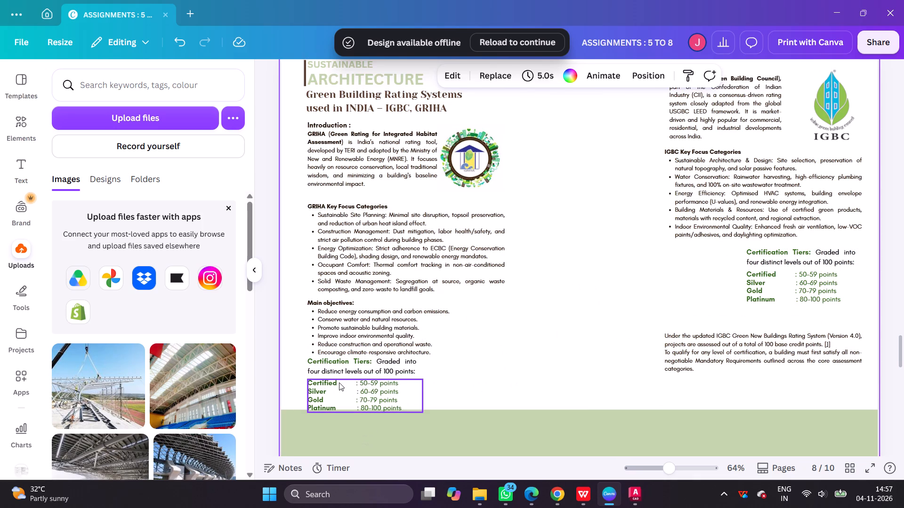
Replace the duplicated Certification Tiers sentence with the copied GRIHA certification paragraph, widen its box to fit two lines, and remove the empty trailing lines.
ctrl+scroll(339, 381, up, 3)
double_click(396, 364)
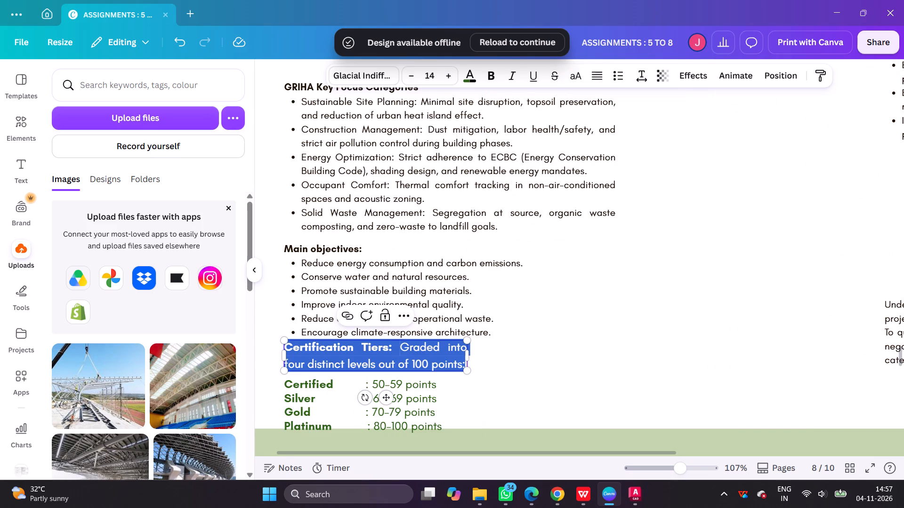
key(ctrl+v)
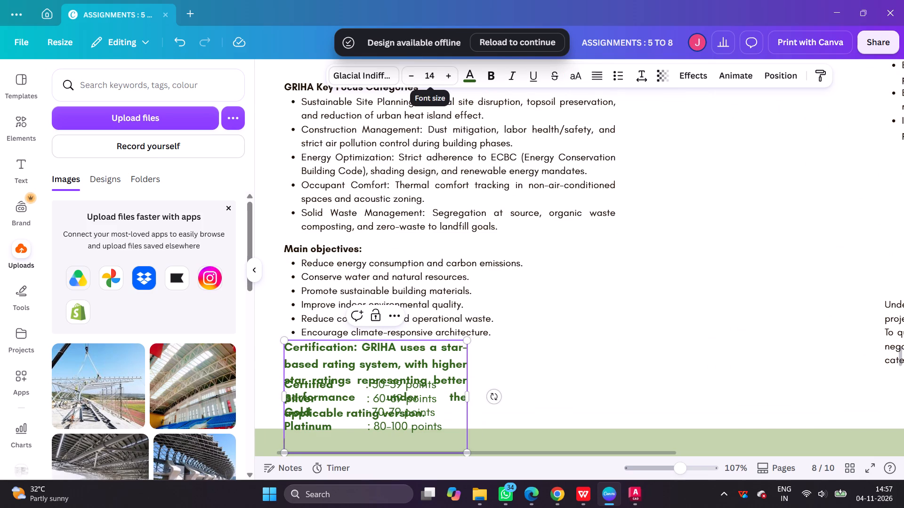
drag(468, 398, 595, 381)
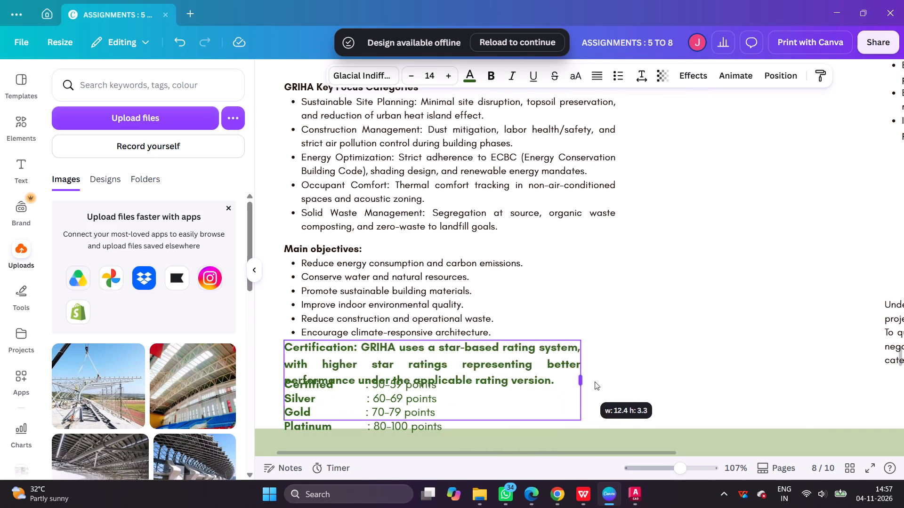
drag(595, 381, 771, 371)
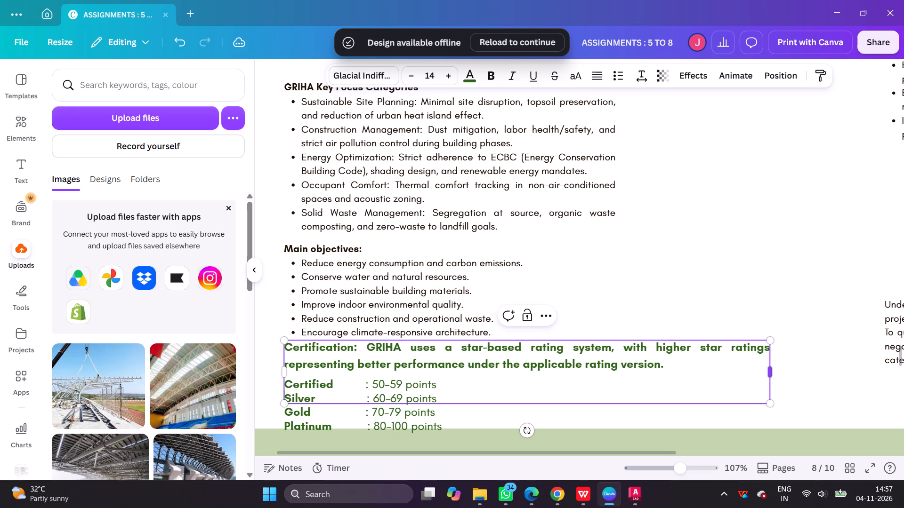
click(681, 283)
click(568, 363)
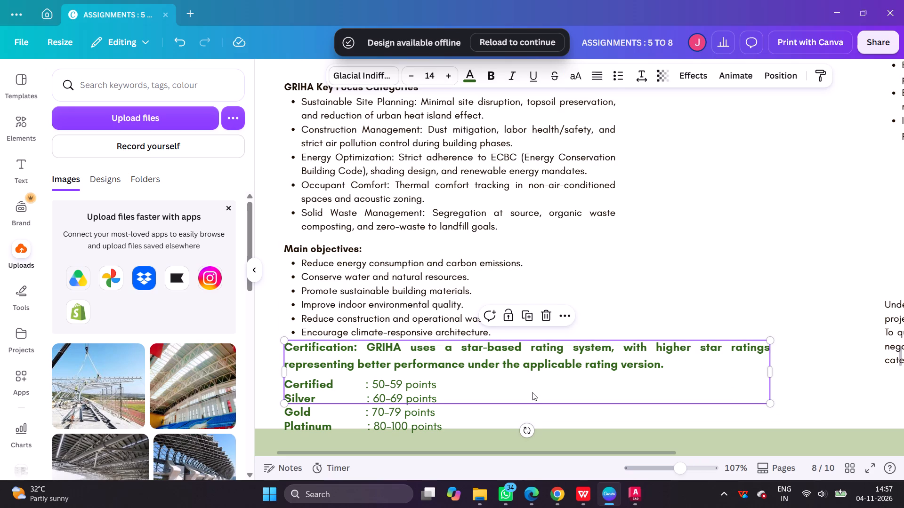
click(532, 392)
click(531, 394)
key(BackSpace)
key(BackSpace)
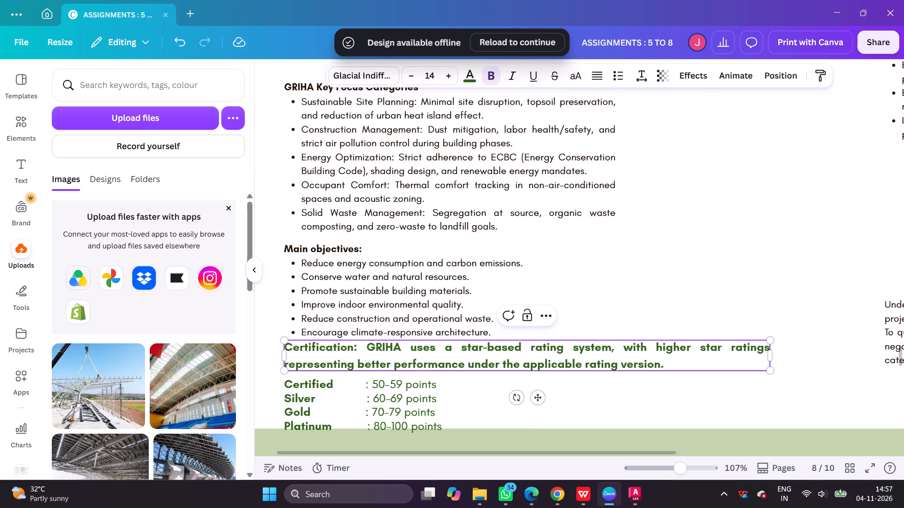
Remove the bold from the GRIHA certification paragraph.
key(ctrl+b)
key(ctrl+b)
click(588, 318)
click(595, 355)
key(ctrl+b)
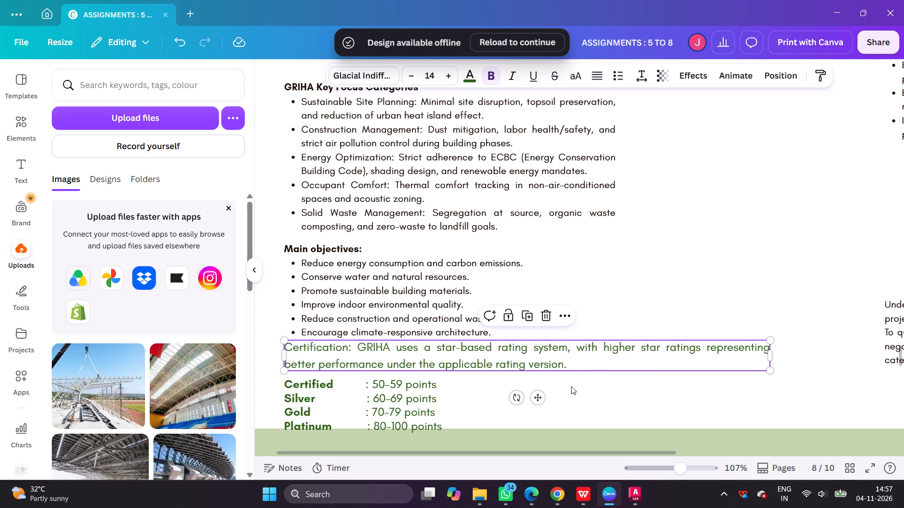
Change the GRIHA certification sentence to black, leaving the "Certification:" label green.
click(356, 346)
drag(355, 348, 601, 370)
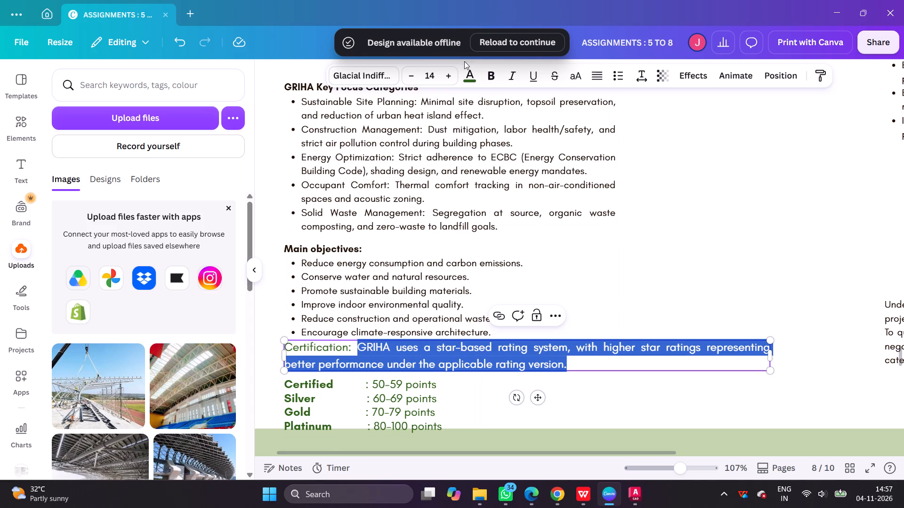
click(468, 69)
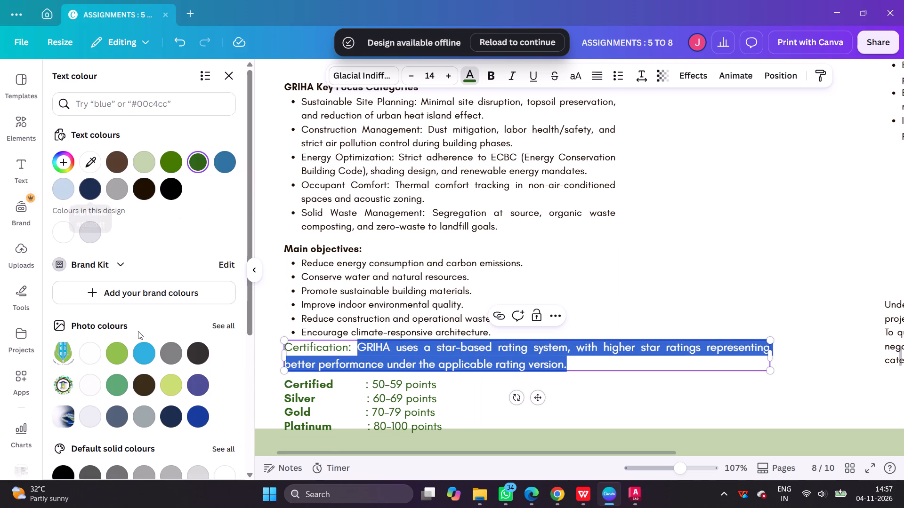
click(198, 353)
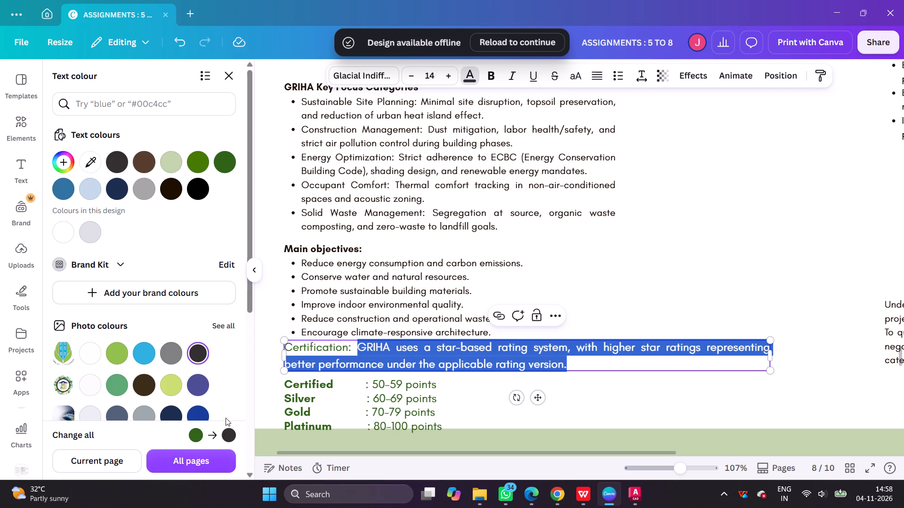
scroll(161, 370, down, 3)
click(65, 298)
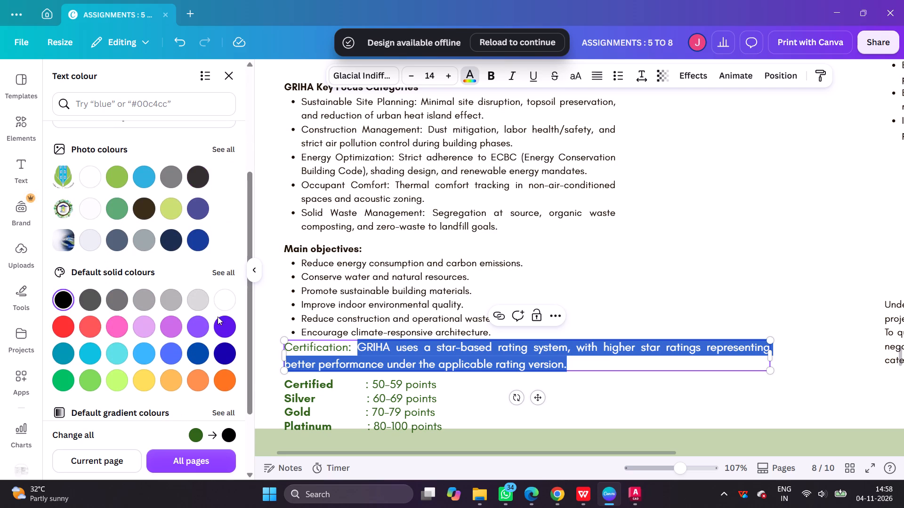
click(662, 302)
Set the font size of the certification sentence after the "Certification:" label to 12.
click(363, 347)
click(360, 348)
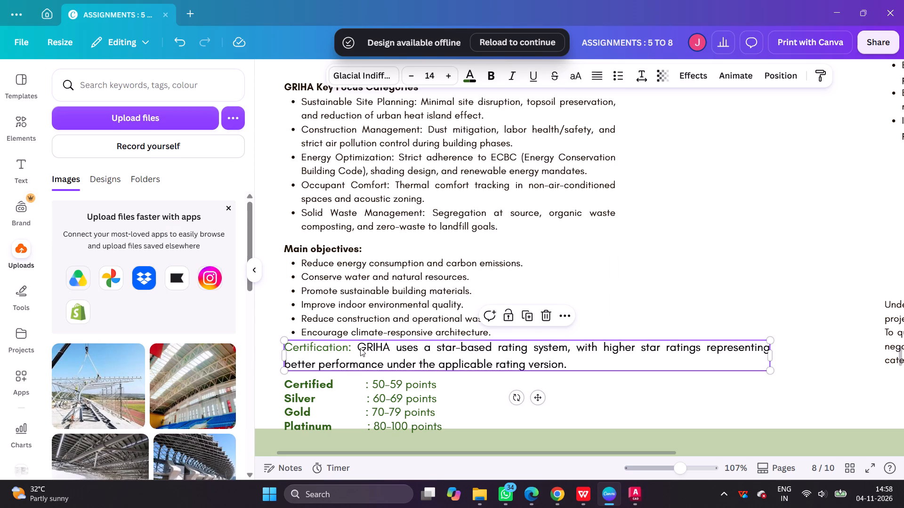
drag(359, 348, 574, 362)
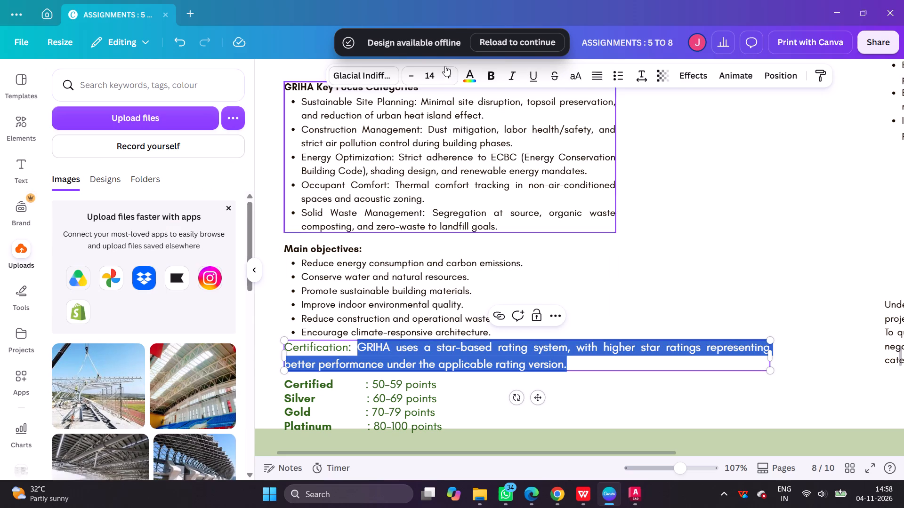
double_click(411, 79)
click(685, 235)
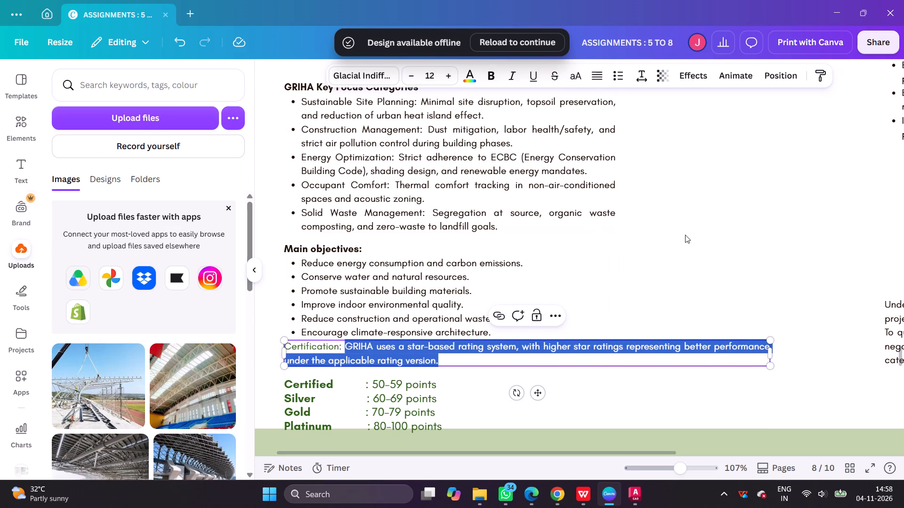
Move the duplicated Certified-to-Platinum points list down onto the green footer band, above the "ASSIGNMENT NO. 8" label.
scroll(565, 282, down, 2)
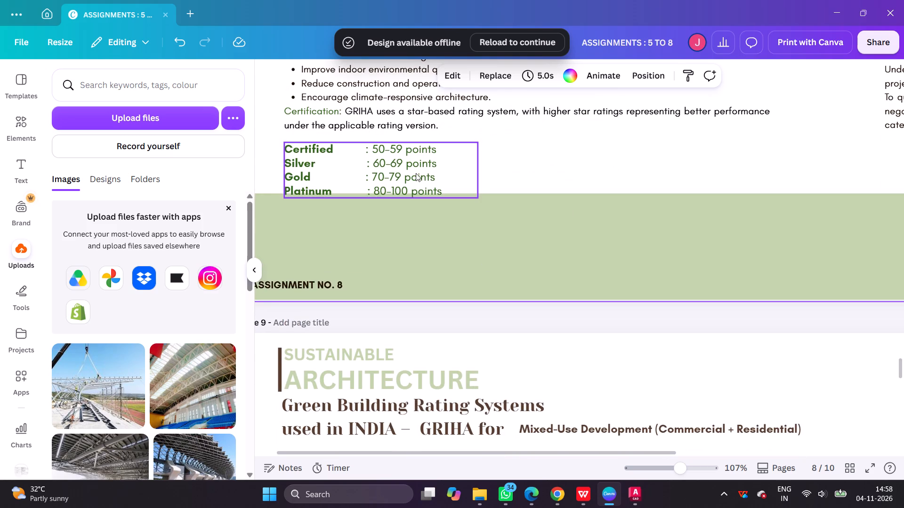
drag(416, 173, 399, 241)
scroll(485, 264, up, 2)
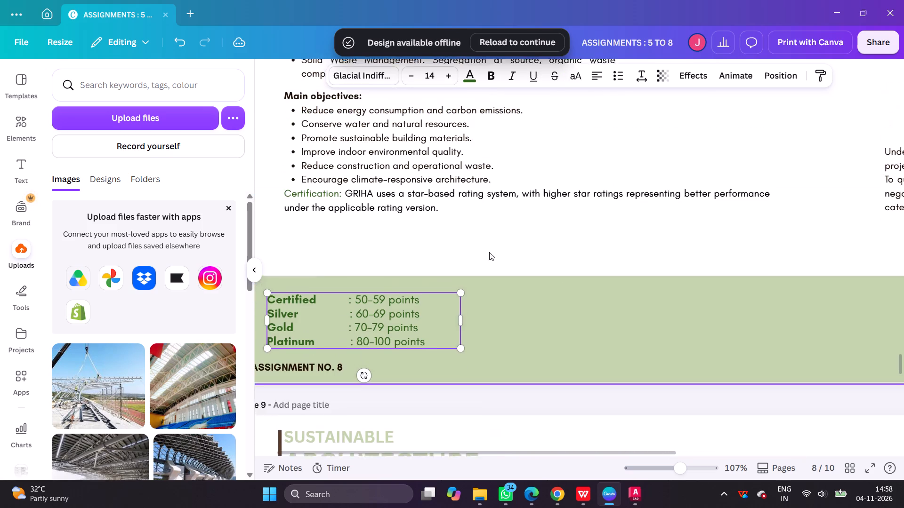
Narrow the GRIHA certification text box so the paragraph wraps onto three lines beneath the main objectives.
click(489, 226)
drag(773, 237, 531, 237)
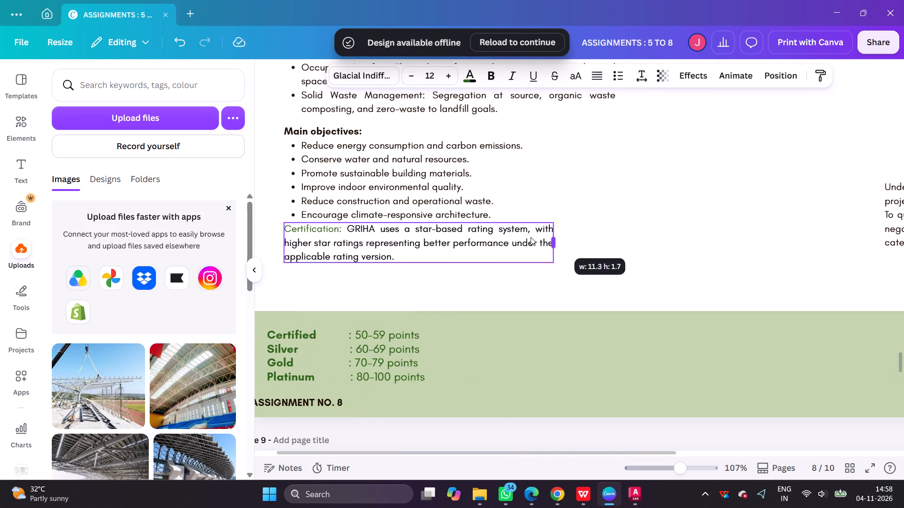
drag(531, 237, 531, 233)
scroll(552, 266, down, 3)
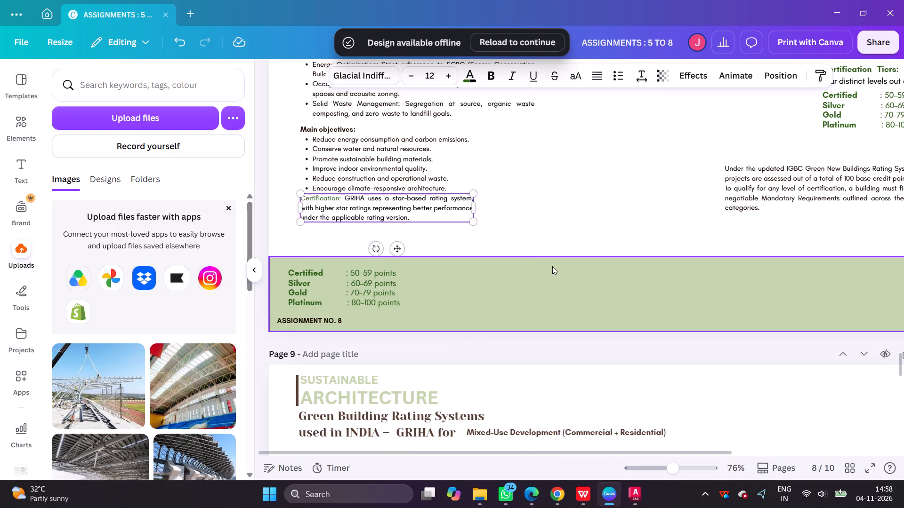
scroll(509, 239, up, 1)
click(473, 273)
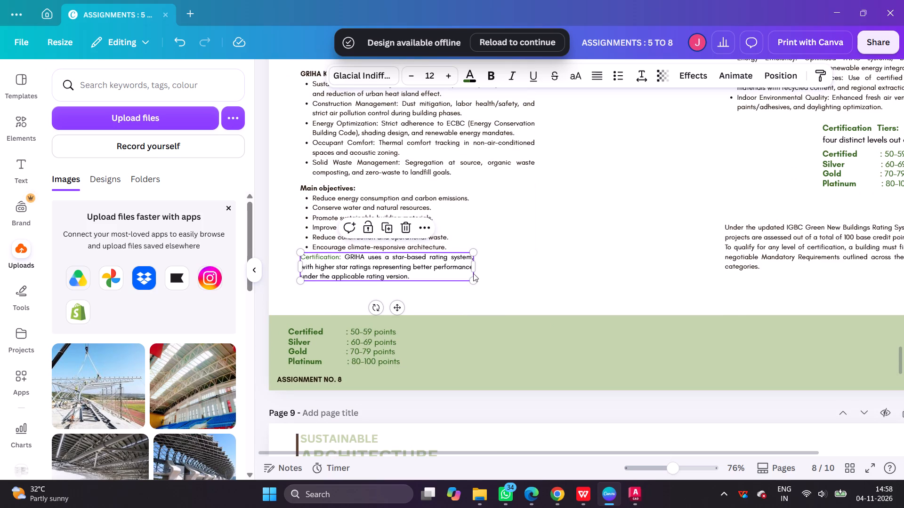
Narrow the "Main objectives" text box to the certification paragraph's width, keeping each objective on a single line.
click(344, 222)
drag(536, 218, 462, 218)
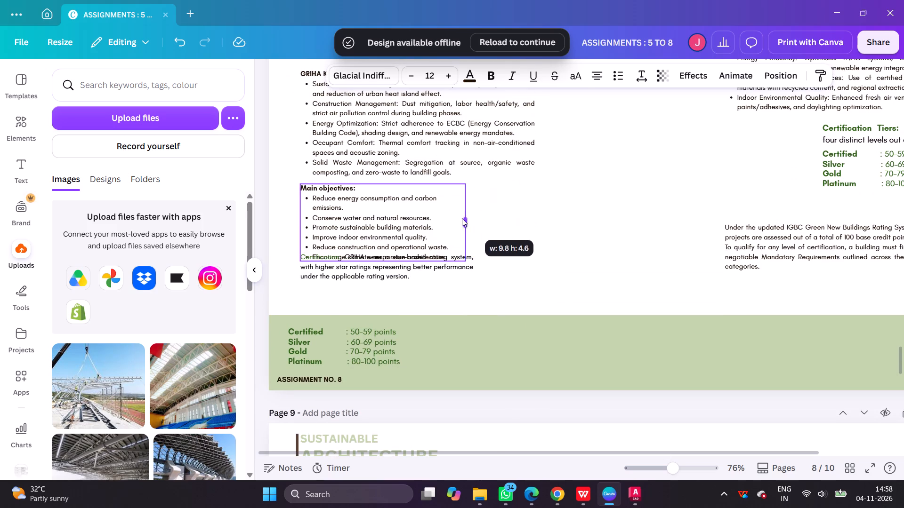
drag(462, 218, 469, 215)
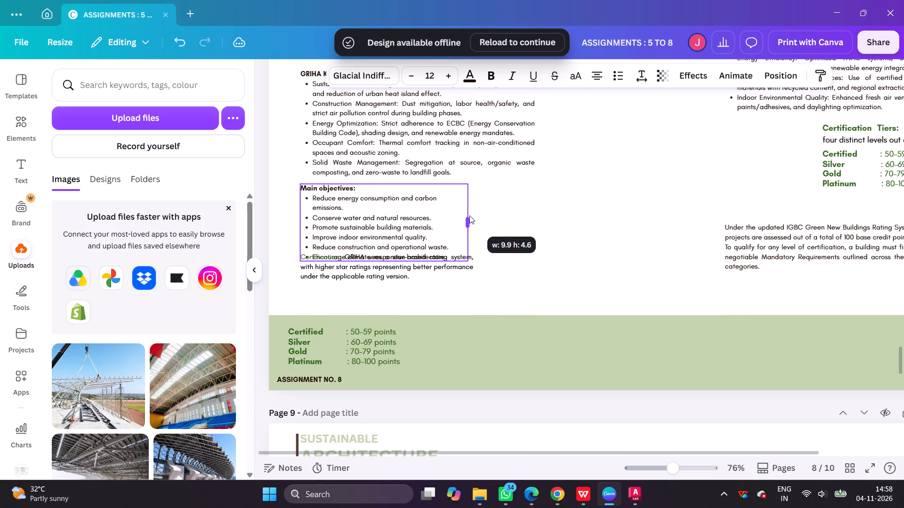
drag(469, 215, 474, 214)
click(524, 215)
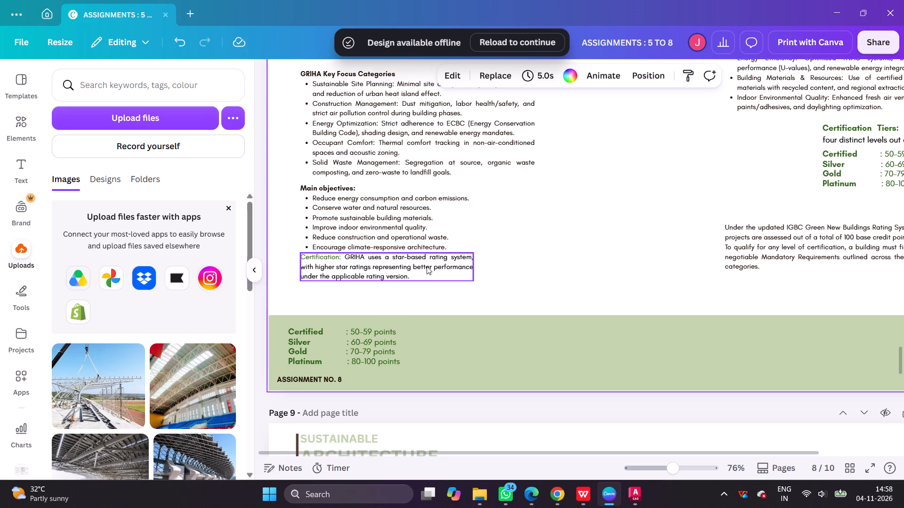
Reposition the GRIHA certification paragraph beneath the main objectives, left-aligned with them and with a 0.4 gap.
click(427, 266)
drag(400, 269, 587, 198)
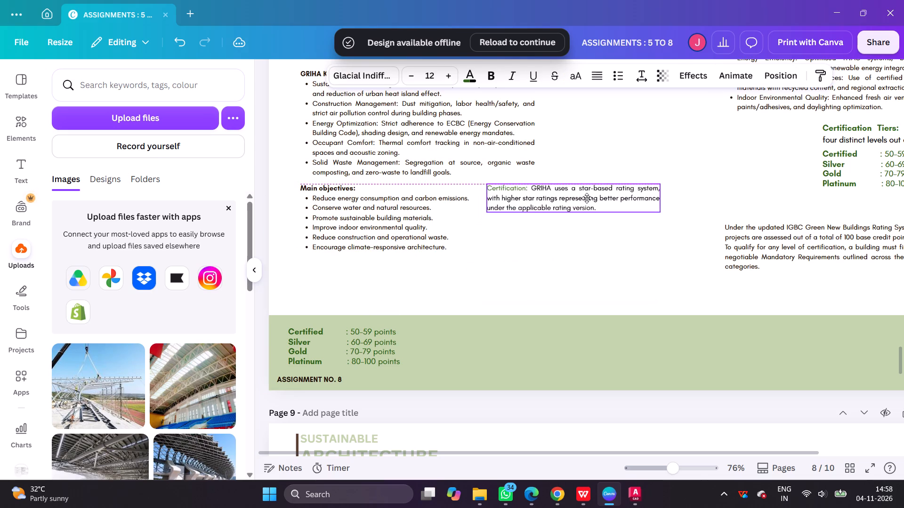
drag(587, 198, 400, 274)
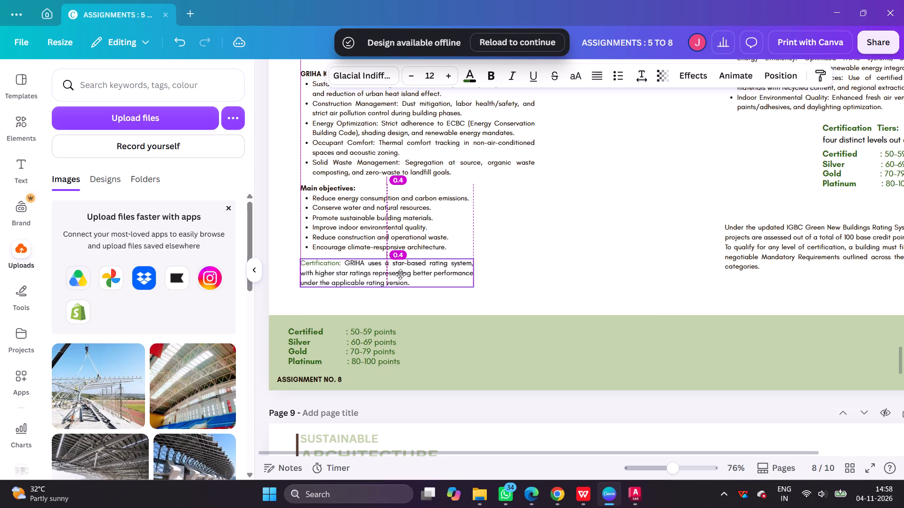
drag(400, 274, 400, 274)
Narrow the GRIHA certification text box so the paragraph wraps onto four lines.
drag(477, 275, 439, 272)
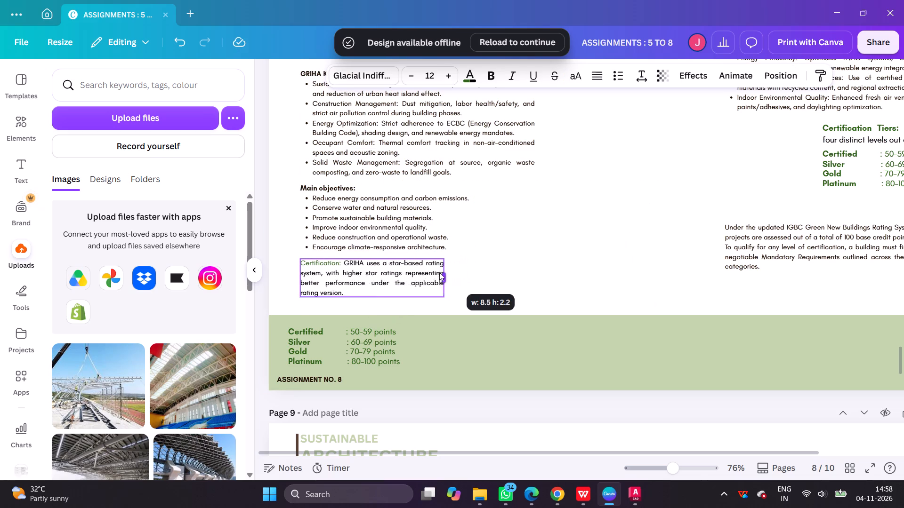
drag(439, 272, 426, 272)
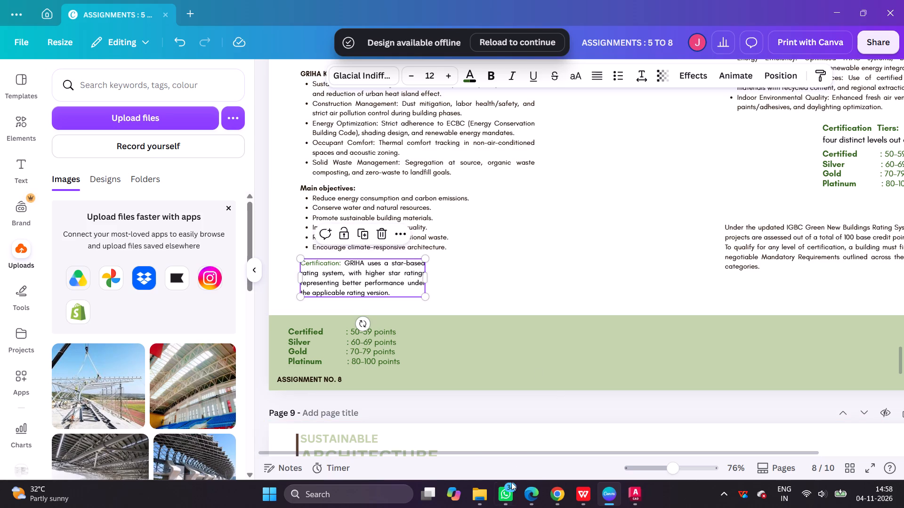
Switch to Chrome, open the GRIHA Council website from the ChatGPT answer and go to its "GRIHA Impact" section.
click(553, 496)
click(436, 325)
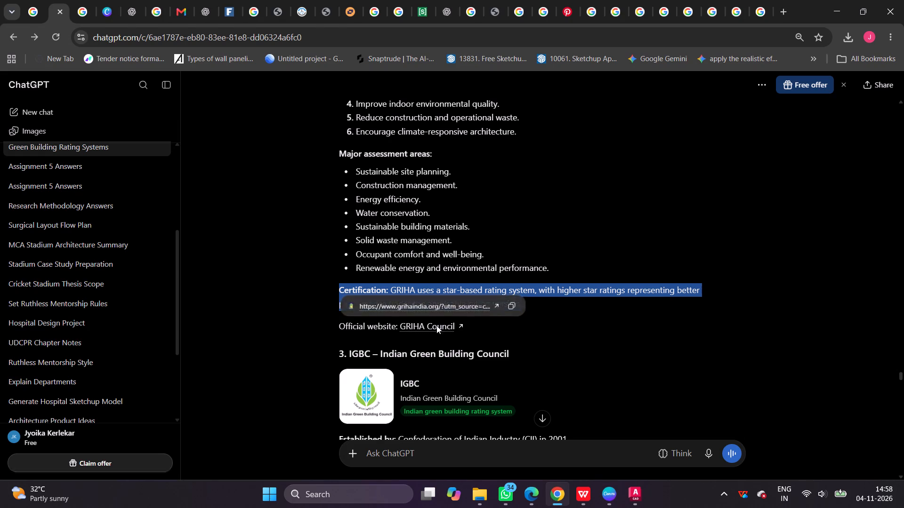
scroll(376, 227, down, 6)
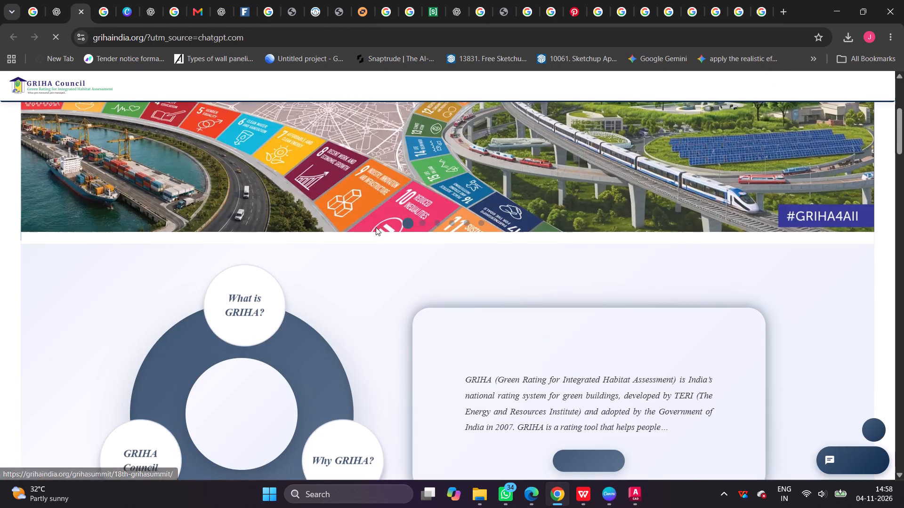
scroll(376, 227, down, 7)
scroll(376, 227, up, 2)
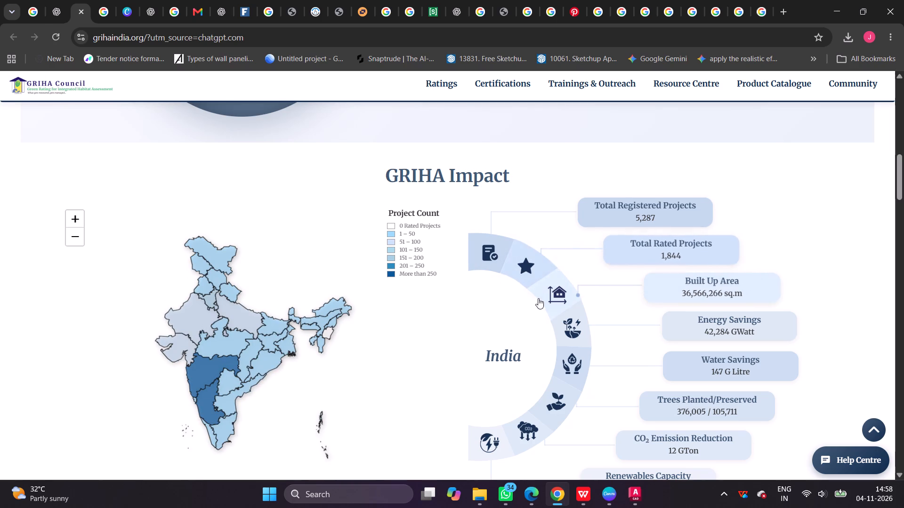
Examine the GRIHA Impact infographic, including its India map, project count legend and impact categories.
click(550, 300)
click(760, 292)
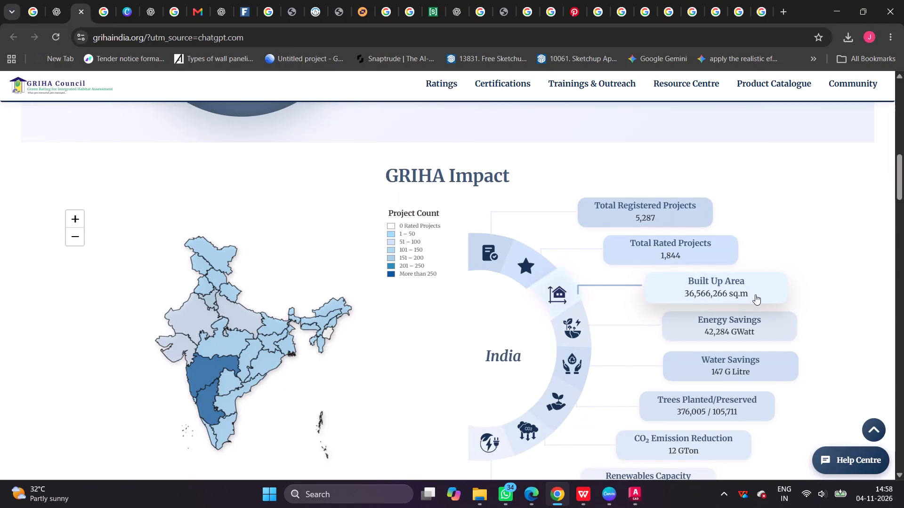
drag(349, 141, 586, 280)
scroll(374, 195, down, 2)
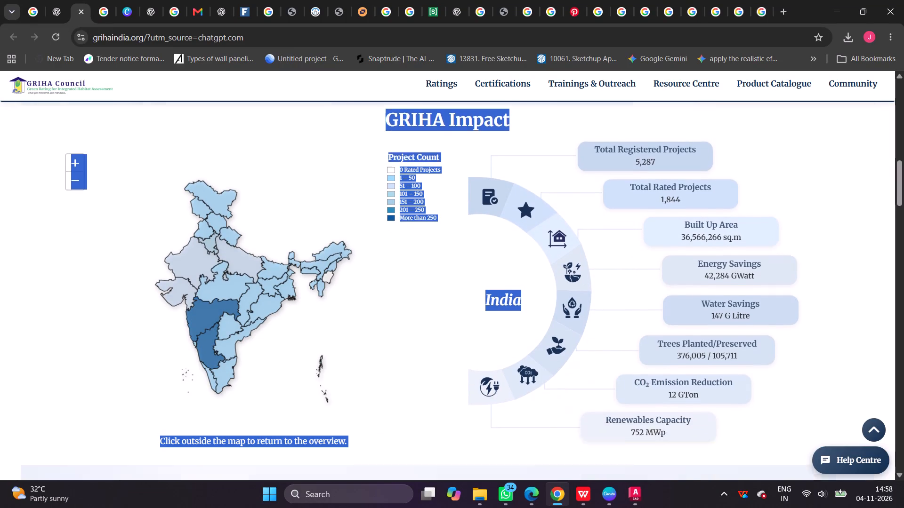
click(850, 333)
drag(820, 373, 411, 159)
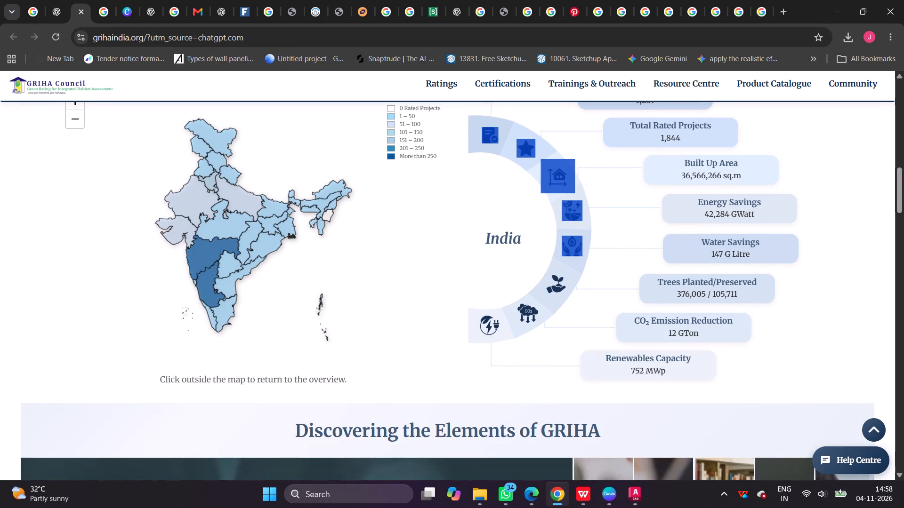
drag(411, 159, 369, 140)
click(903, 350)
scroll(849, 346, up, 6)
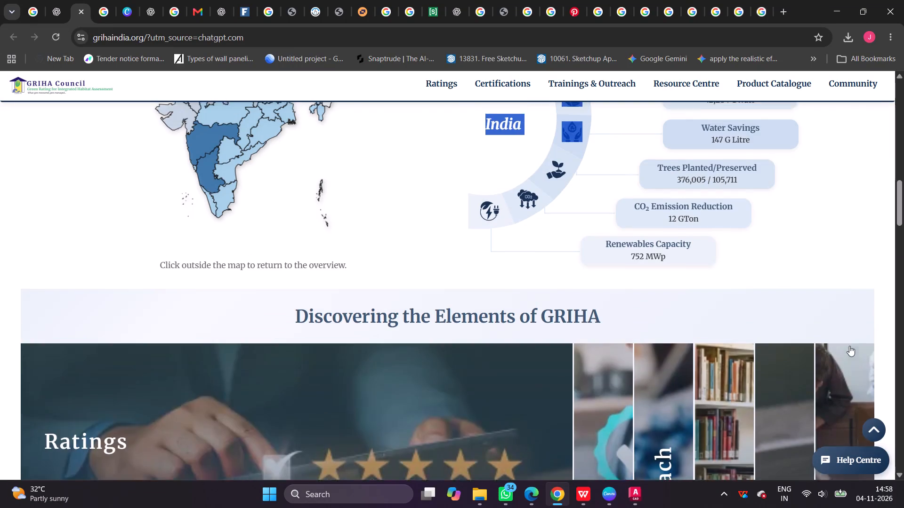
click(885, 336)
scroll(870, 336, up, 1)
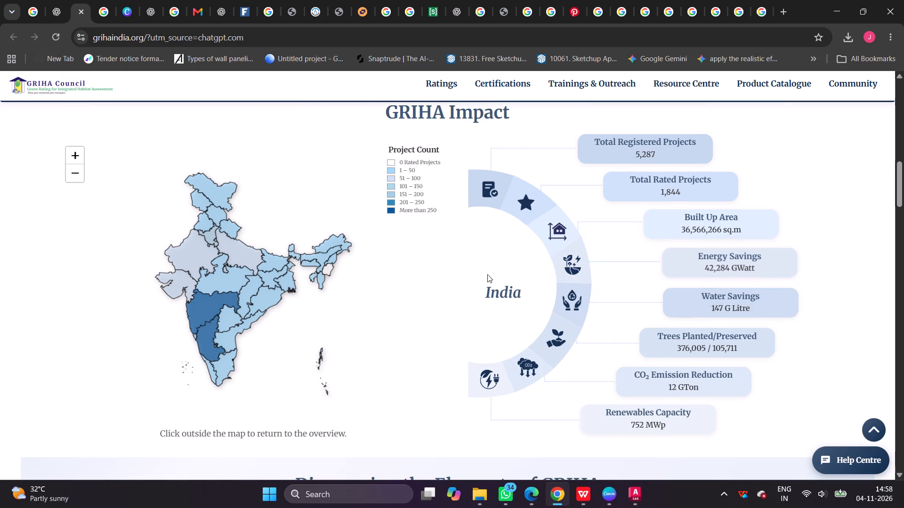
click(387, 254)
click(499, 181)
click(528, 200)
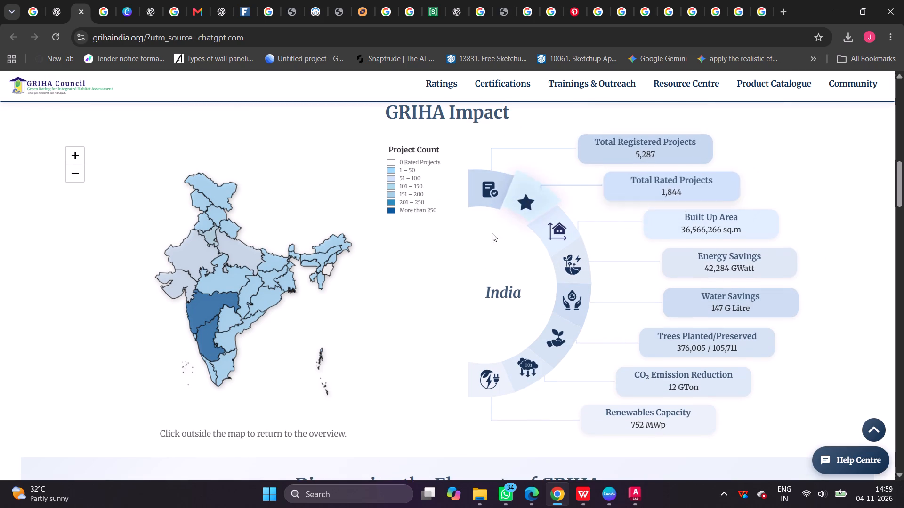
click(391, 256)
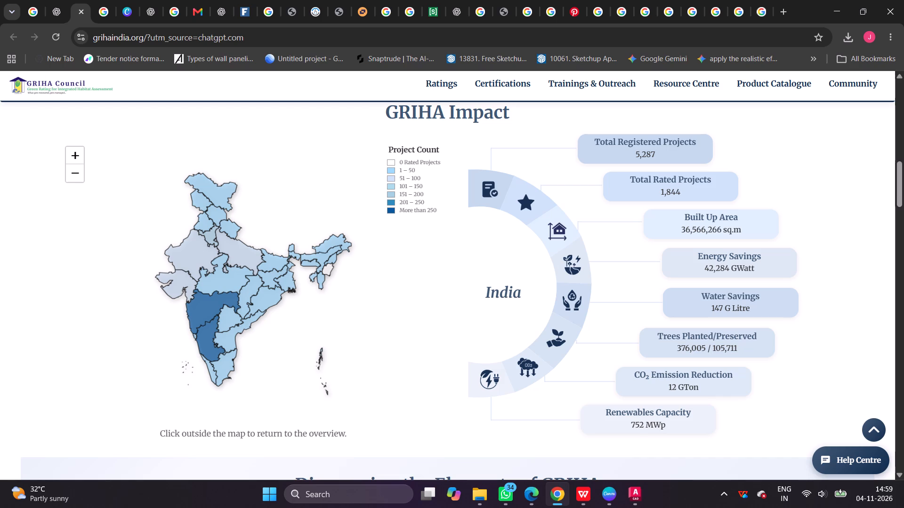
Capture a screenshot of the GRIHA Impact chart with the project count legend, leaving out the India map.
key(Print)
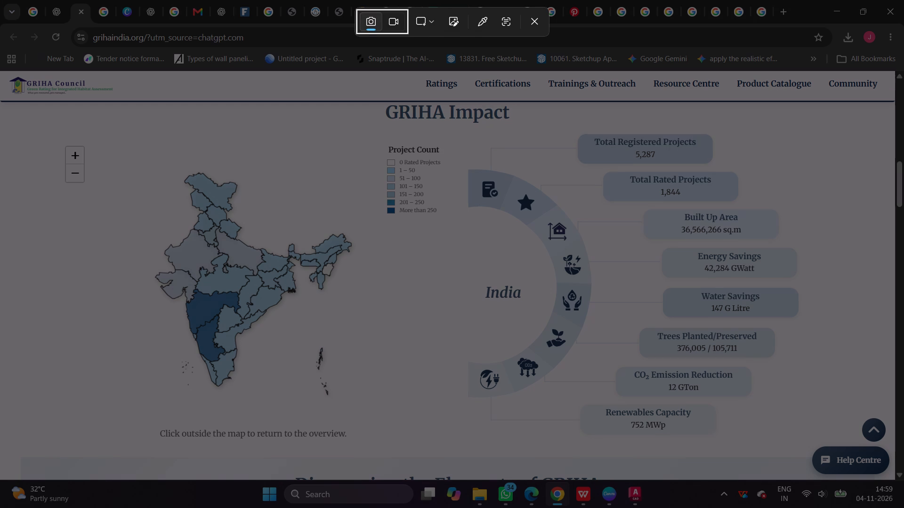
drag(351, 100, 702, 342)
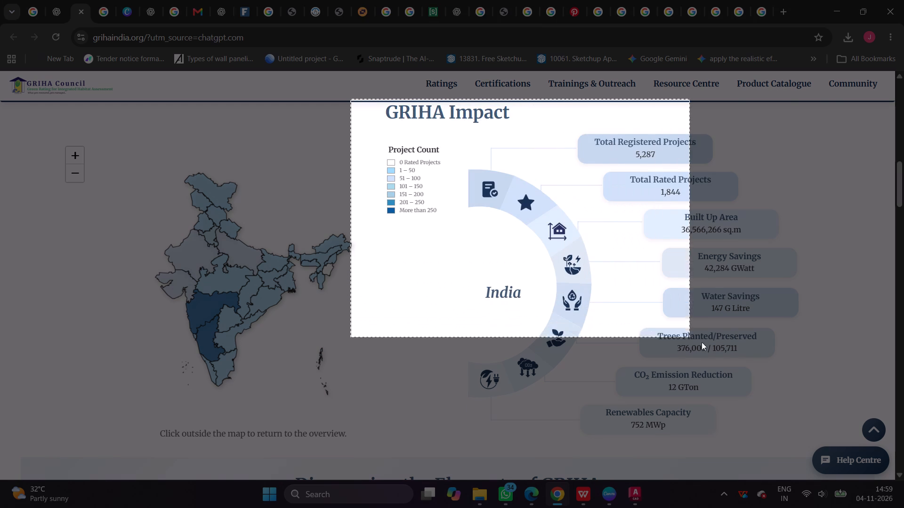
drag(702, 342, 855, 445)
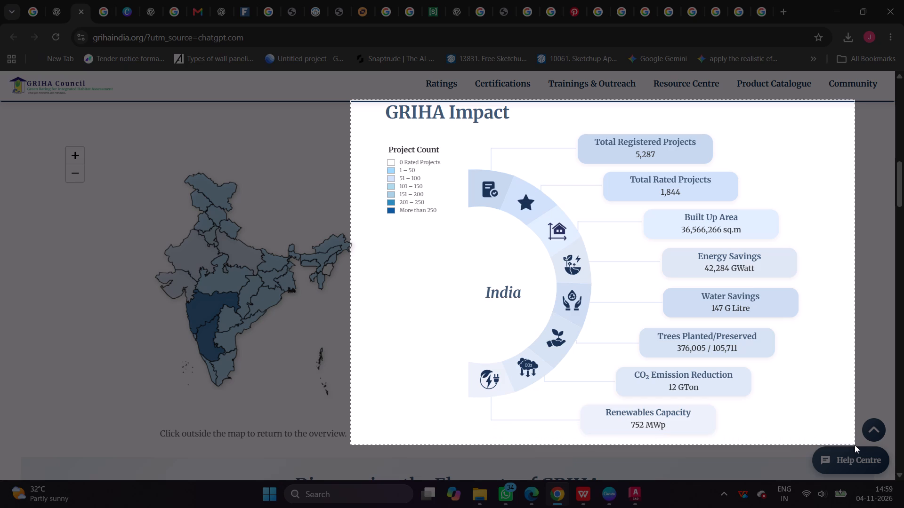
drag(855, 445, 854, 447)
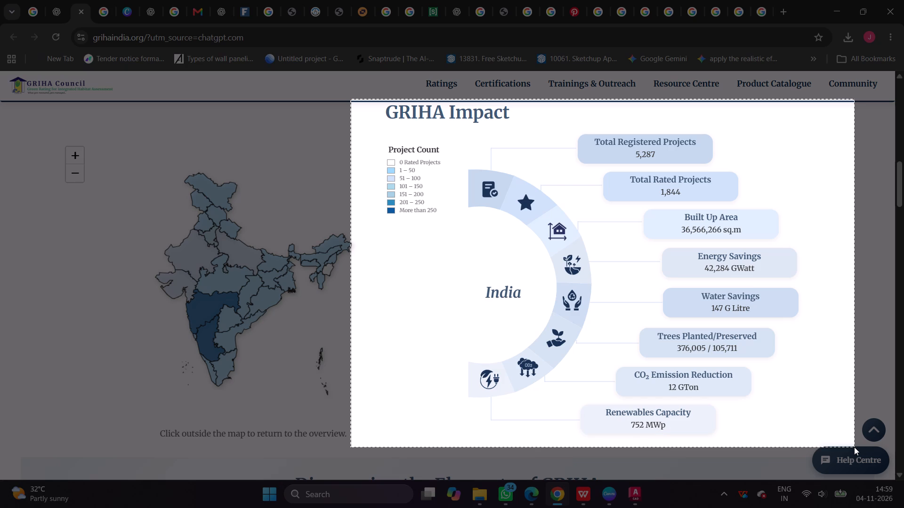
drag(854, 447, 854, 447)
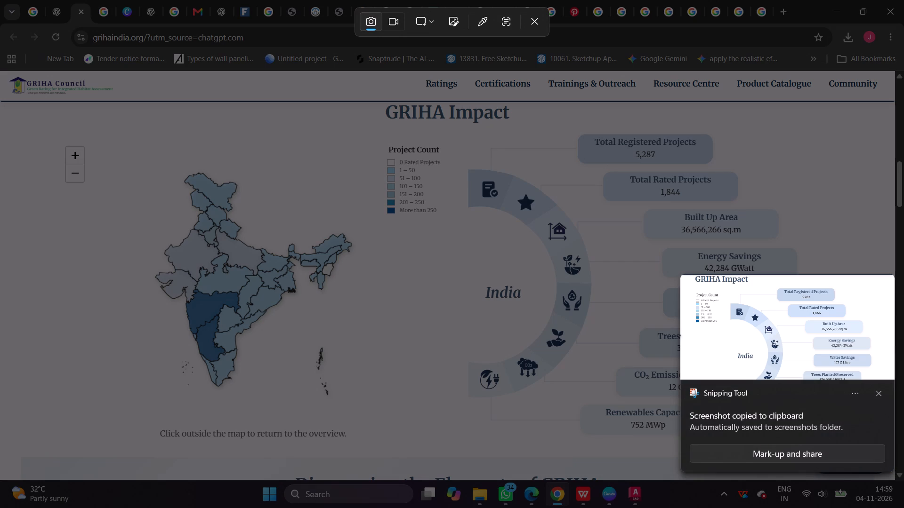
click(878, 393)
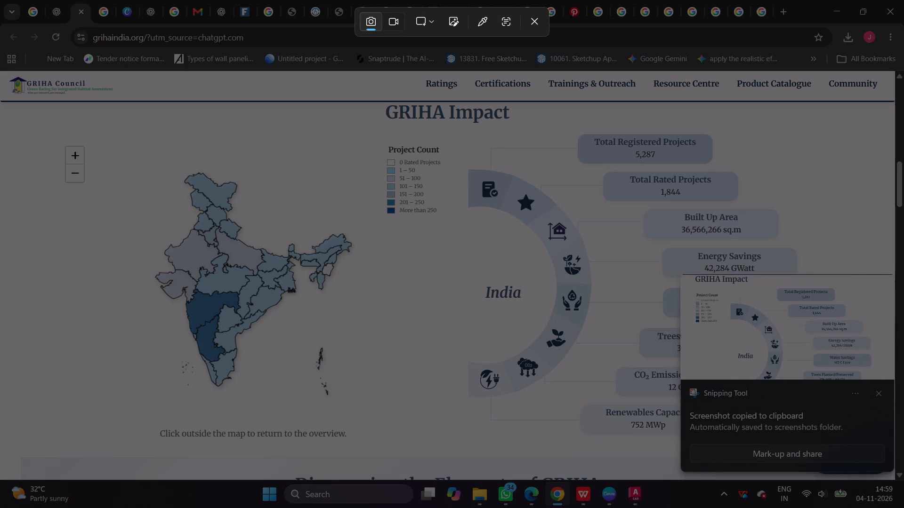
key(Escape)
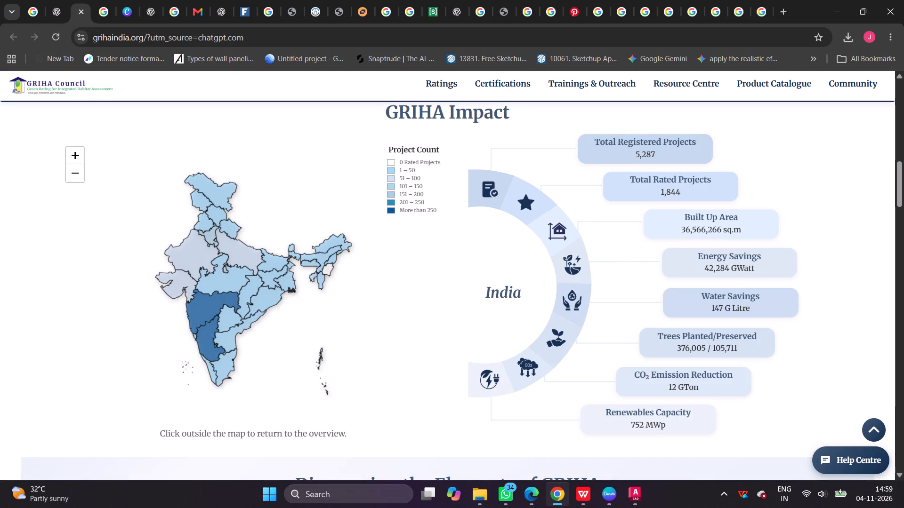
Capture a screenshot of the whole GRIHA Impact section, including the India map, legend and impact chart.
key(Print)
drag(101, 103, 459, 288)
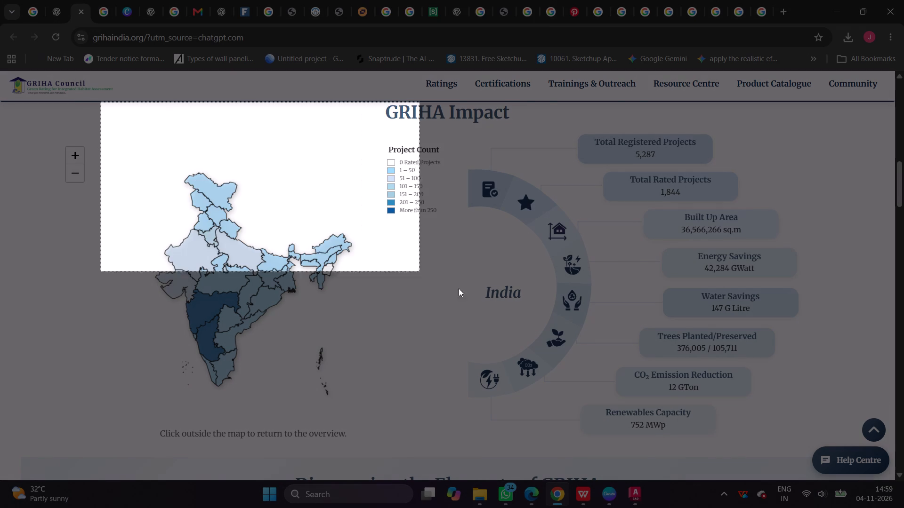
drag(459, 288, 810, 449)
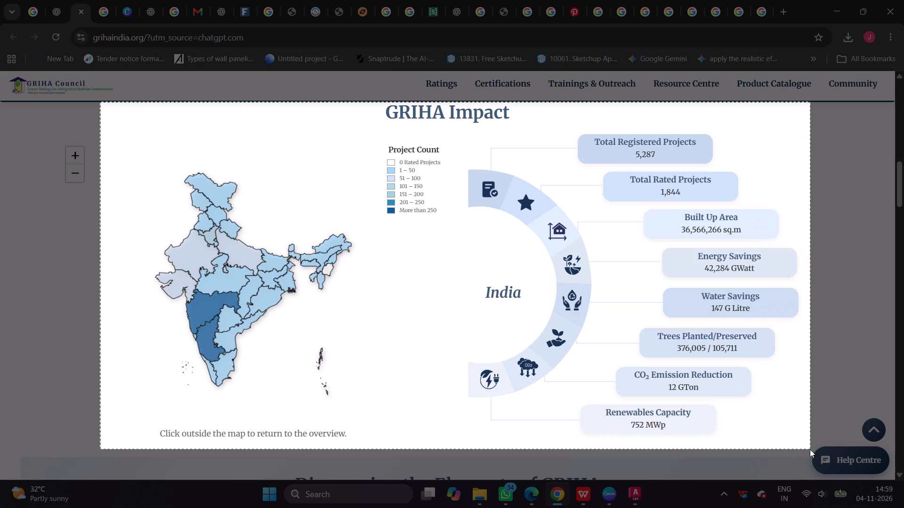
drag(810, 449, 810, 454)
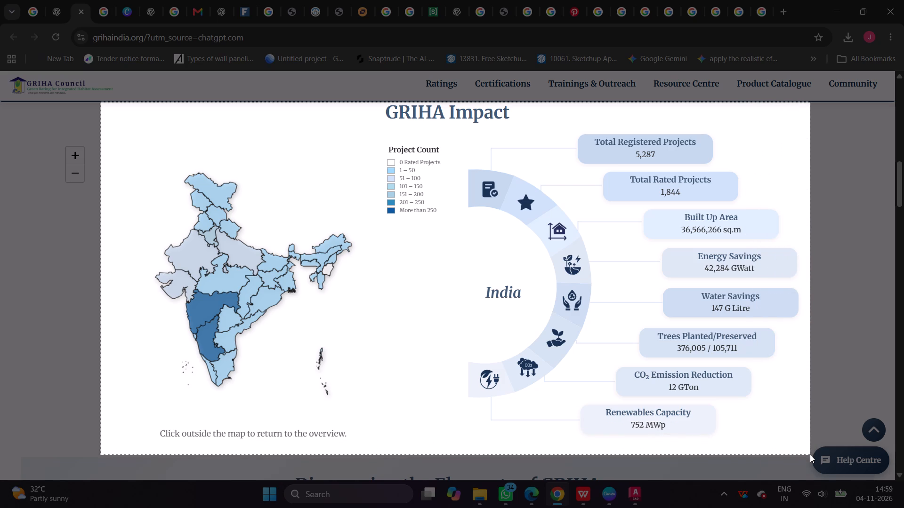
drag(810, 454, 811, 454)
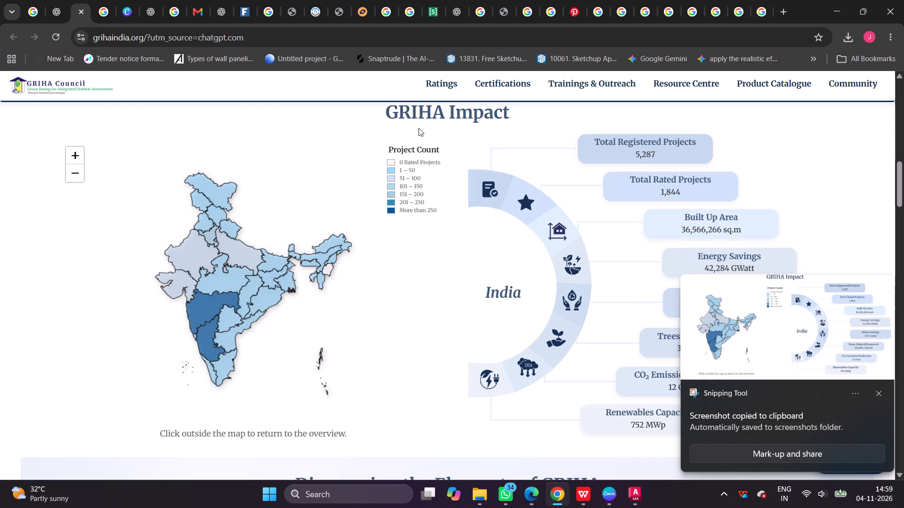
Open the GRIHA Council's Certifications page to view the certification programmes.
click(492, 82)
click(504, 82)
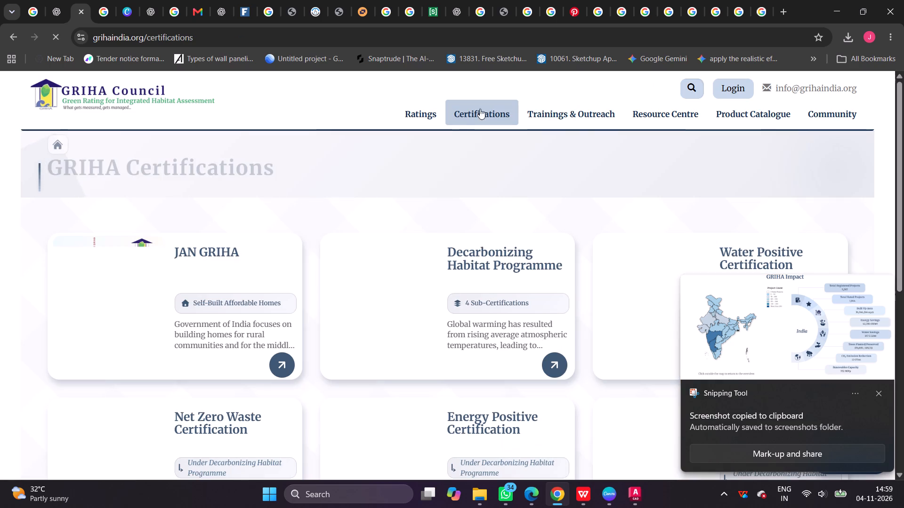
click(682, 165)
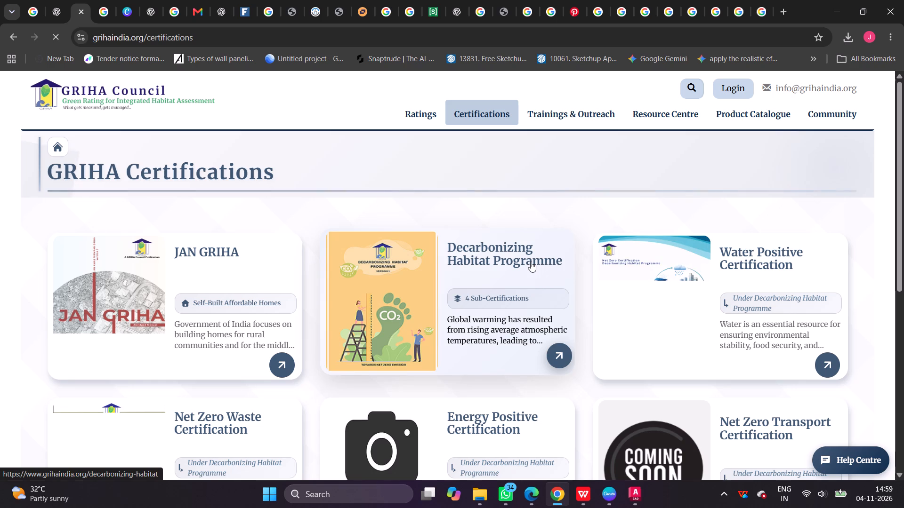
Open the GRIHA Ratings Variants page and filter the ratings by the Airports building typology.
click(416, 117)
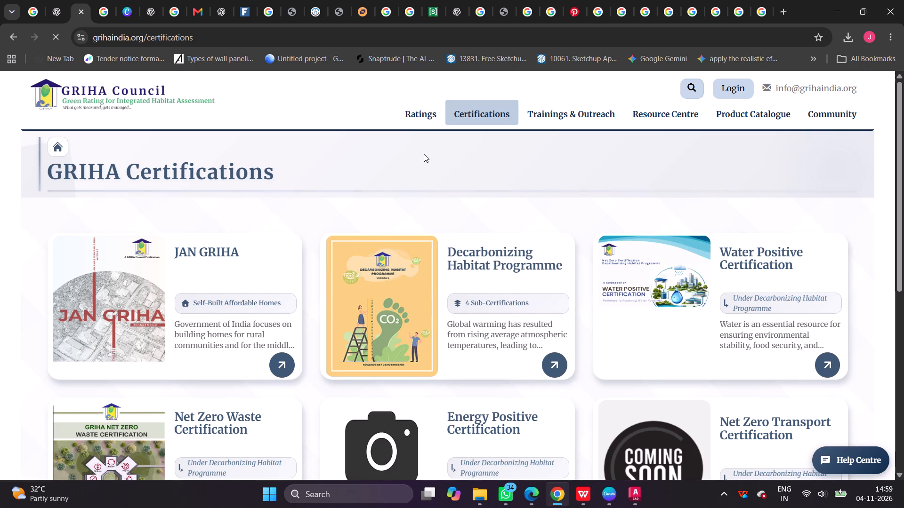
click(414, 112)
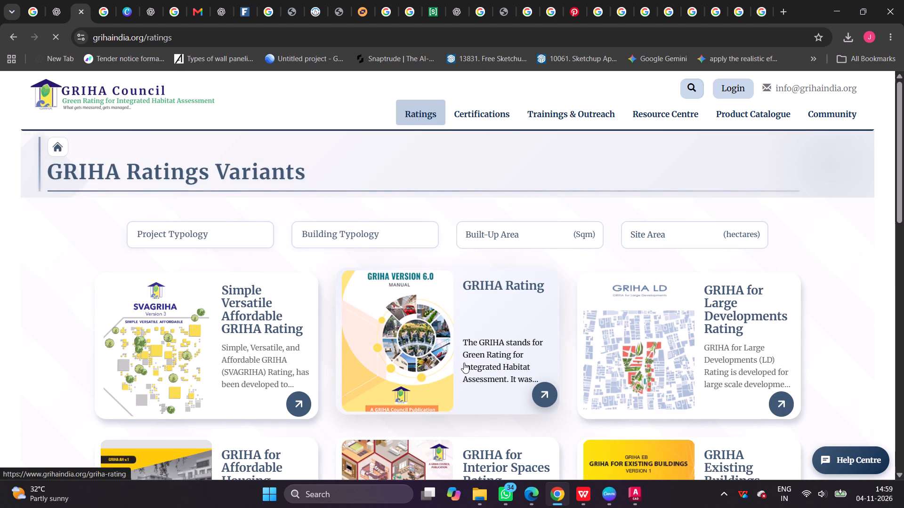
click(414, 232)
click(403, 229)
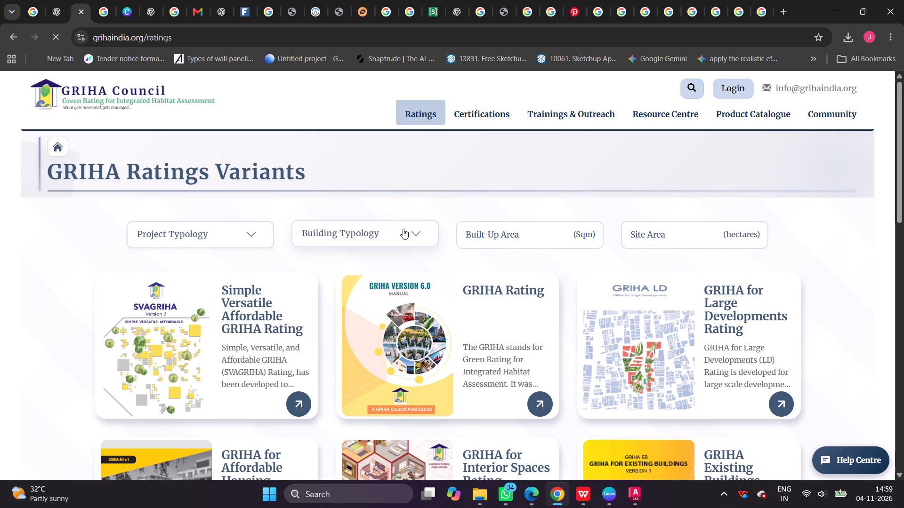
click(403, 229)
click(338, 317)
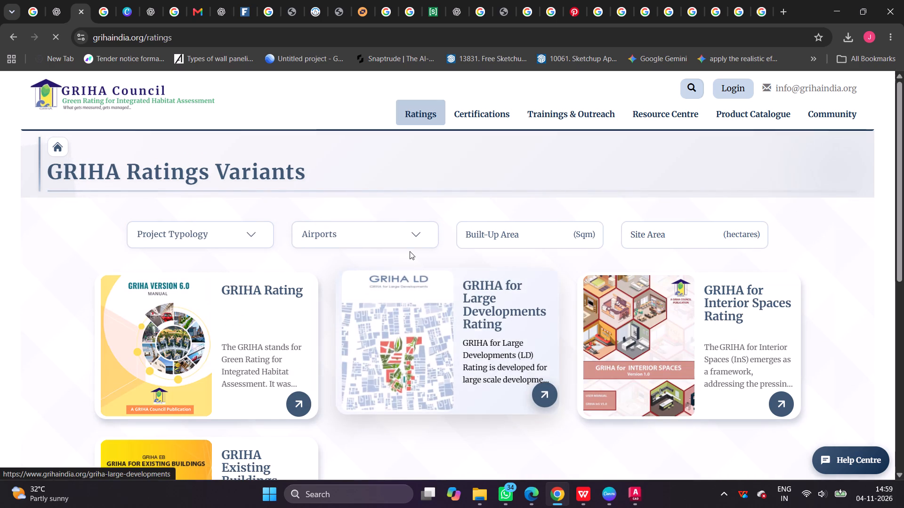
Change the building typology filter on the GRIHA ratings to Sports complexes / Stadia.
click(417, 233)
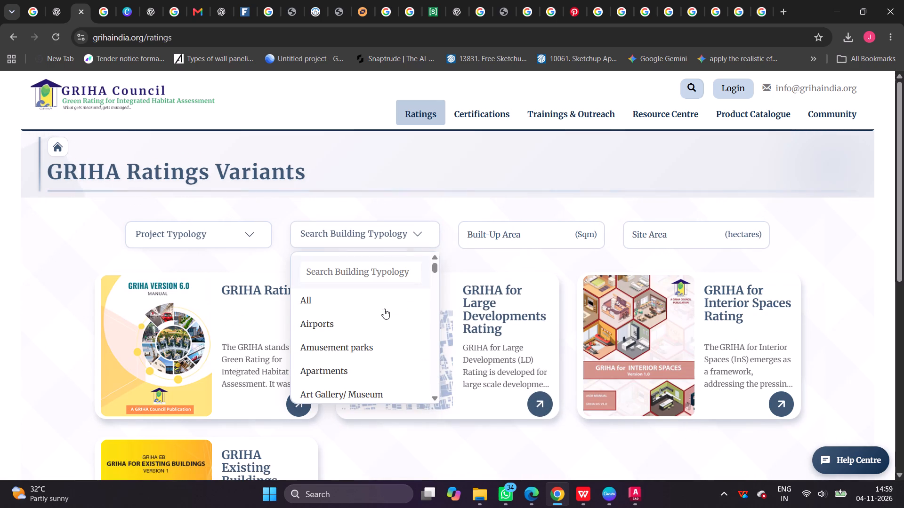
scroll(379, 335, down, 9)
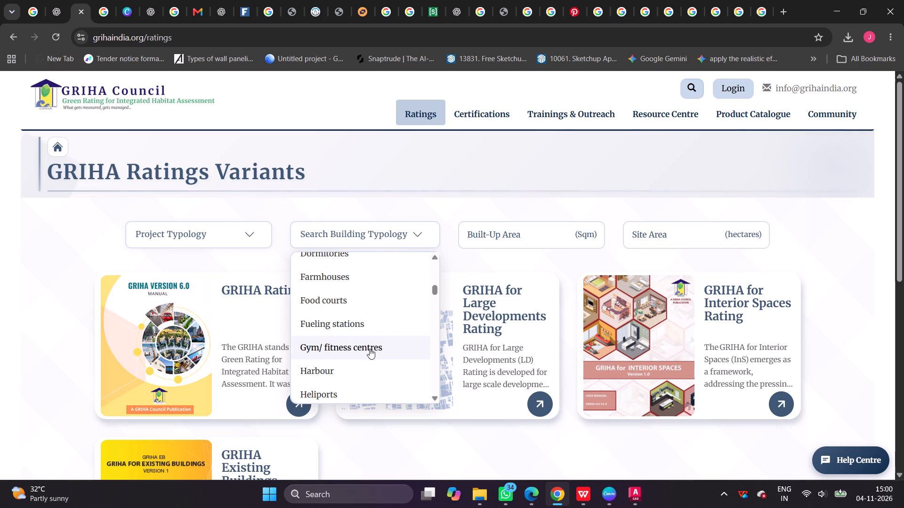
scroll(370, 349, down, 3)
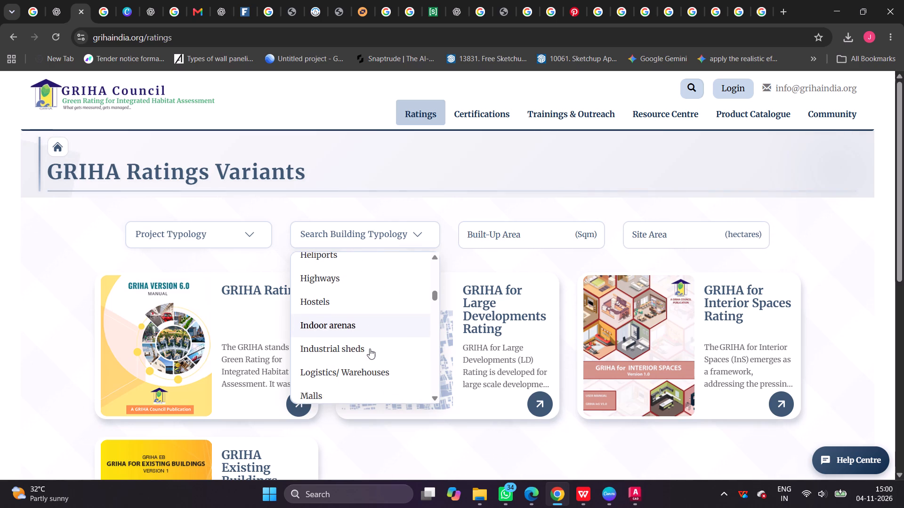
scroll(370, 349, down, 5)
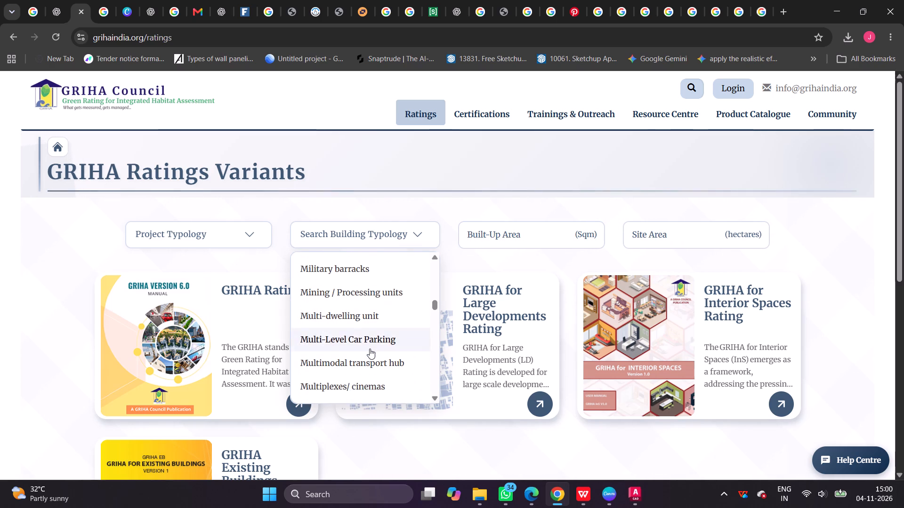
scroll(370, 349, up, 2)
scroll(370, 349, down, 1)
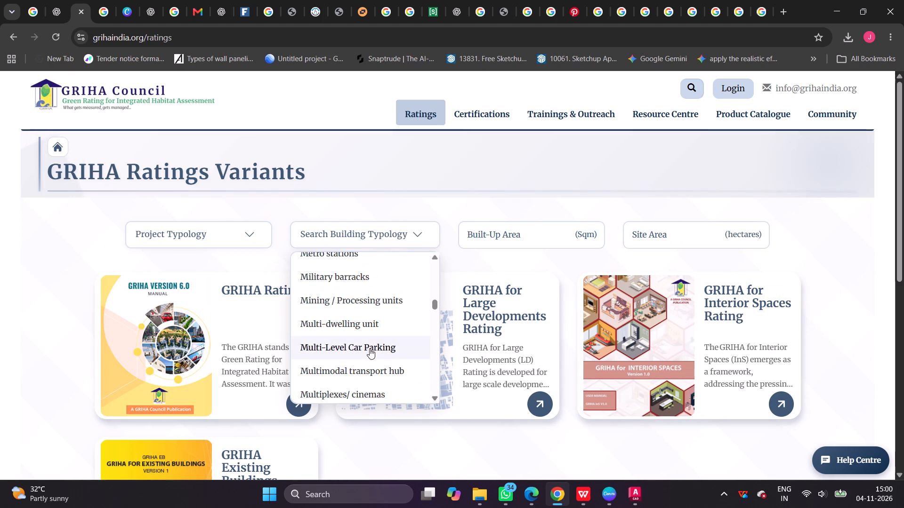
scroll(370, 349, down, 4)
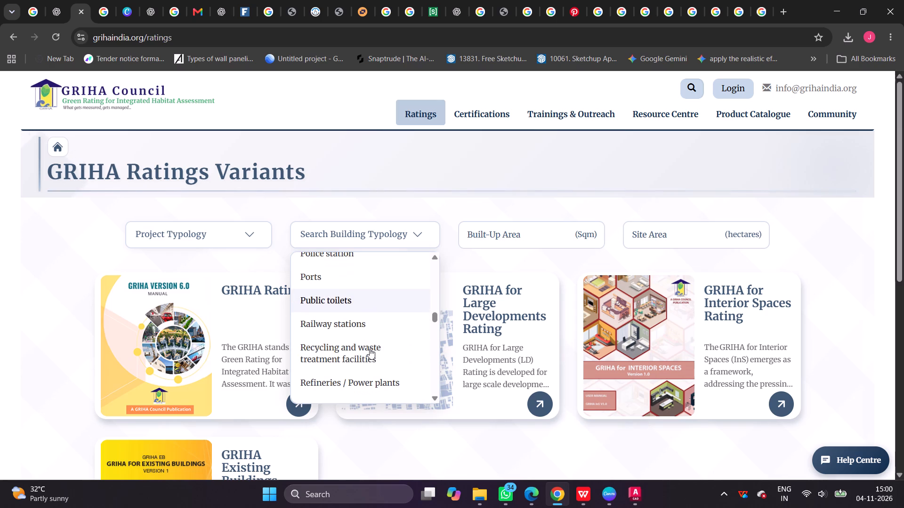
scroll(370, 349, down, 4)
scroll(335, 322, down, 1)
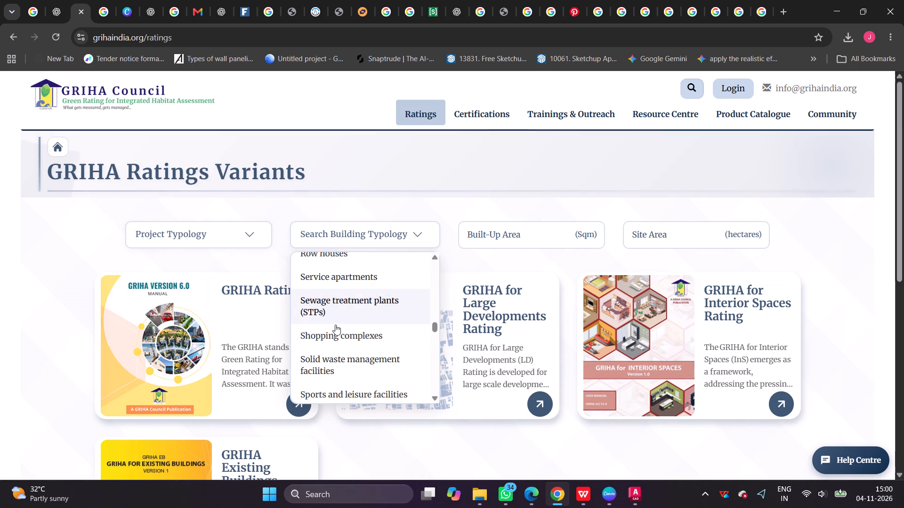
scroll(335, 325, down, 1)
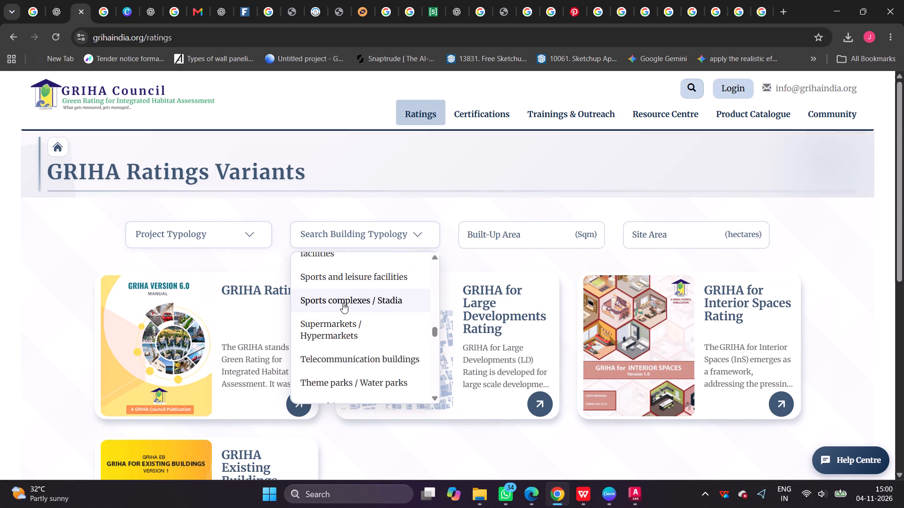
click(343, 303)
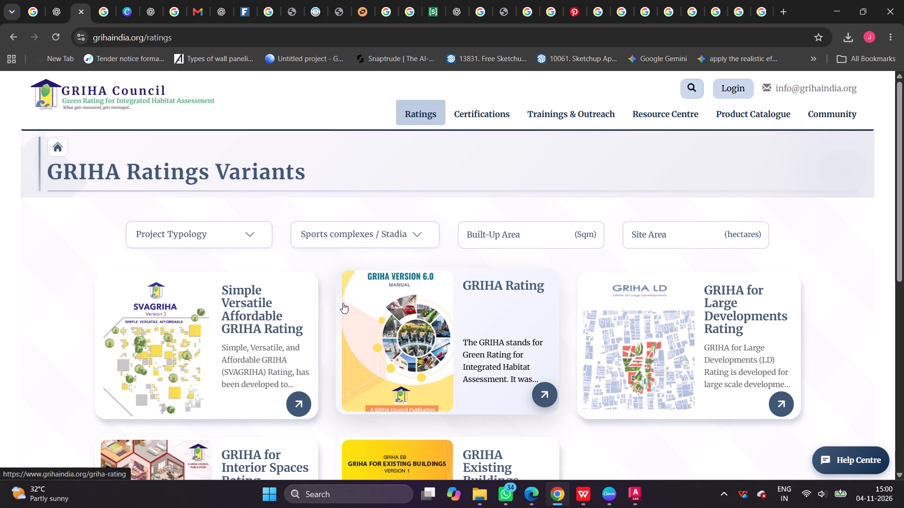
Open the Simple Versatile Affordable GRIHA Rating page from the filtered rating variants.
scroll(343, 303, down, 1)
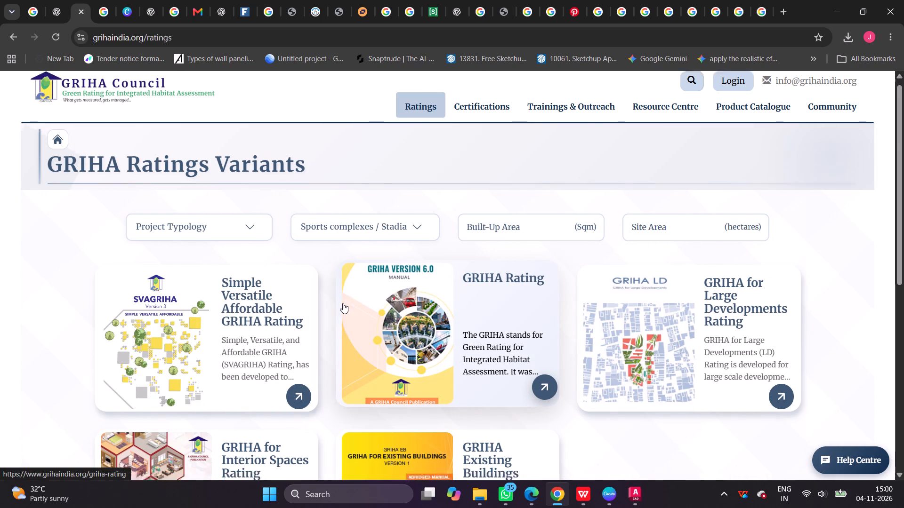
scroll(343, 303, down, 1)
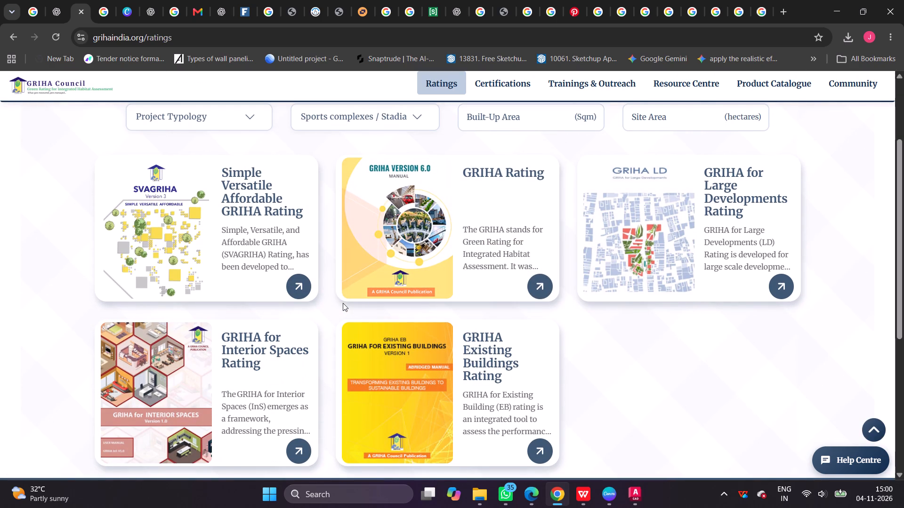
click(275, 267)
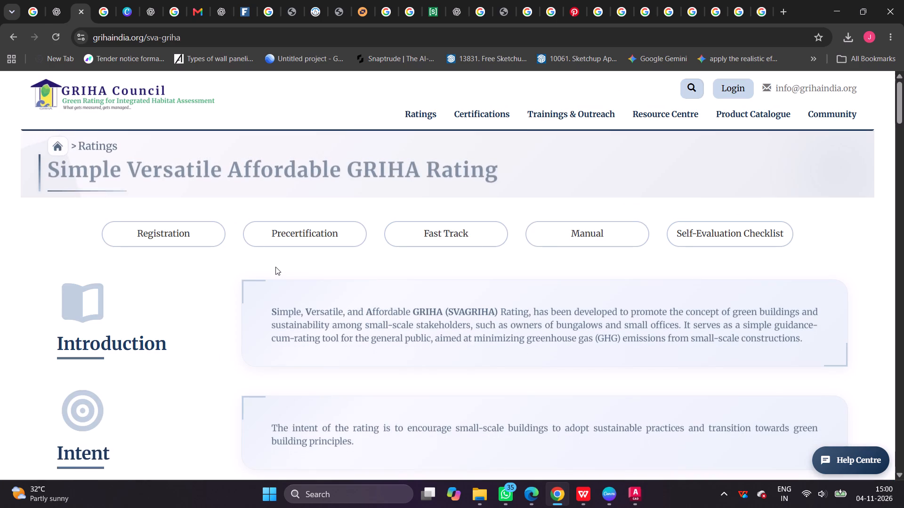
Examine the SVAGRIHA page's introduction, salient features, eligibility, rating fees, rating process and rating thresholds.
scroll(275, 267, down, 1)
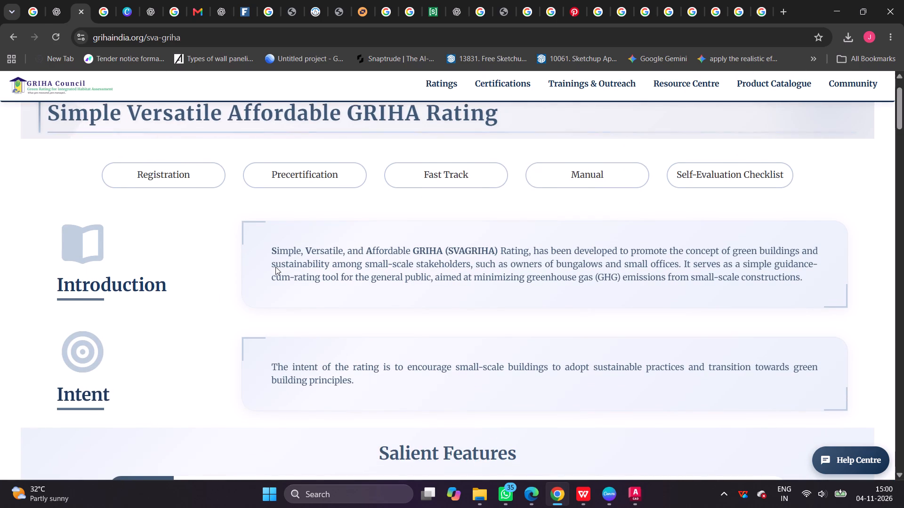
scroll(275, 267, down, 2)
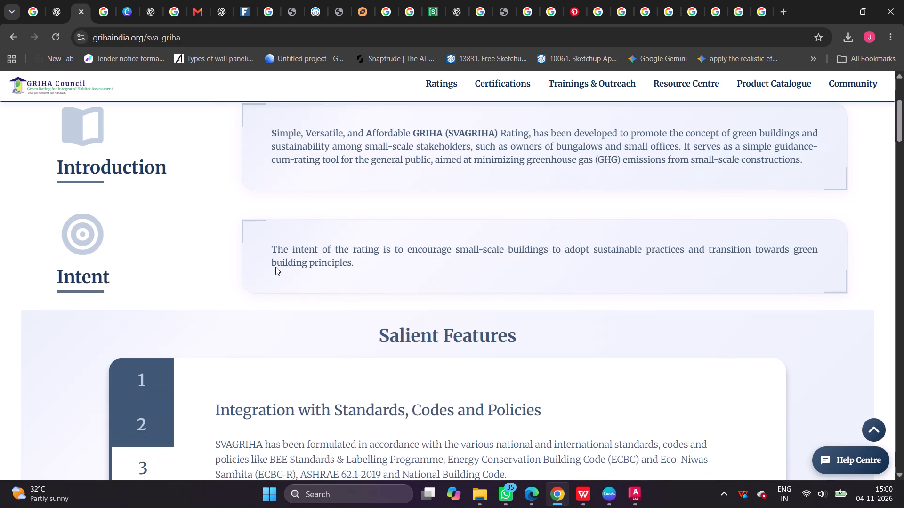
scroll(275, 267, down, 4)
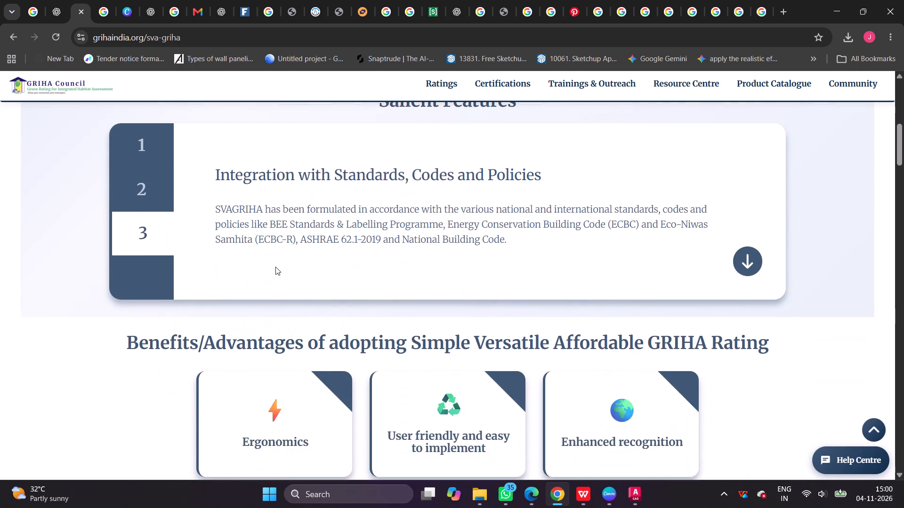
scroll(275, 267, down, 6)
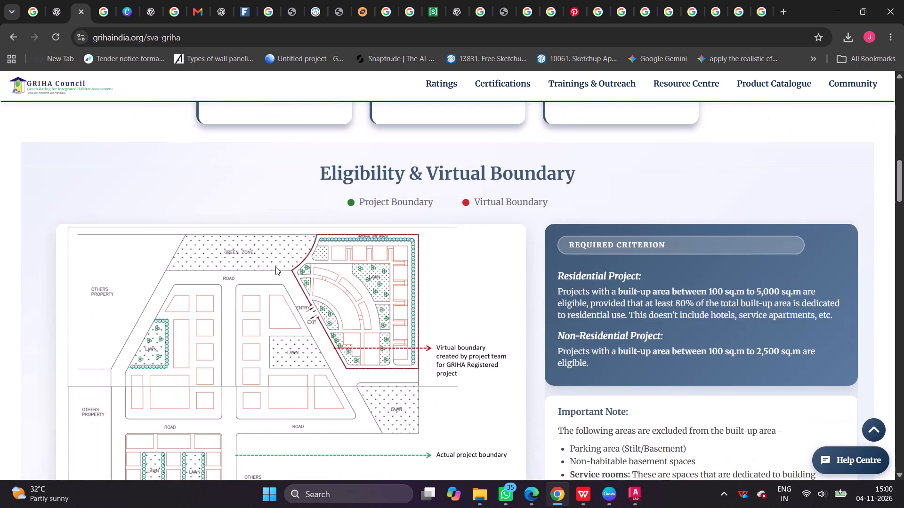
scroll(275, 267, down, 1)
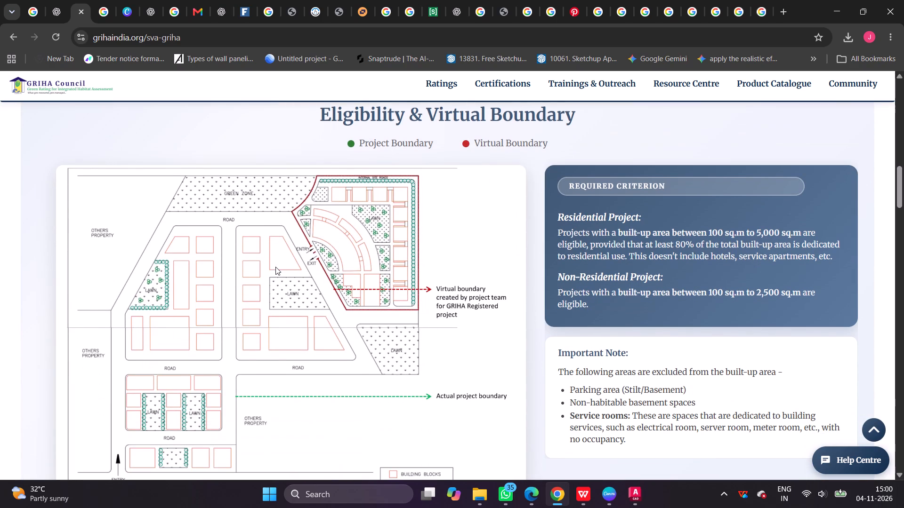
scroll(275, 267, down, 8)
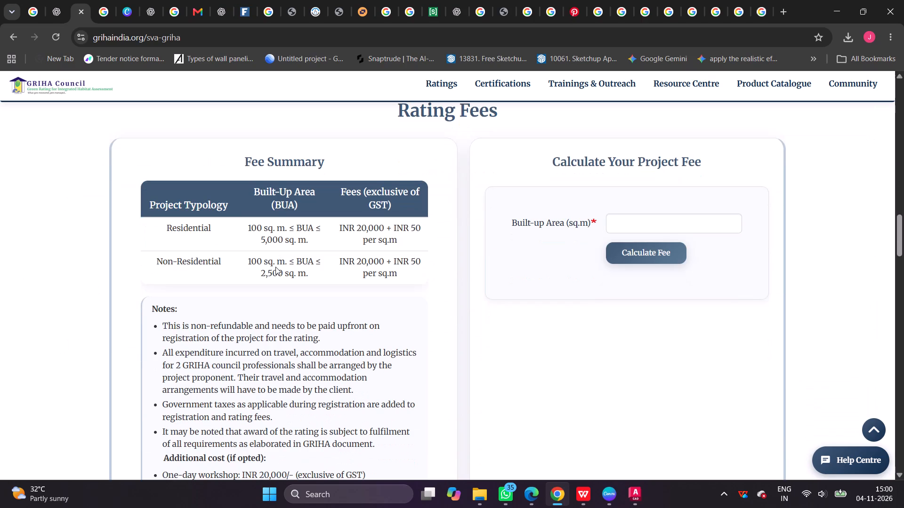
scroll(275, 267, down, 7)
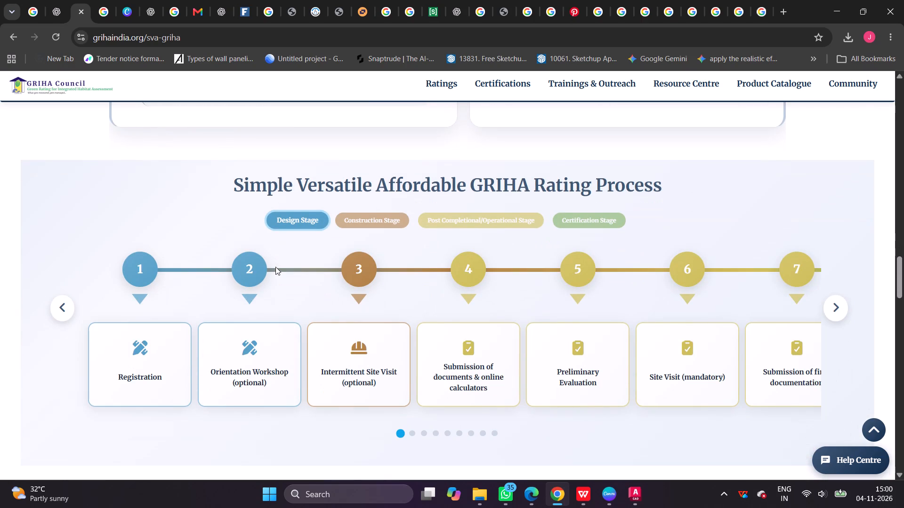
scroll(275, 267, down, 7)
scroll(275, 267, up, 3)
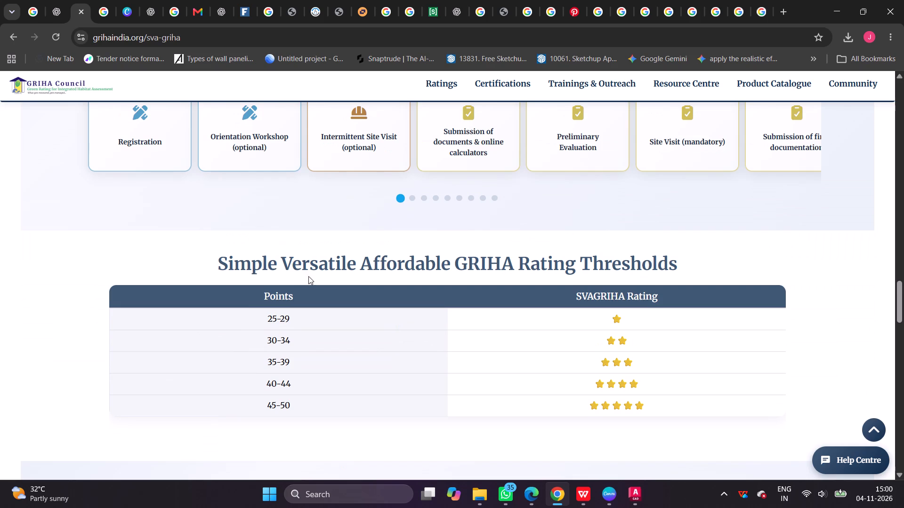
Save the SVAGRIHA rating page as a complete webpage in the sustainable arch images folder.
click(322, 303)
right_click(322, 303)
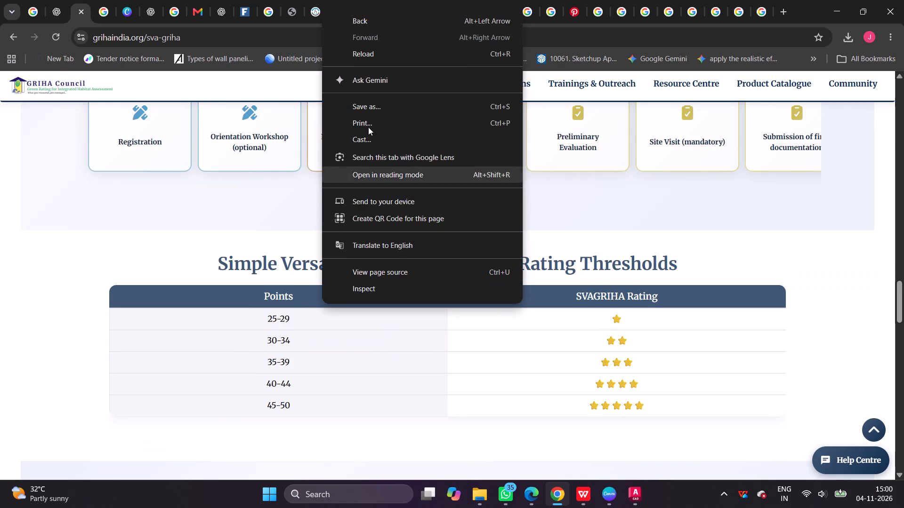
click(373, 102)
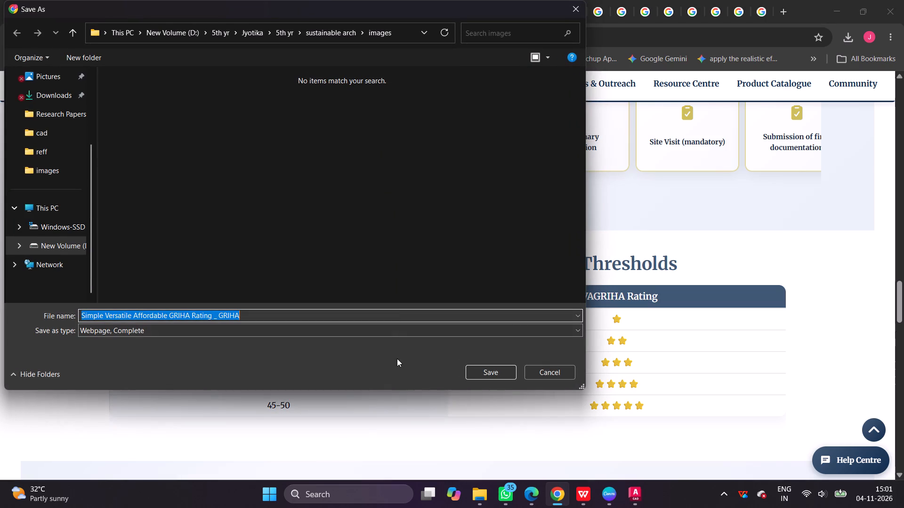
click(491, 376)
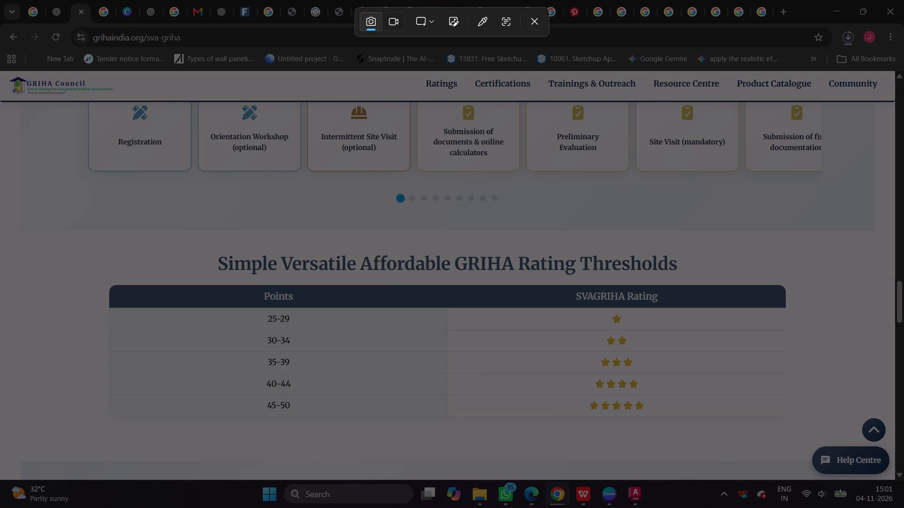
Capture a screenshot of the Simple Versatile Affordable GRIHA Rating Thresholds table with its heading.
drag(59, 227, 830, 466)
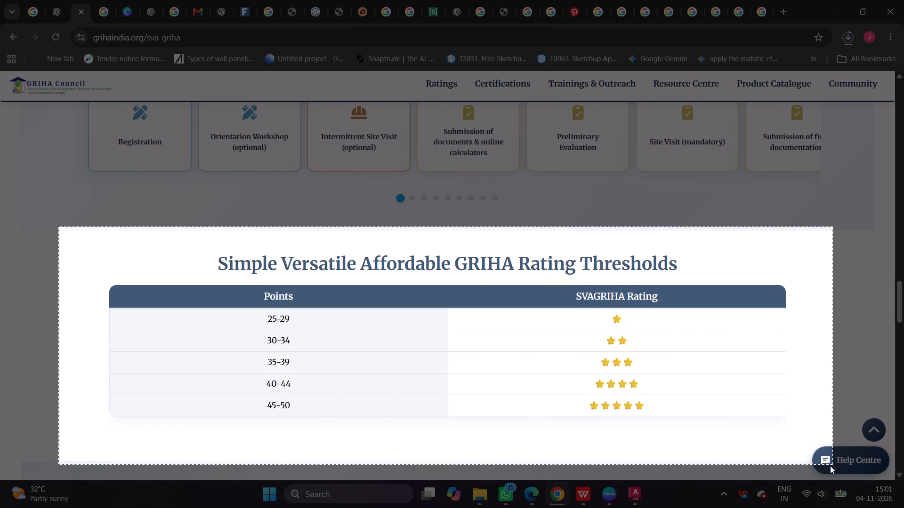
drag(830, 466, 809, 460)
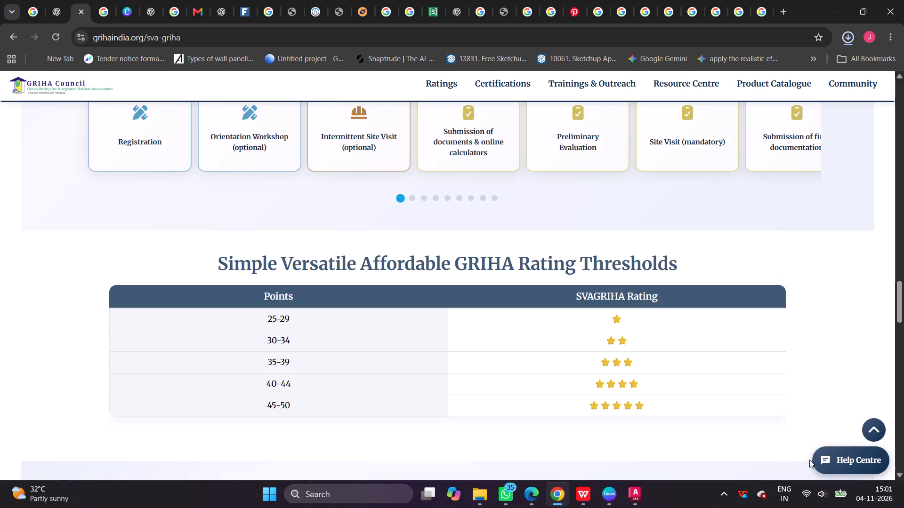
Examine the Fast-Track Process section of the SVAGRIHA page.
scroll(365, 298, down, 4)
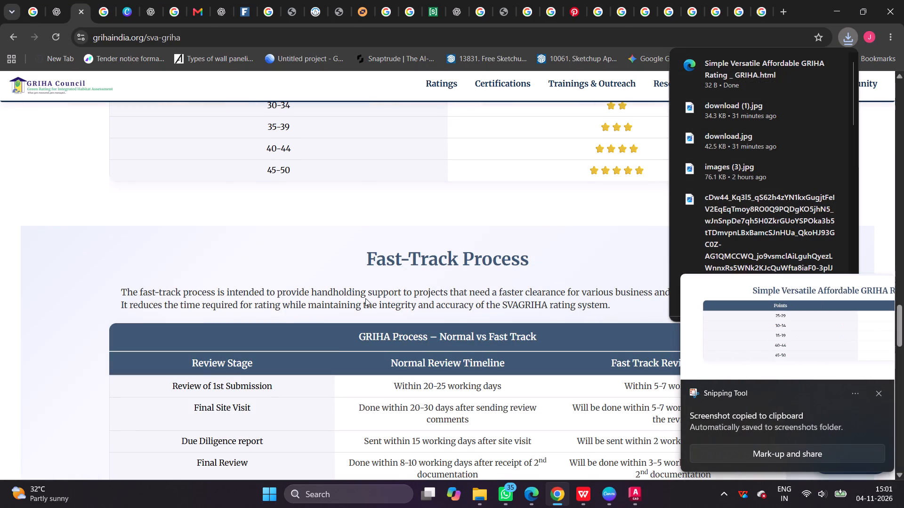
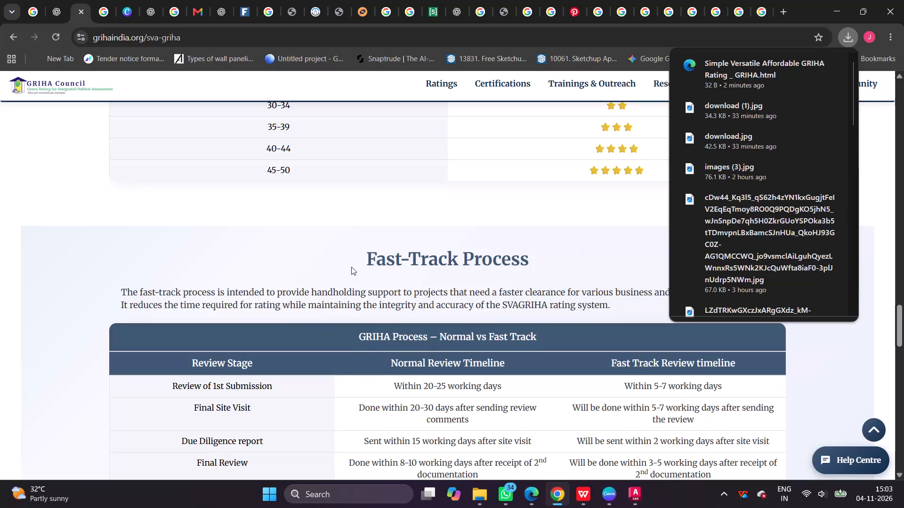
Examine the rest of the SVAGRIHA page: fast-track timelines and notes, section weightages, case studies and rating thresholds.
scroll(372, 230, down, 3)
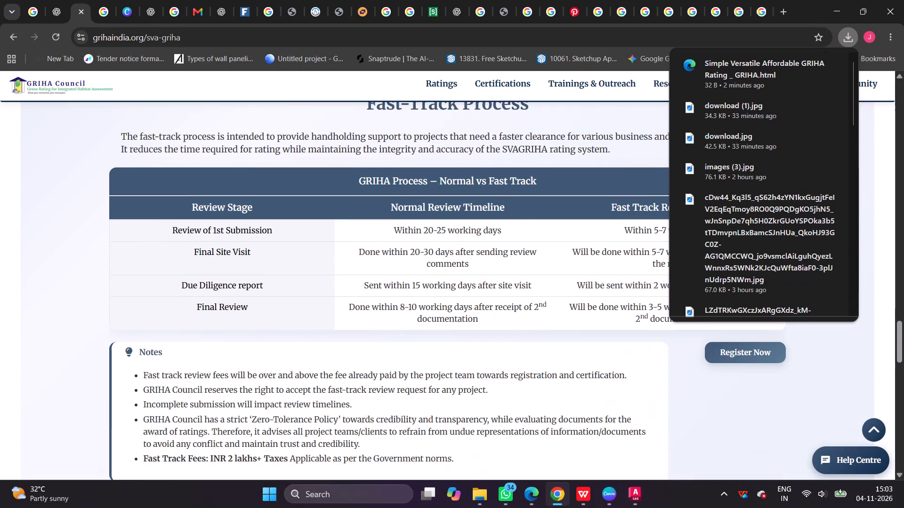
click(719, 376)
scroll(288, 317, down, 2)
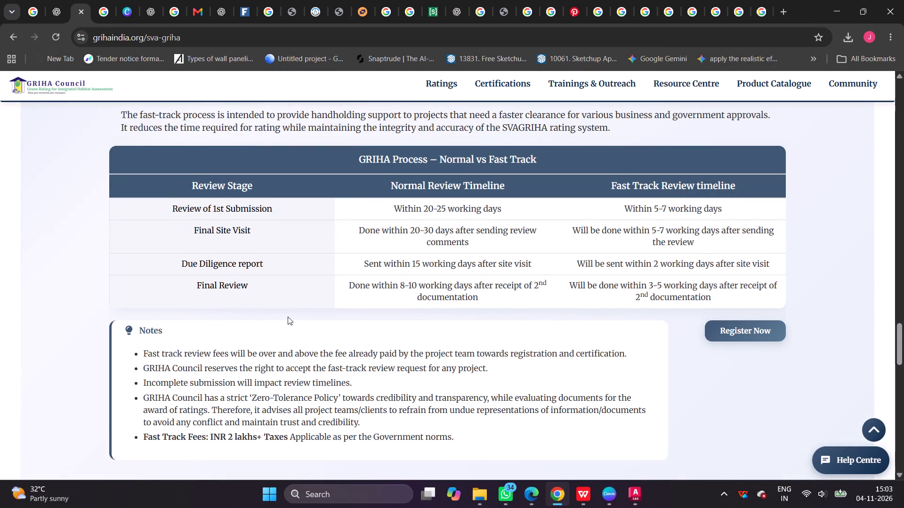
scroll(288, 317, down, 8)
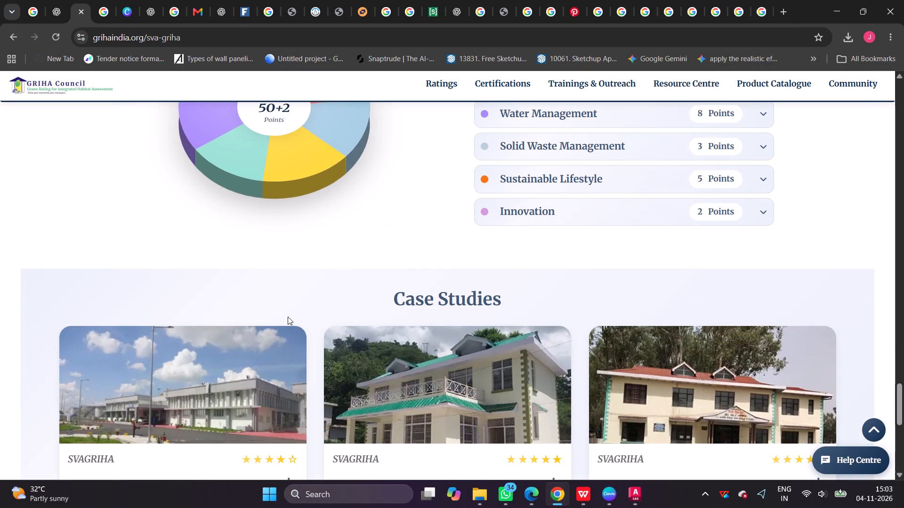
scroll(288, 317, down, 4)
scroll(288, 317, up, 6)
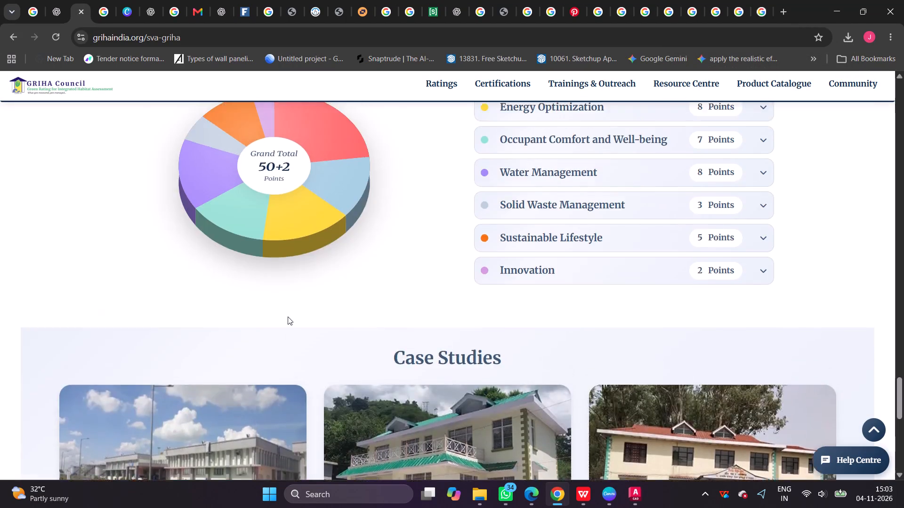
scroll(288, 317, up, 15)
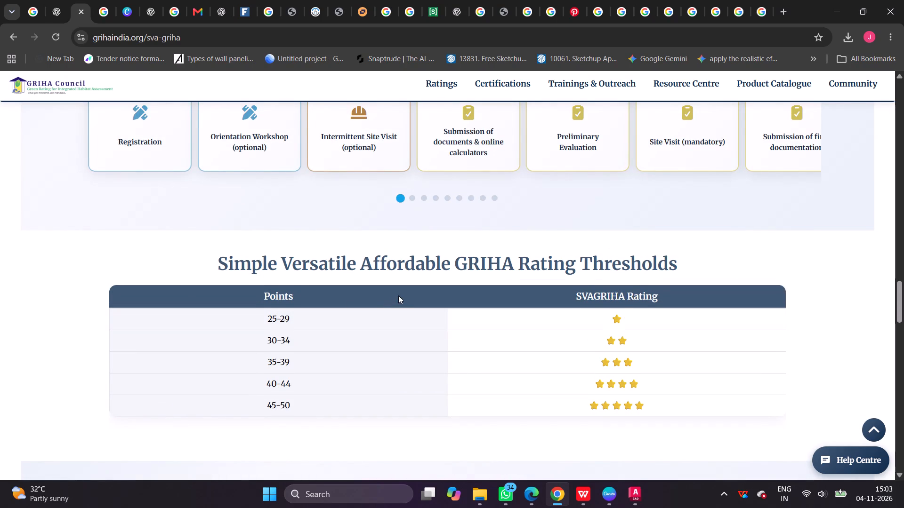
scroll(398, 295, up, 4)
click(10, 40)
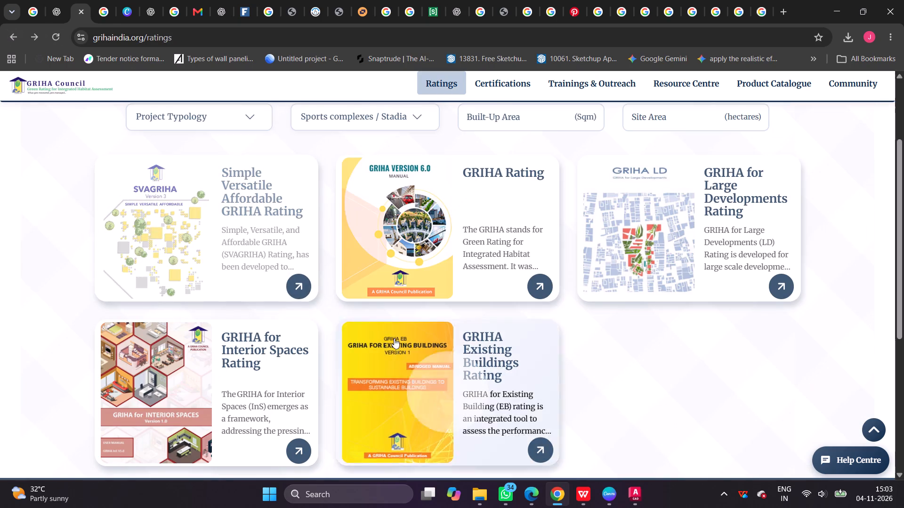
click(490, 260)
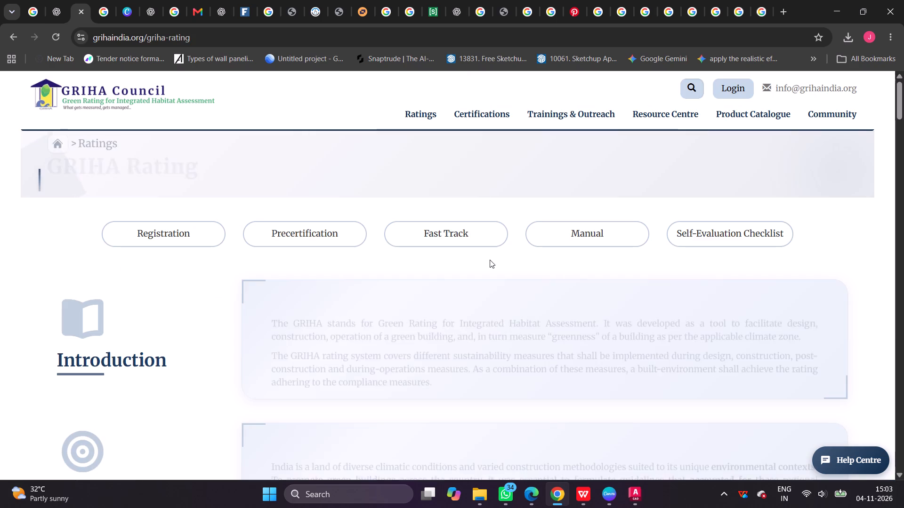
scroll(428, 293, down, 8)
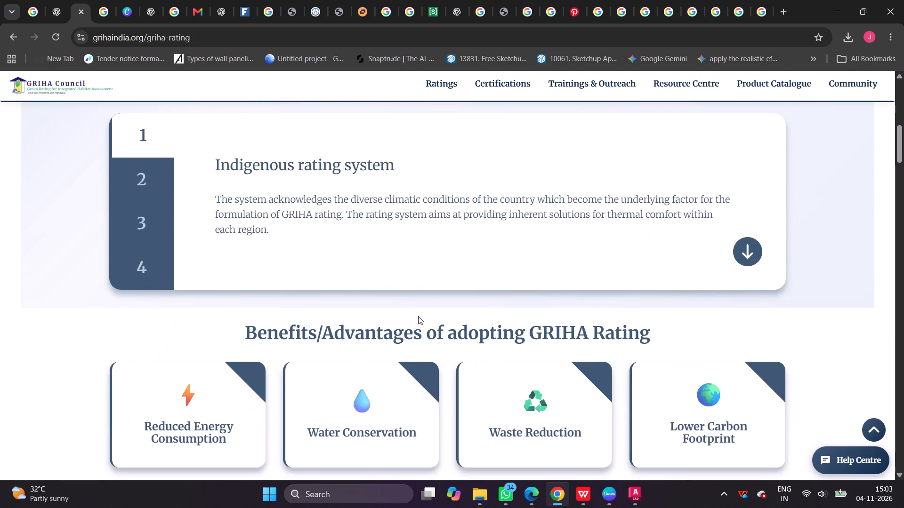
scroll(418, 316, down, 17)
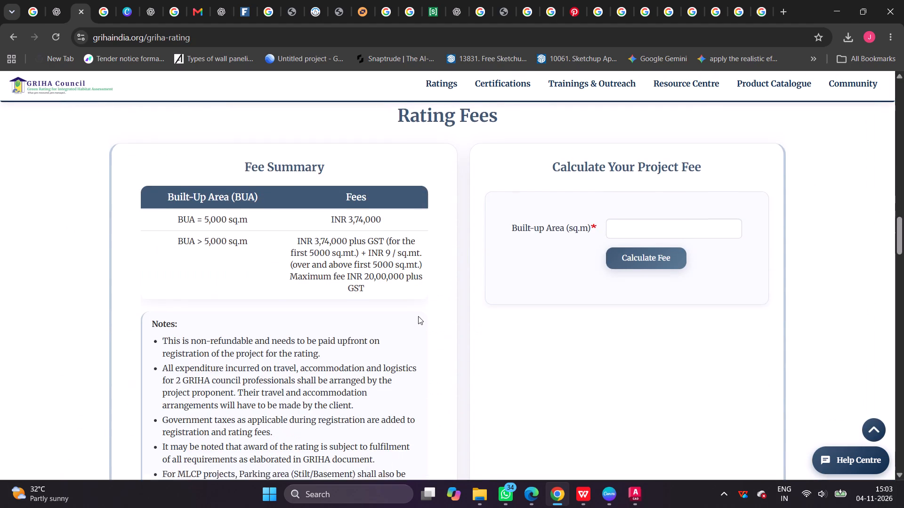
scroll(418, 316, down, 12)
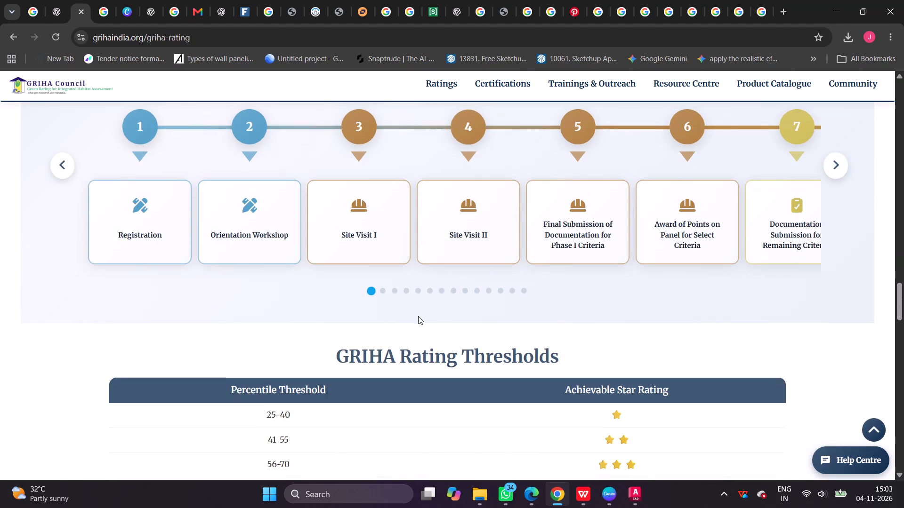
scroll(418, 316, up, 2)
scroll(418, 316, down, 4)
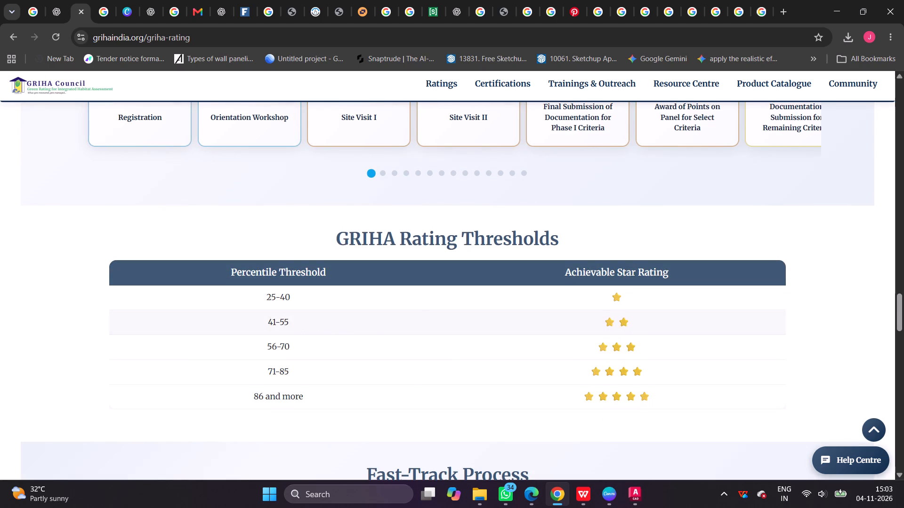
scroll(288, 323, down, 1)
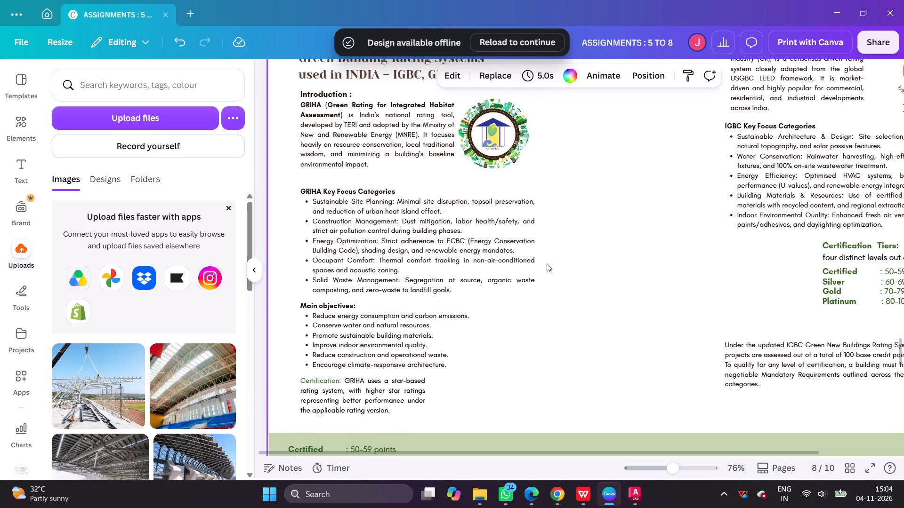
ctrl+scroll(541, 268, down, 2)
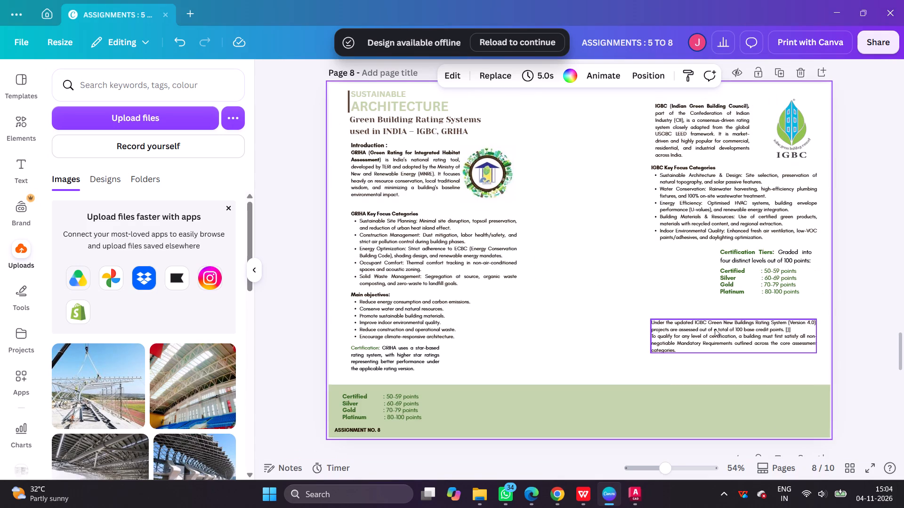
click(715, 329)
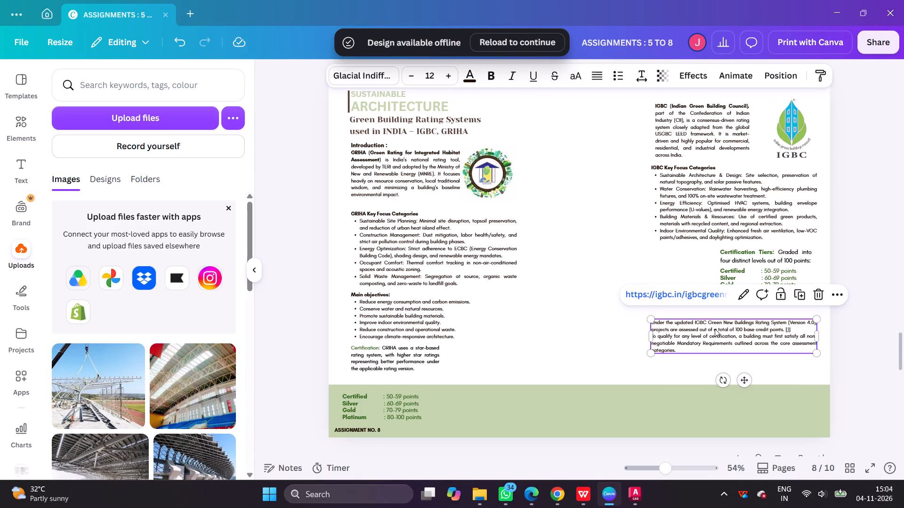
alt+drag(715, 329, 714, 363)
click(714, 363)
key(ctrl+v)
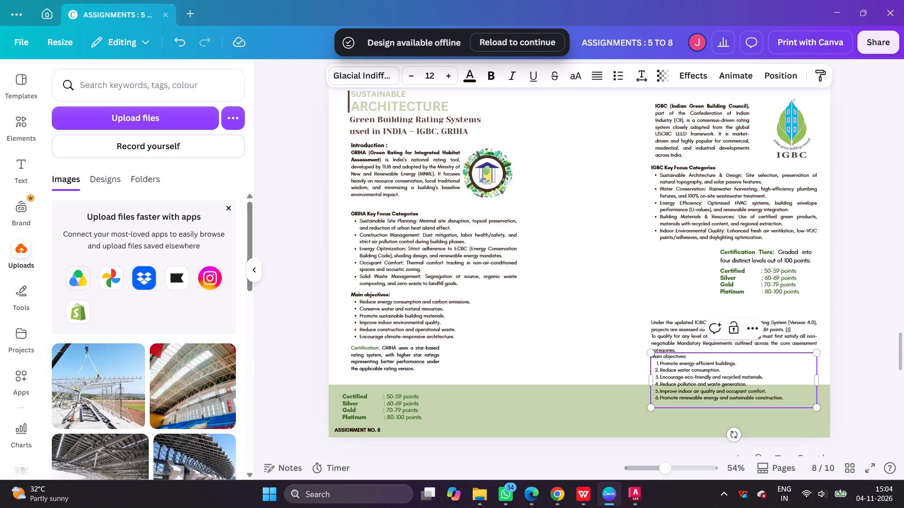
Make the "Main objectives:" heading bold in the pasted IGBC text.
click(692, 355)
drag(692, 356, 643, 353)
key(ctrl+b)
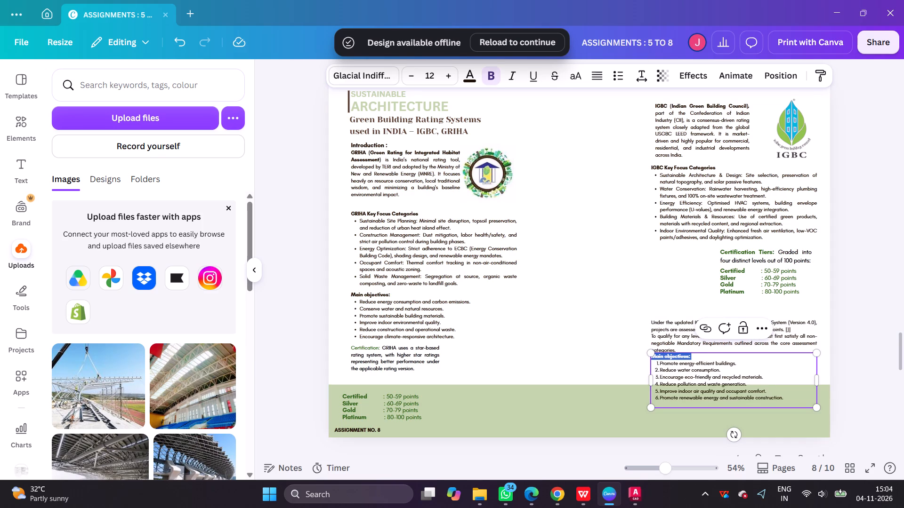
Change the six numbered IGBC objectives into a bulleted list.
drag(785, 397, 655, 361)
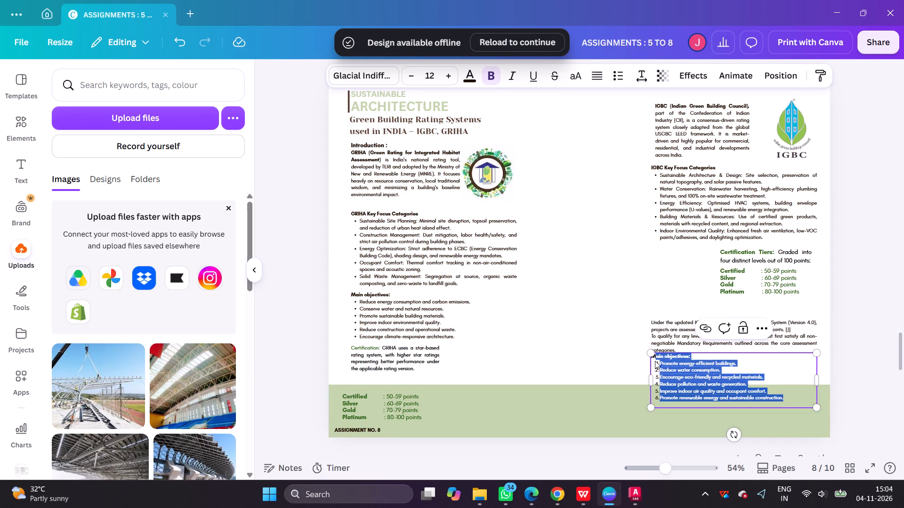
drag(655, 361, 655, 362)
double_click(617, 73)
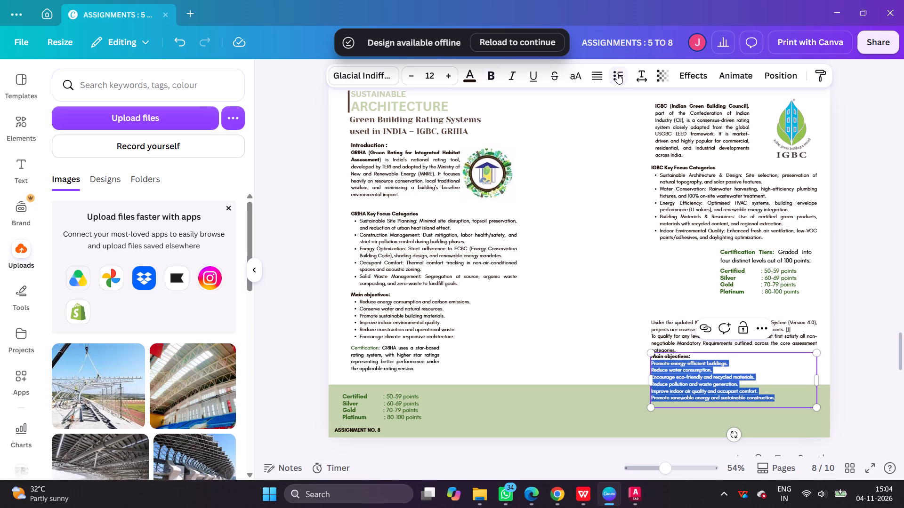
click(601, 350)
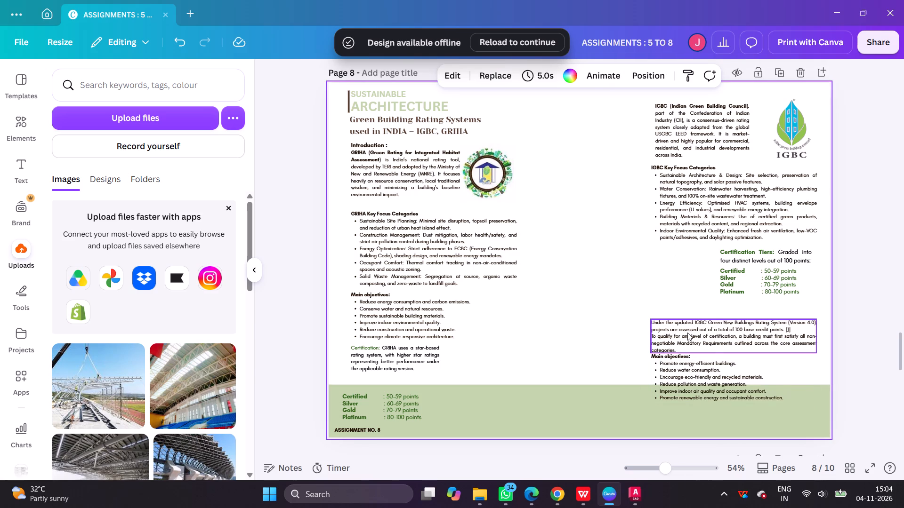
Move the IGBC Main objectives text box into the empty area beside the Certification Tiers text on page 8.
scroll(654, 280, up, 1)
drag(806, 364, 627, 178)
shift+drag(740, 237, 740, 230)
click(618, 366)
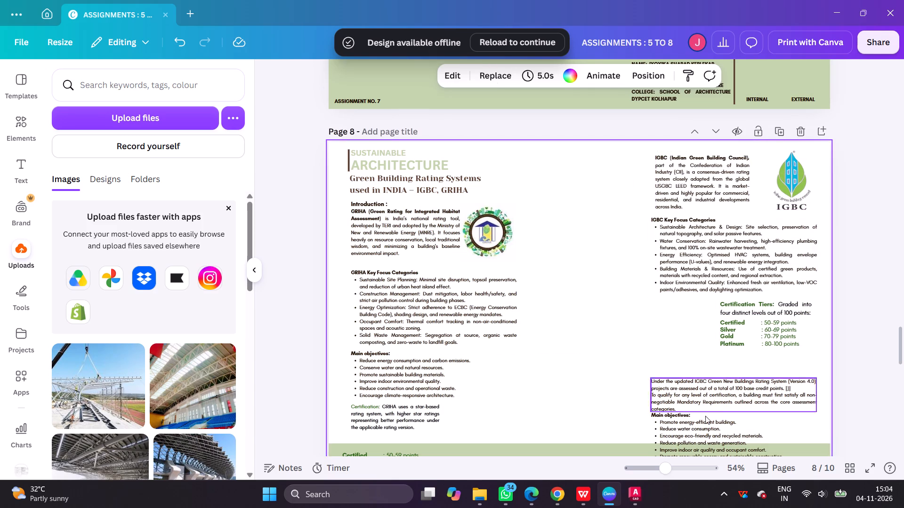
drag(697, 437, 675, 349)
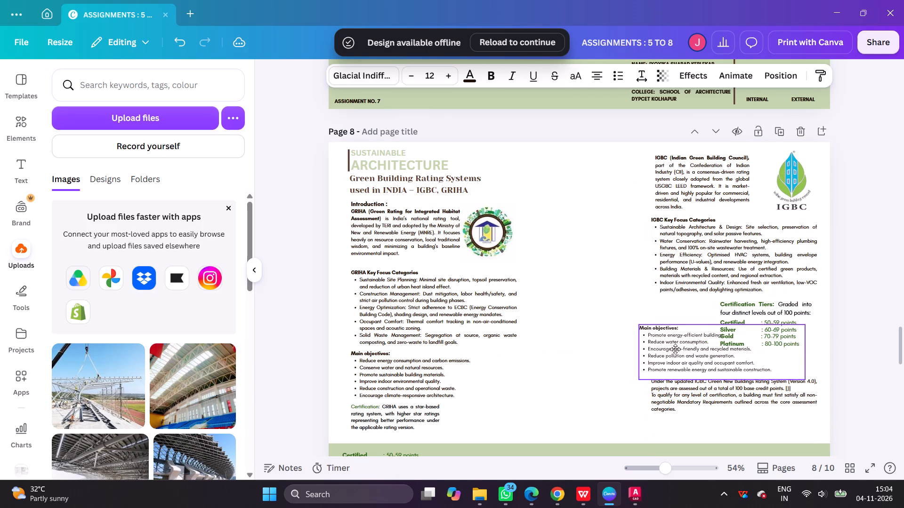
drag(675, 349, 593, 333)
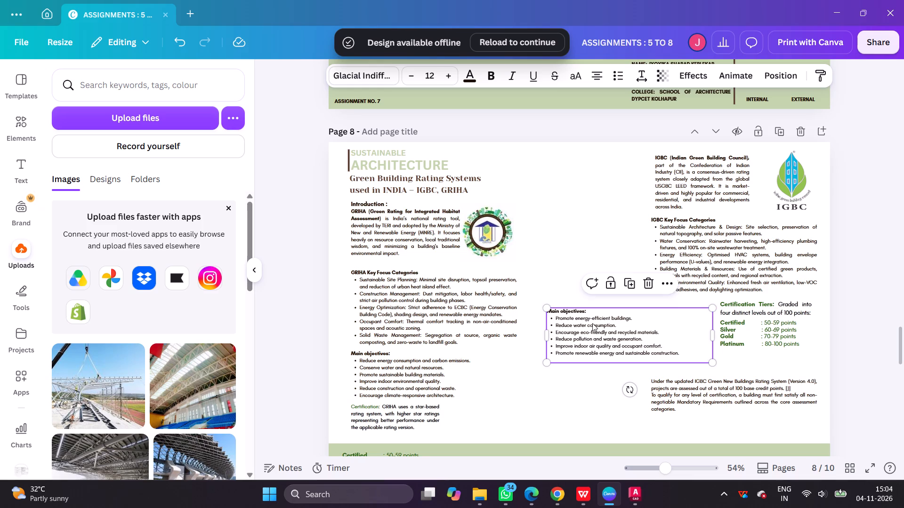
Shift the GRIHA Main objectives and Certification text boxes together slightly to the left on page 8.
shift+click(477, 292)
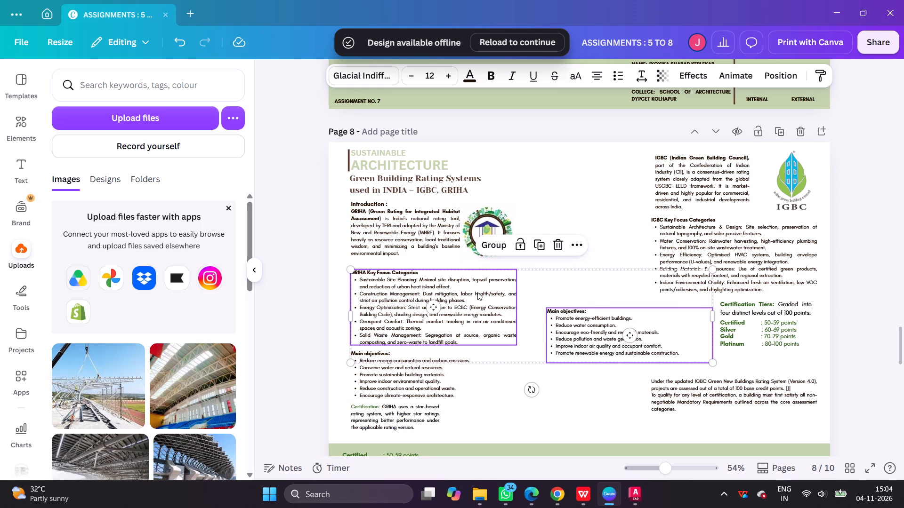
click(456, 369)
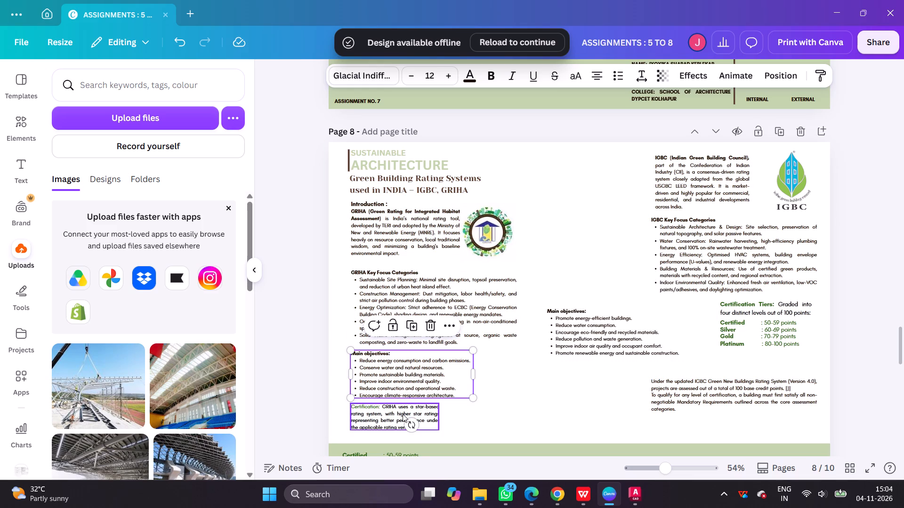
click(403, 414)
shift+click(405, 362)
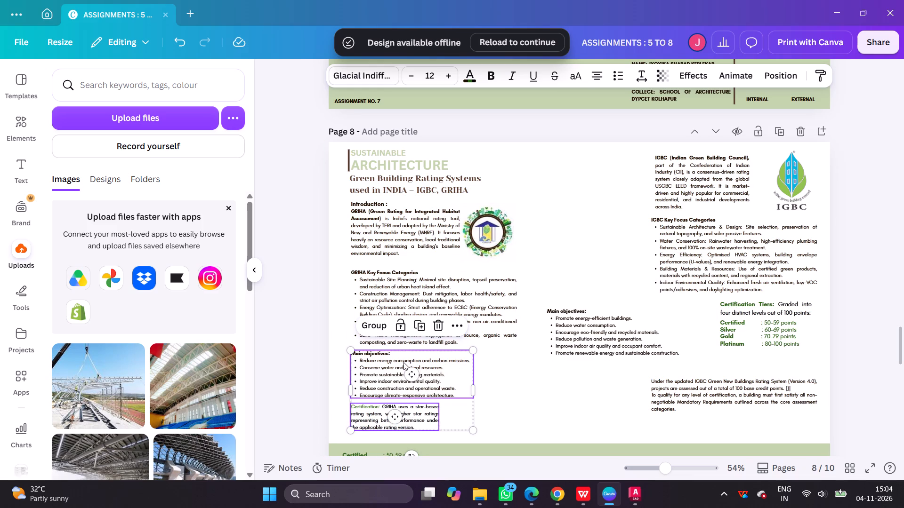
click(404, 362)
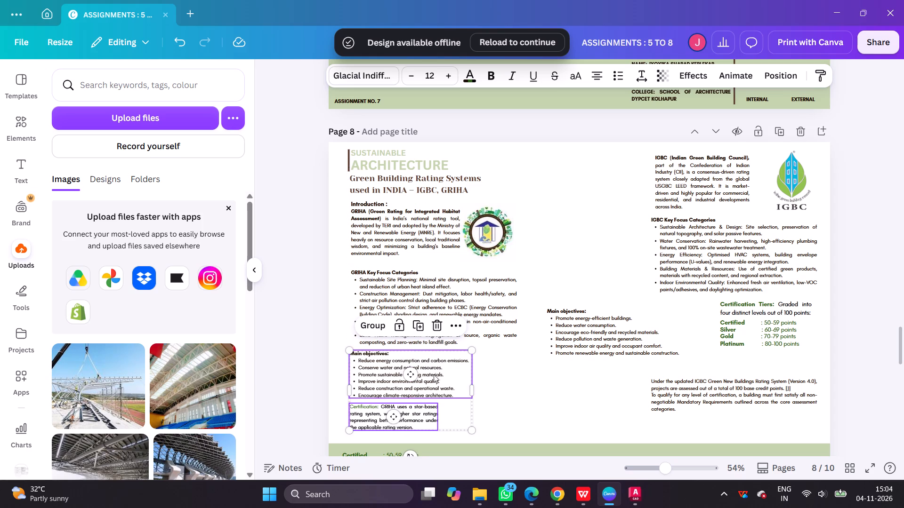
click(536, 400)
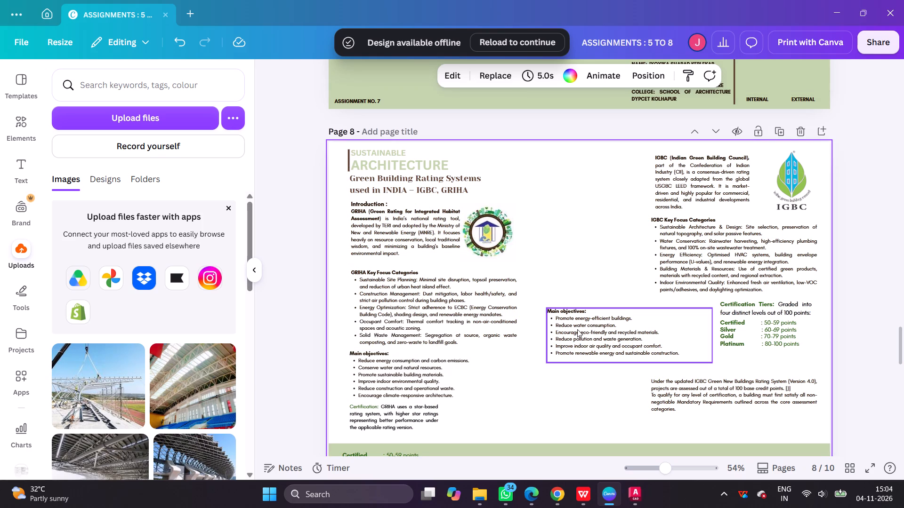
Move the IGBC Version 4.0 paragraph aside and place the IGBC Main objectives text box below the Certification Tiers text.
drag(673, 390, 575, 230)
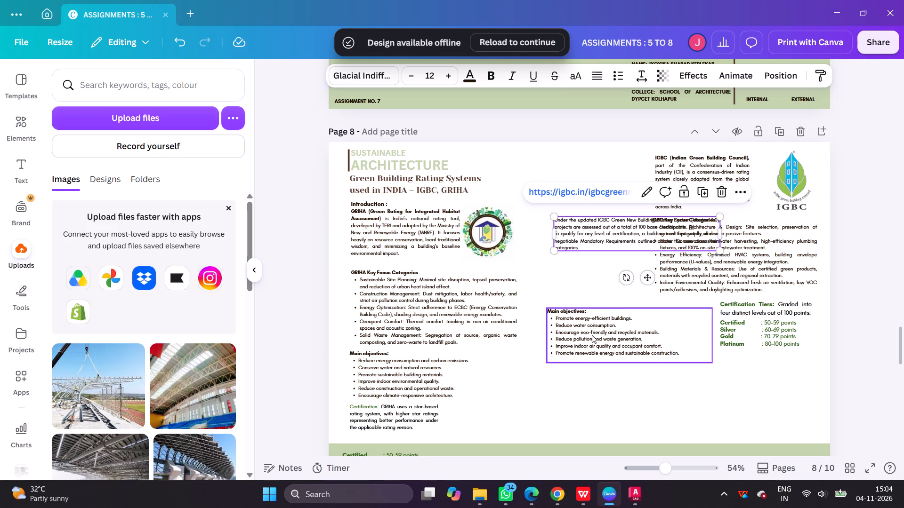
drag(592, 336, 705, 389)
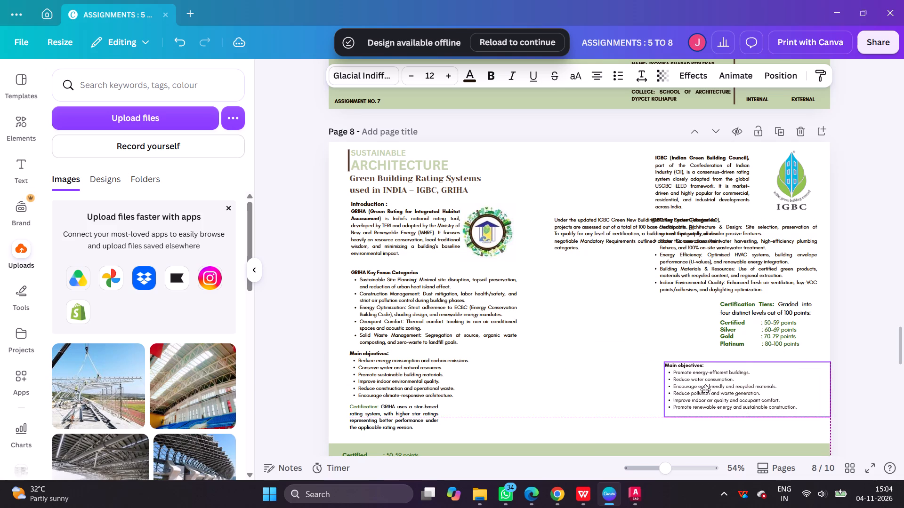
drag(705, 389, 702, 321)
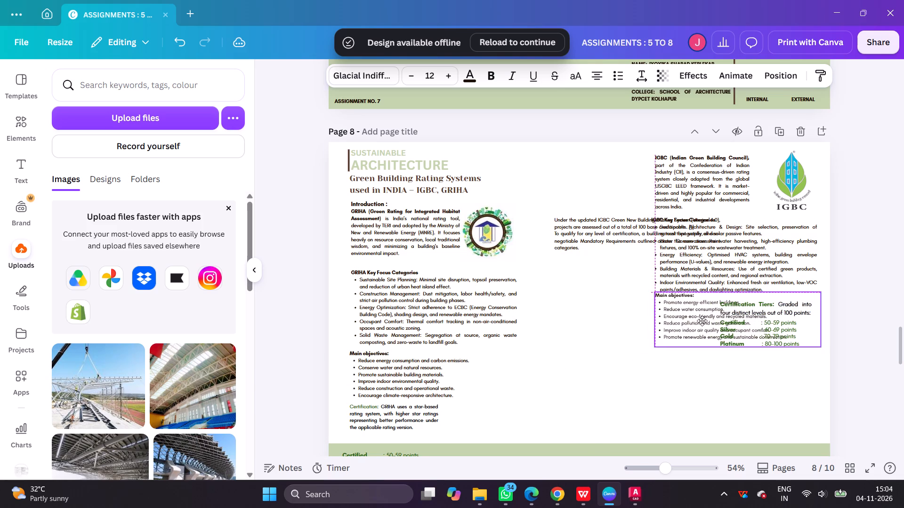
drag(702, 321, 701, 321)
key(ctrl+z)
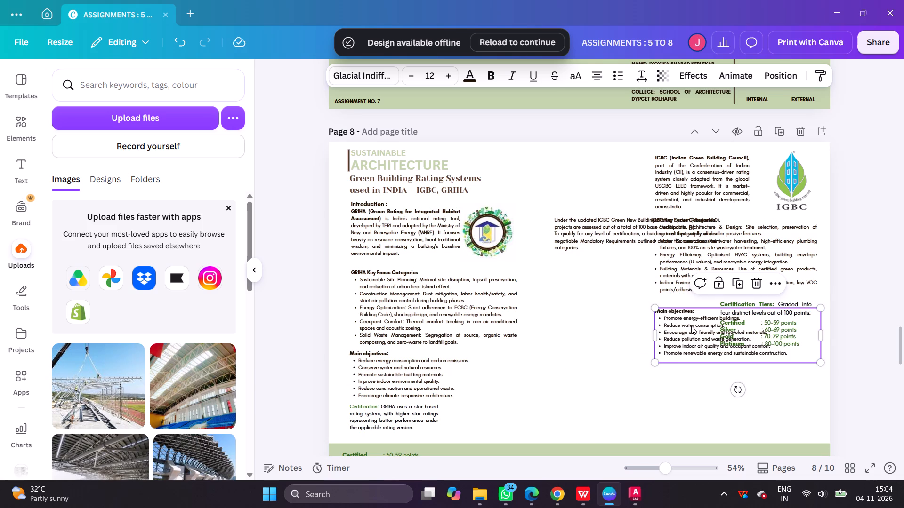
drag(622, 326, 734, 318)
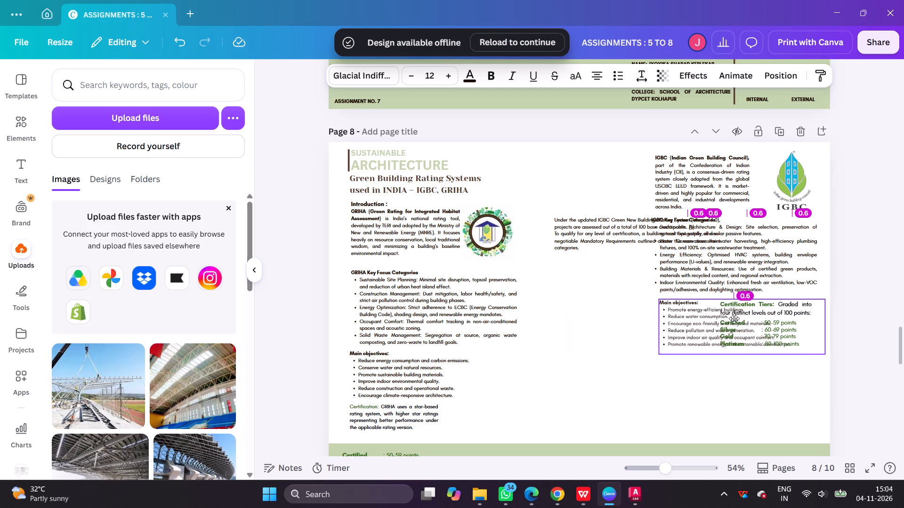
drag(734, 318, 731, 320)
shift+drag(683, 316, 681, 330)
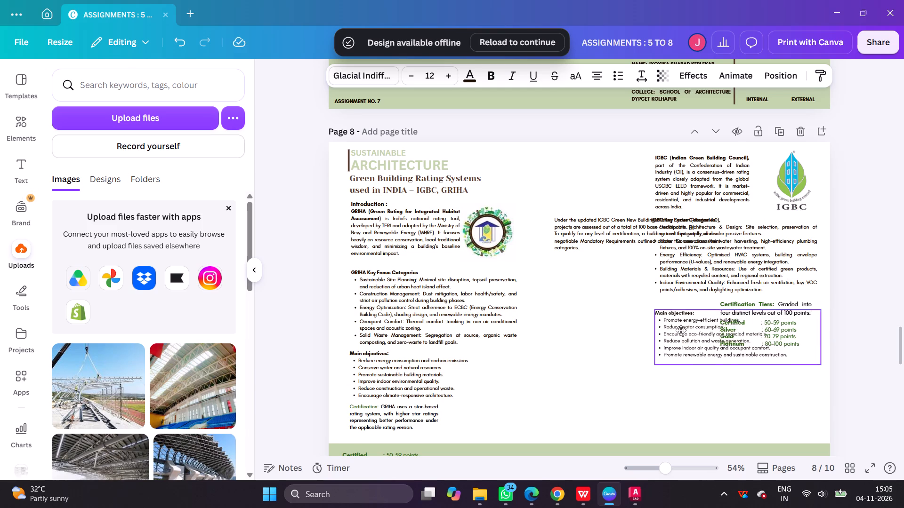
shift+drag(681, 330, 677, 372)
Place the IGBC Version 4.0 paragraph directly below the IGBC Main objectives list, aligned to its left edge.
click(579, 332)
drag(587, 228, 588, 358)
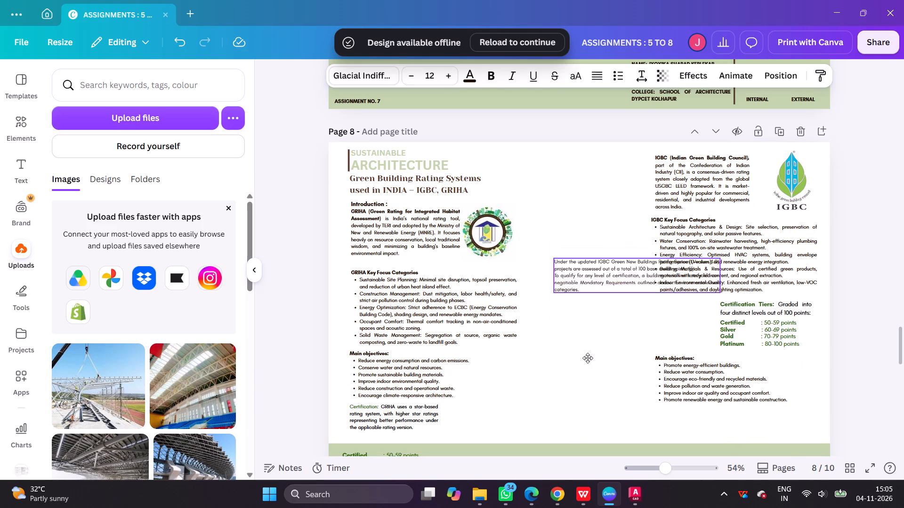
drag(588, 358, 689, 419)
click(602, 349)
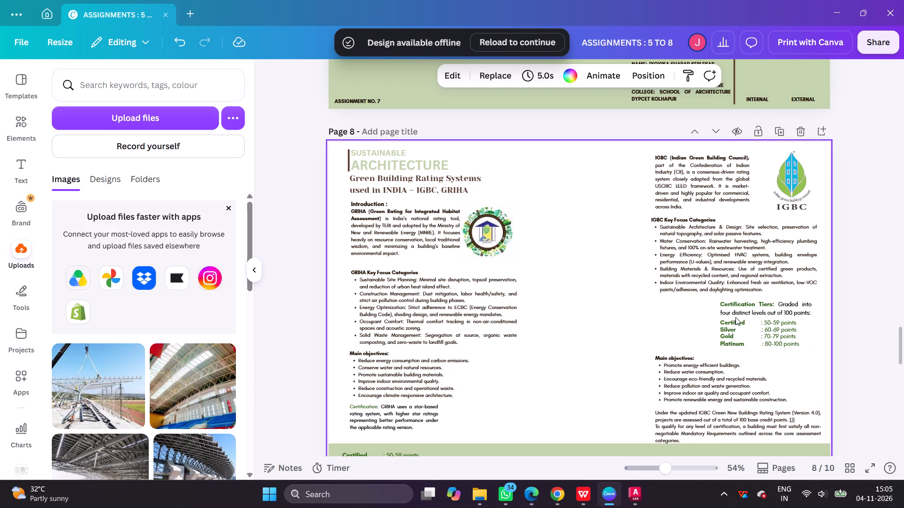
Group the Certification Tiers text with the Certified-to-Platinum points list beneath it on page 8.
drag(815, 351, 715, 300)
click(760, 274)
drag(752, 324, 726, 324)
drag(805, 355, 772, 302)
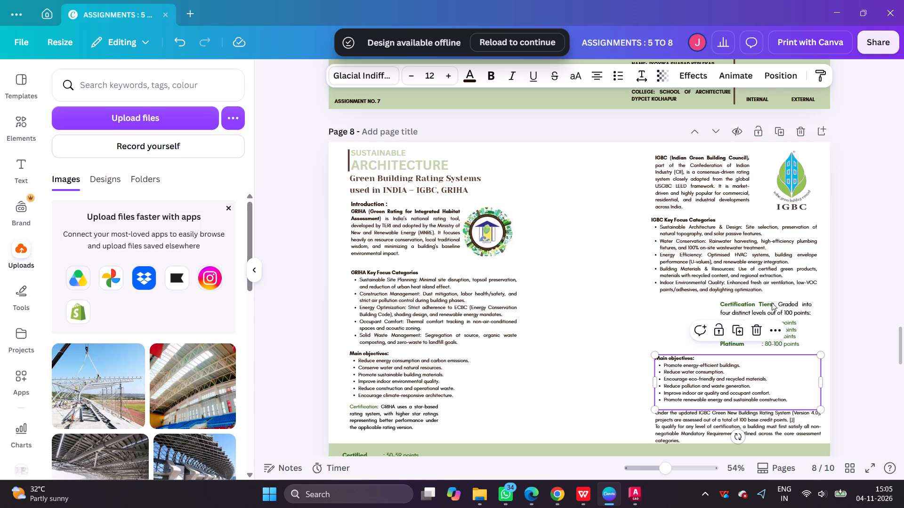
drag(772, 302, 769, 300)
click(807, 328)
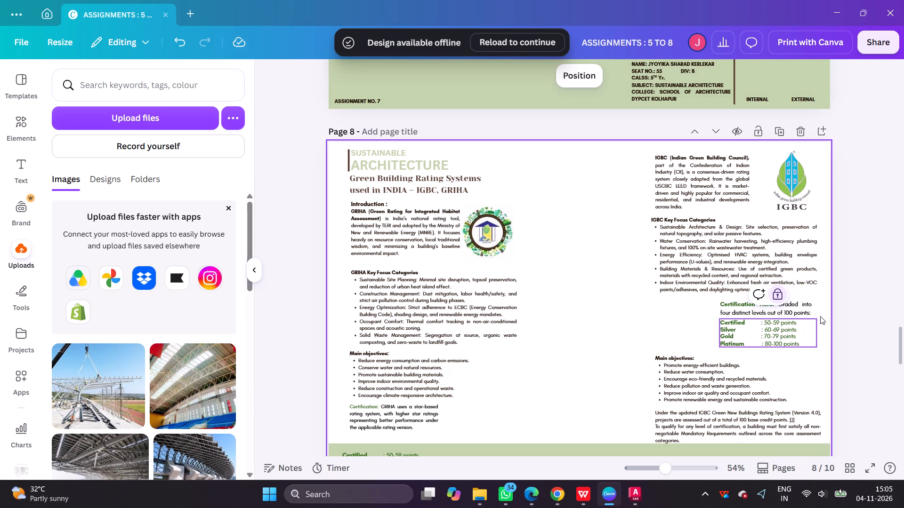
drag(823, 326, 783, 308)
click(777, 317)
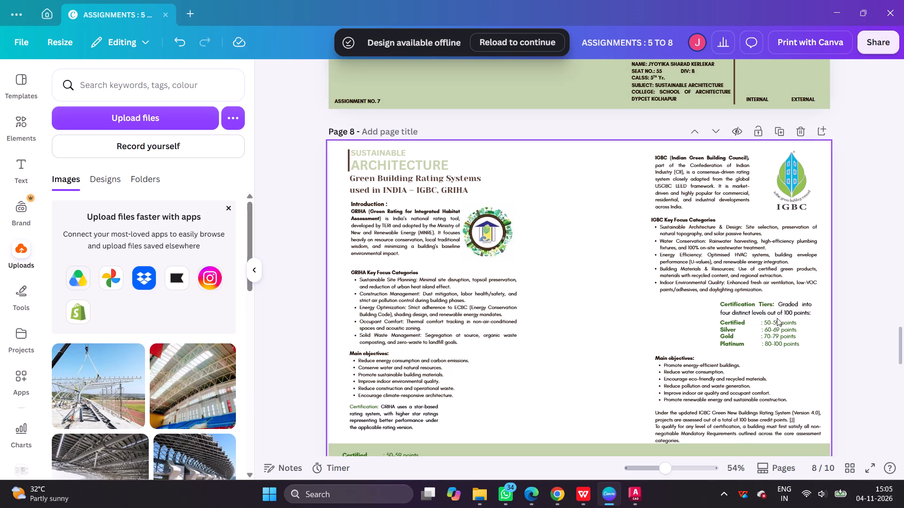
click(764, 330)
shift+click(776, 297)
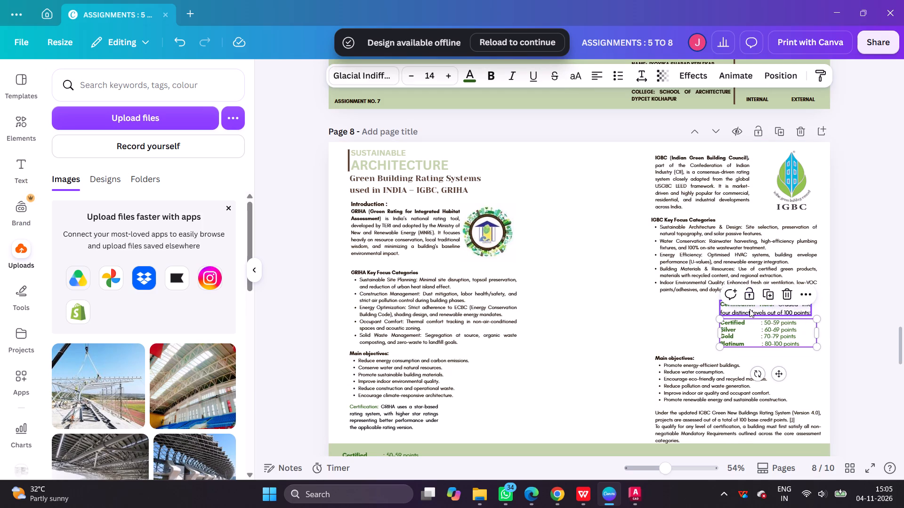
click(750, 309)
click(775, 278)
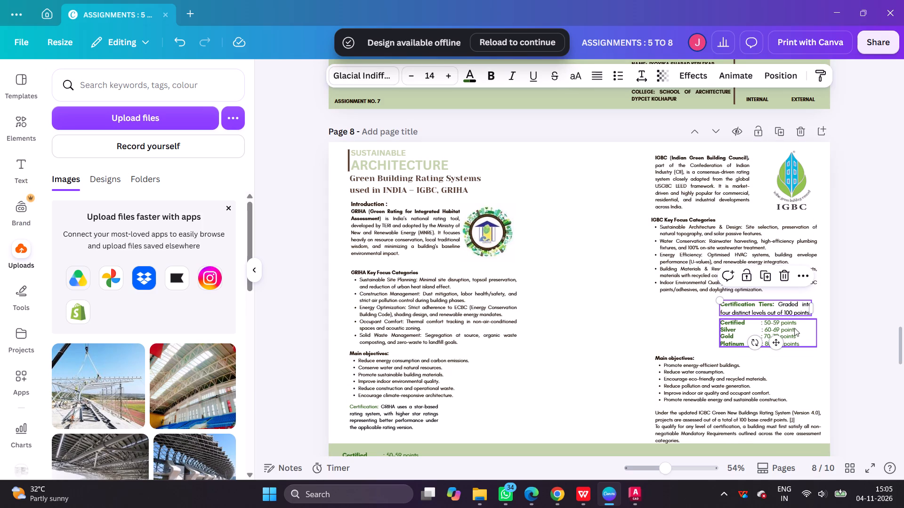
shift+click(785, 328)
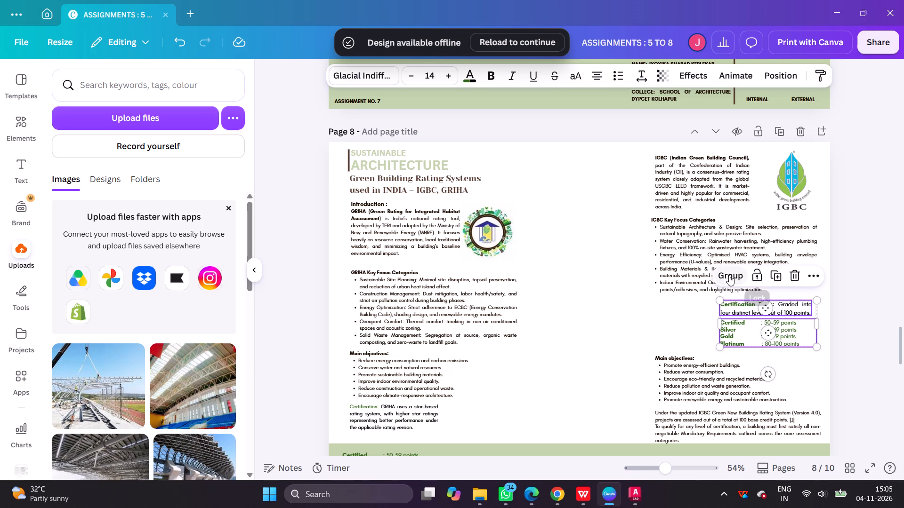
click(729, 275)
Nudge the grouped Certification Tiers text slightly down, towards the IGBC Main objectives.
scroll(708, 305, down, 1)
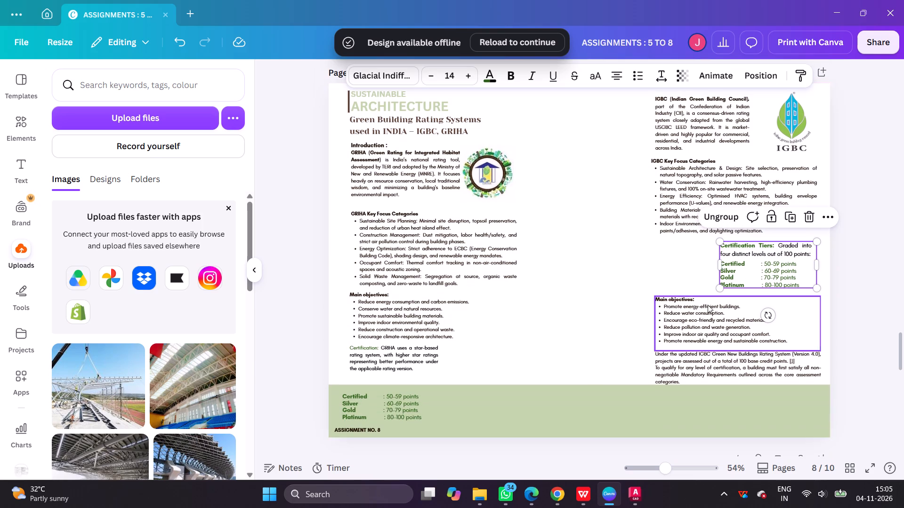
click(761, 258)
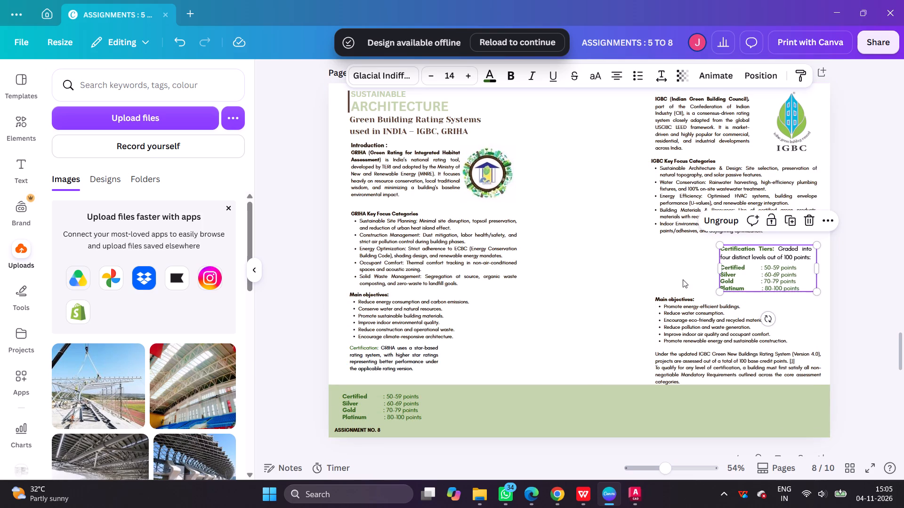
Copy the student details and internal/external signature block from page 7's footer into page 8's green footer.
scroll(641, 298, up, 6)
click(662, 366)
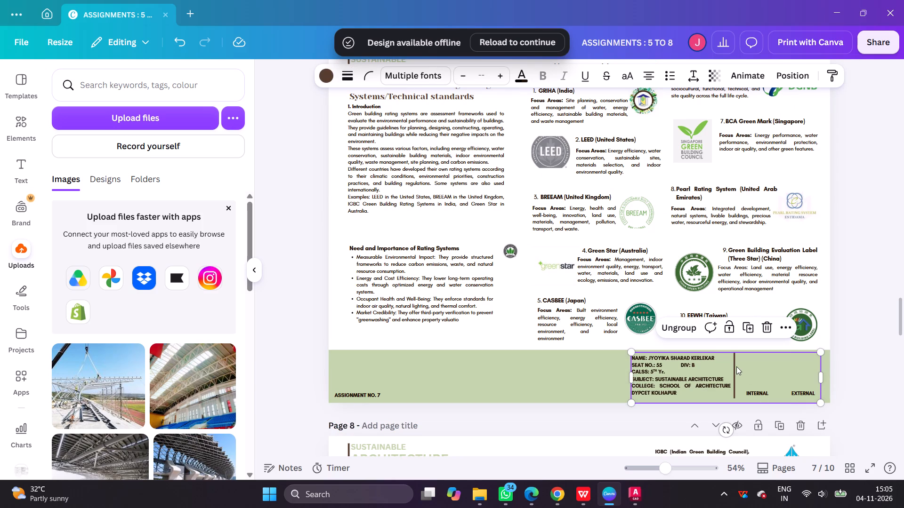
key(ctrl+c)
scroll(508, 250, down, 4)
click(607, 323)
scroll(590, 288, down, 1)
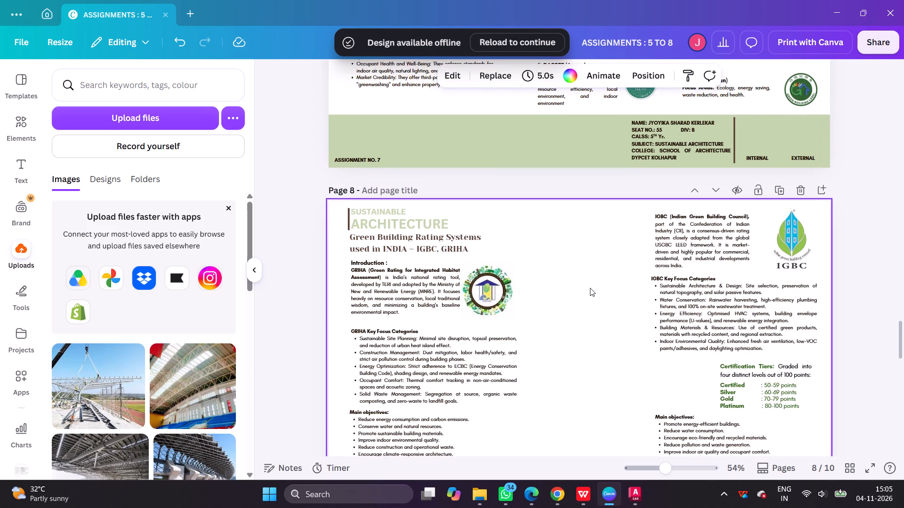
scroll(590, 288, down, 3)
key(ctrl+v)
Paste the copied student details block into page 9's green footer.
scroll(590, 288, down, 2)
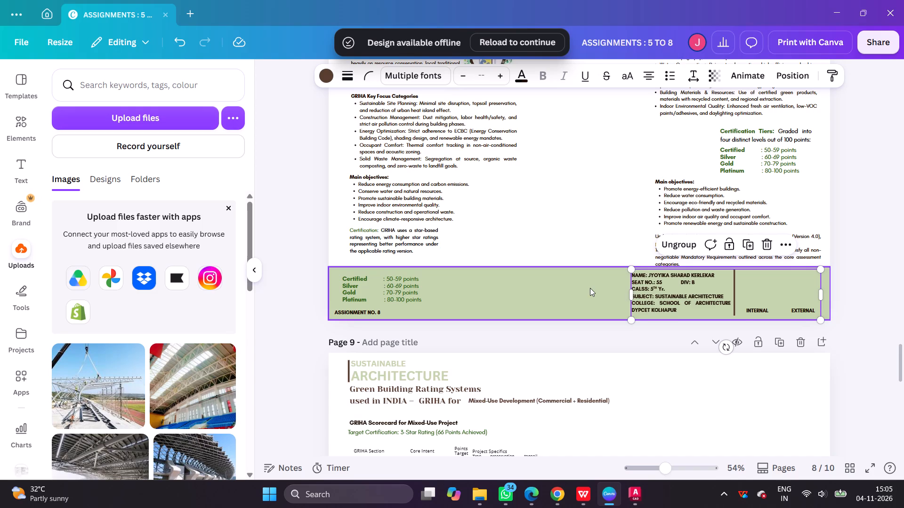
scroll(590, 288, down, 1)
click(612, 315)
scroll(612, 315, down, 3)
key(ctrl+v)
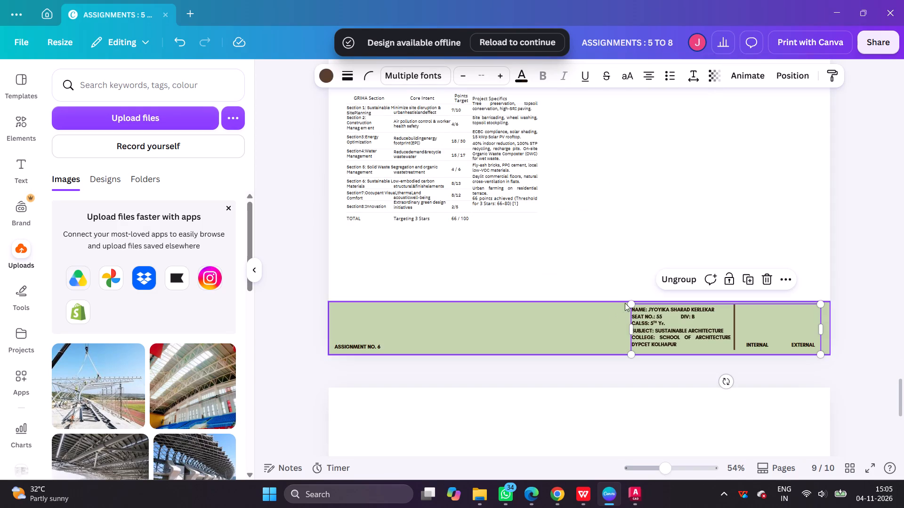
click(665, 220)
Copy the vertical divider line before the student details in page 3's footer and paste it onto page 4.
scroll(689, 345, up, 9)
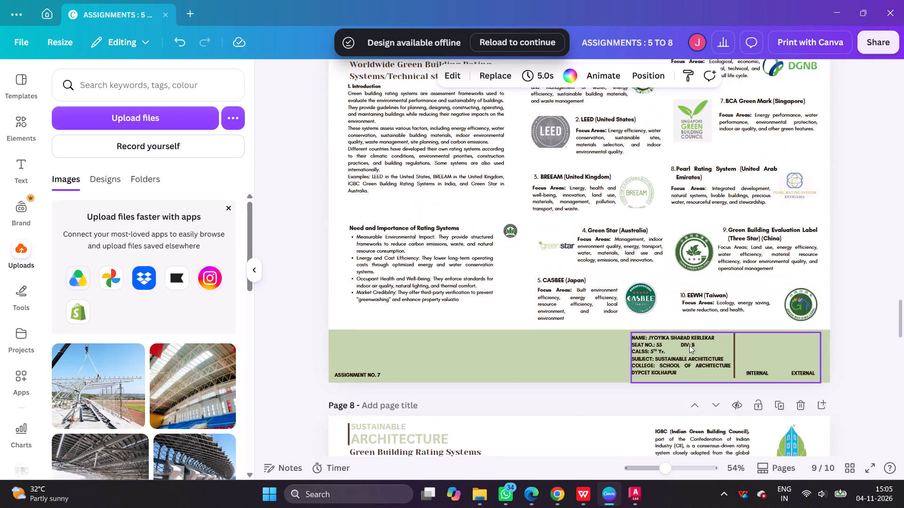
scroll(689, 345, up, 18)
scroll(689, 345, up, 4)
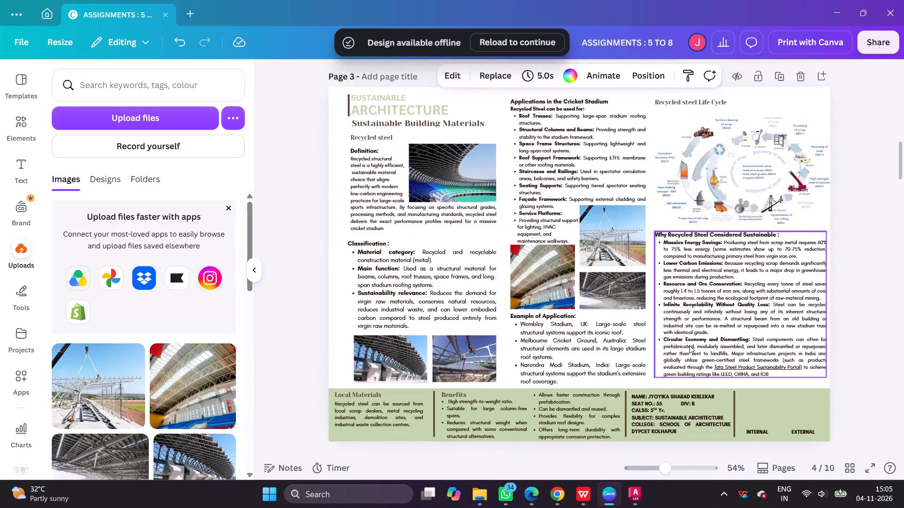
scroll(686, 345, down, 1)
click(625, 307)
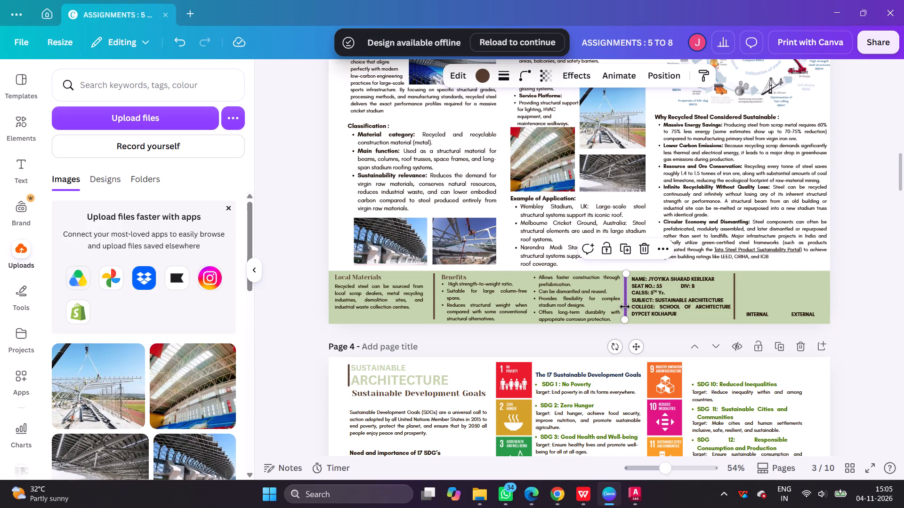
key(ctrl+c)
scroll(622, 319, down, 7)
click(409, 186)
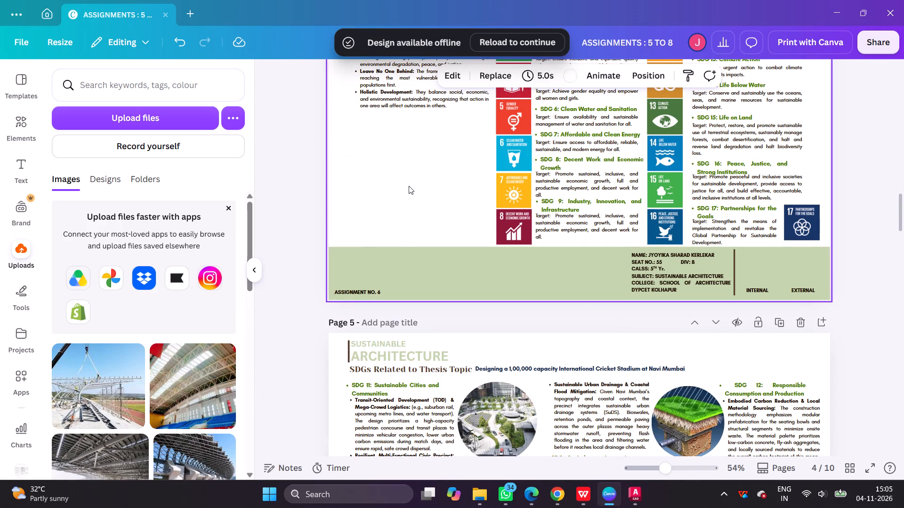
key(ctrl+v)
Paste the same vertical footer divider line onto pages 5 and 7.
scroll(409, 186, down, 4)
scroll(473, 257, down, 3)
click(682, 197)
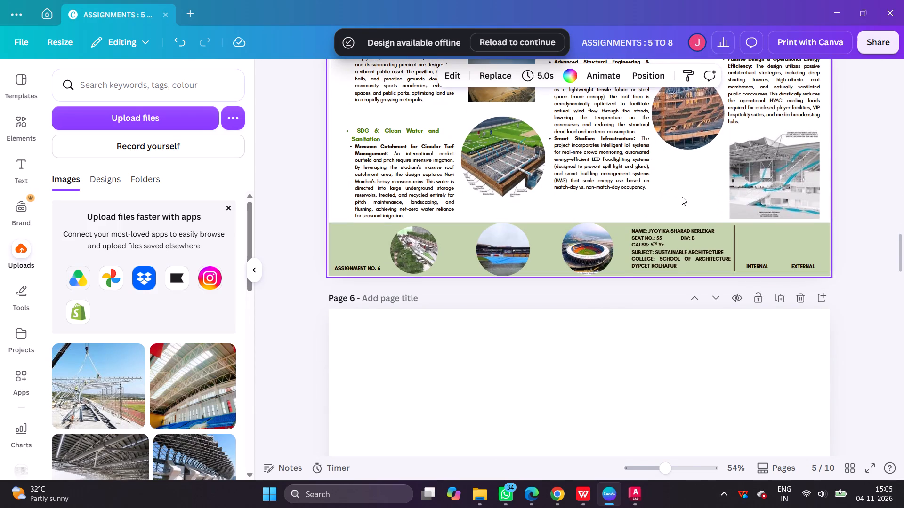
key(ctrl+v)
scroll(678, 198, down, 4)
scroll(649, 241, down, 8)
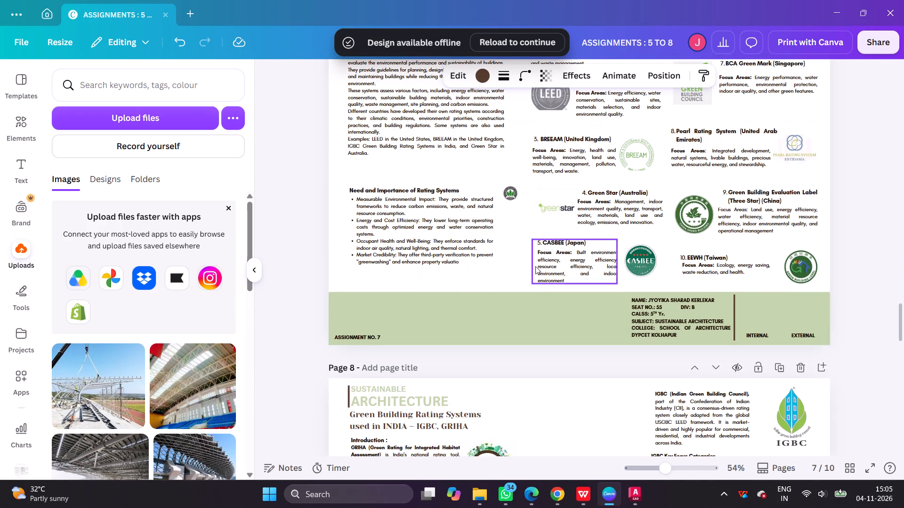
click(513, 268)
key(ctrl+v)
Paste the vertical footer divider line onto pages 8 and 9, before the student details.
scroll(513, 268, down, 6)
click(542, 263)
key(ctrl+v)
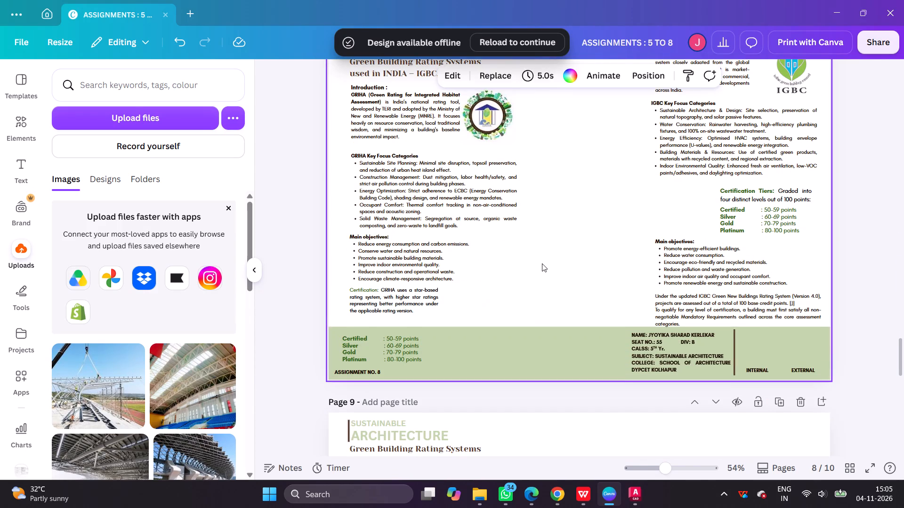
scroll(542, 263, down, 5)
click(632, 300)
key(ctrl+v)
scroll(632, 300, down, 3)
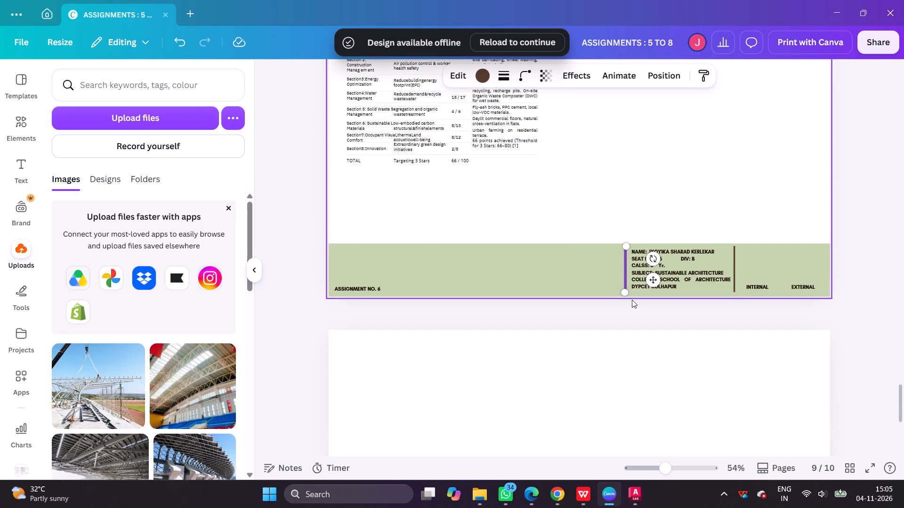
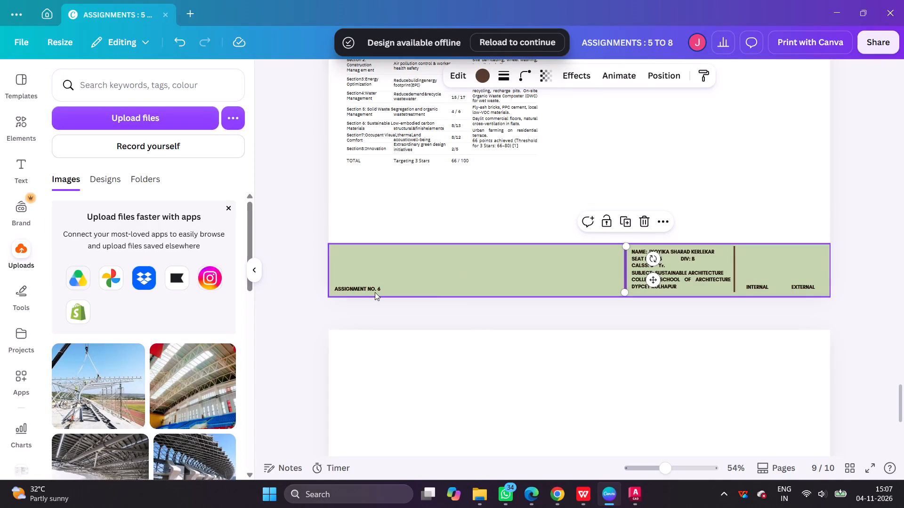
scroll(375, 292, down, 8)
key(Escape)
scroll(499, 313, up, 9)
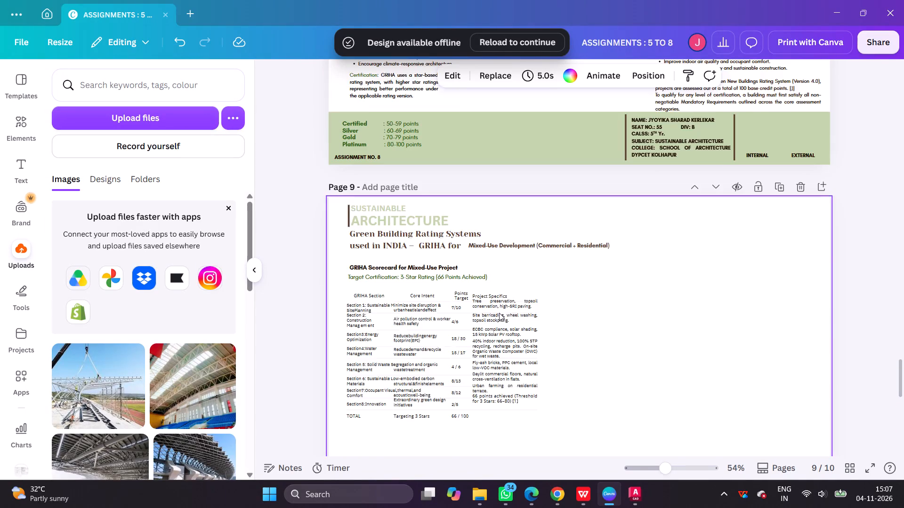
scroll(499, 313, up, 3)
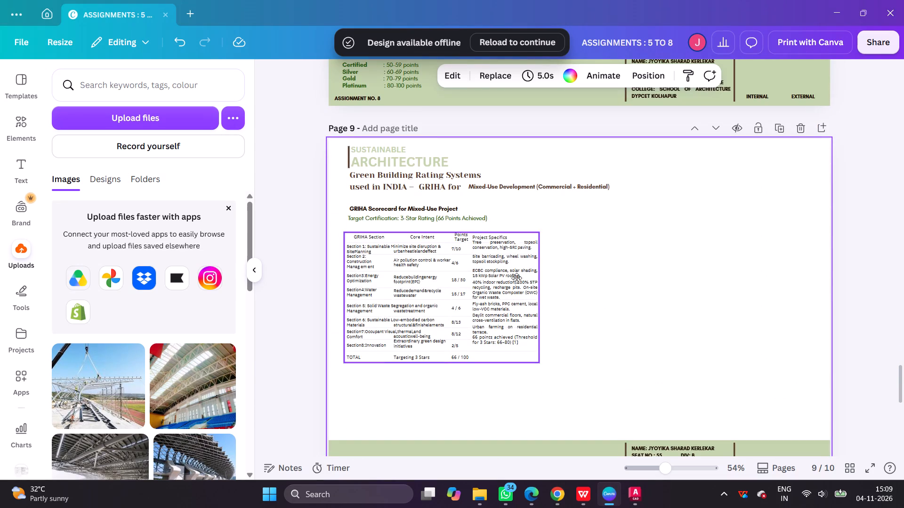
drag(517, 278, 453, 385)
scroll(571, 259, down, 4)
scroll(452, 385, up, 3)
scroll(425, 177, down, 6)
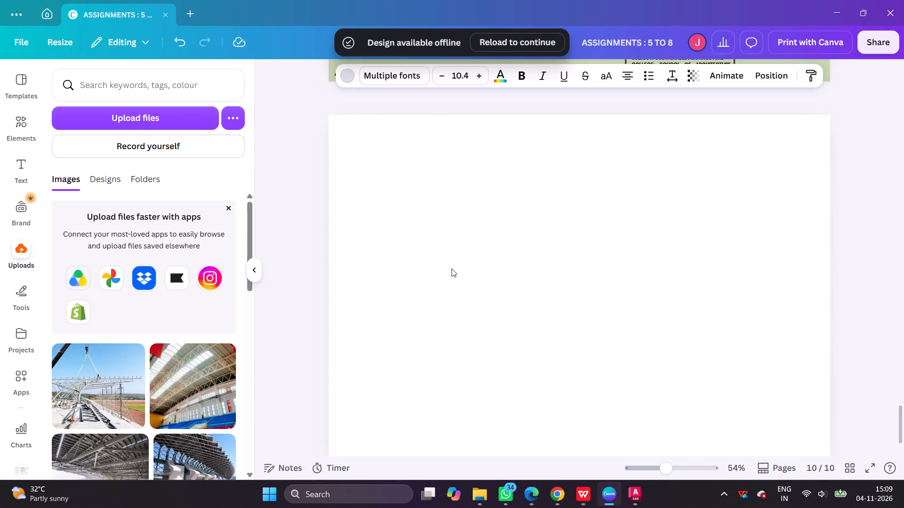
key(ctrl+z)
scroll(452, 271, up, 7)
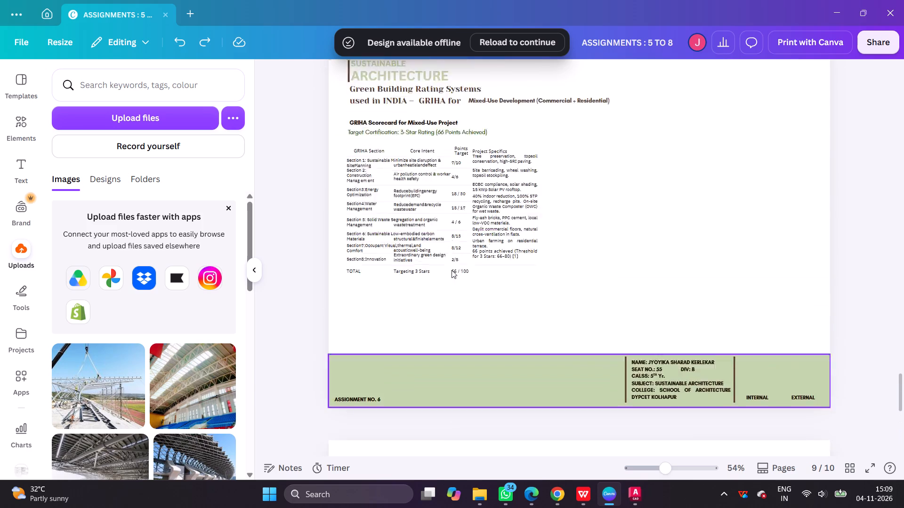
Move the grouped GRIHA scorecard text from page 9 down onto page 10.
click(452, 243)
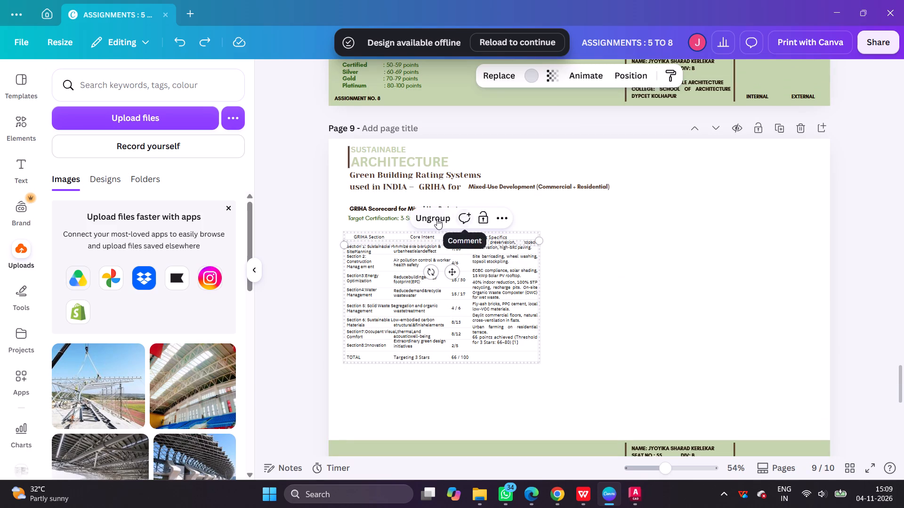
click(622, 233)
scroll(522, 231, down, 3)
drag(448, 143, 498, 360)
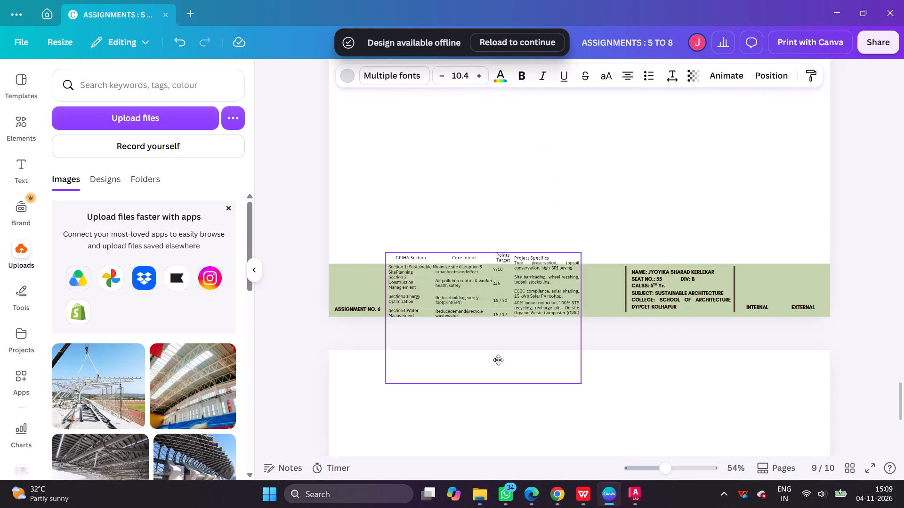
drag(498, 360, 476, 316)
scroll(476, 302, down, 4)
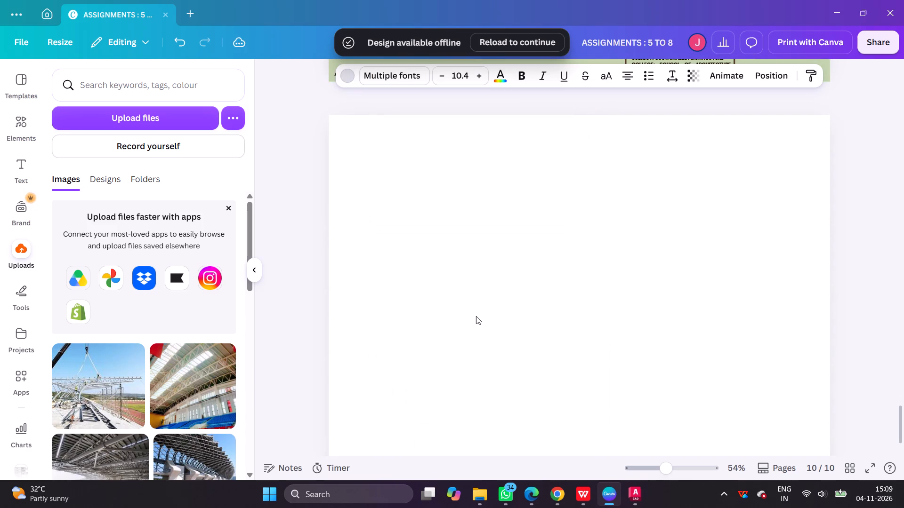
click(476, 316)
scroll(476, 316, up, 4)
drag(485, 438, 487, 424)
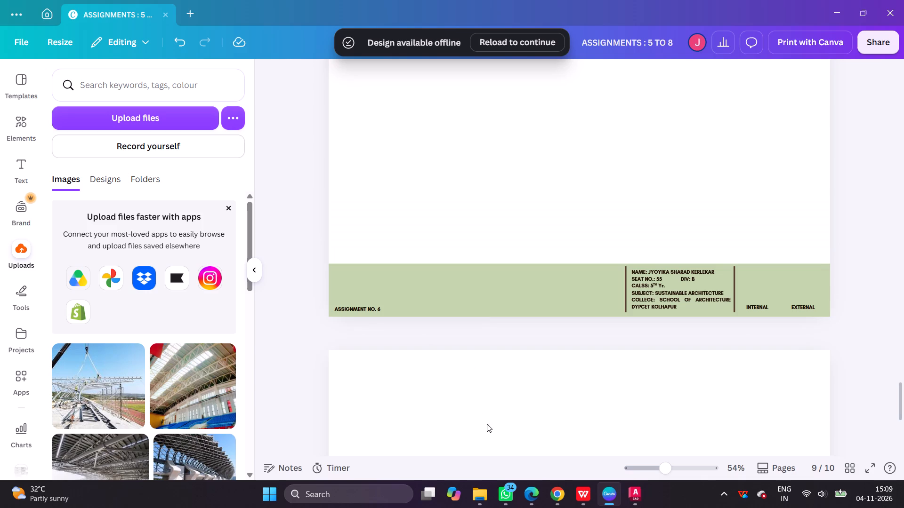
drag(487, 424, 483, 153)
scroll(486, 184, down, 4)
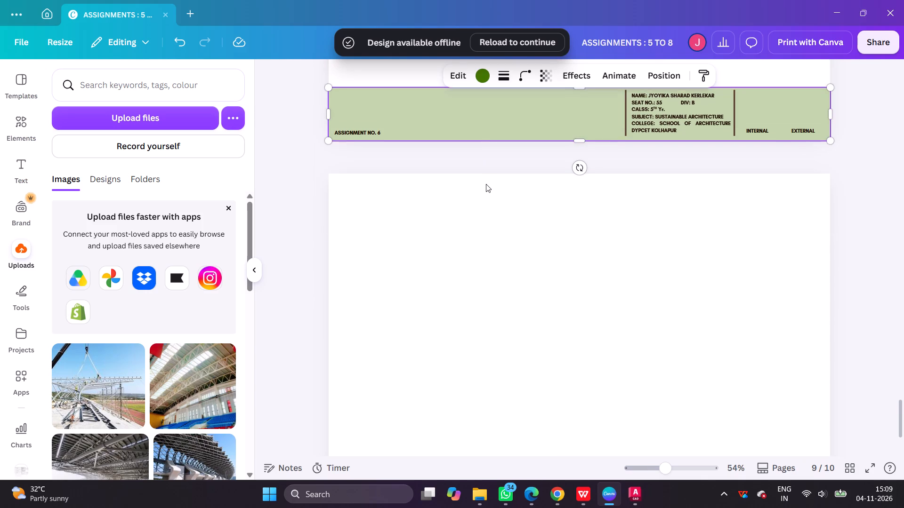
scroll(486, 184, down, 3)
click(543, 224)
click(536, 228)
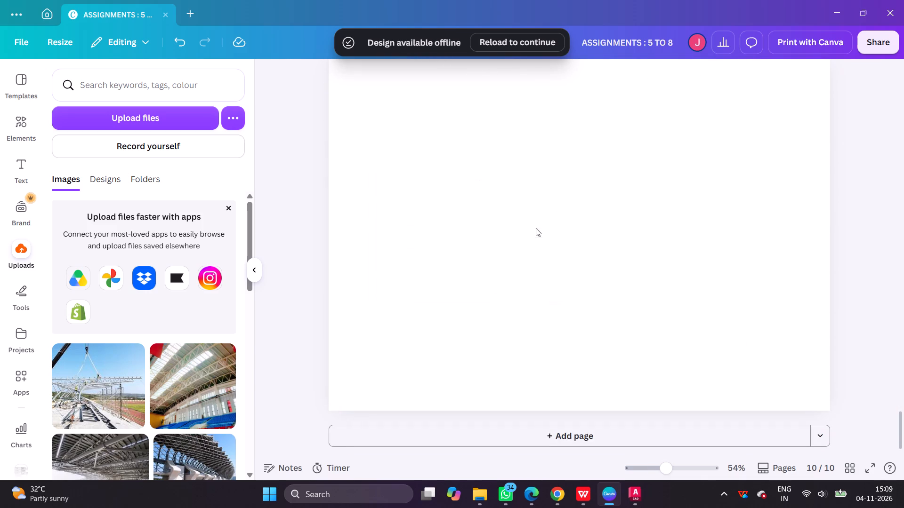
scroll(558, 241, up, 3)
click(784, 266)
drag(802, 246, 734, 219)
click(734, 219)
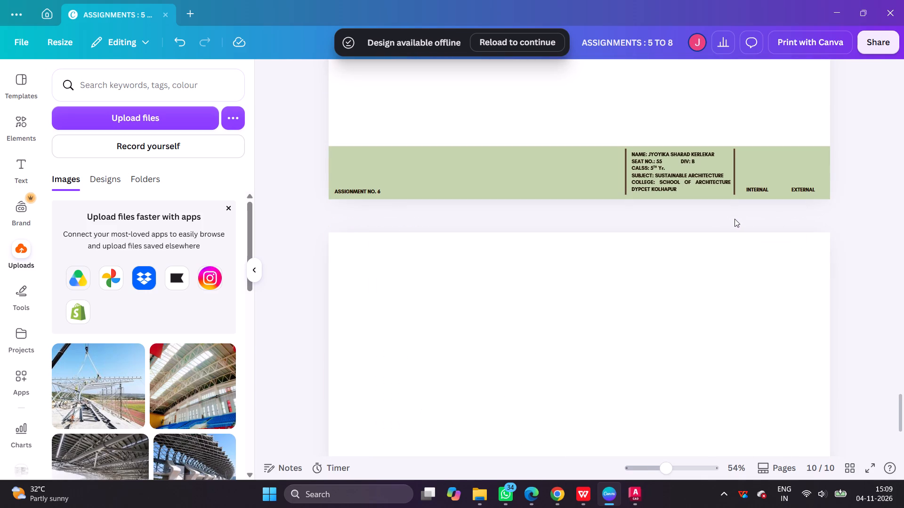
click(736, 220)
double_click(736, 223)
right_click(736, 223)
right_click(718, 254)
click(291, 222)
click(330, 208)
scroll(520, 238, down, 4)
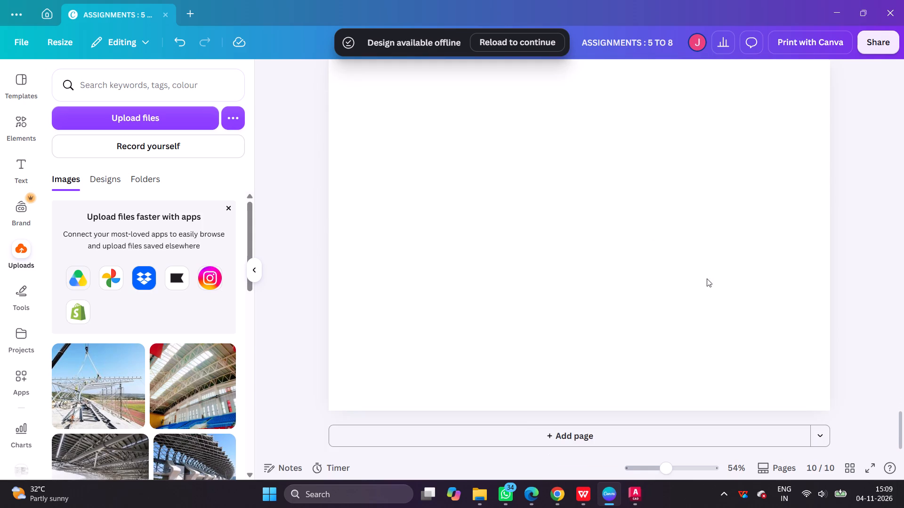
Add a blank page at the end of the design, after page 10.
click(789, 439)
scroll(718, 378, up, 5)
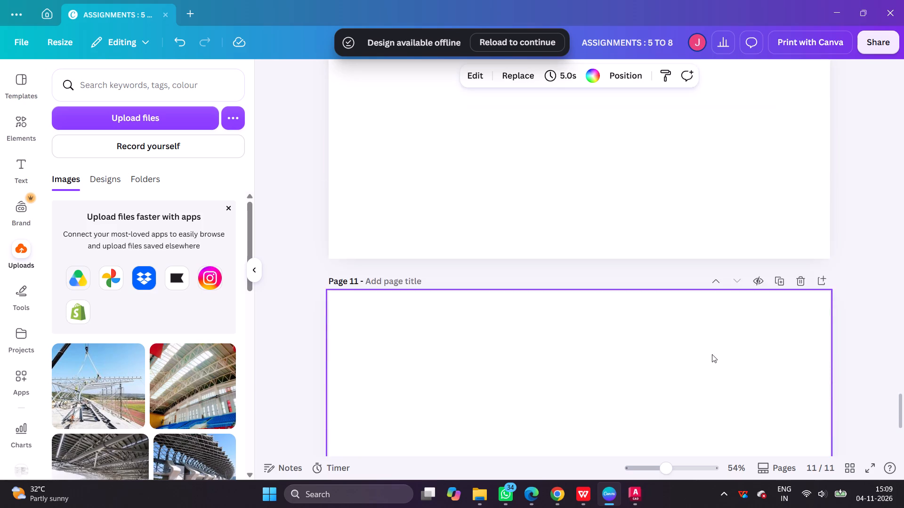
Move the grouped GRIHA scorecard text from page 10 back to page 9, into the right half above the green footer.
scroll(712, 354, up, 2)
click(661, 263)
click(661, 263)
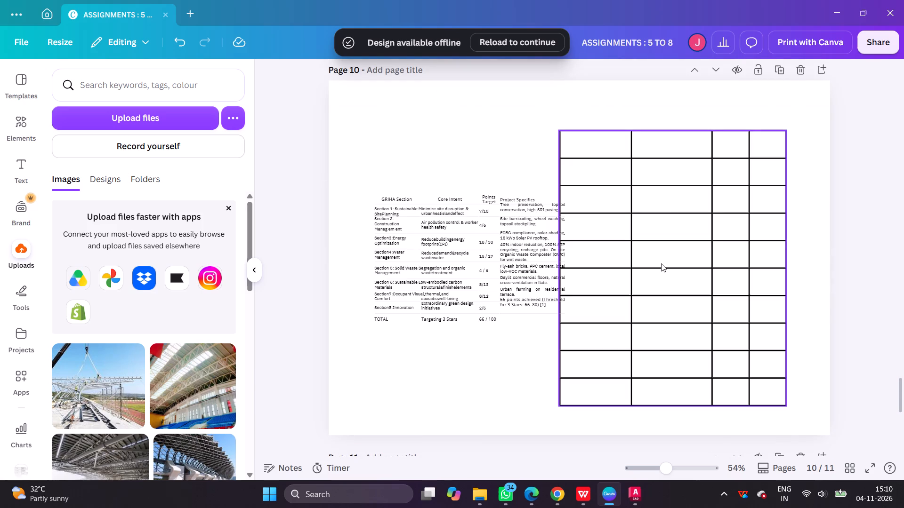
scroll(661, 263, up, 9)
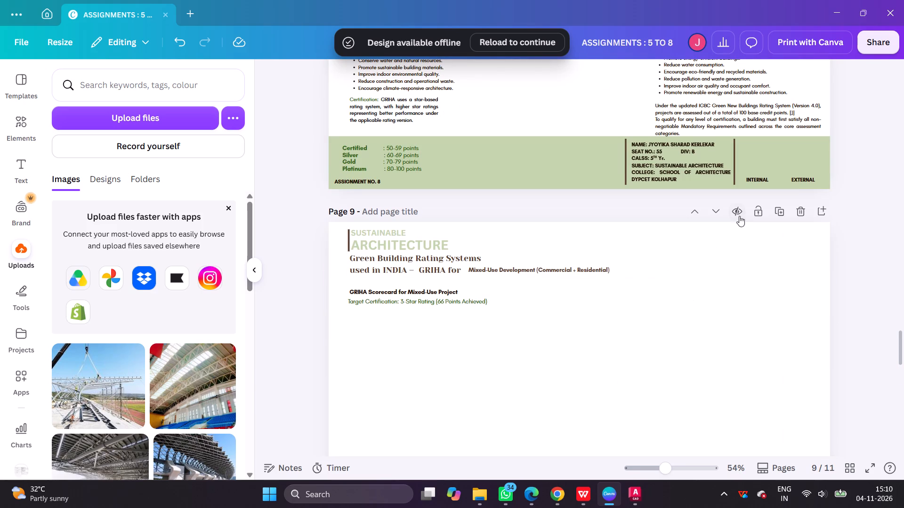
scroll(460, 211, down, 8)
drag(468, 334, 461, 302)
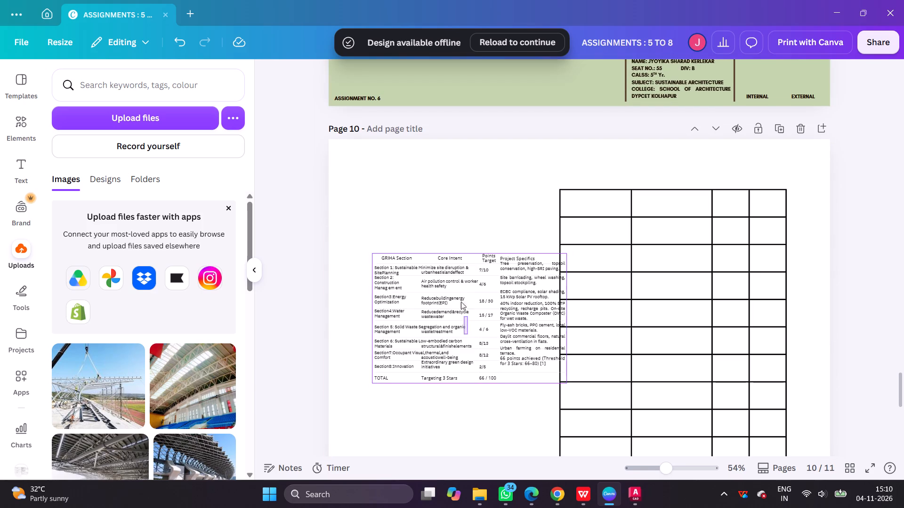
drag(461, 302, 456, 261)
click(454, 294)
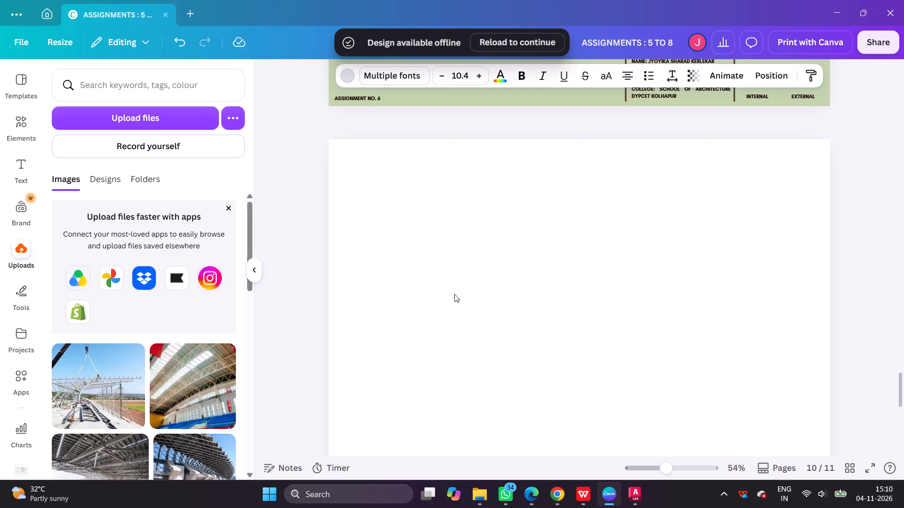
drag(454, 294, 452, 288)
scroll(452, 282, down, 4)
scroll(452, 288, up, 7)
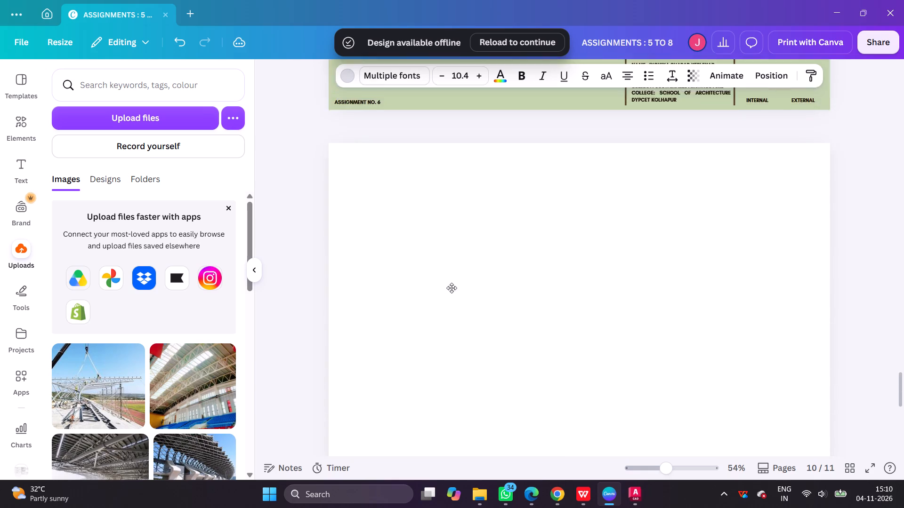
scroll(452, 288, up, 2)
drag(452, 288, 613, 231)
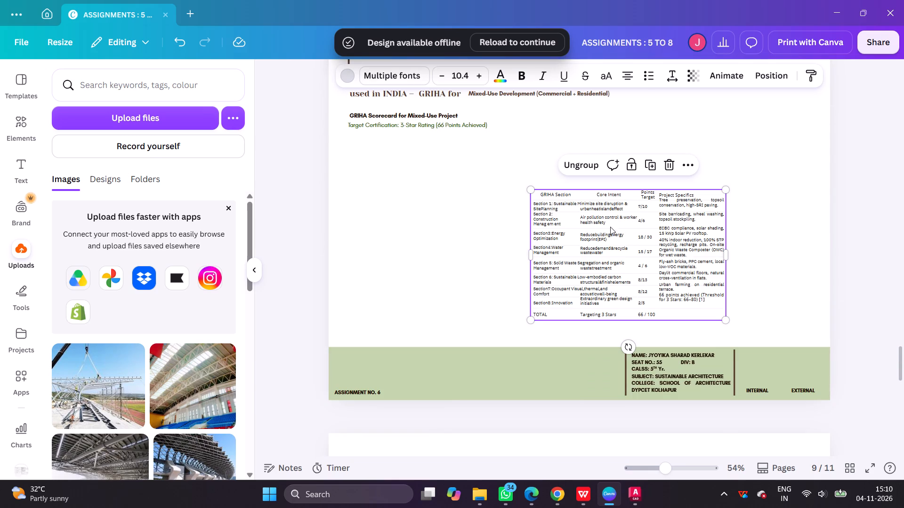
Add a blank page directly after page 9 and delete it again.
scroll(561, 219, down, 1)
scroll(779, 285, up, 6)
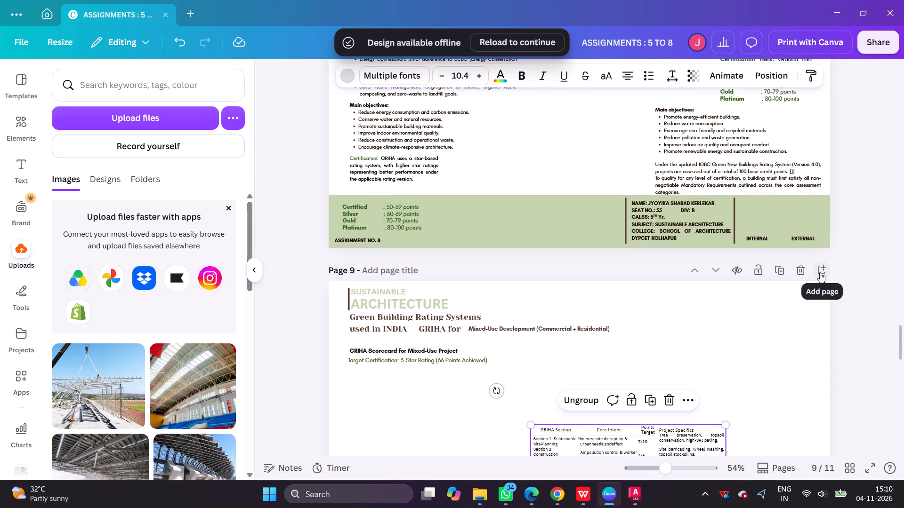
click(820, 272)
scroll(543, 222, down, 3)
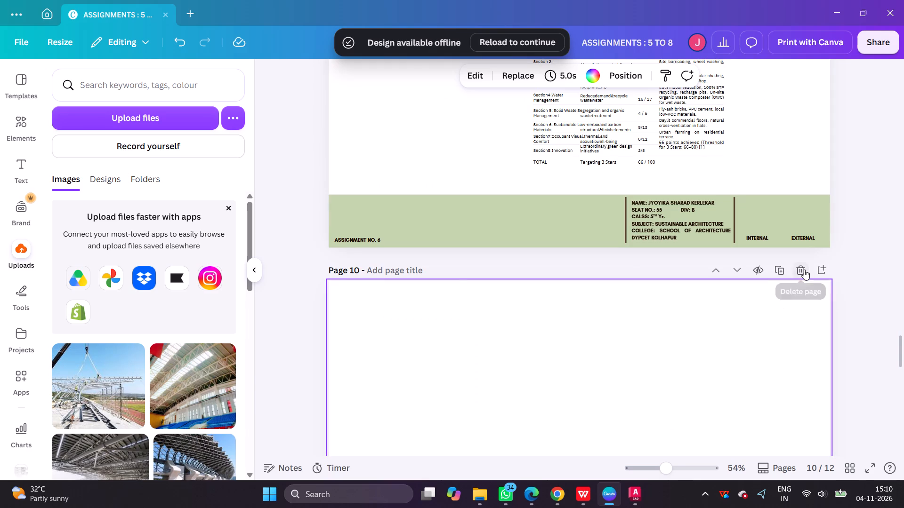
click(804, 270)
Delete page 10, which holds the empty table grid.
scroll(530, 201, down, 5)
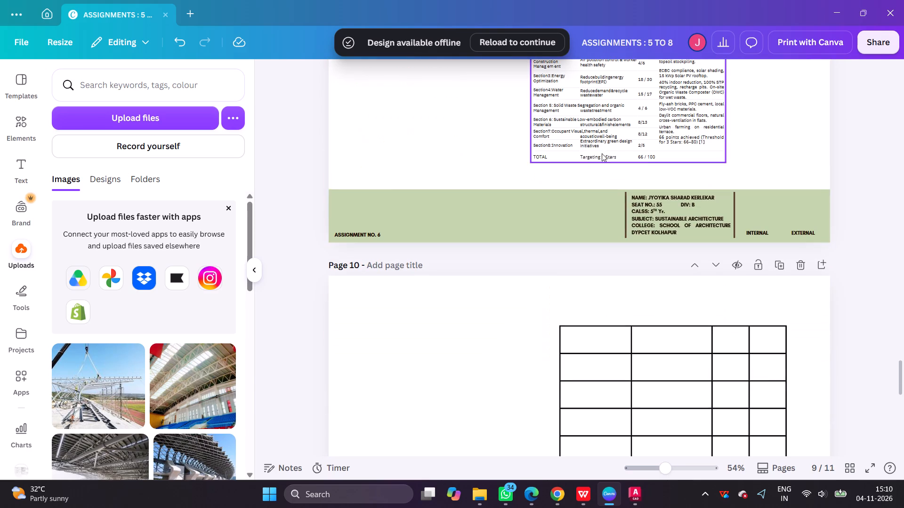
click(808, 266)
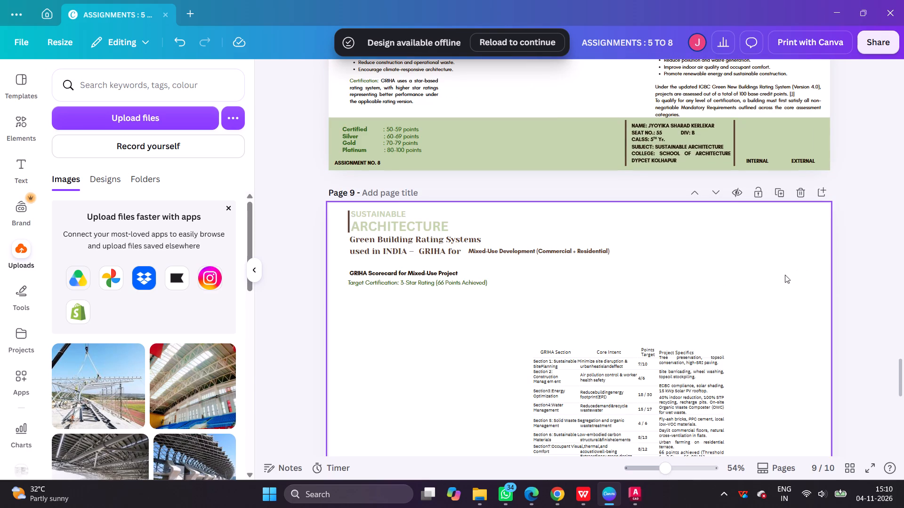
Add a blank page directly after page 9.
click(823, 189)
scroll(641, 229, down, 3)
scroll(639, 253, up, 6)
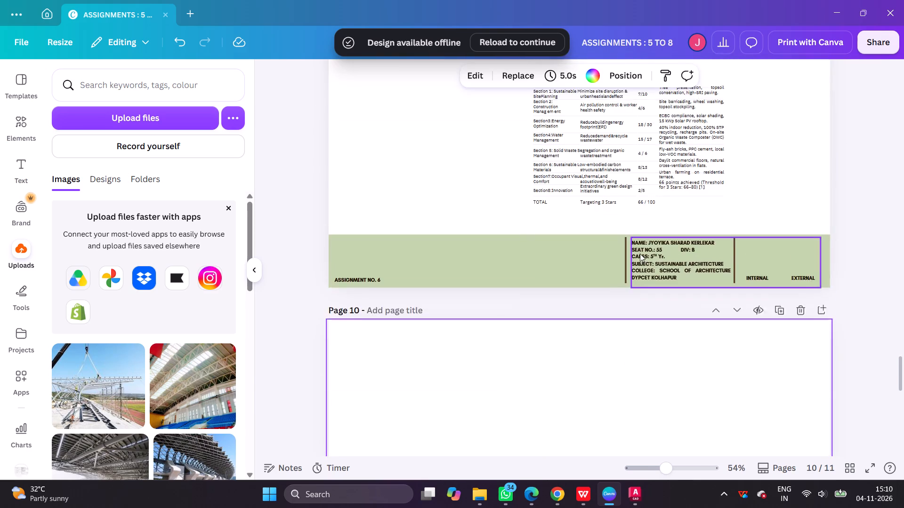
Move the grouped GRIHA scorecard text from page 9 to the right half of the blank page 10.
scroll(640, 254, up, 2)
scroll(617, 274, down, 3)
scroll(608, 107, up, 1)
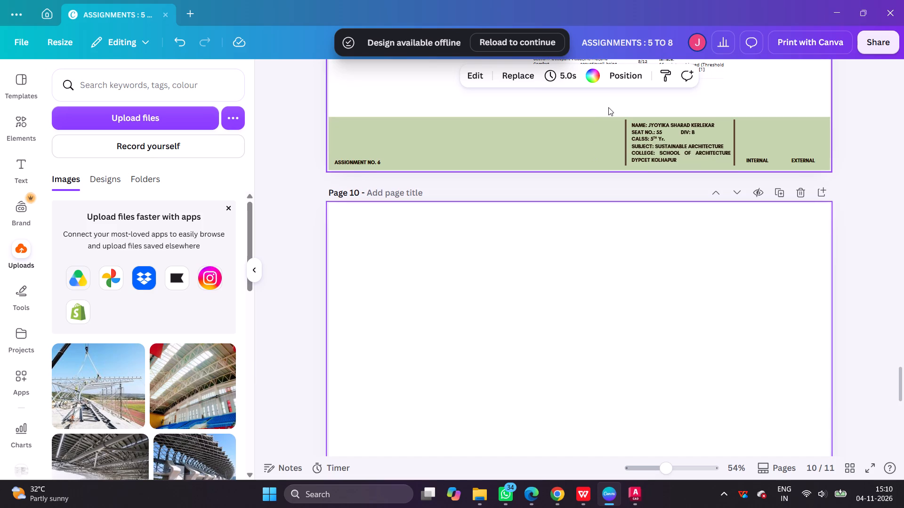
drag(608, 107, 617, 404)
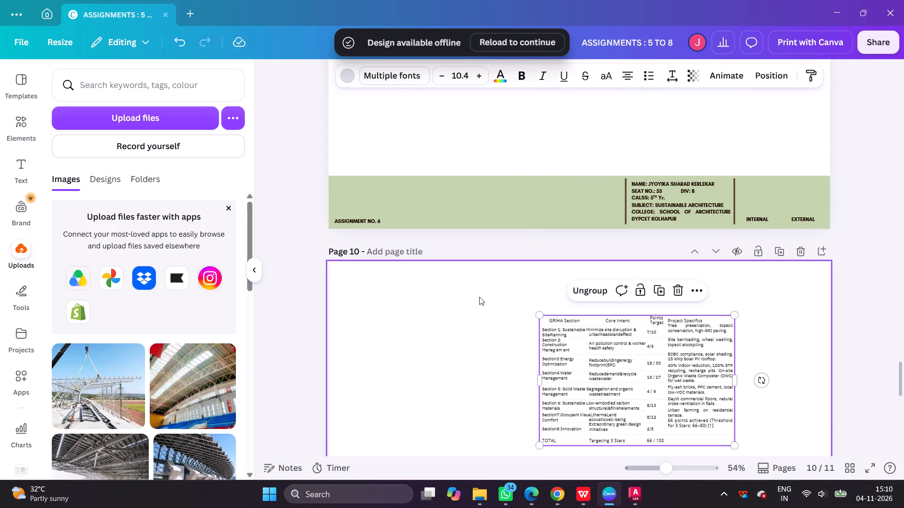
Bring page 8's GRIHA introduction text box onto page 9, left-aligned beneath the target certification line.
scroll(479, 297, up, 4)
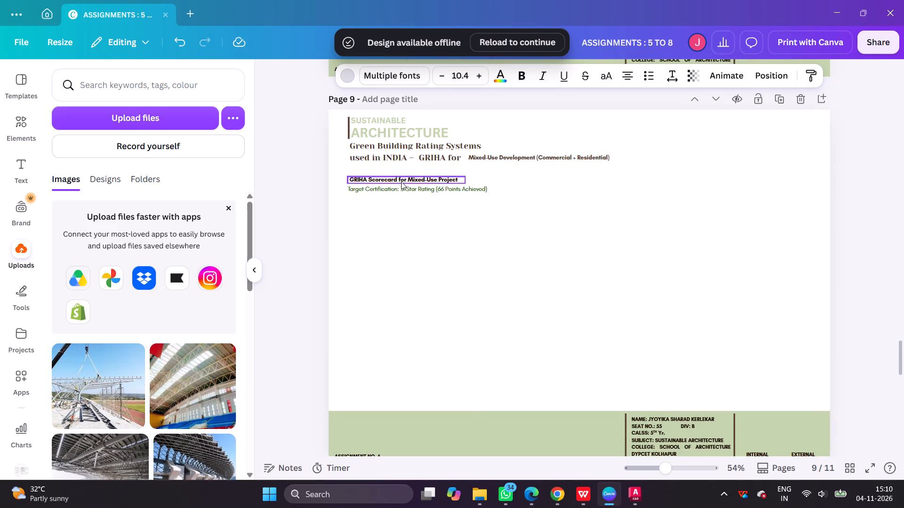
scroll(404, 224, up, 4)
scroll(425, 187, up, 1)
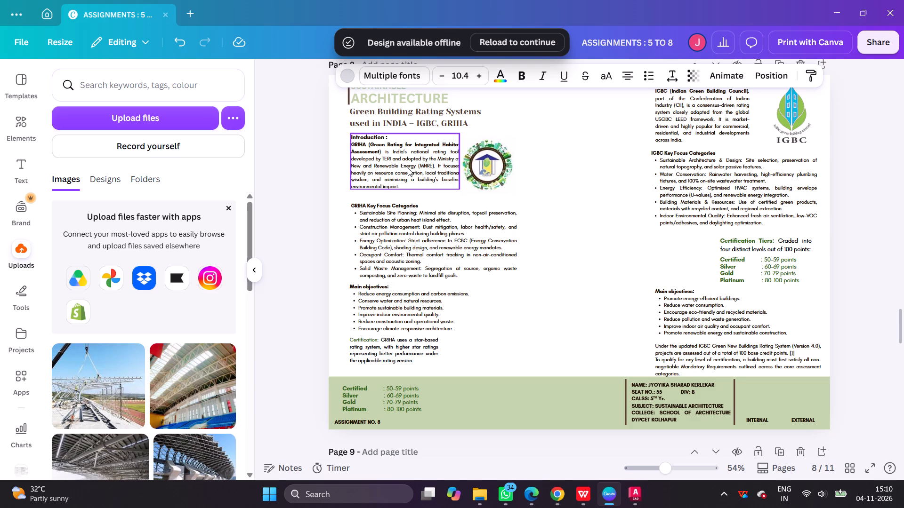
alt+shift+drag(408, 168, 413, 374)
alt+shift+scroll(405, 235, down, 4)
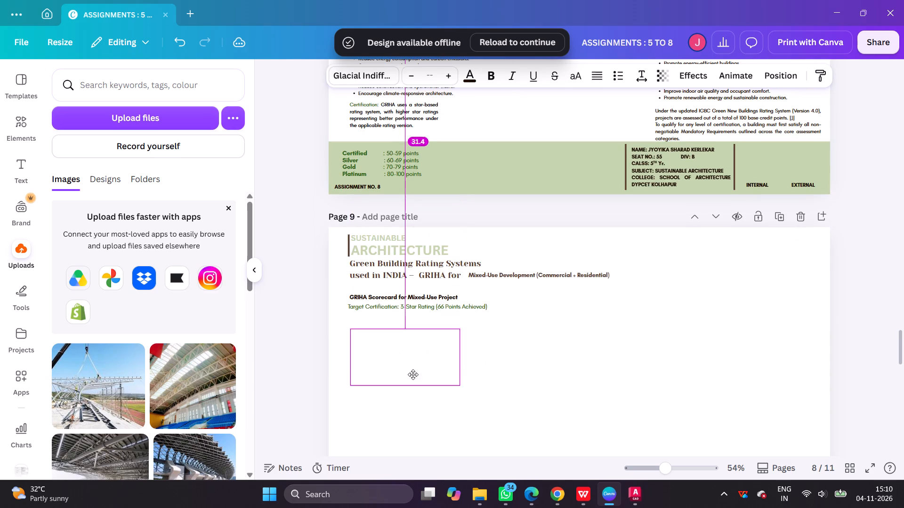
alt+shift+drag(413, 374, 412, 351)
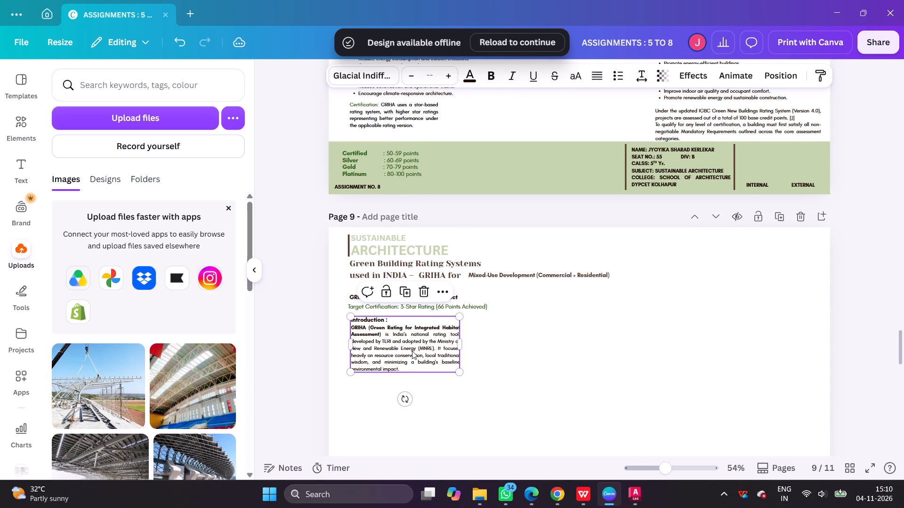
Replace the introduction text in the page 9 box with the copied project, building type and selected rating system lines.
click(412, 351)
key(ctrl+v)
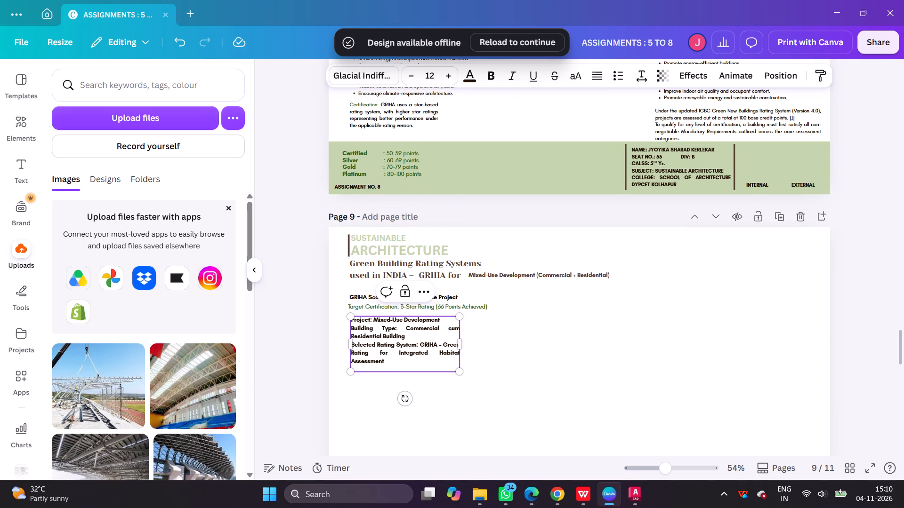
click(547, 374)
Remove bold from the values after "Project:", "Building Type:" and "Selected Rating System:", leaving only the labels bold.
click(411, 345)
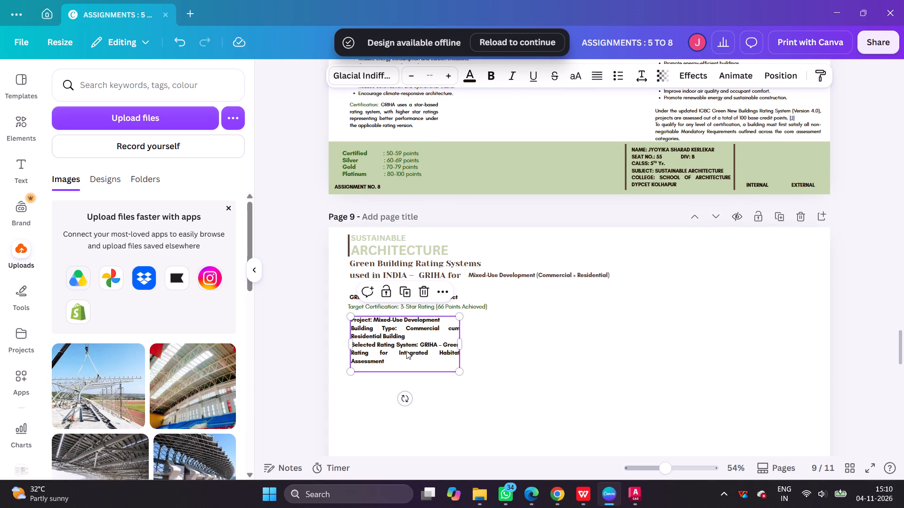
click(392, 362)
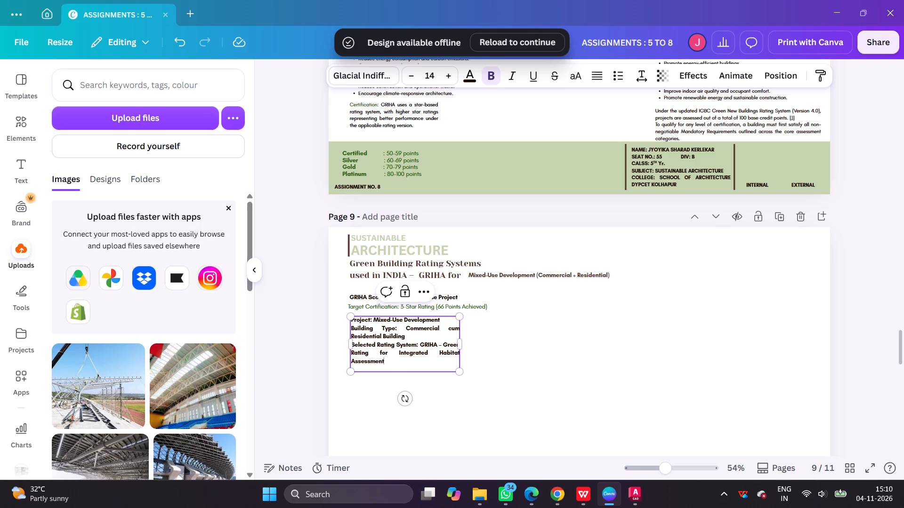
drag(387, 363, 420, 346)
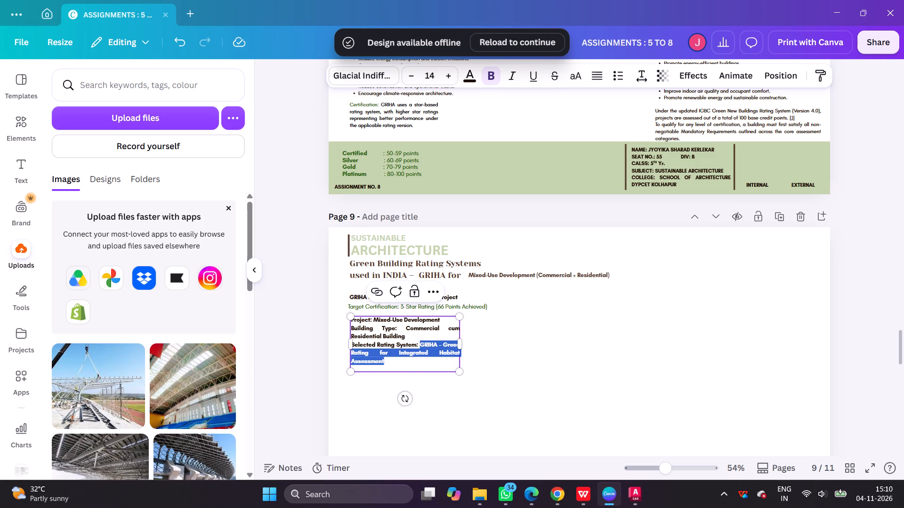
key(ctrl+b)
drag(407, 335, 404, 327)
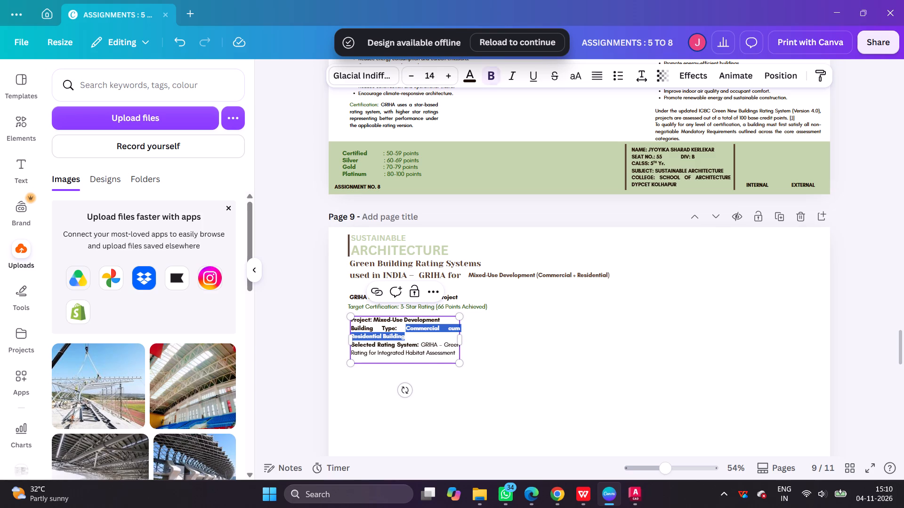
key(ctrl+b)
drag(371, 320, 444, 321)
key(ctrl+b)
click(525, 332)
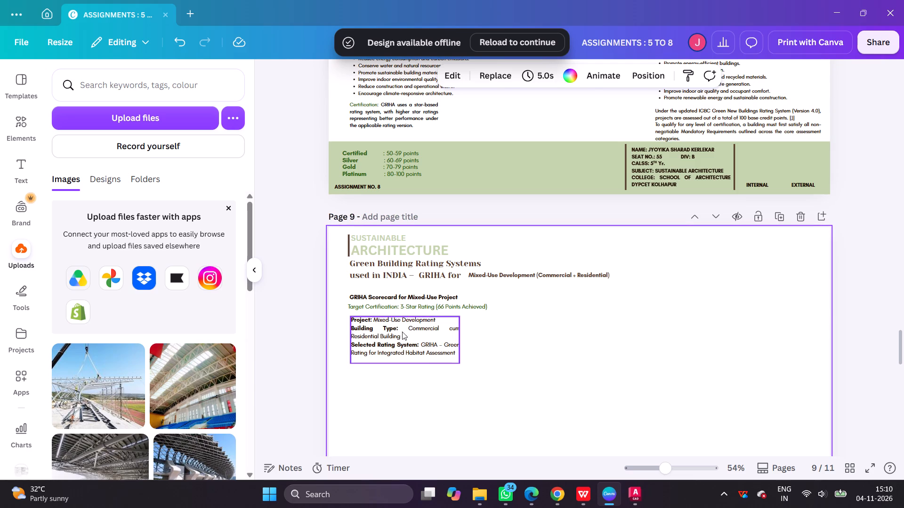
Widen the project details text box so the building type fits on one line.
click(405, 330)
drag(460, 337, 495, 337)
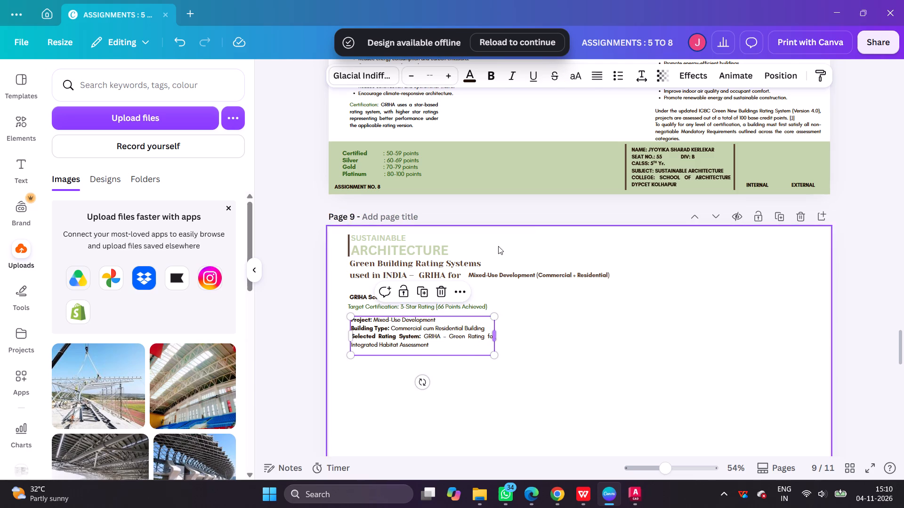
click(577, 365)
Copy the Project Components heading and its three bullets from the ChatGPT answer, and return to the Canva design.
click(555, 499)
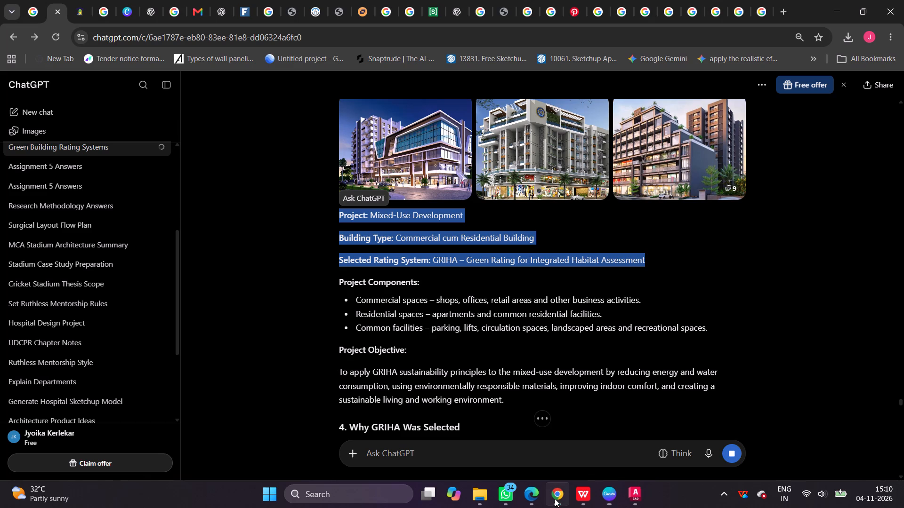
scroll(443, 337, down, 2)
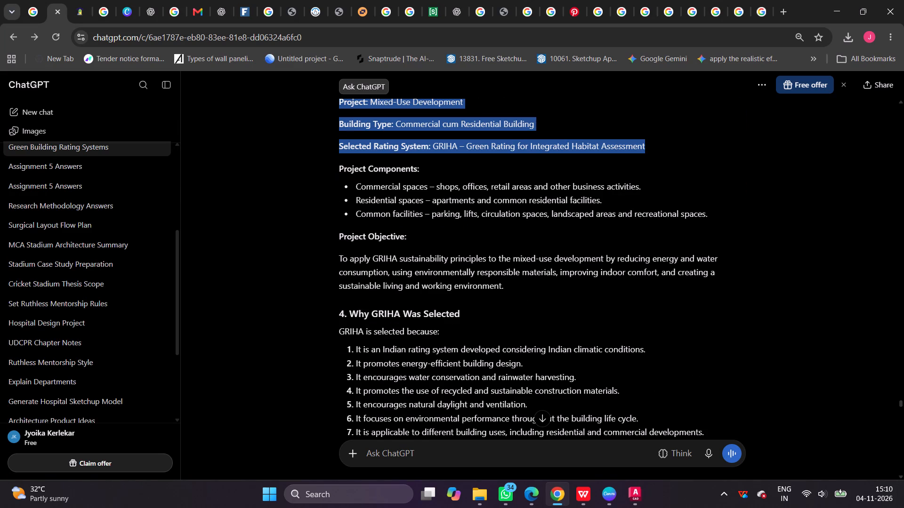
drag(339, 167, 711, 221)
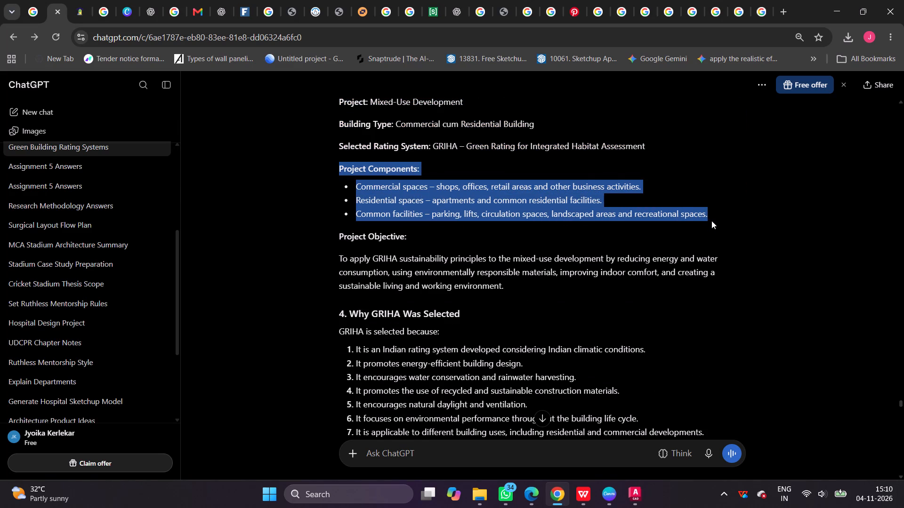
key(ctrl+c)
click(620, 496)
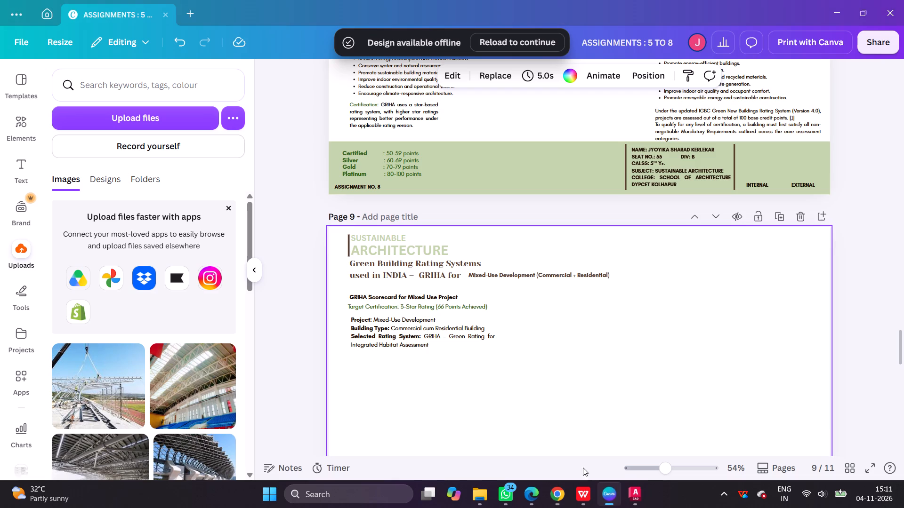
Duplicate the project details text box directly below the original on page 9.
drag(422, 327, 419, 370)
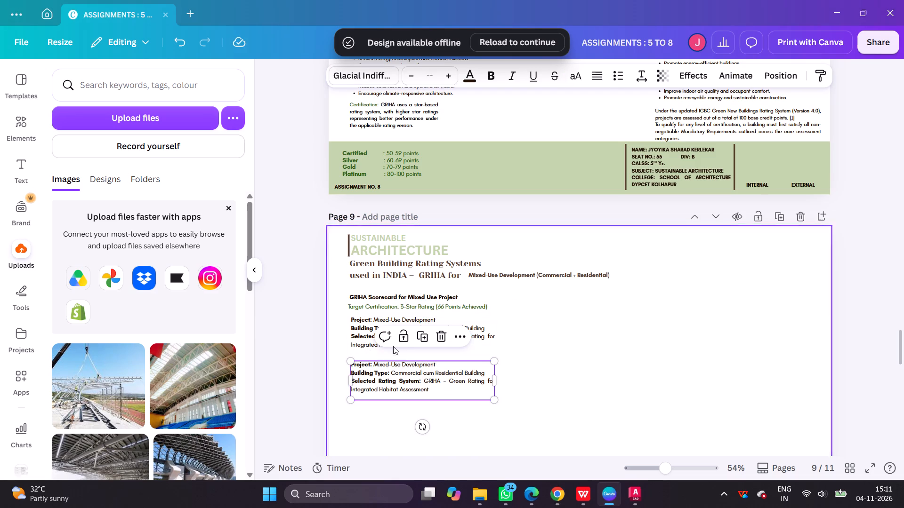
Delete the empty line at the end of the original project details text box.
click(374, 339)
click(368, 342)
click(366, 349)
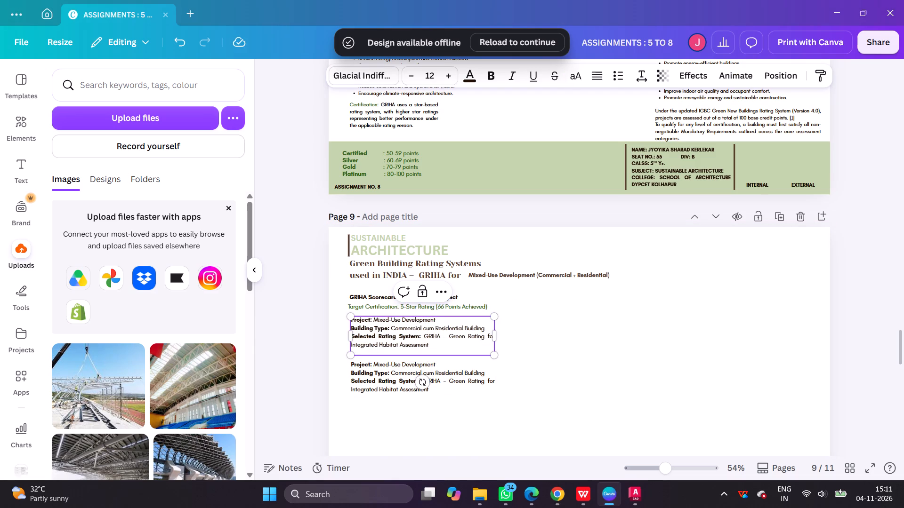
key(BackSpace)
Replace the duplicated box's text with the copied Project Components heading and bullets.
click(367, 376)
click(365, 397)
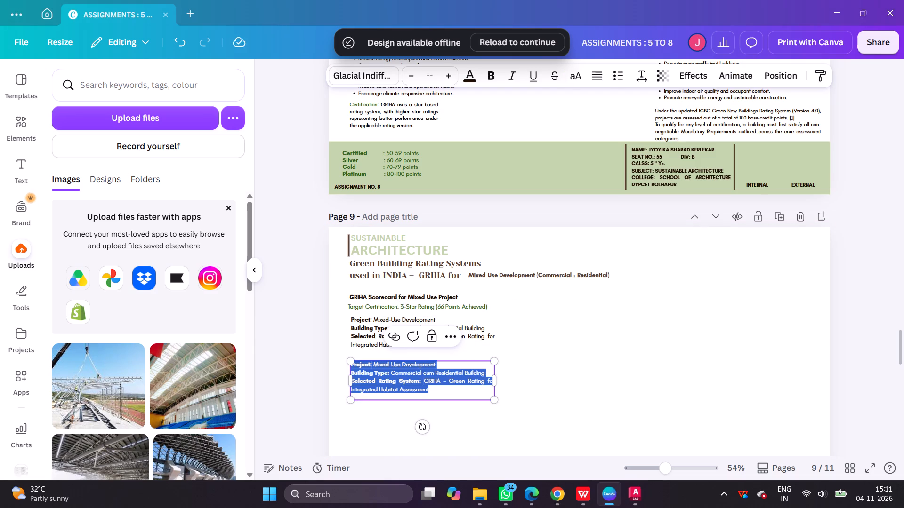
key(ctrl+v)
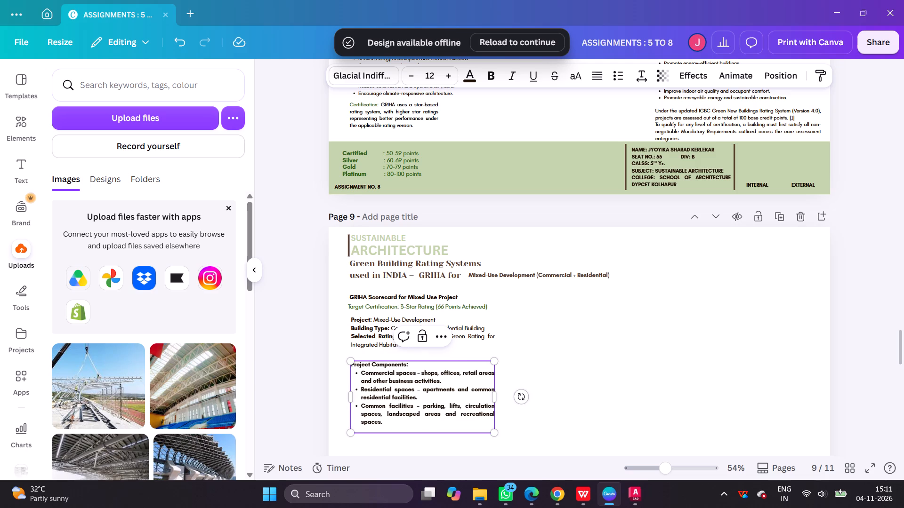
Remove bold from the descriptions after "Commercial spaces", "Residential spaces" and "Common facilities", leaving the lead terms bold.
drag(384, 421, 425, 404)
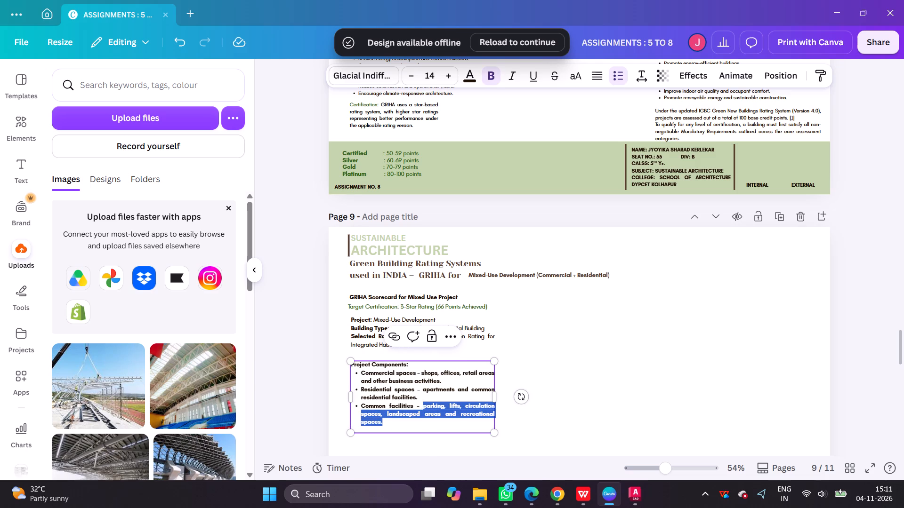
key(ctrl+b)
drag(419, 398, 422, 387)
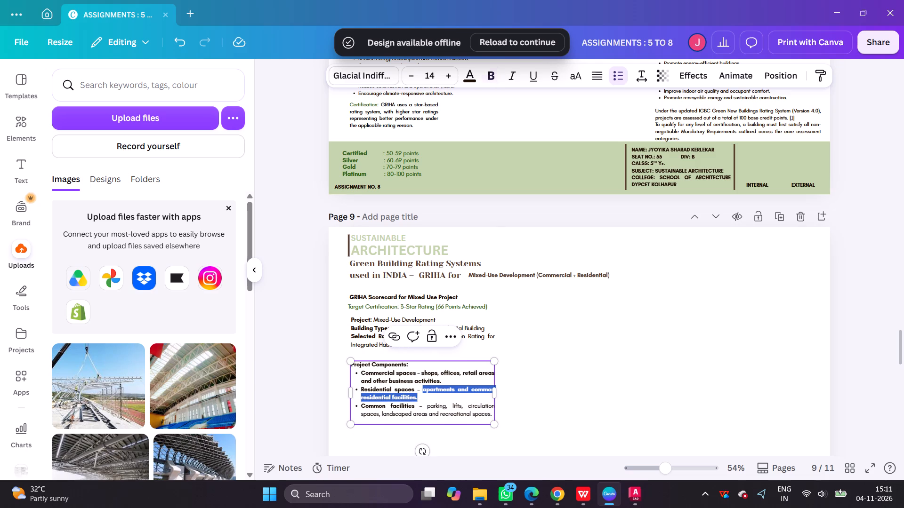
key(ctrl+b)
drag(443, 380, 420, 371)
key(ctrl+b)
click(554, 396)
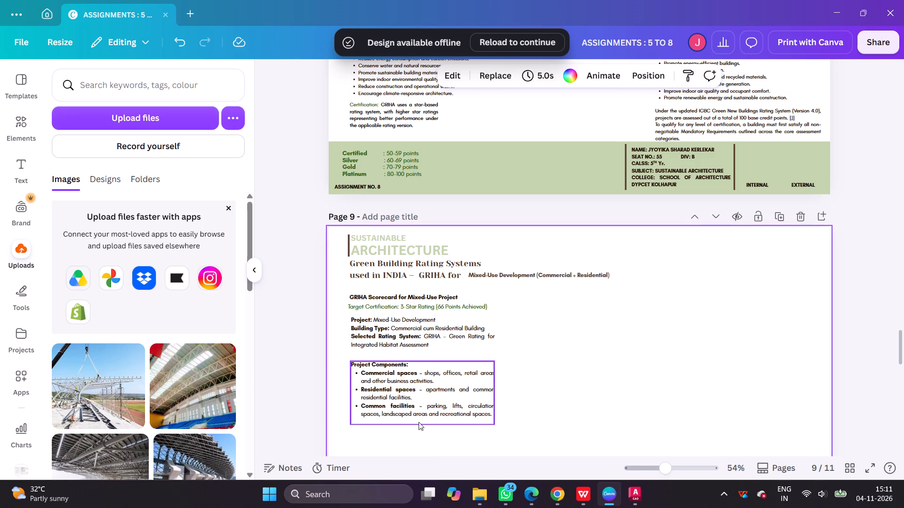
Delete the empty line at the end of the Project Components text box.
click(421, 418)
click(419, 419)
click(417, 421)
key(BackSpace)
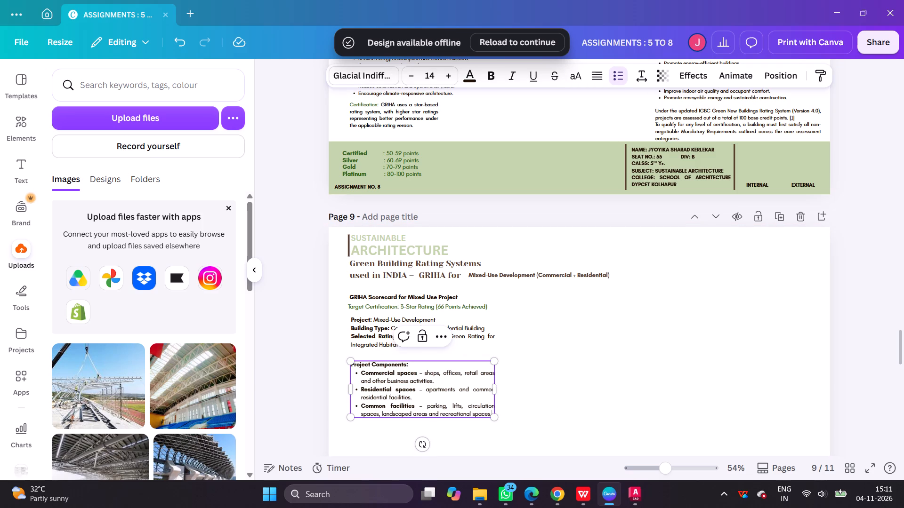
click(483, 333)
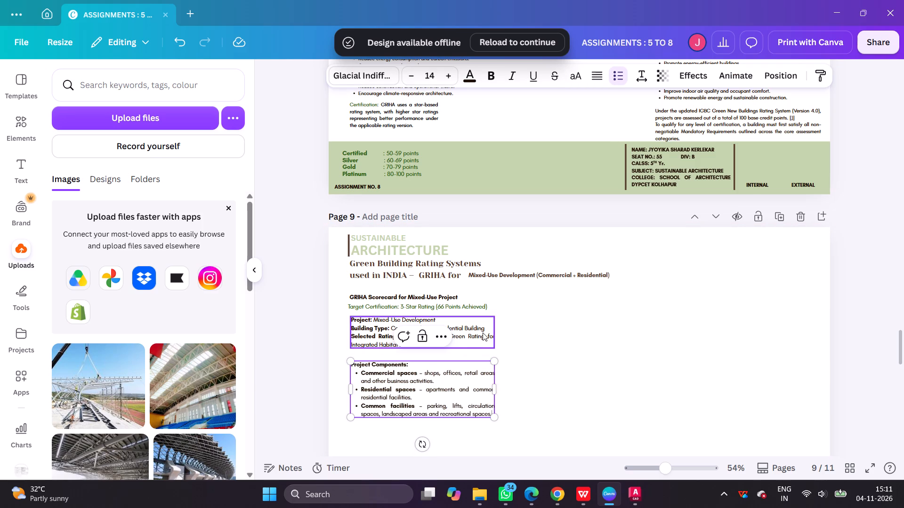
Copy the Project Objective heading and paragraph from the ChatGPT answer, and return to the Canva design.
scroll(512, 333, down, 2)
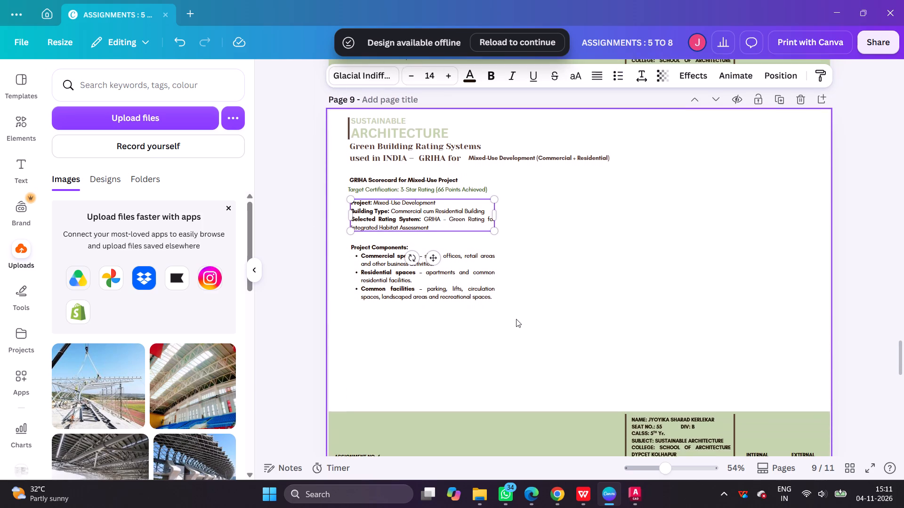
click(552, 493)
scroll(377, 299, down, 1)
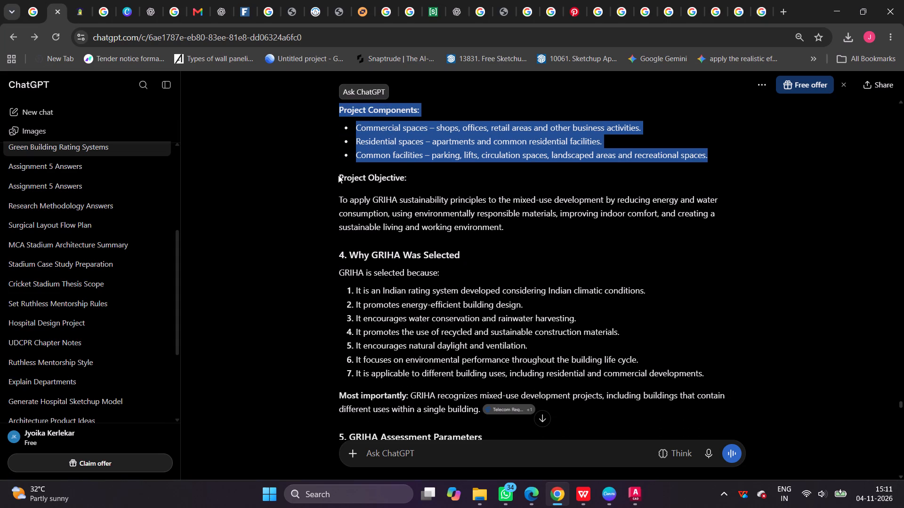
drag(338, 175, 512, 224)
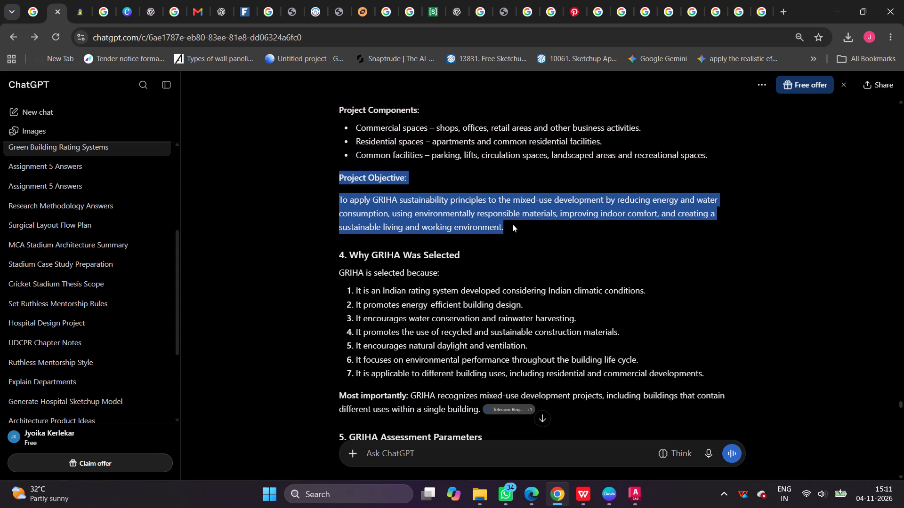
drag(512, 224, 513, 224)
key(ctrl+c)
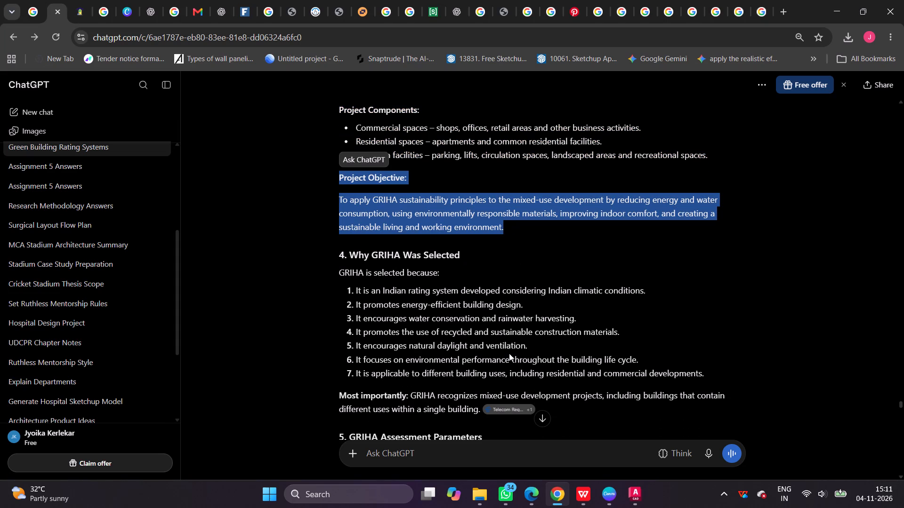
click(613, 499)
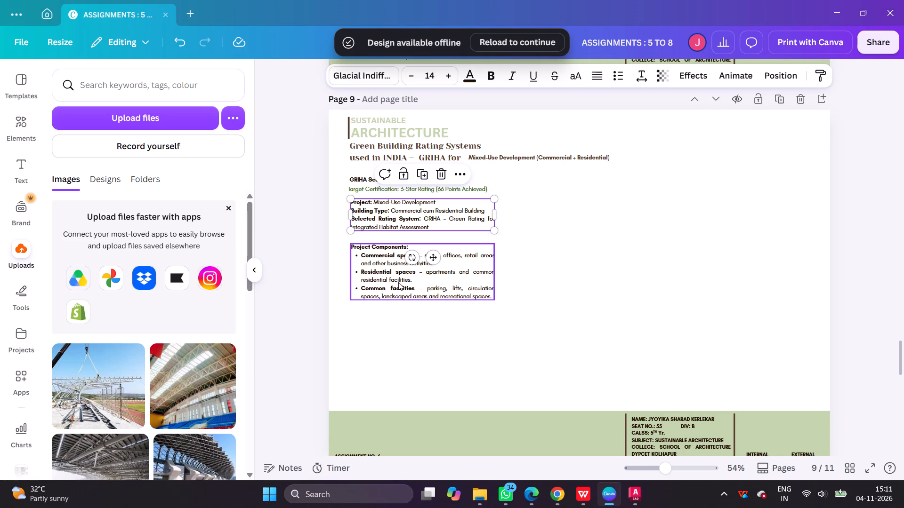
Duplicate the Project Components text box below the original on page 9.
drag(398, 282, 397, 361)
Move the "ASSIGNMENT NO. 6" label on page 9 up so it sits just above the green footer band.
scroll(394, 317, down, 2)
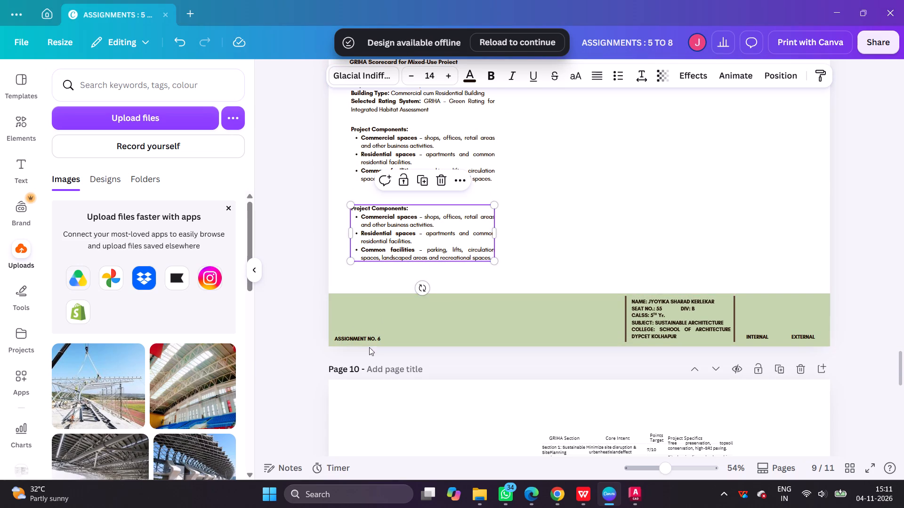
drag(371, 341, 371, 294)
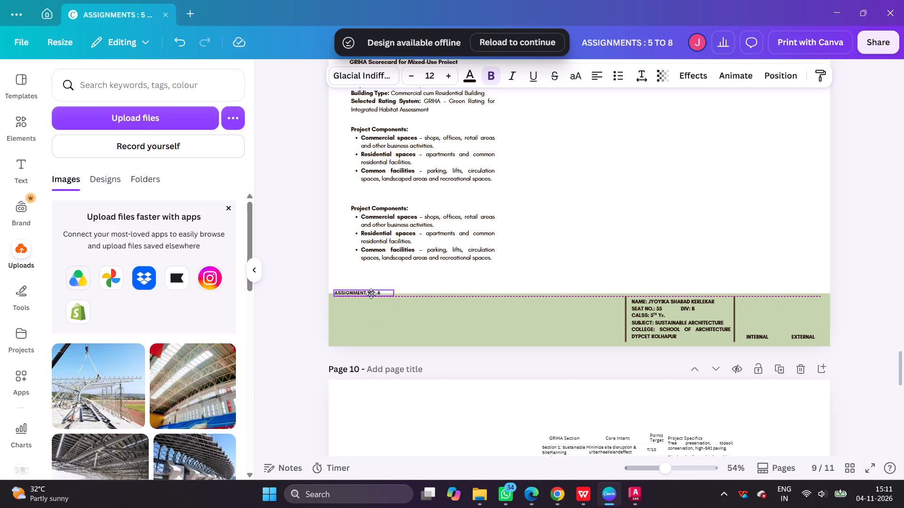
drag(371, 294, 371, 293)
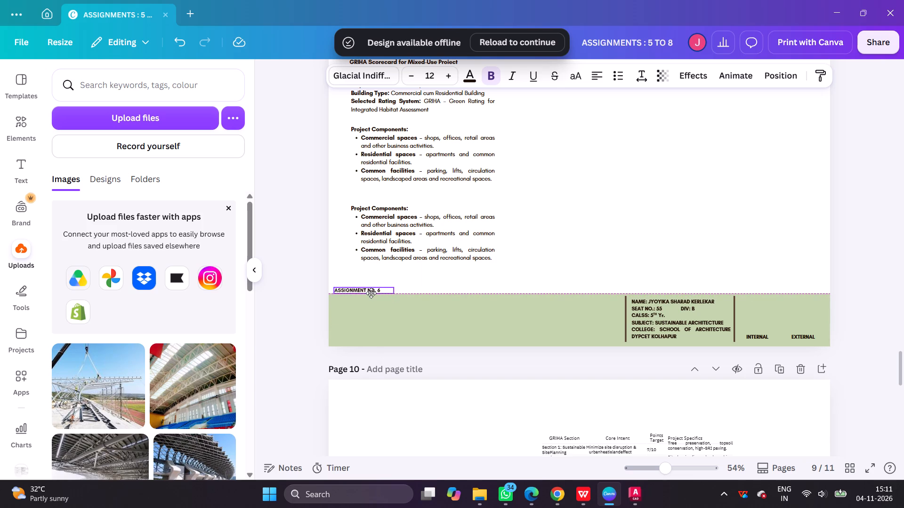
drag(371, 293, 371, 292)
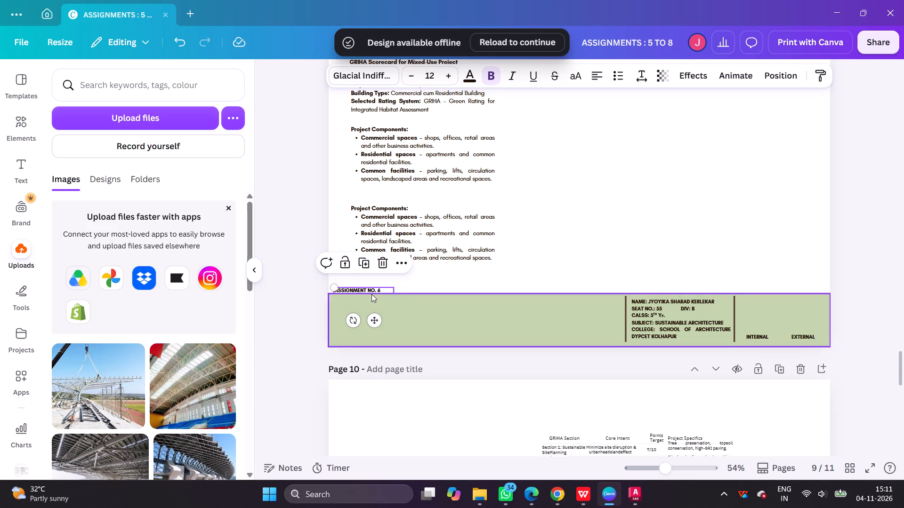
Duplicate the lower Project Components text box onto page 9's green footer band and replace its content with the copied Project Objective text, without the trailing empty bullet.
scroll(371, 294, up, 5)
scroll(373, 259, down, 5)
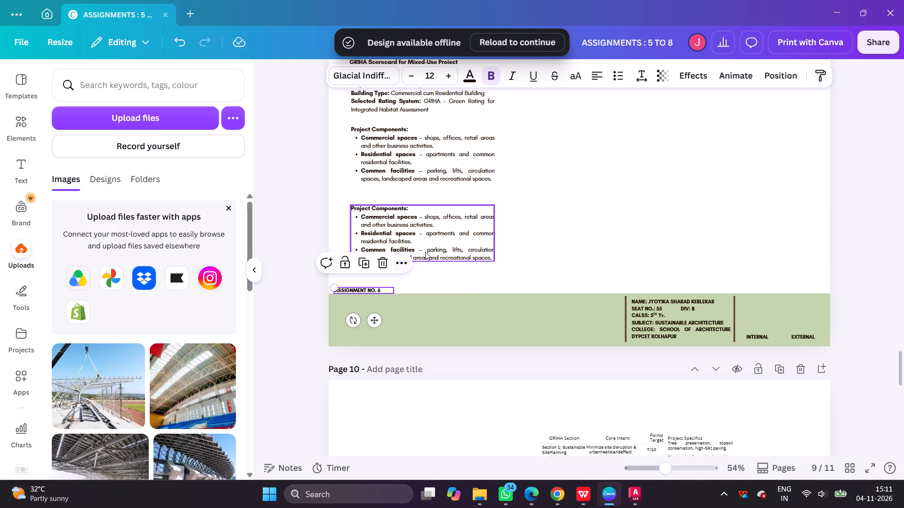
drag(425, 239, 419, 323)
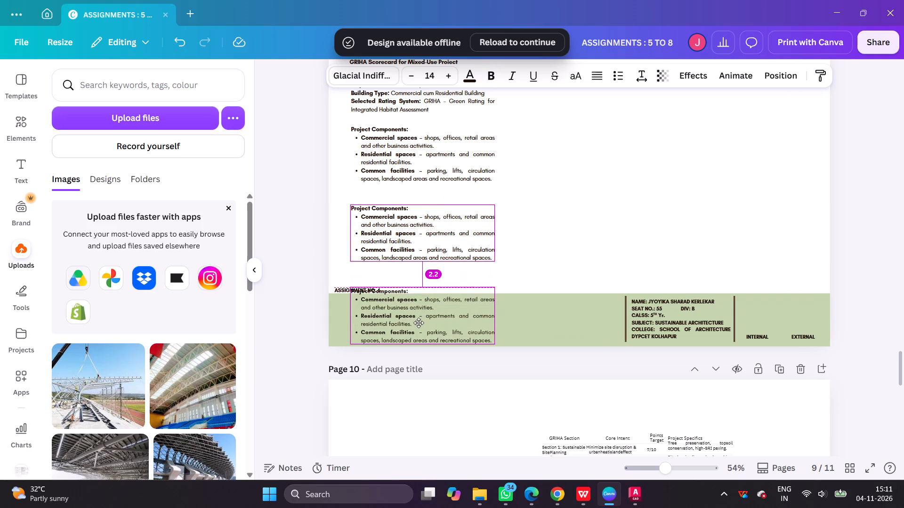
drag(419, 323, 418, 329)
click(418, 329)
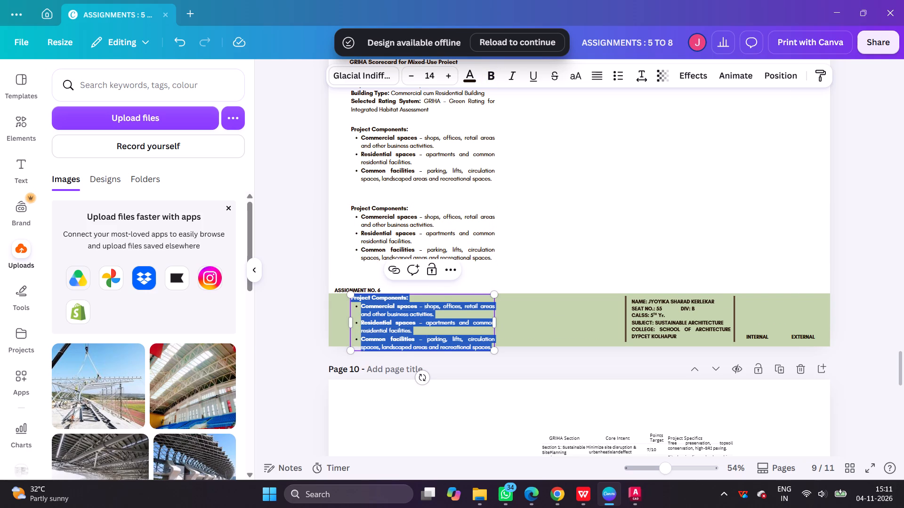
key(ctrl+v)
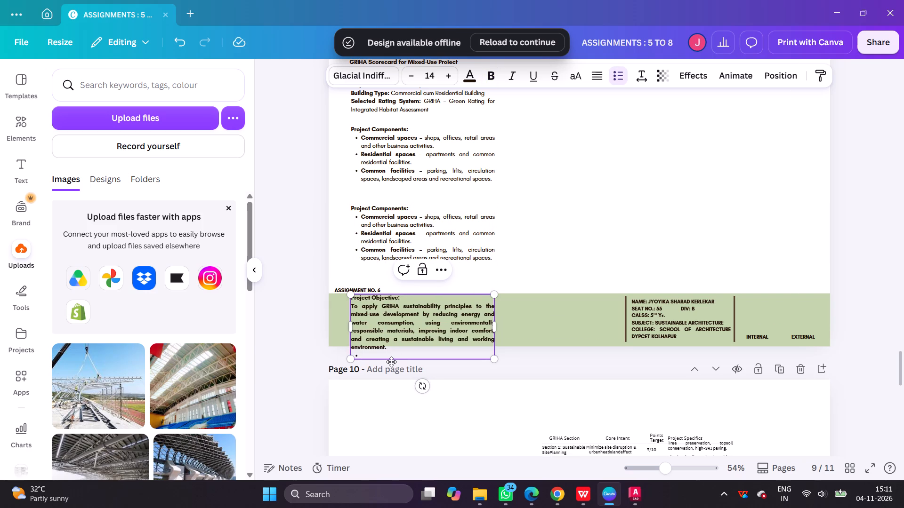
key(BackSpace)
key(BackSpace)
click(613, 251)
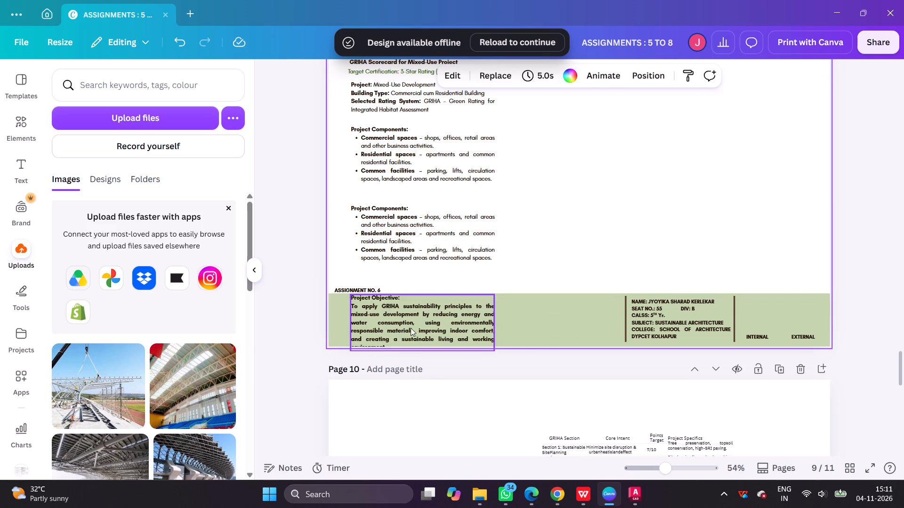
Remove bold from the Project Objective text box, keeping only the "Project Objective:" heading bold.
click(411, 328)
key(ctrl+b)
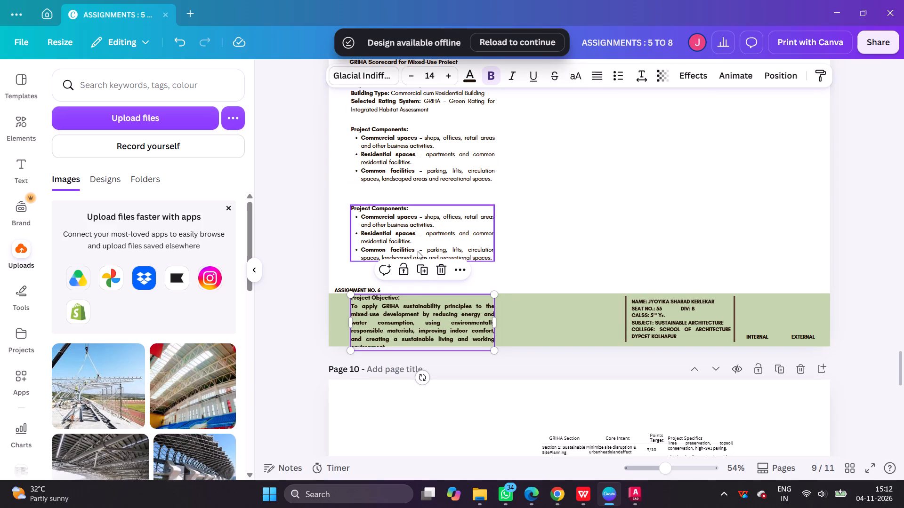
key(ctrl+b)
click(406, 299)
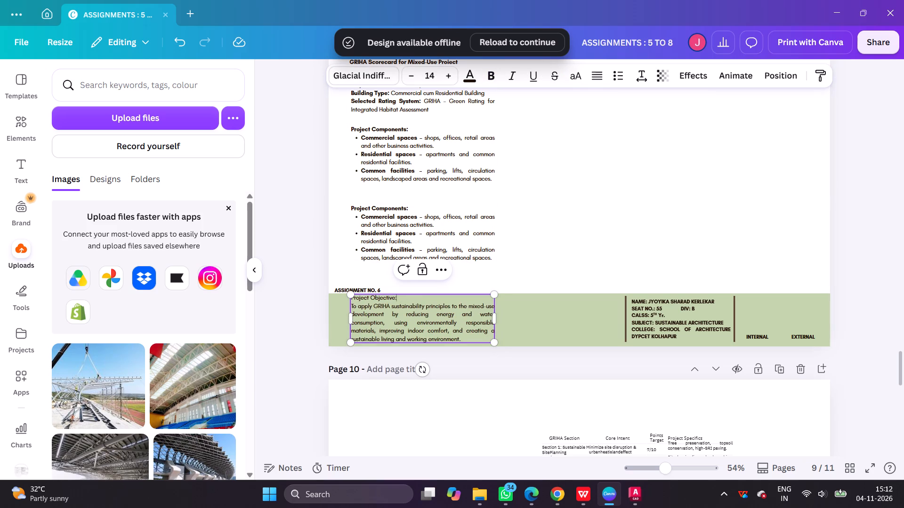
drag(400, 300, 346, 300)
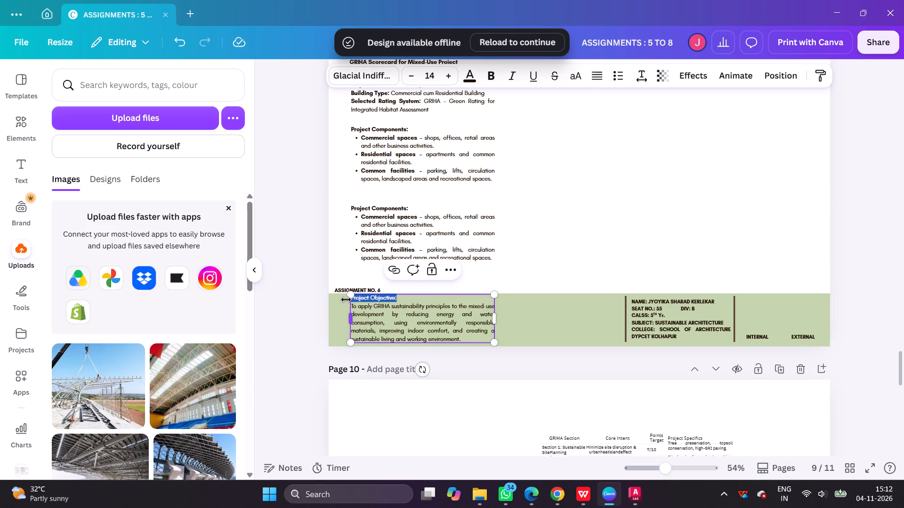
key(ctrl+b)
click(542, 261)
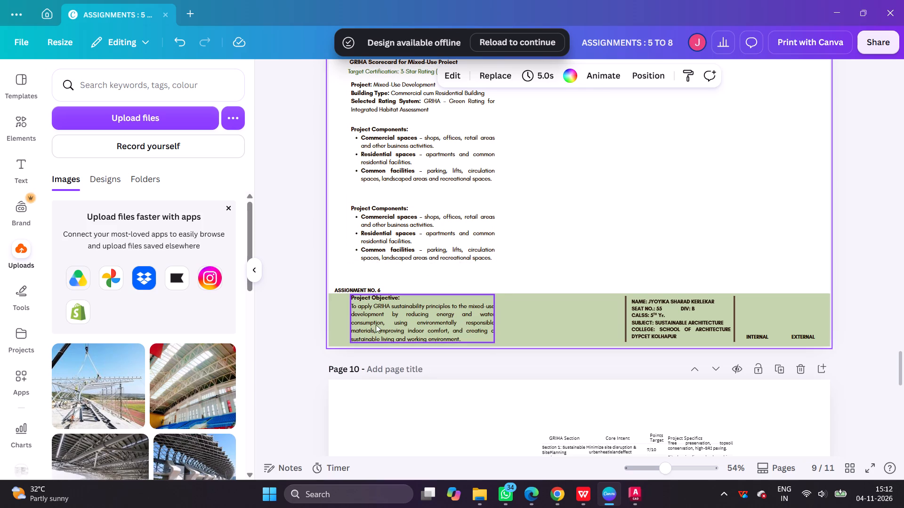
Move the Project Objective text box to the footer band's left end, aligned beneath the "ASSIGNMENT NO. 6" label.
shift+drag(382, 323, 367, 326)
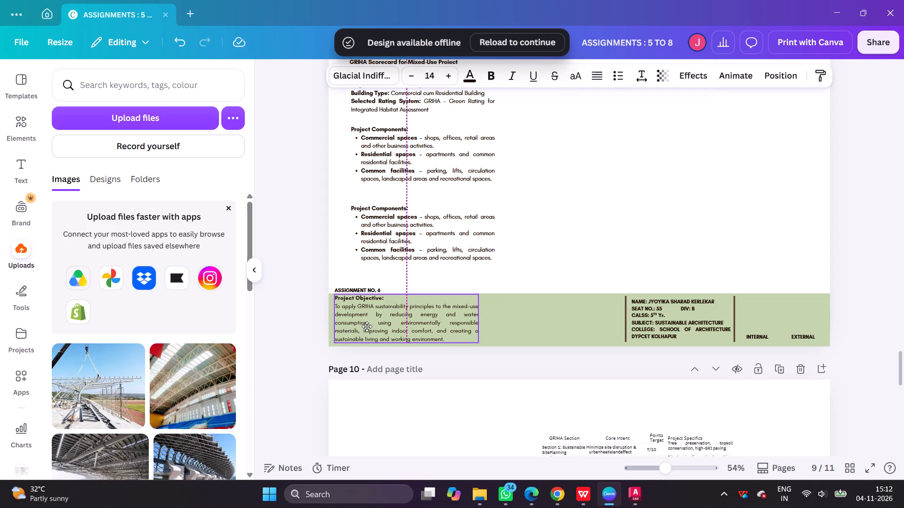
shift+drag(367, 326, 364, 329)
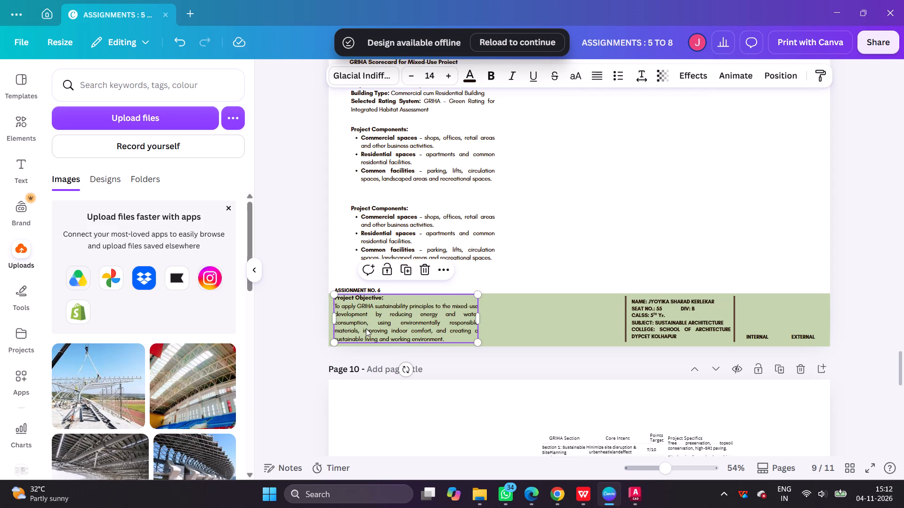
click(367, 328)
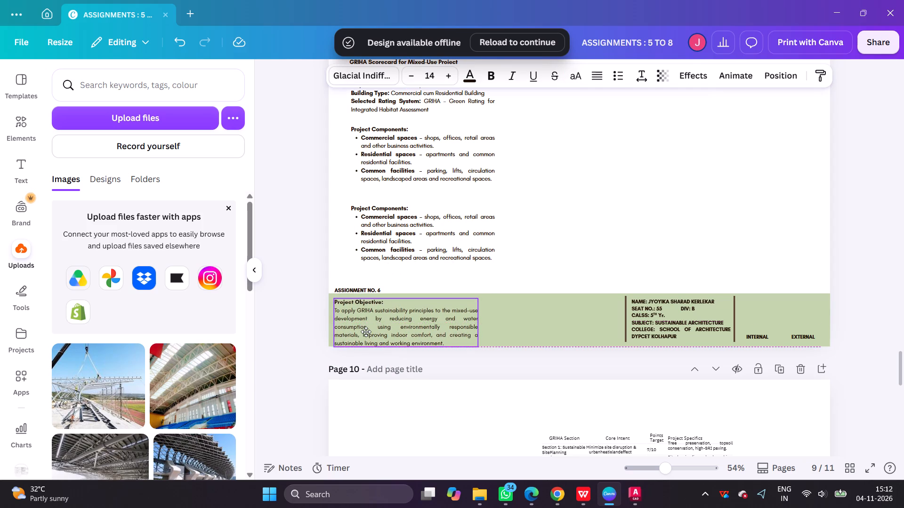
click(545, 255)
Copy the vertical divider line between Local Materials and Benefits in page 3's footer band.
scroll(500, 338, up, 9)
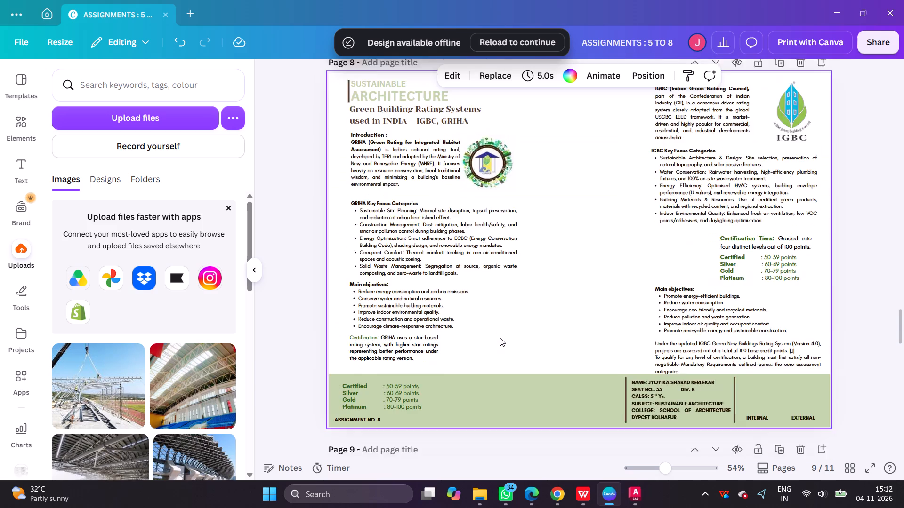
scroll(500, 338, up, 20)
scroll(500, 338, up, 8)
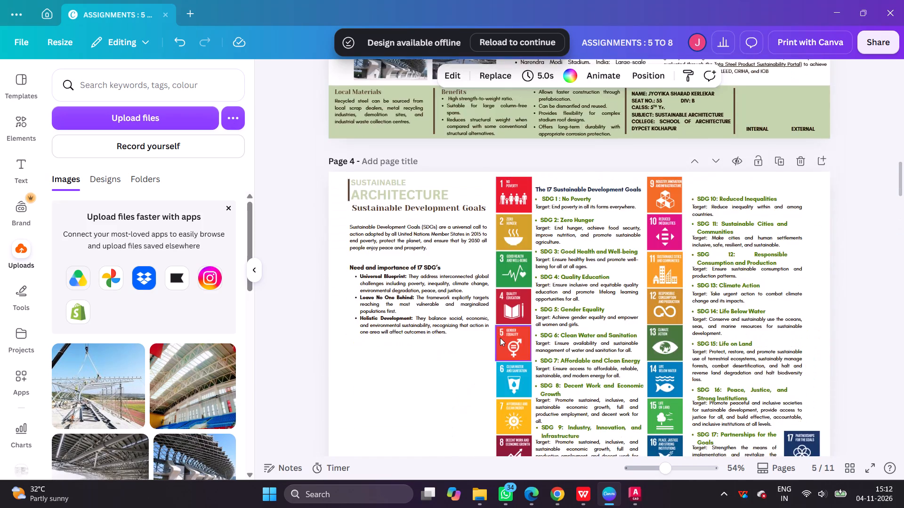
scroll(500, 338, up, 4)
click(433, 389)
key(ctrl+c)
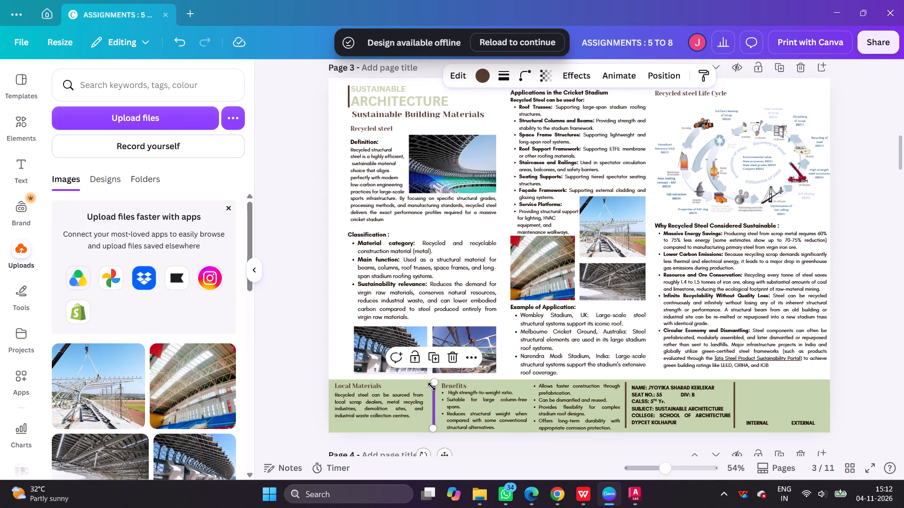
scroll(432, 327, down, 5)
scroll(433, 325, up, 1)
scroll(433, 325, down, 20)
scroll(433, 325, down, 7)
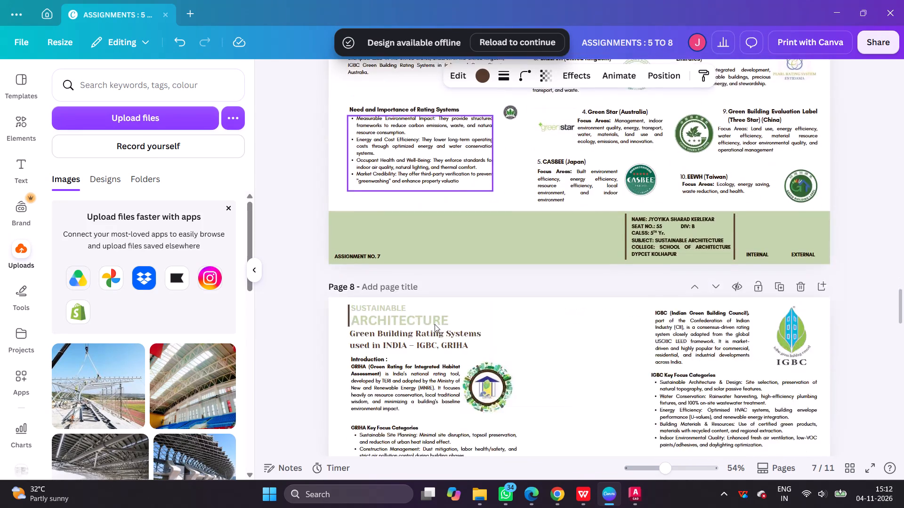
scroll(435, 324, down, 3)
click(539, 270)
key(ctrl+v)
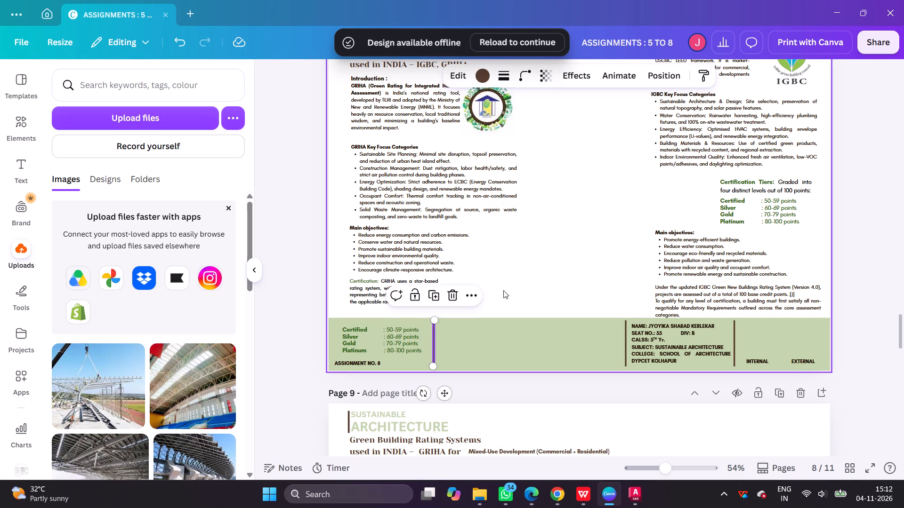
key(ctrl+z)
Paste the vertical divider line into page 9's footer band and place it just right of the Project Objective text.
scroll(445, 318, down, 11)
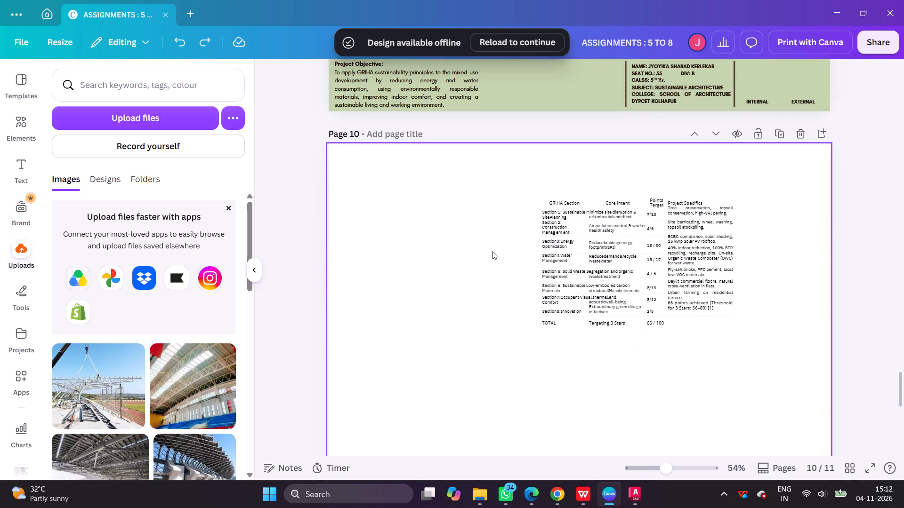
scroll(492, 251, up, 4)
click(567, 212)
key(ctrl+v)
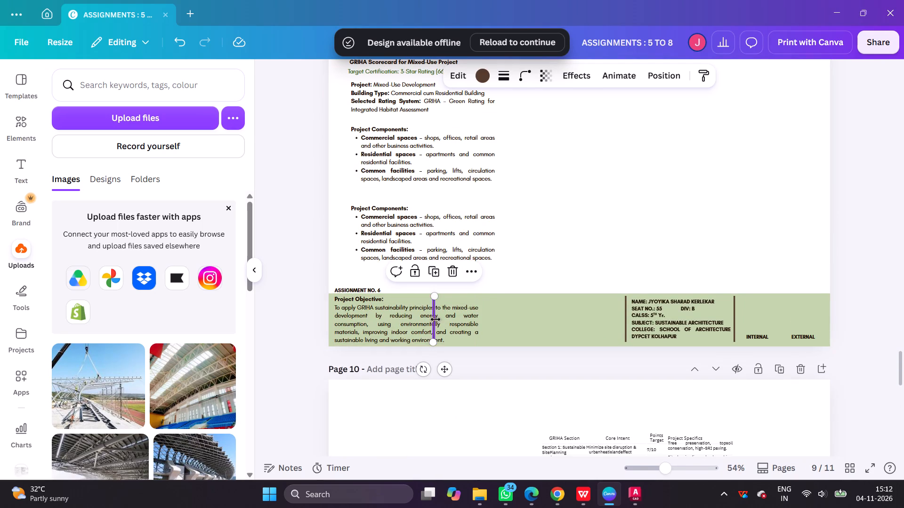
click(480, 281)
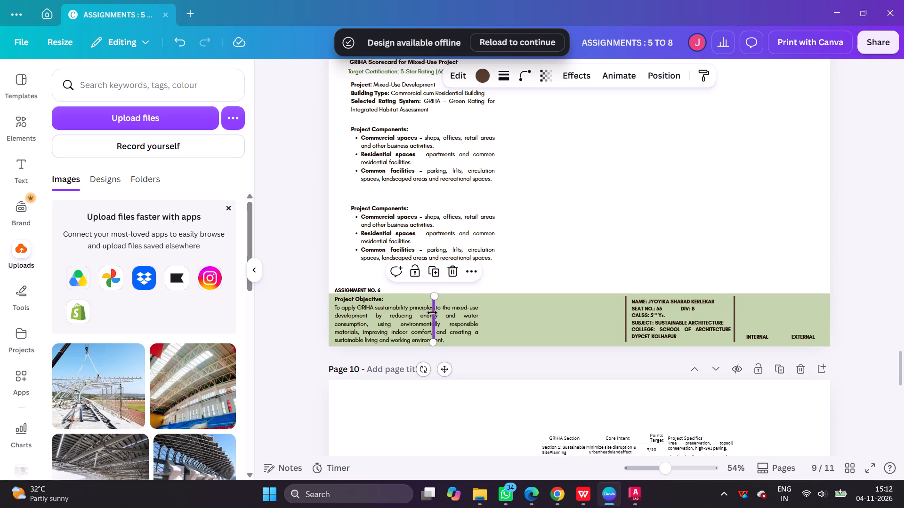
ctrl+scroll(431, 315, up, 4)
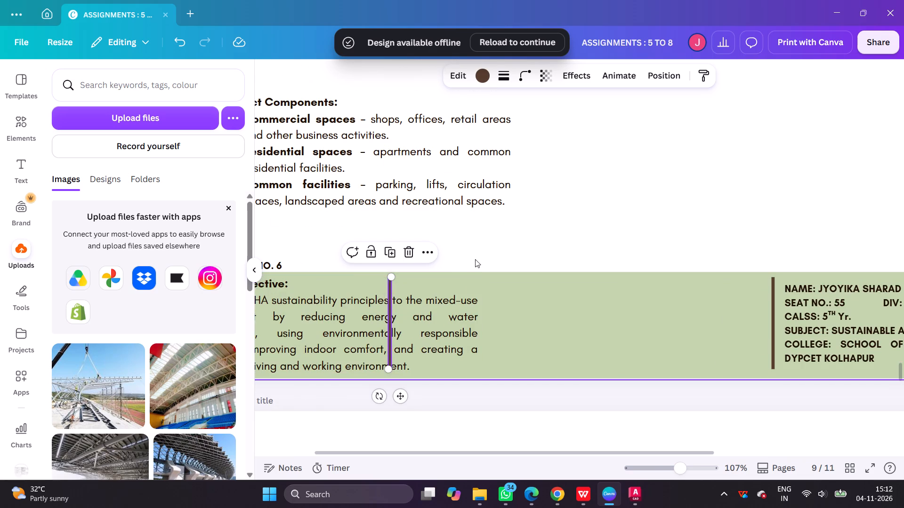
click(475, 259)
shift+drag(390, 290, 484, 290)
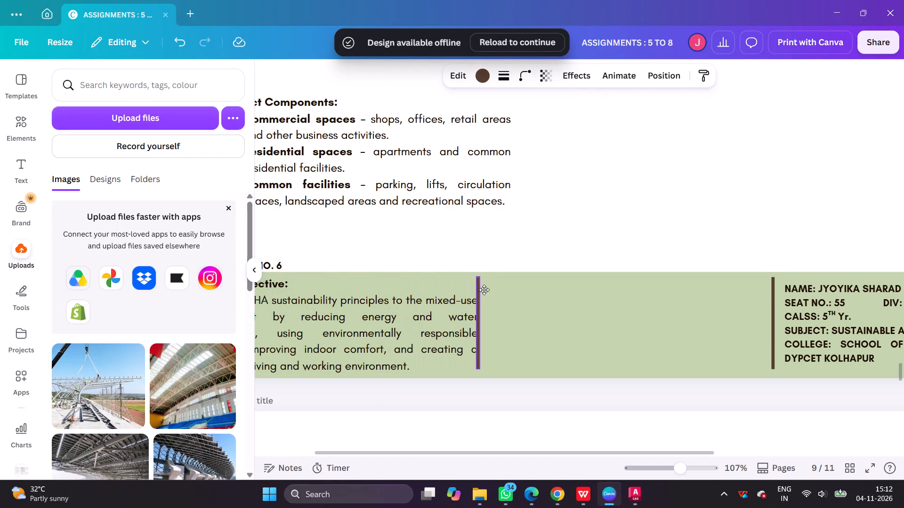
shift+drag(484, 290, 486, 291)
click(550, 237)
Shift page 9's project details box and both Project Components boxes slightly left so their left edges align under the title block.
ctrl+scroll(548, 322, down, 6)
click(324, 293)
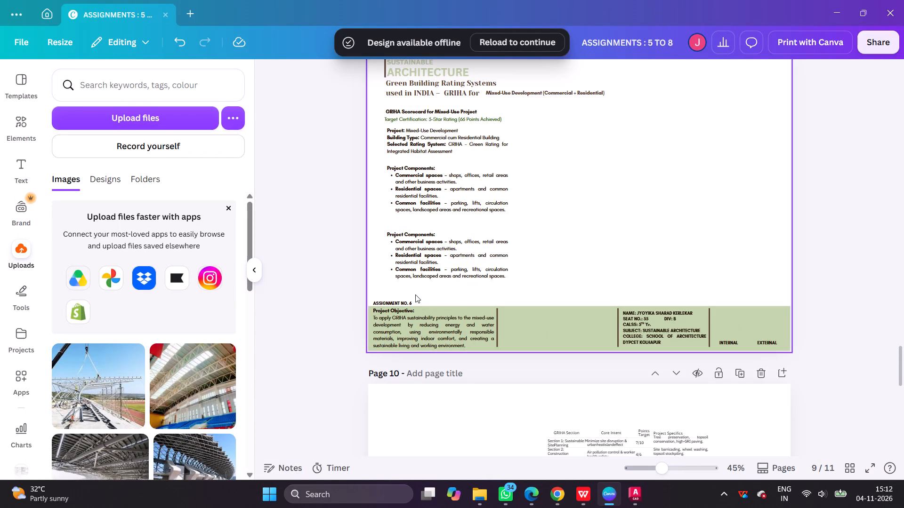
scroll(415, 294, up, 3)
scroll(415, 294, down, 2)
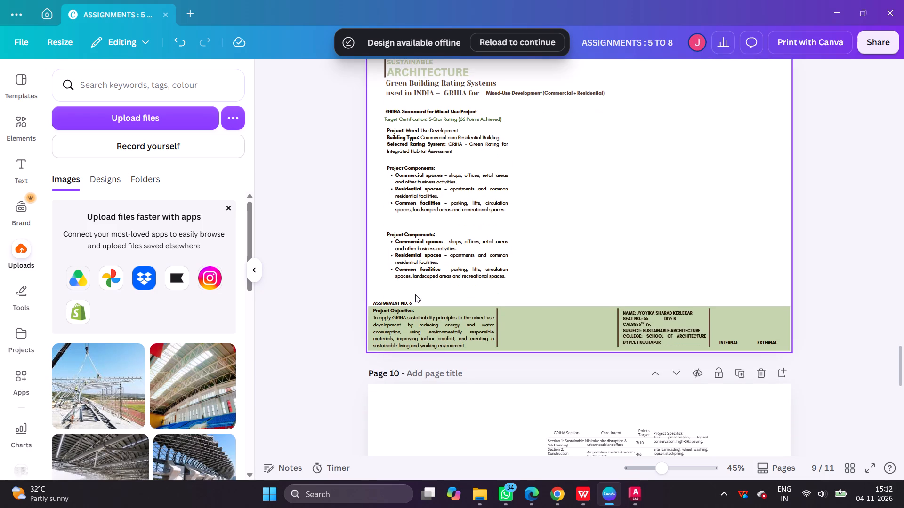
scroll(415, 294, up, 1)
shift+click(410, 313)
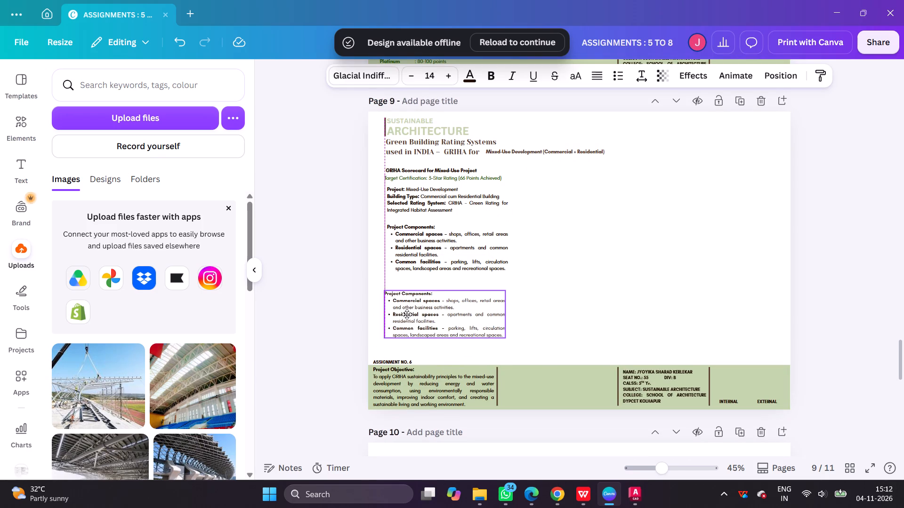
shift+click(408, 207)
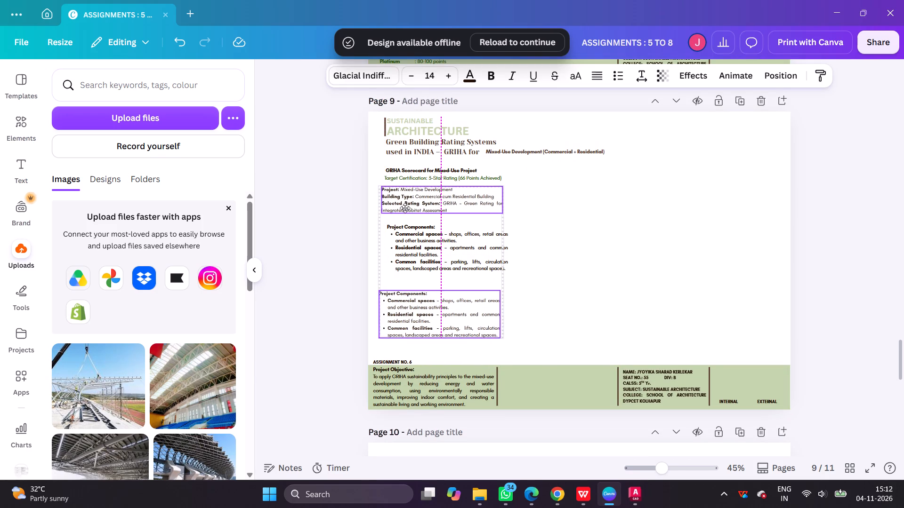
key(ctrl+z)
click(573, 219)
shift+click(426, 196)
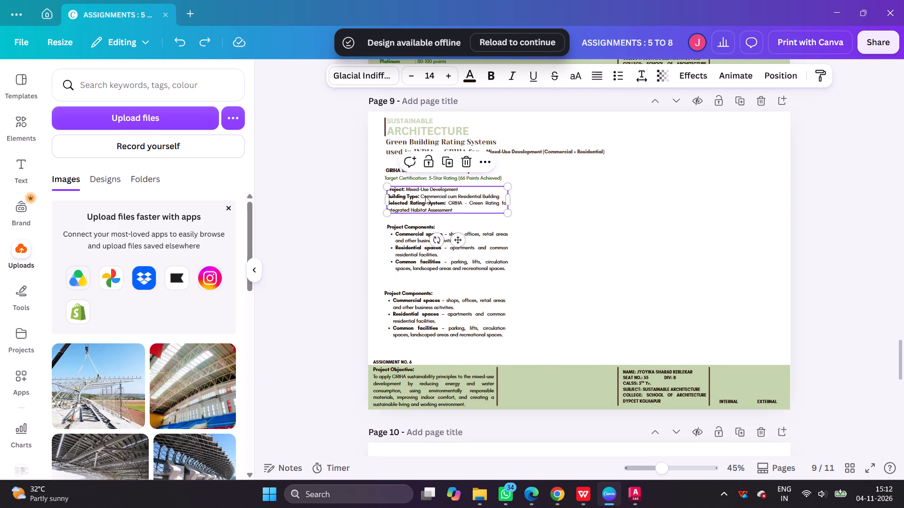
shift+click(405, 245)
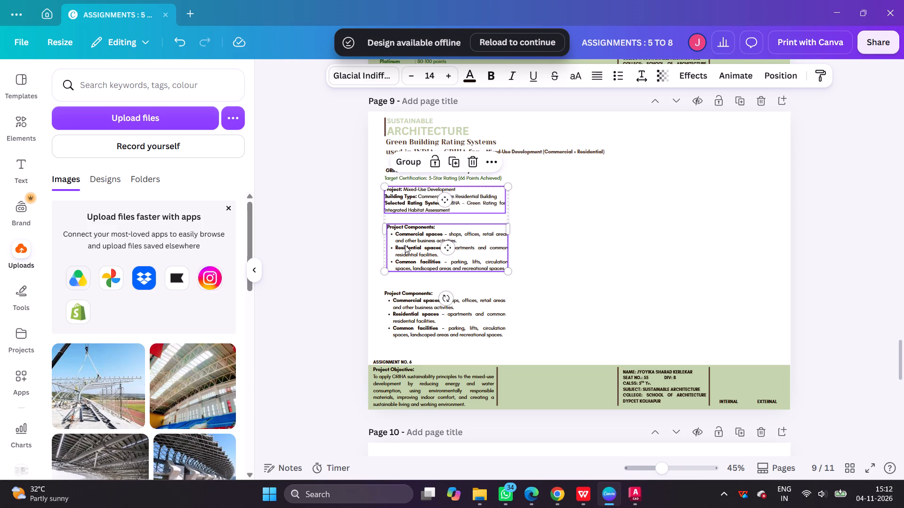
click(573, 248)
shift+click(419, 238)
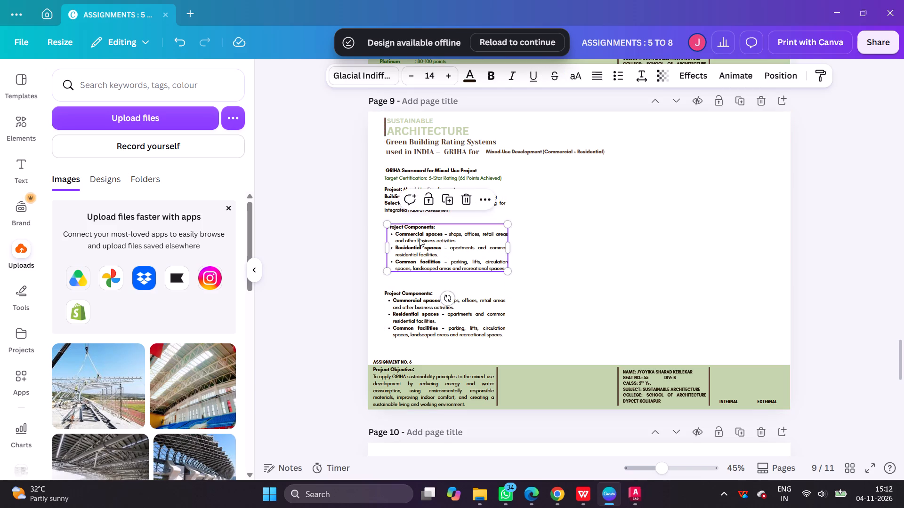
click(591, 266)
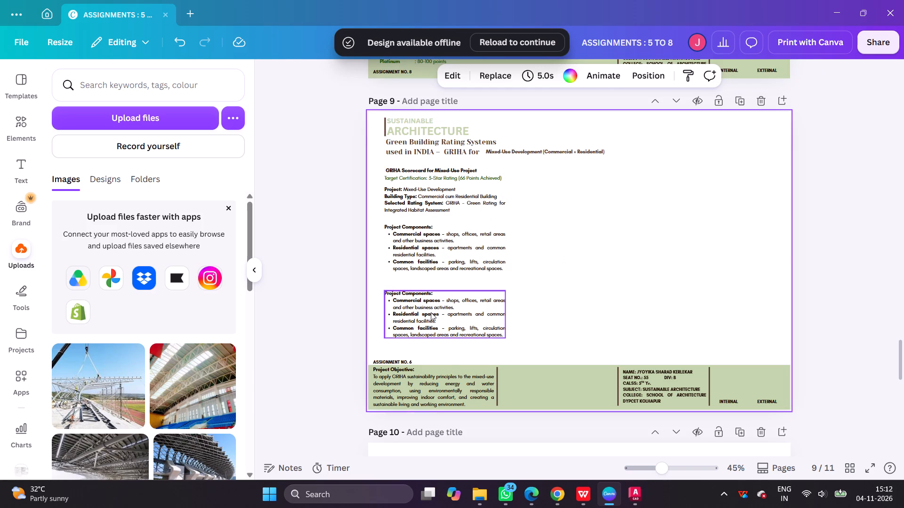
Move the duplicate Project Components text box up, closer beneath the original, and slightly left.
click(431, 312)
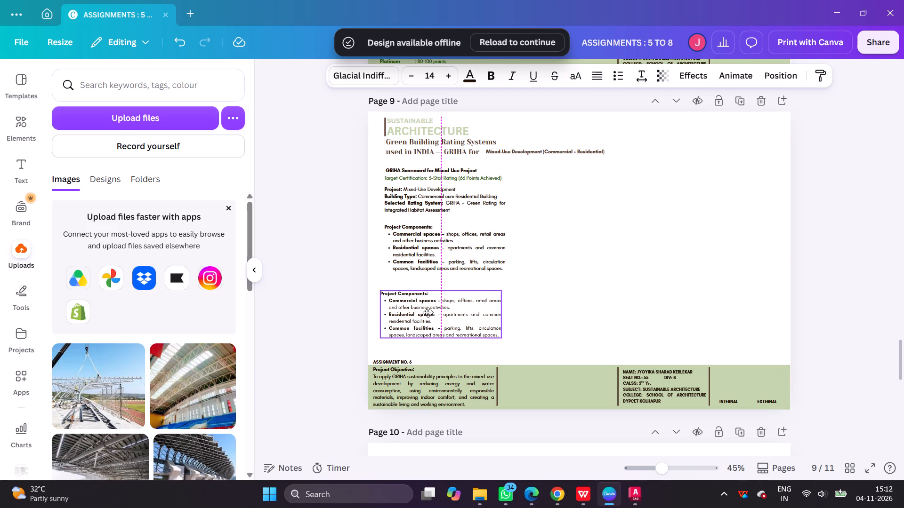
shift+drag(425, 314, 425, 301)
click(559, 496)
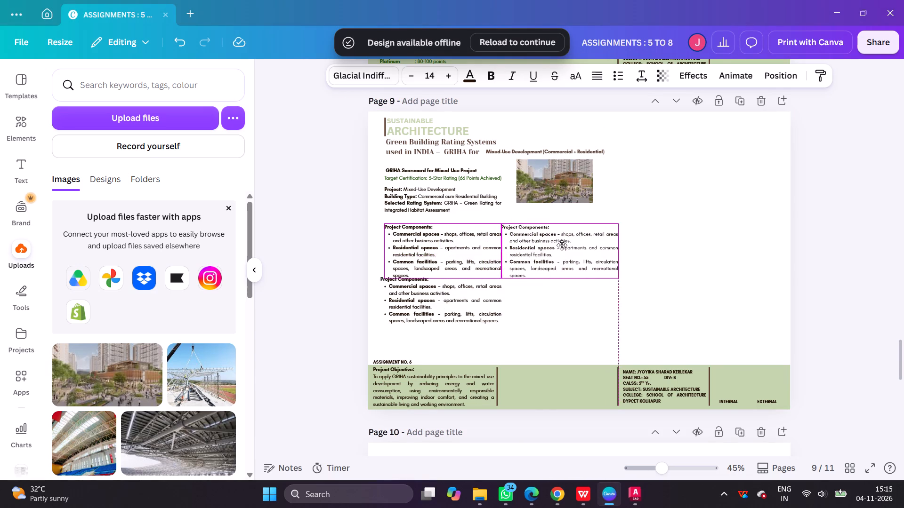
drag(562, 245, 567, 245)
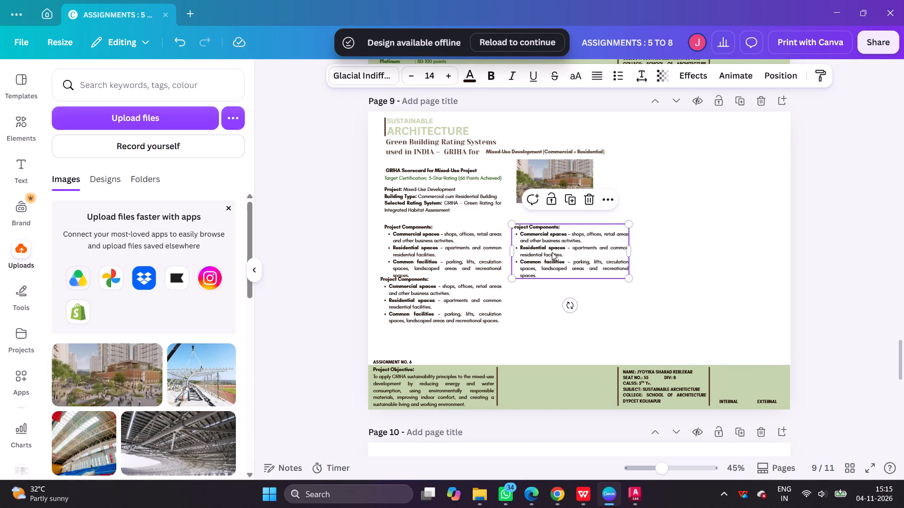
shift+drag(552, 252, 551, 237)
click(551, 237)
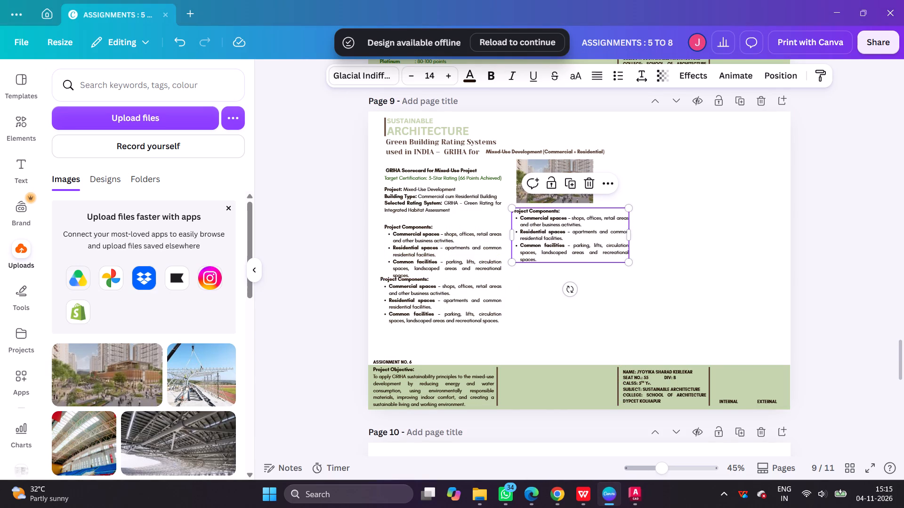
key(ctrl+v)
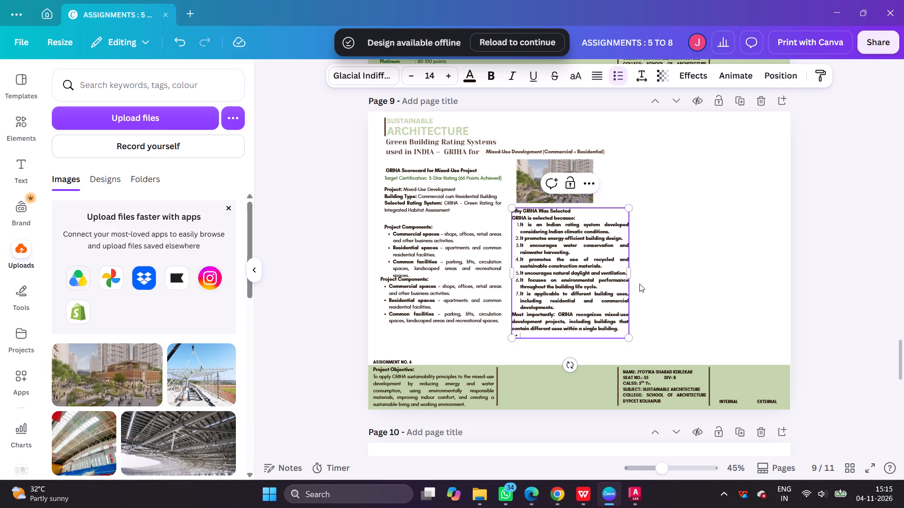
Remove the bold formatting from the whole Why GRIHA Was Selected text box.
click(666, 284)
click(581, 269)
key(ctrl+b)
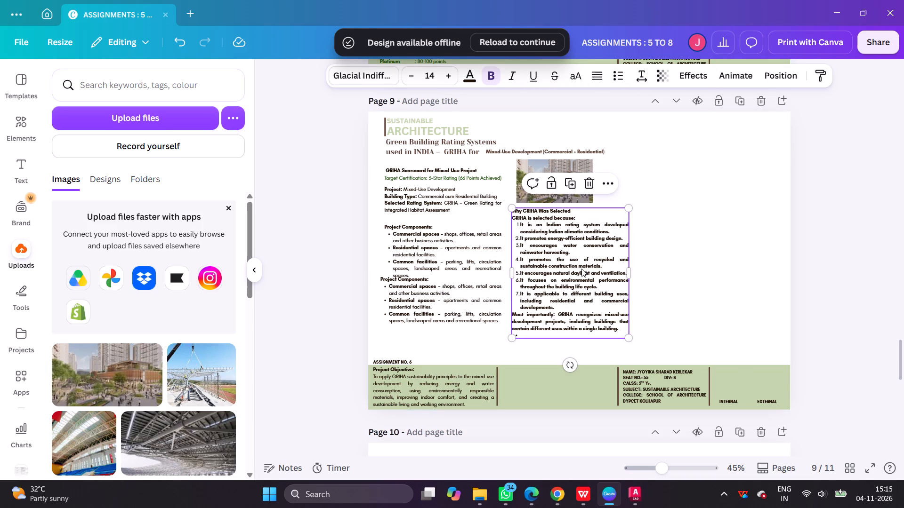
key(ctrl+b)
Delete the empty bullet line at the end of the Why GRIHA Was Selected text.
click(526, 328)
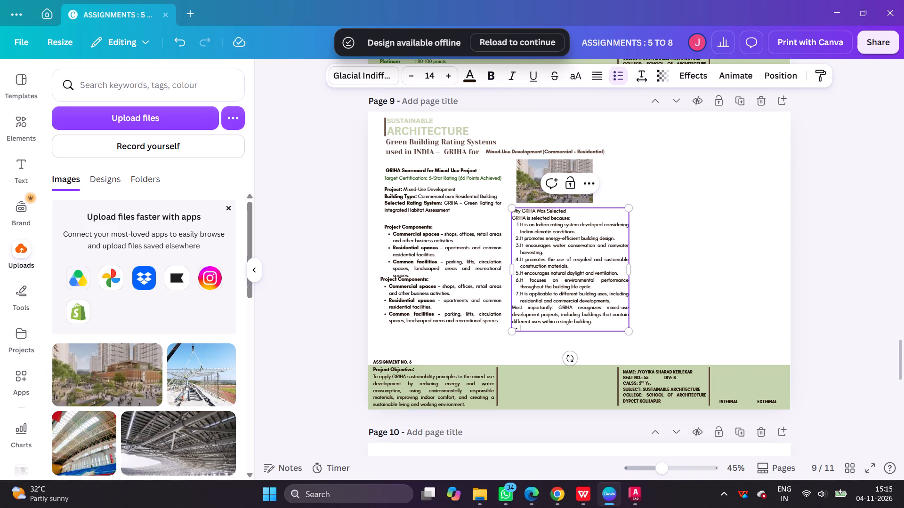
key(BackSpace)
key(BackSpace)
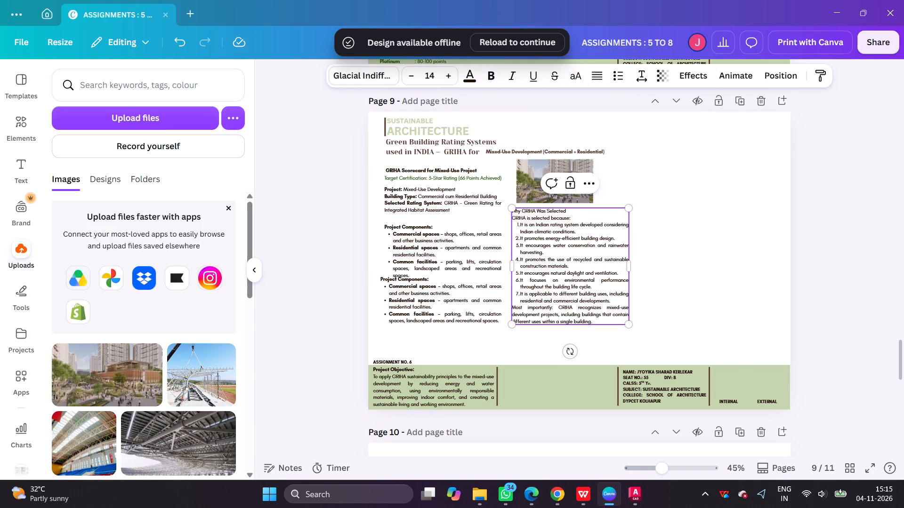
Convert the numbered GRIHA selection reasons and the Most importantly paragraph on page 9 into a bulleted list.
drag(595, 321, 517, 222)
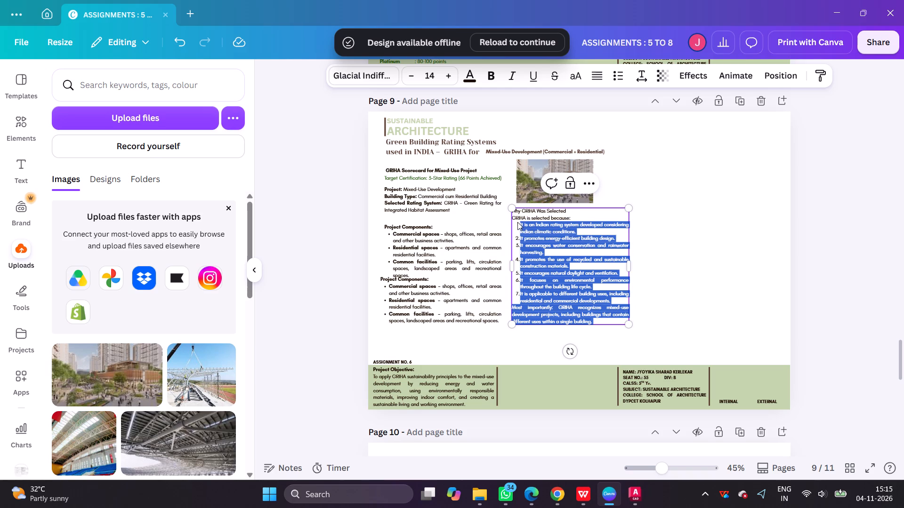
drag(517, 222, 517, 223)
click(616, 73)
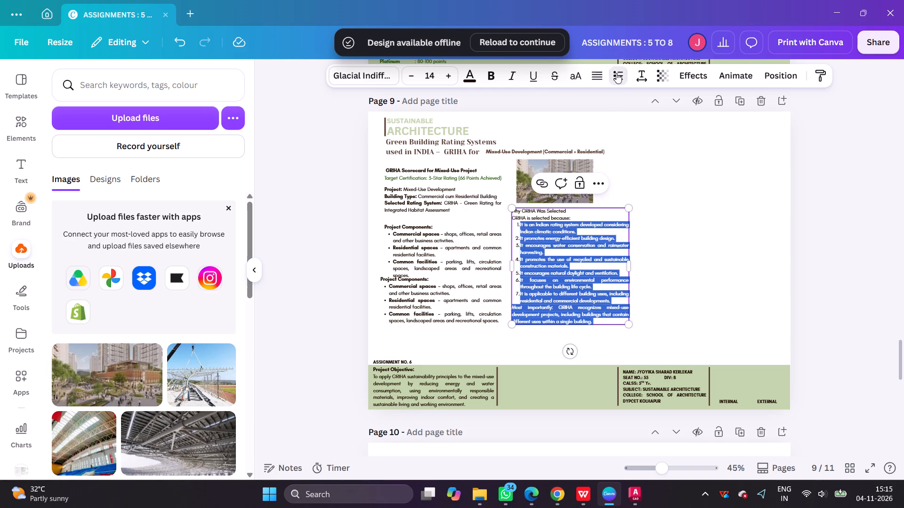
click(698, 235)
click(581, 220)
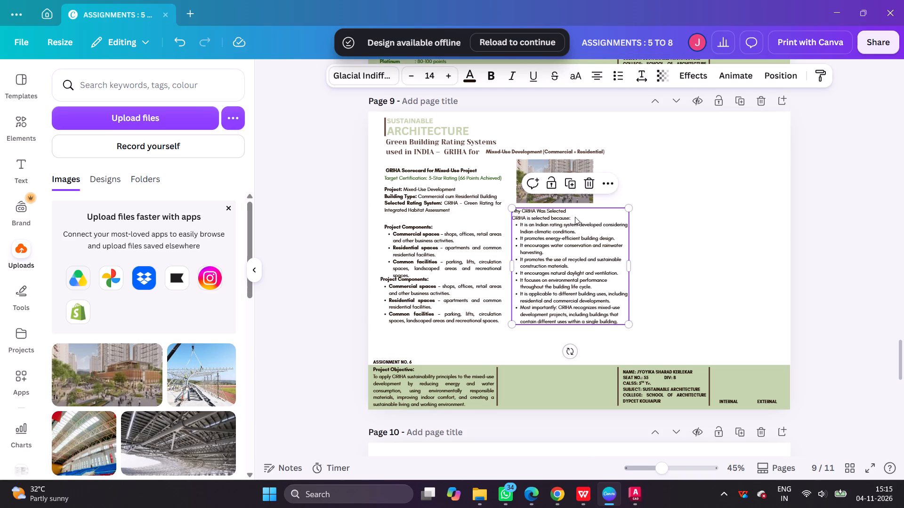
Widen the Why GRIHA Was Selected text box slightly and make its heading and the GRIHA is selected because line bold.
click(575, 217)
drag(633, 267, 641, 267)
drag(574, 218, 508, 213)
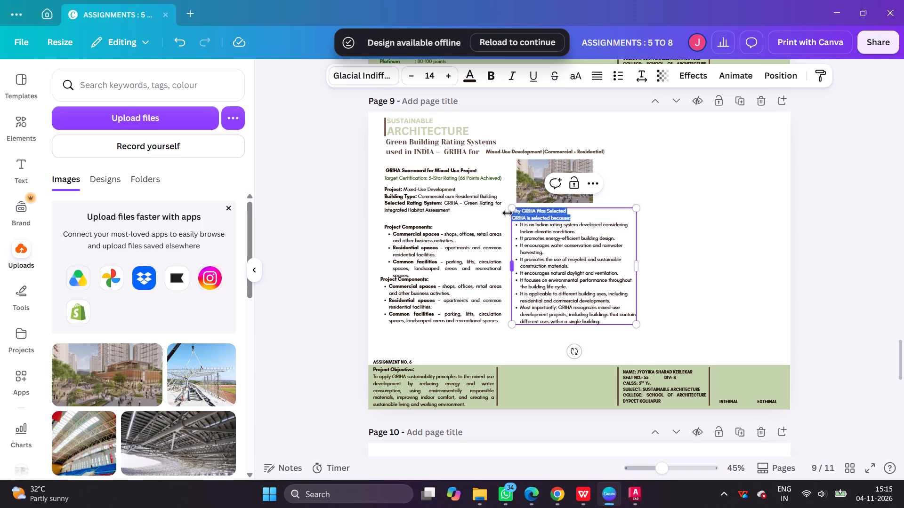
drag(508, 213, 507, 213)
key(ctrl+b)
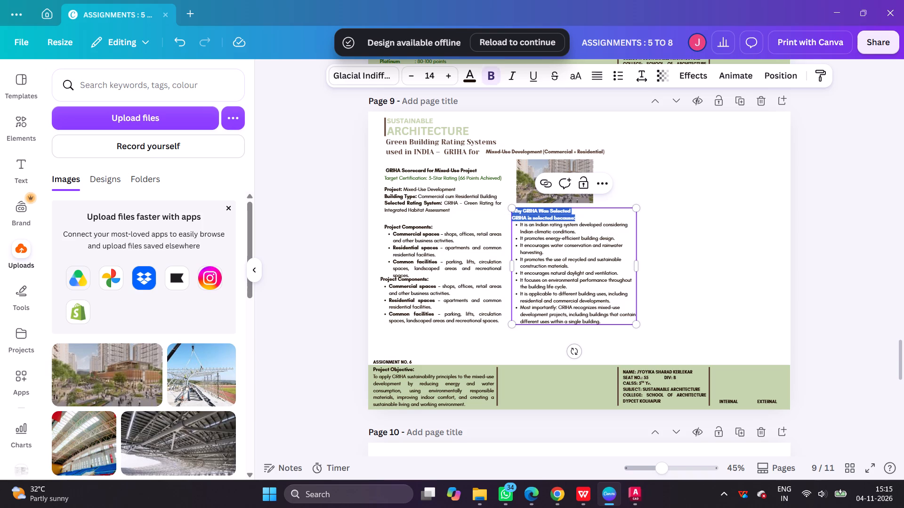
click(739, 262)
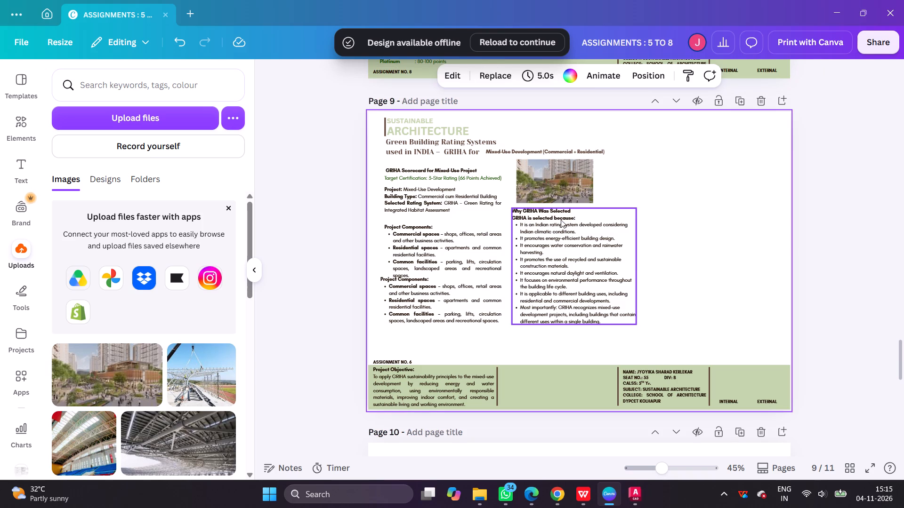
Remove the bold from the GRIHA is selected because line and underline it instead.
click(574, 215)
click(578, 218)
drag(578, 218, 525, 217)
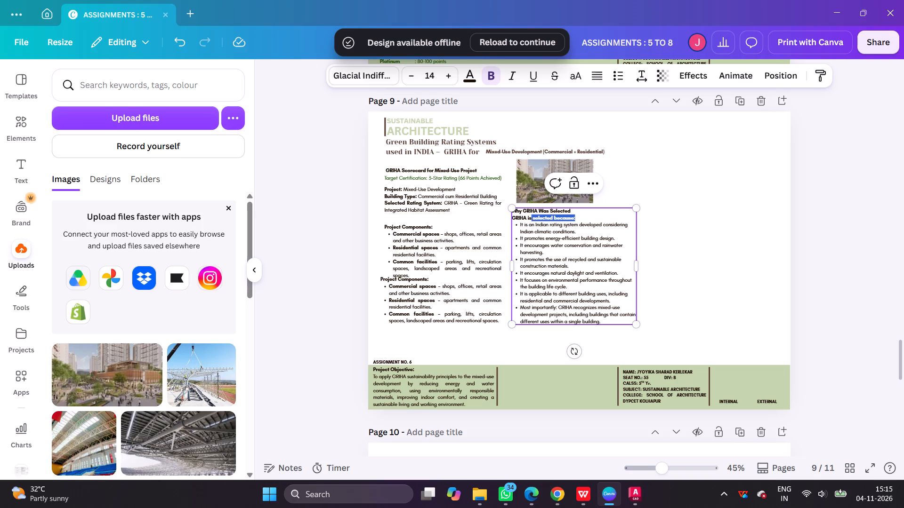
drag(525, 217, 504, 218)
key(ctrl+b)
key(ctrl+b)
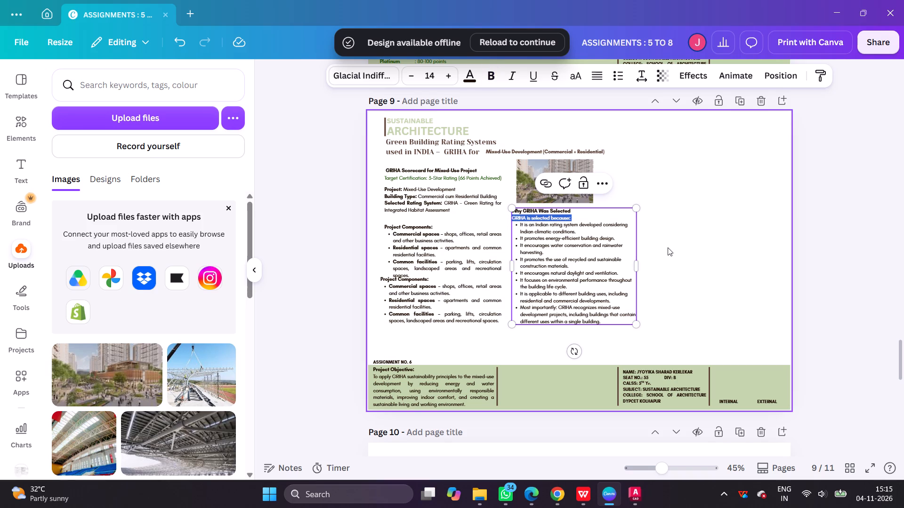
click(535, 76)
click(696, 175)
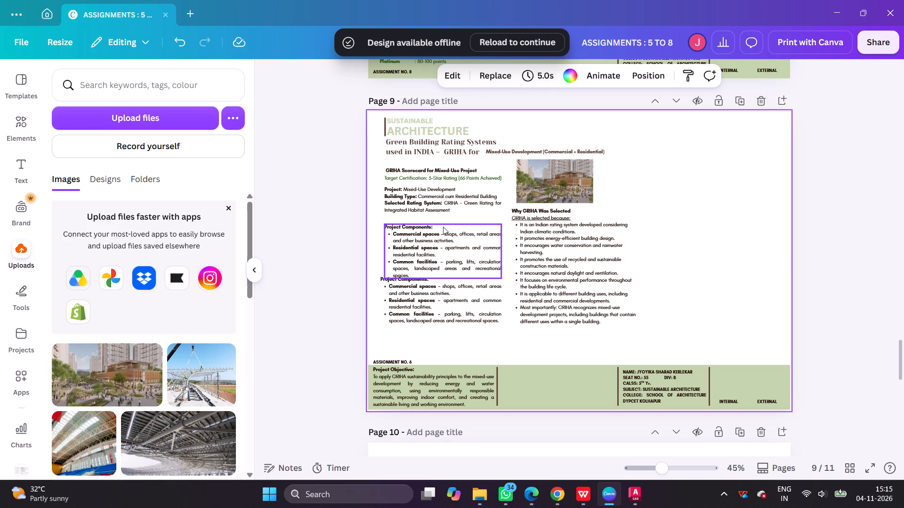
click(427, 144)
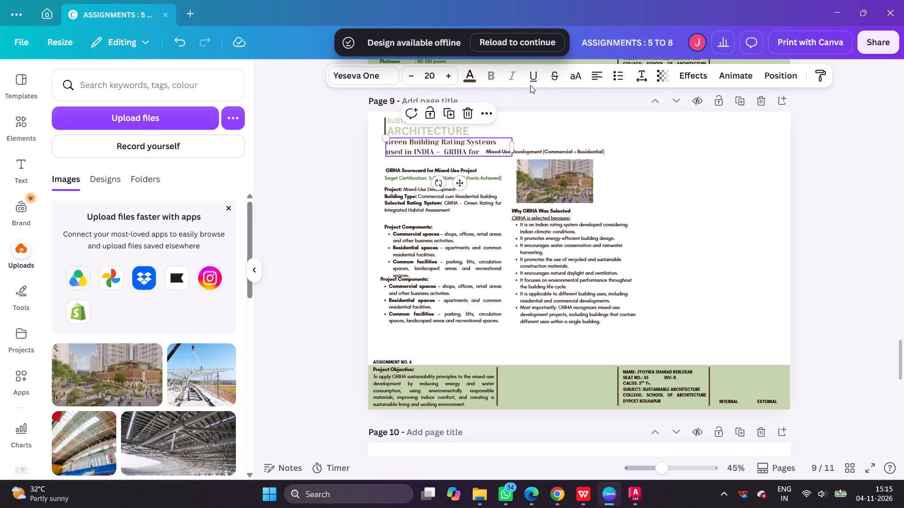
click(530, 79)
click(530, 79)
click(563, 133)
Underline the Mixed-Use Development (Commercial + Residential) subtitle and the green Target Certification line.
click(534, 149)
click(534, 76)
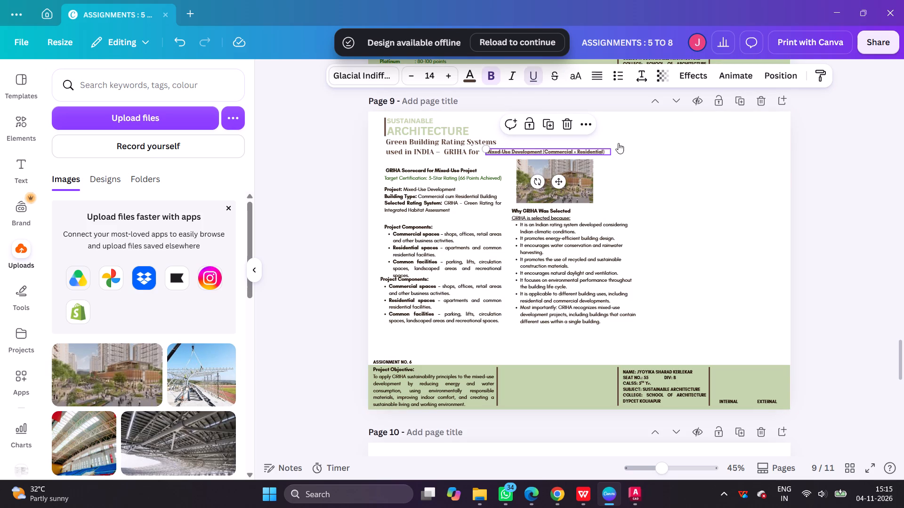
click(666, 160)
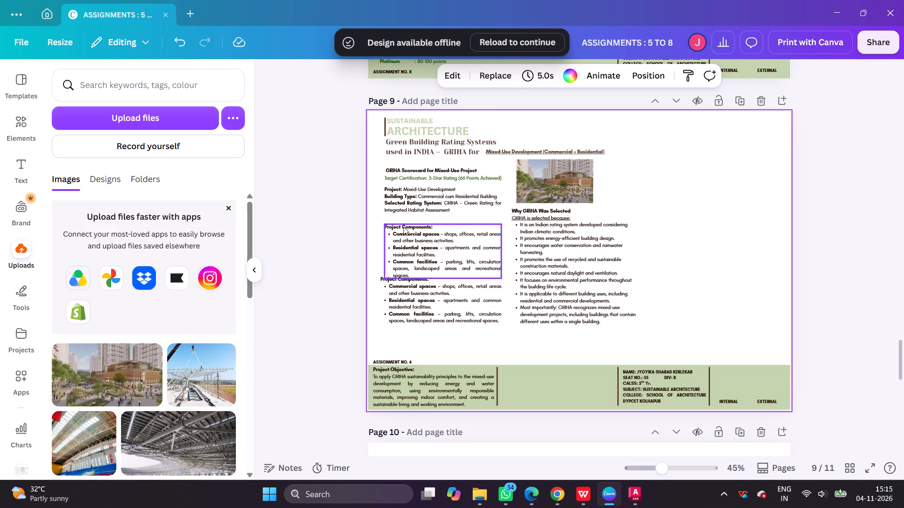
click(429, 181)
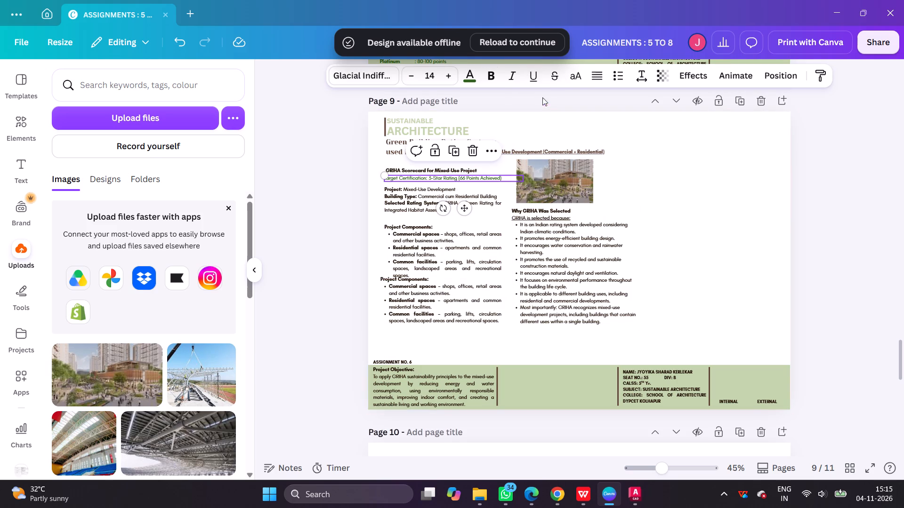
click(535, 83)
click(693, 148)
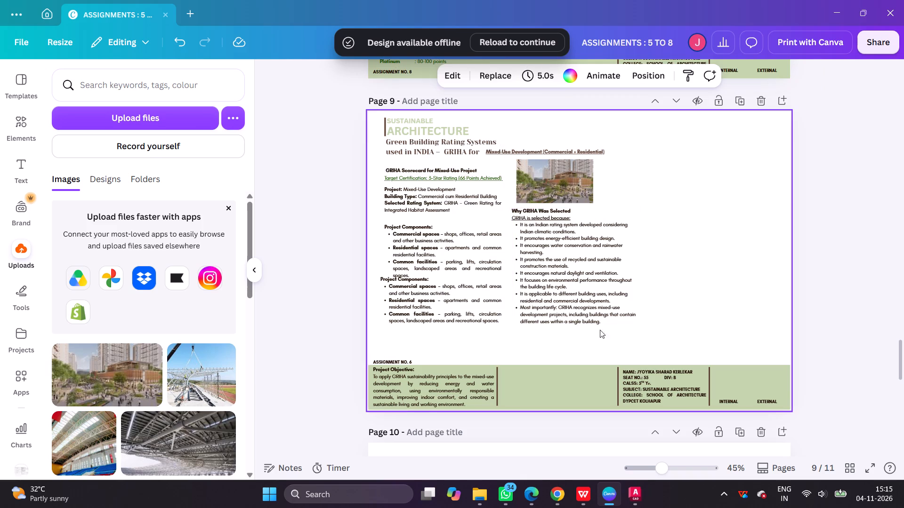
Nudge the GRIHA Scorecard for Mixed-Use Project heading sideways to line up with the text below it.
click(428, 171)
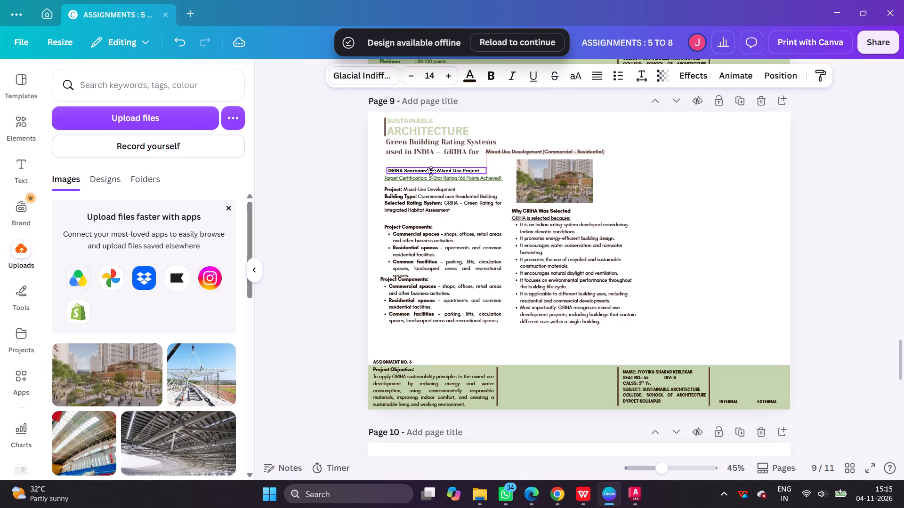
click(757, 206)
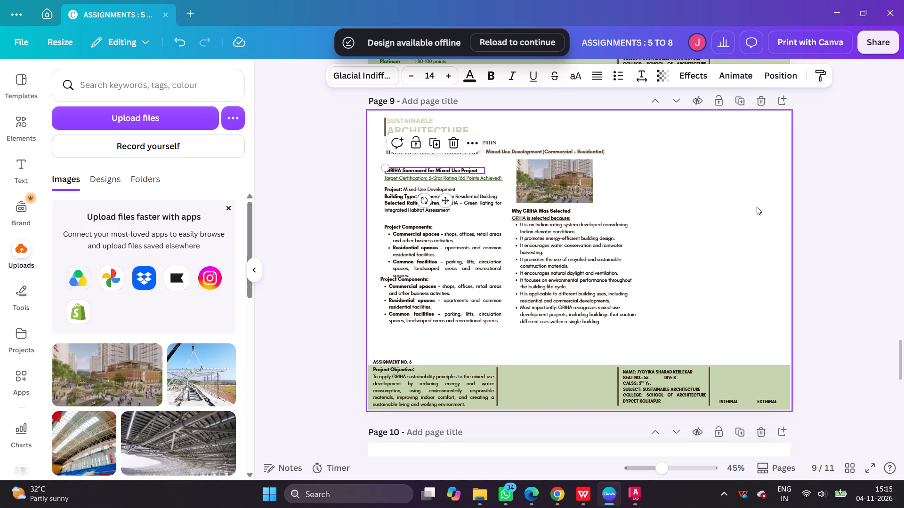
shift+click(418, 172)
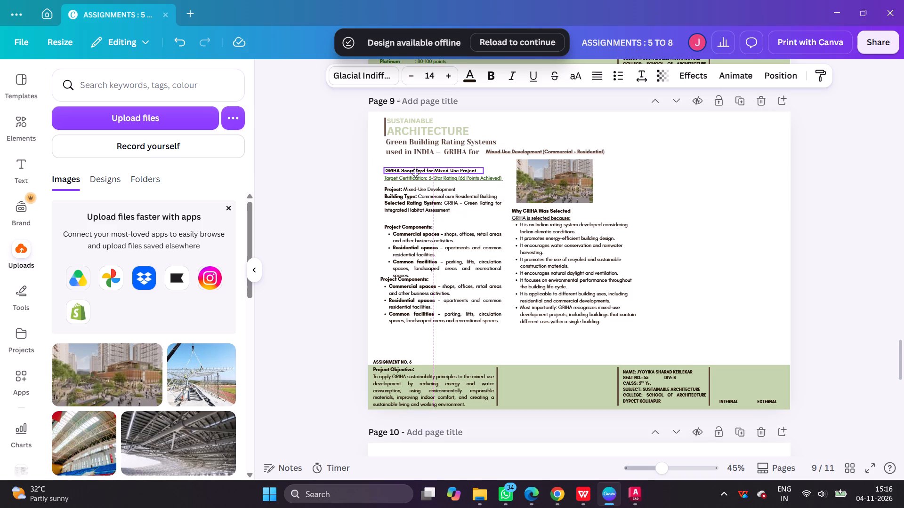
shift+click(414, 172)
click(688, 205)
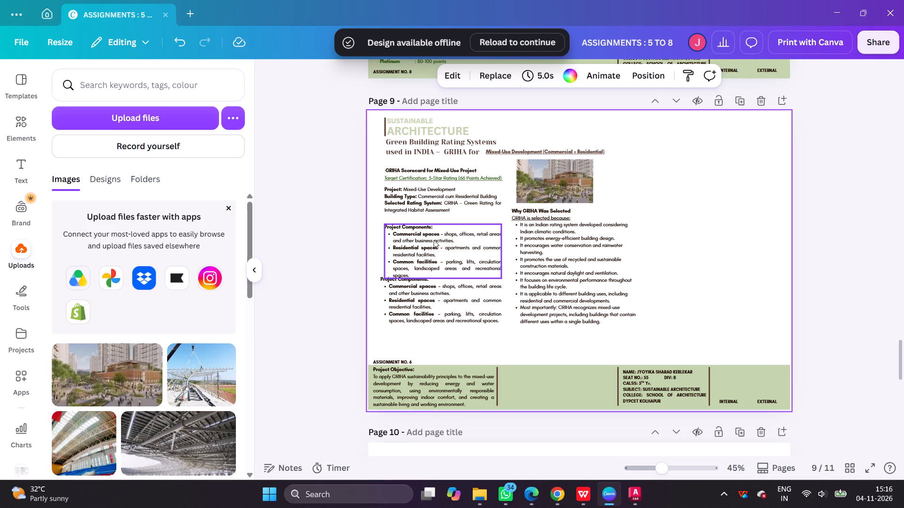
Align the duplicate Project Components text box directly under the first one and narrow it to the same width.
shift+click(420, 285)
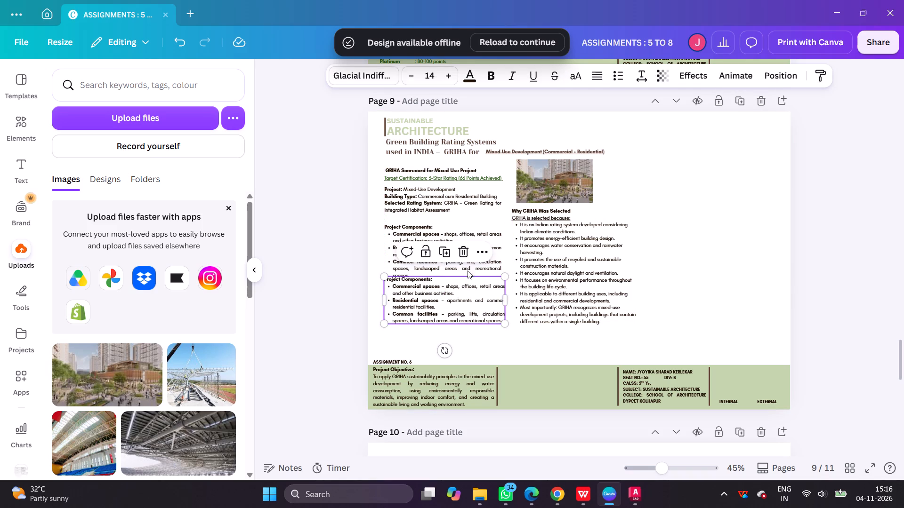
click(507, 299)
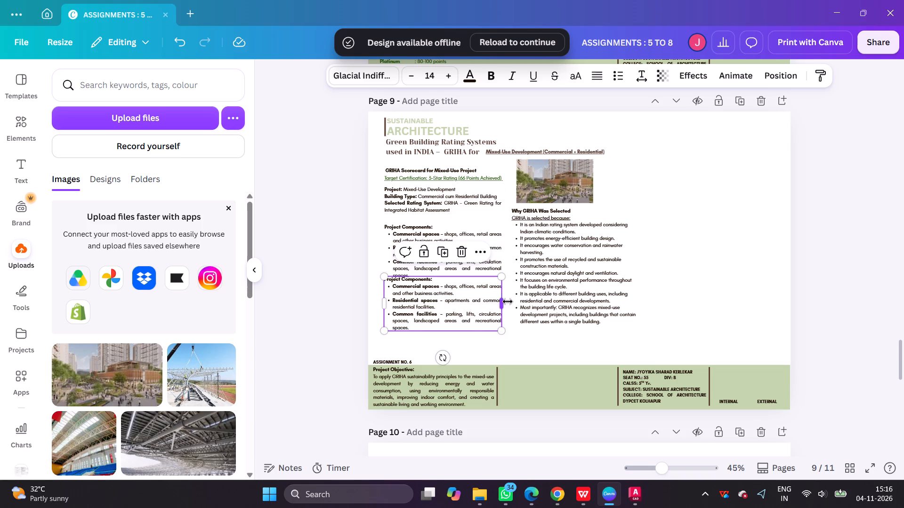
key(ctrl+z)
shift+click(455, 300)
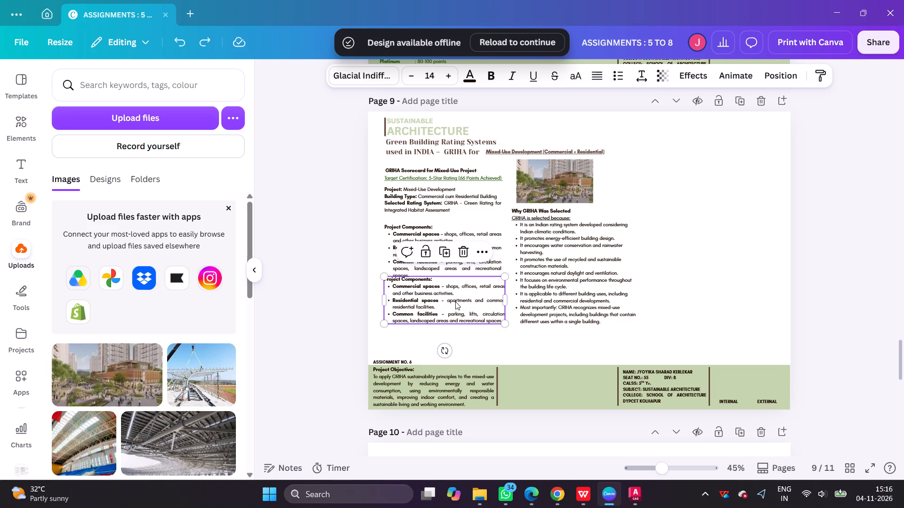
drag(506, 302, 501, 302)
click(732, 296)
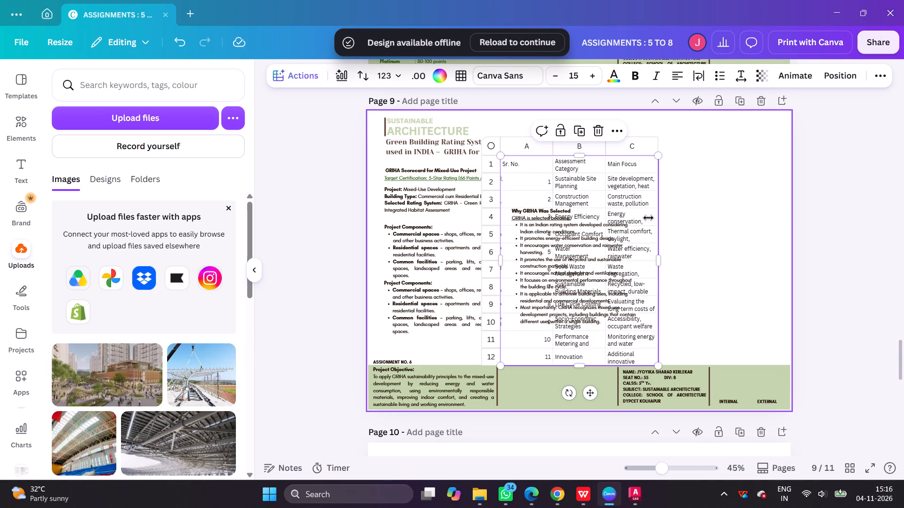
drag(642, 138, 730, 145)
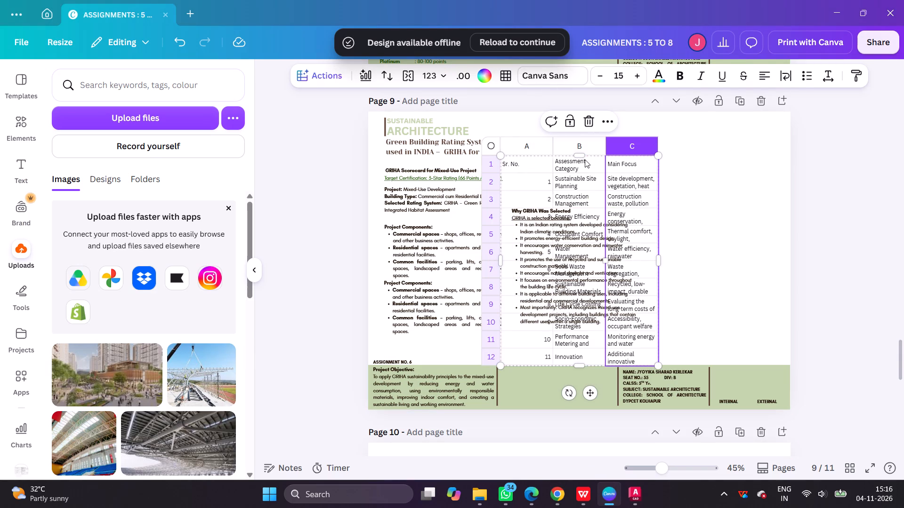
drag(484, 139, 645, 131)
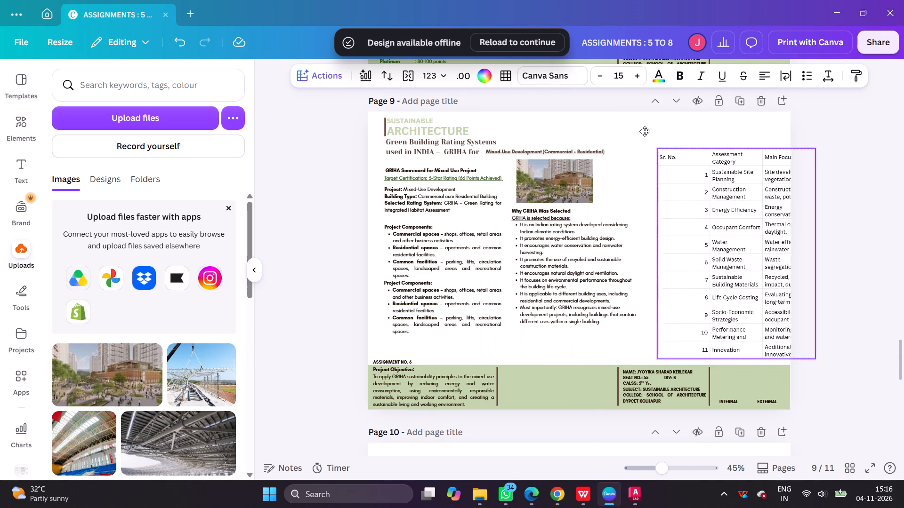
drag(645, 131, 621, 125)
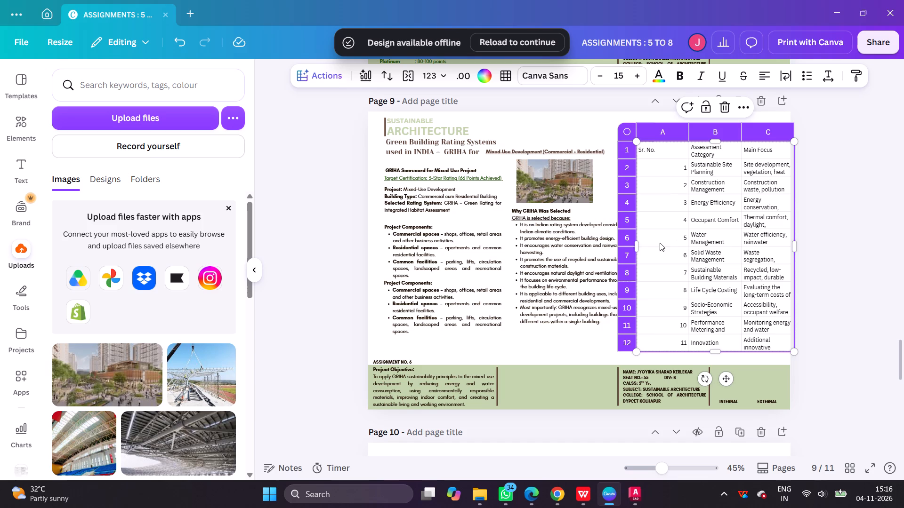
Widen the assessment table towards the selection reasons and narrow its Sr. No. column to about 80.
drag(638, 245, 630, 245)
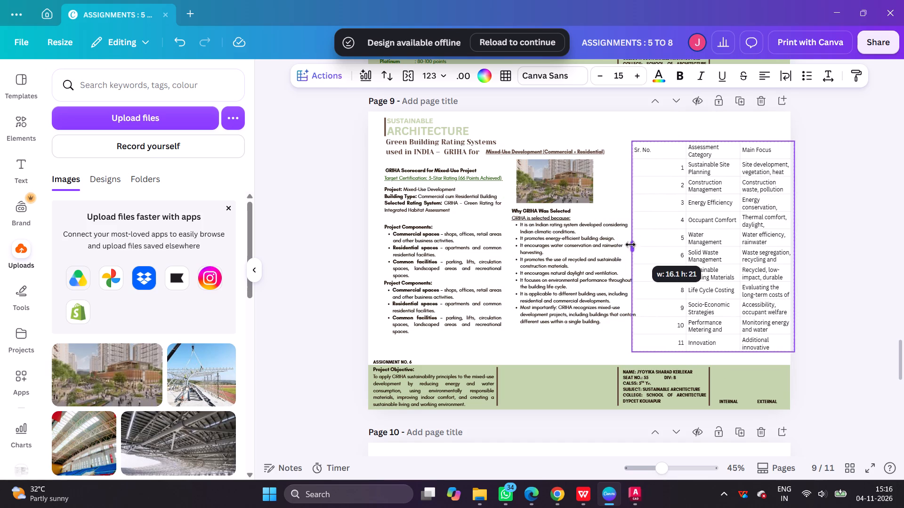
drag(630, 245, 565, 245)
click(623, 166)
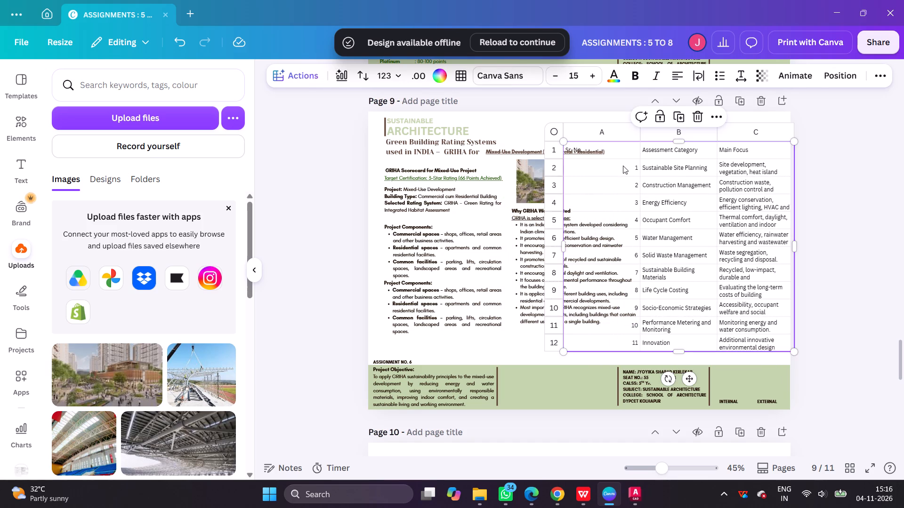
click(636, 135)
drag(640, 134, 583, 135)
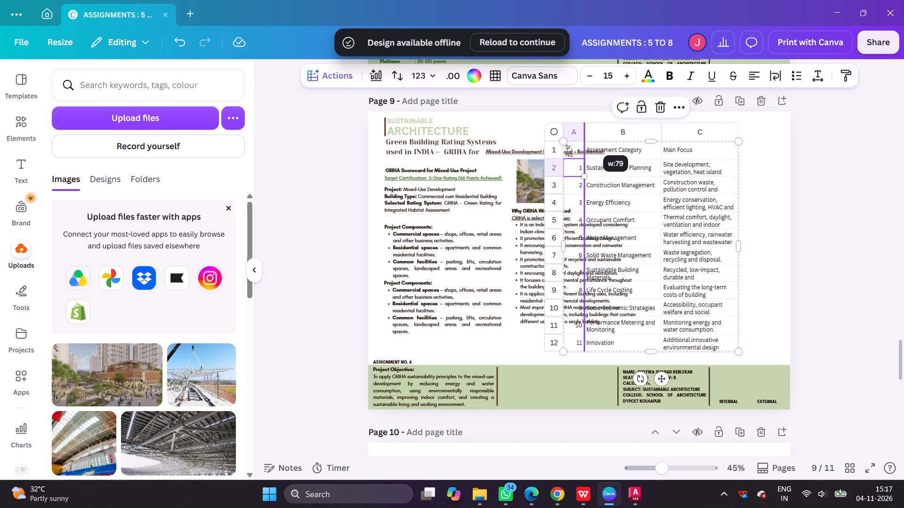
drag(583, 135, 586, 135)
Justify the serial numbers 1 to 11 in the table's first column.
drag(573, 167, 580, 292)
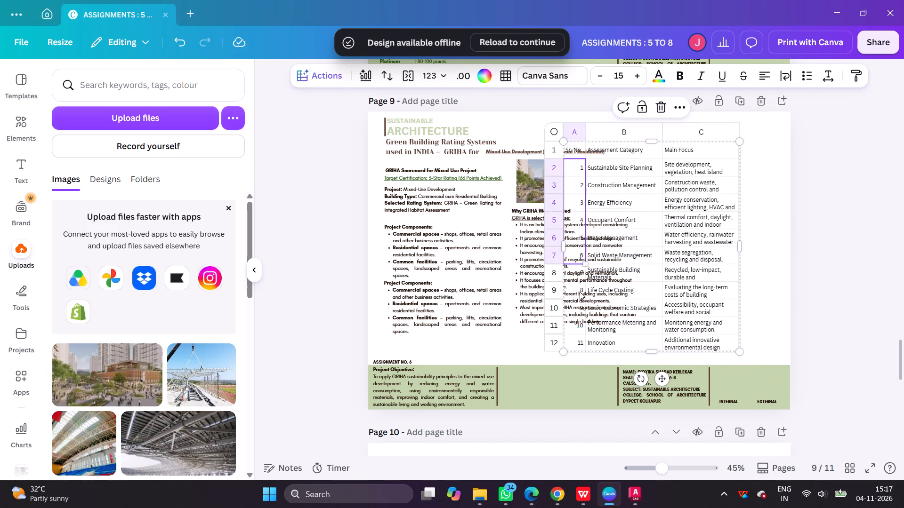
drag(580, 292, 579, 344)
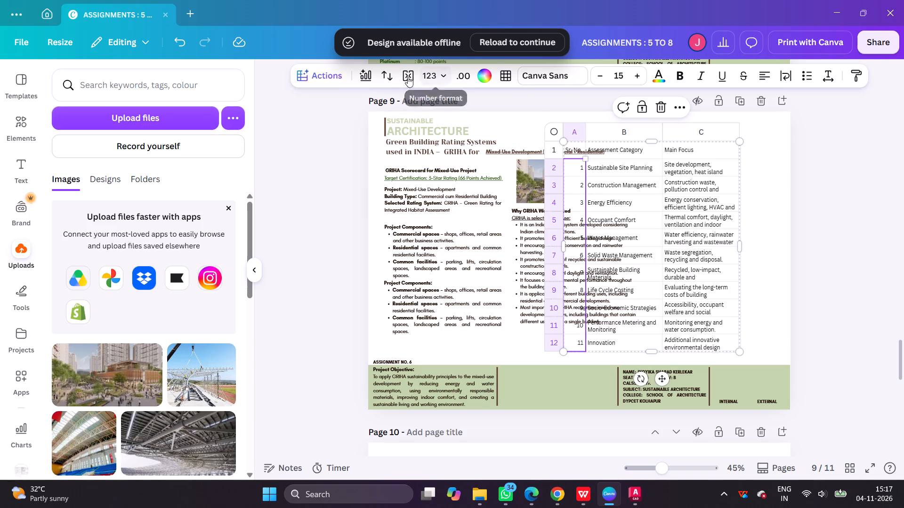
click(760, 76)
click(761, 76)
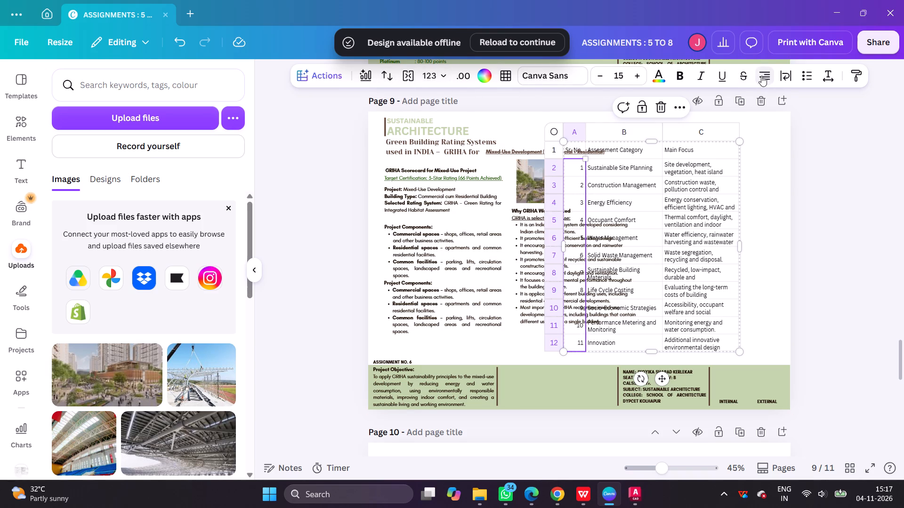
click(761, 76)
Narrow the Sr. No. column further to about 60.
drag(585, 133, 579, 132)
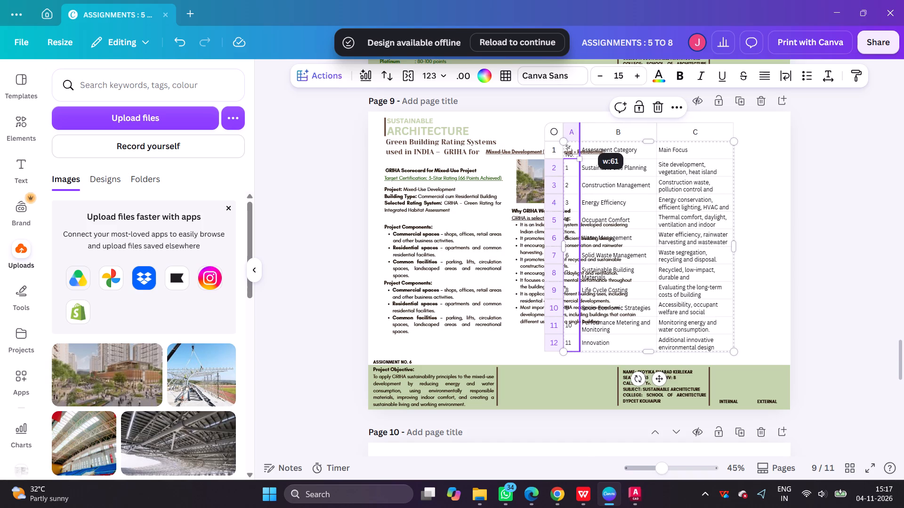
drag(579, 132, 579, 132)
click(679, 134)
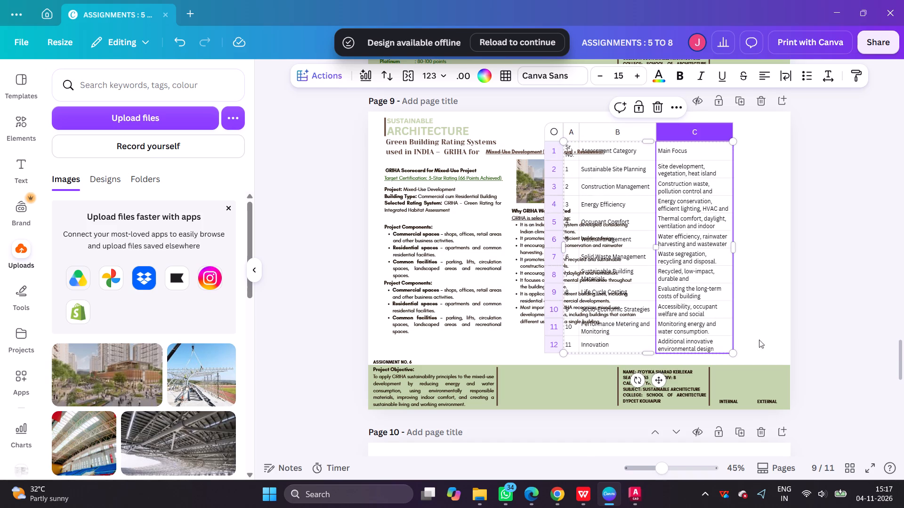
click(748, 302)
Resize the whole assessment table from its corner to be slightly wider and shorter.
click(634, 141)
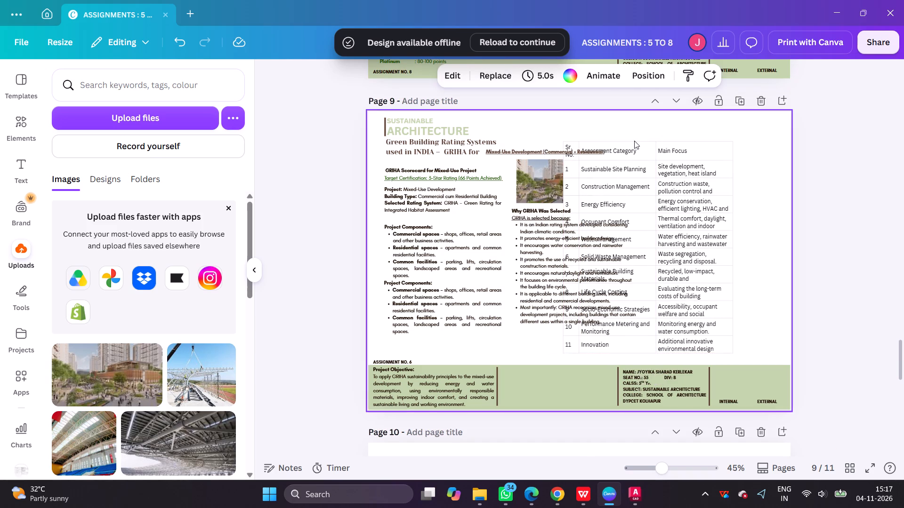
click(634, 147)
drag(730, 351, 711, 309)
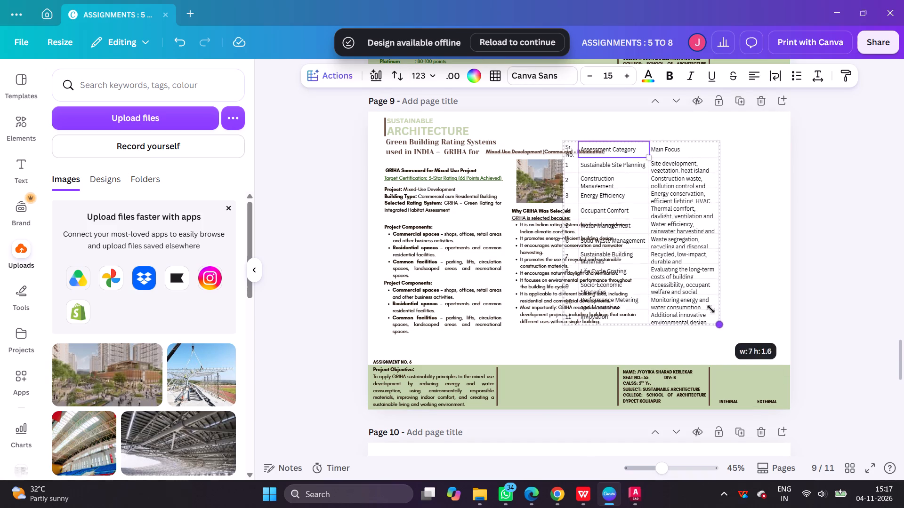
drag(711, 309, 747, 334)
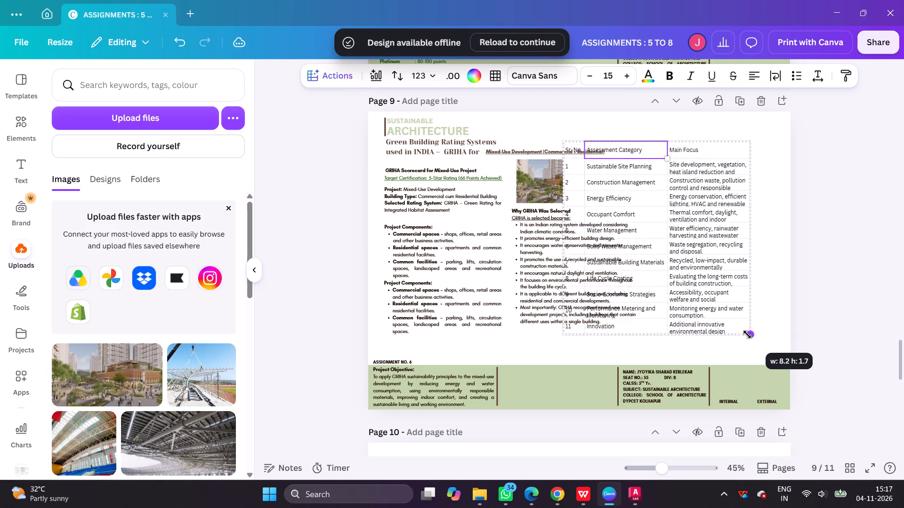
drag(747, 334, 741, 343)
Move the assessment table clear of the selection reasons and scale it to about 14.5 wide by 18 high, within the page edge.
click(655, 135)
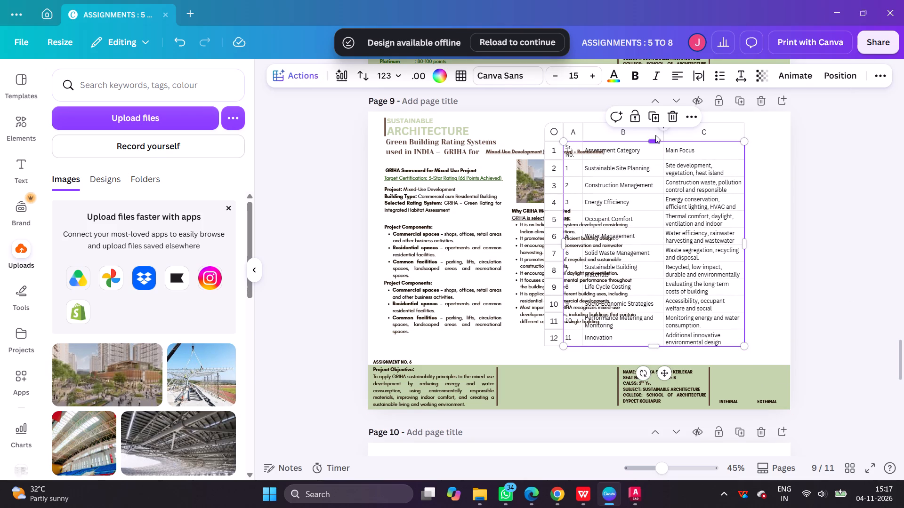
drag(640, 134, 671, 138)
drag(554, 127, 639, 127)
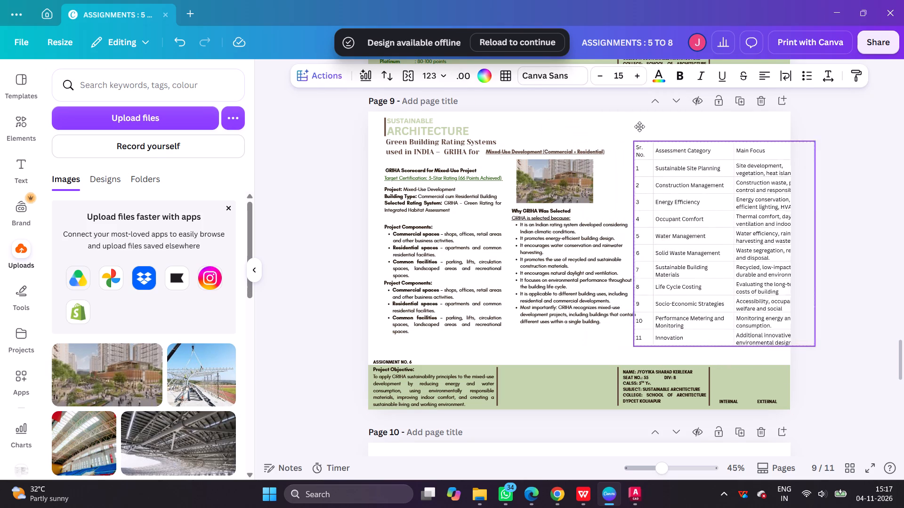
drag(639, 127, 625, 106)
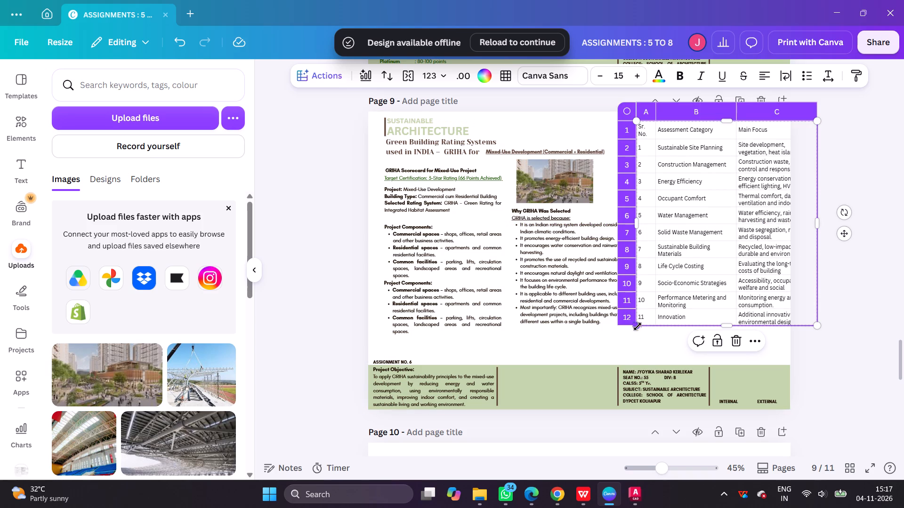
click(812, 323)
drag(817, 324, 782, 300)
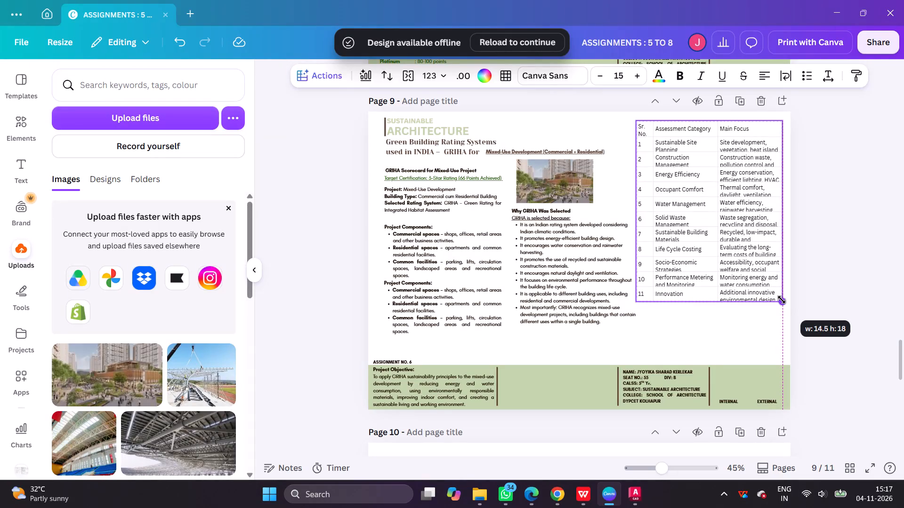
drag(782, 300, 782, 299)
click(867, 299)
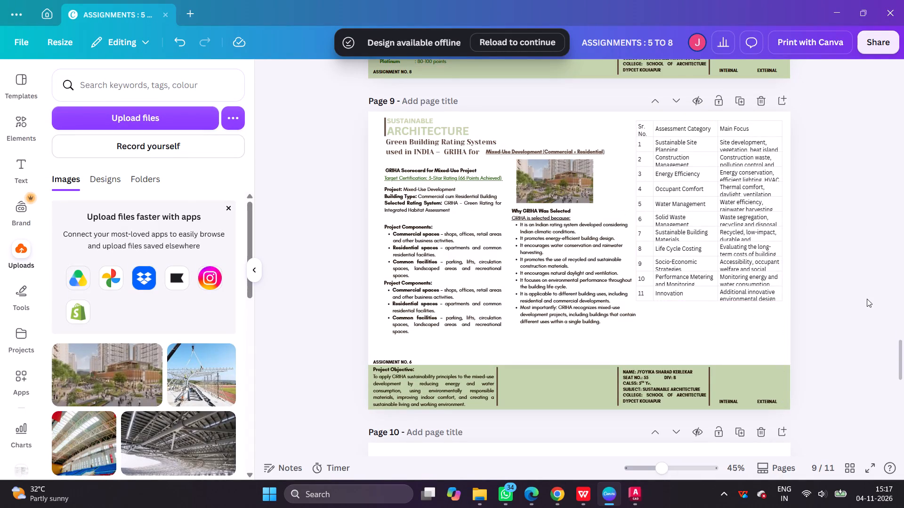
Stretch the assessment table taller to give its rows more room, and shift it slightly down page 9.
click(719, 227)
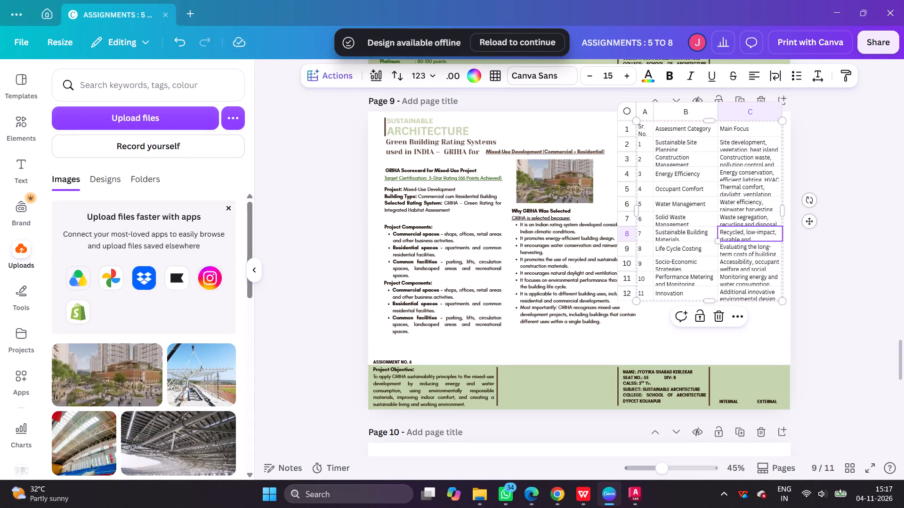
click(868, 278)
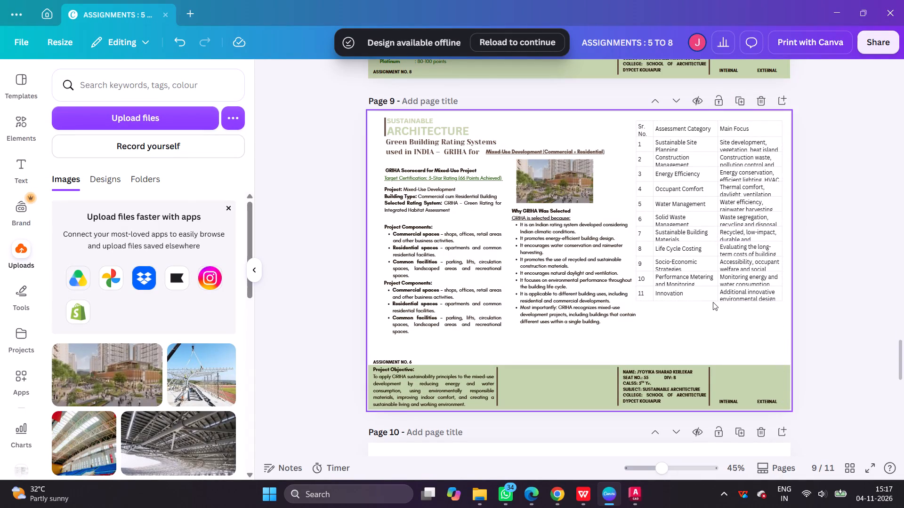
click(703, 285)
drag(708, 301, 708, 317)
click(864, 285)
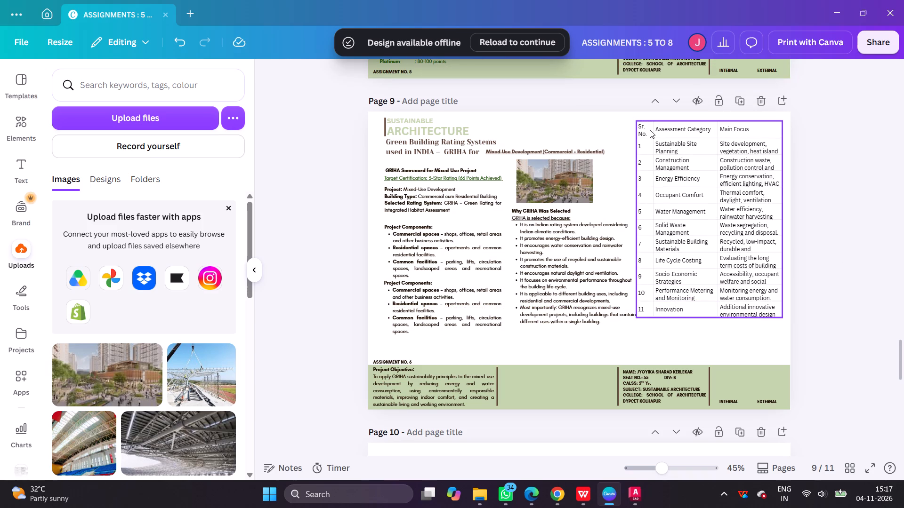
click(650, 130)
drag(623, 111, 623, 118)
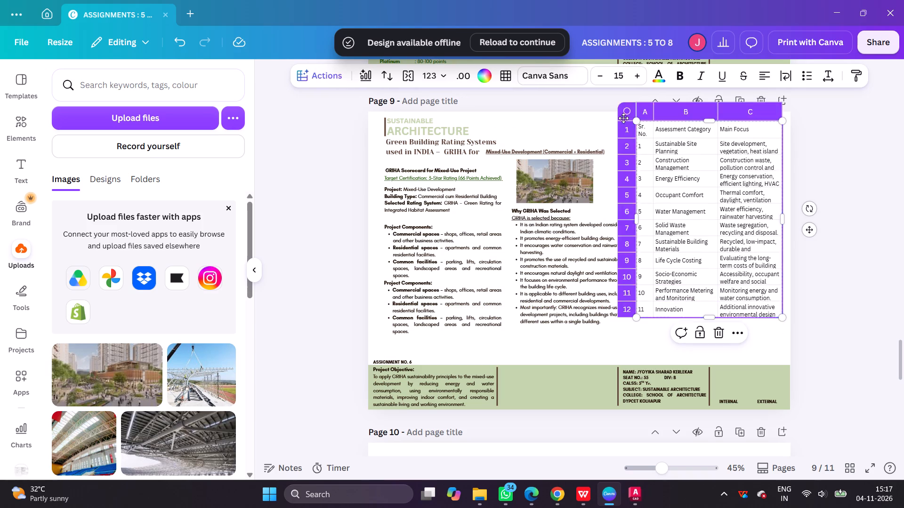
drag(623, 118, 623, 125)
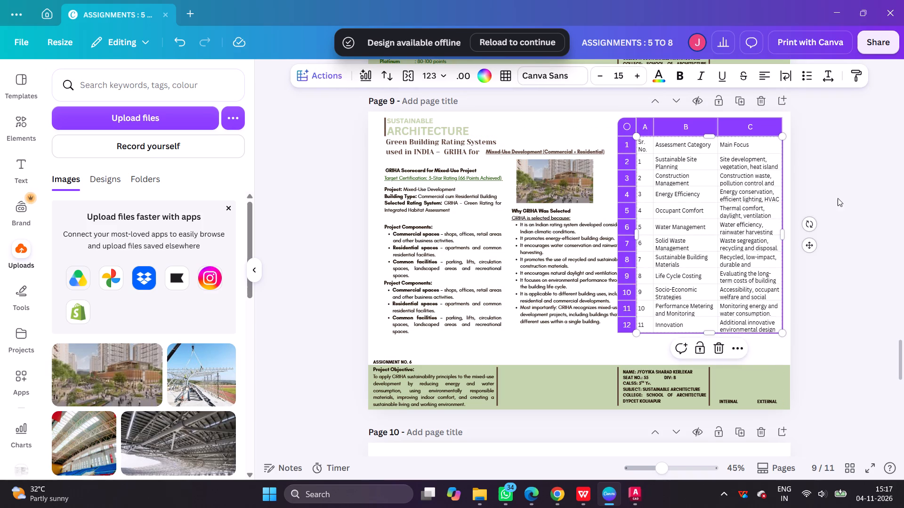
click(838, 198)
Set the Introduction heading on page 7 to font size 14.
scroll(462, 177, up, 5)
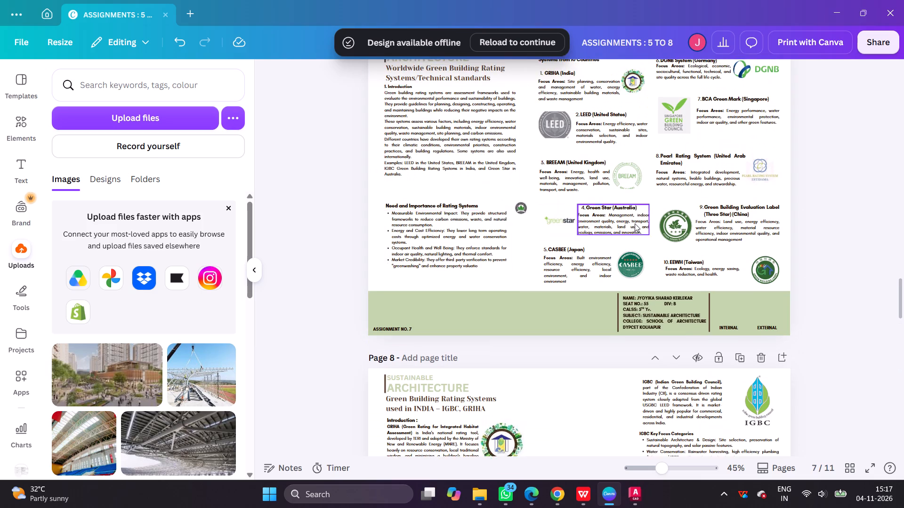
scroll(639, 225, up, 4)
scroll(650, 230, down, 4)
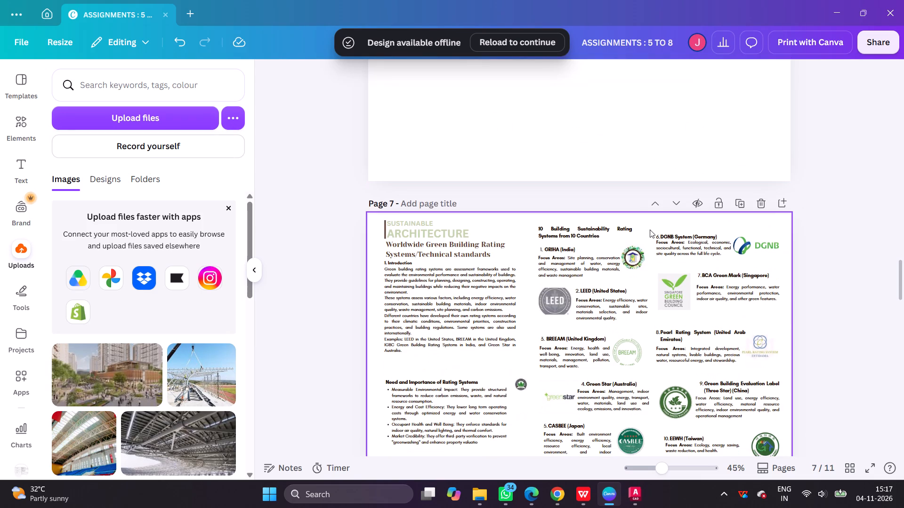
scroll(644, 232, up, 8)
scroll(644, 232, down, 2)
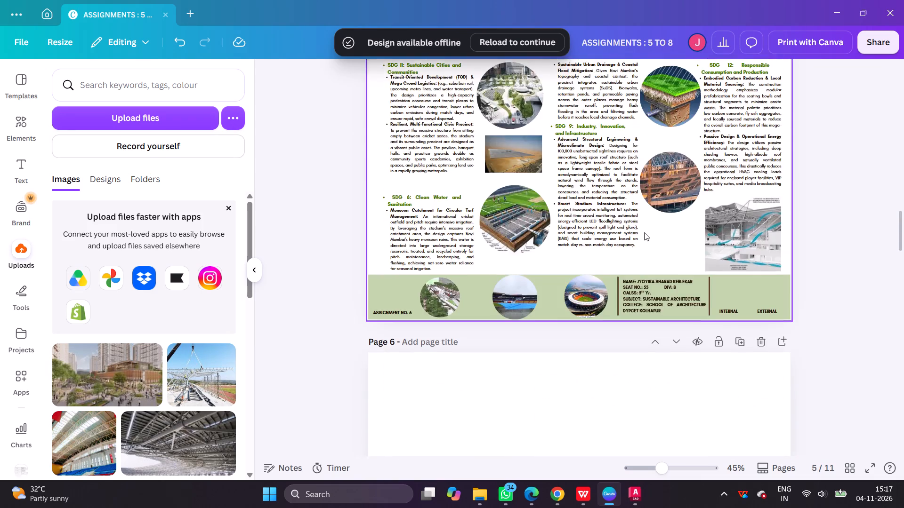
scroll(644, 232, down, 5)
scroll(531, 175, down, 3)
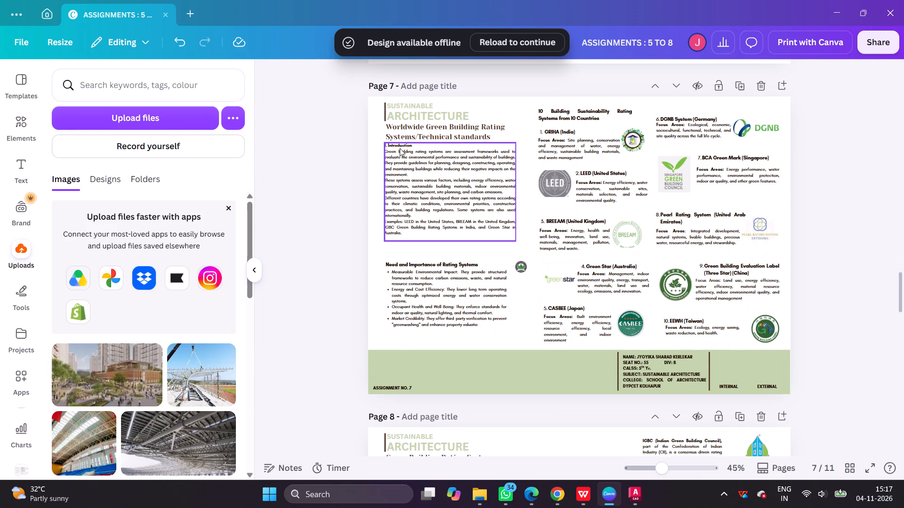
double_click(401, 147)
drag(414, 146, 377, 147)
double_click(451, 77)
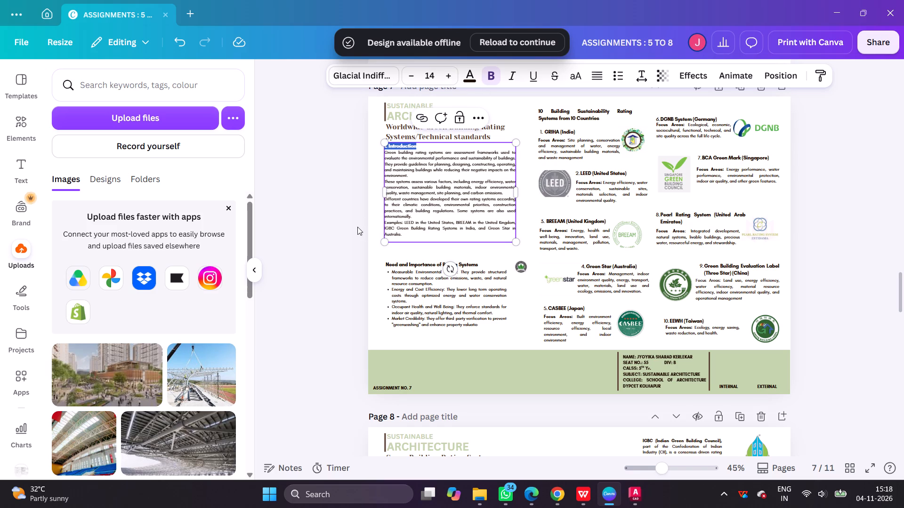
click(355, 227)
Check the font sizes of page 7's Need and Importance and 10 Building Sustainability Rating Systems headings.
click(400, 264)
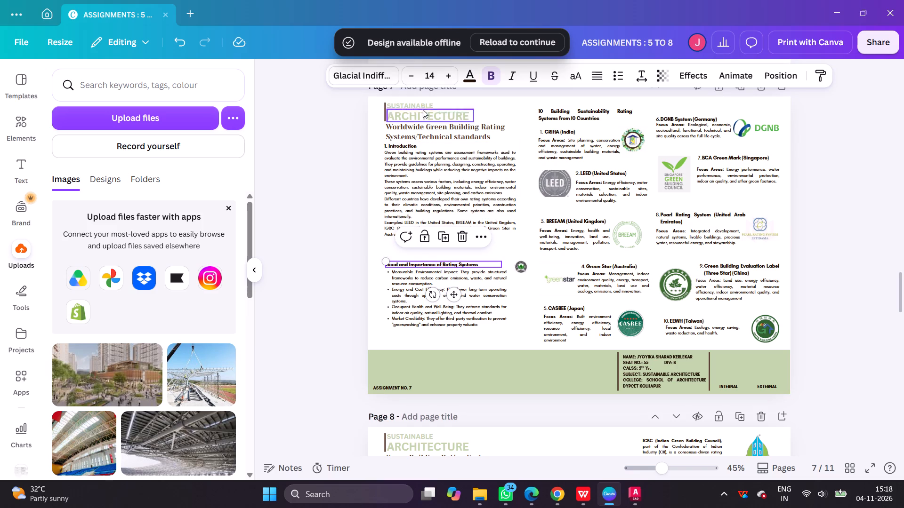
click(546, 115)
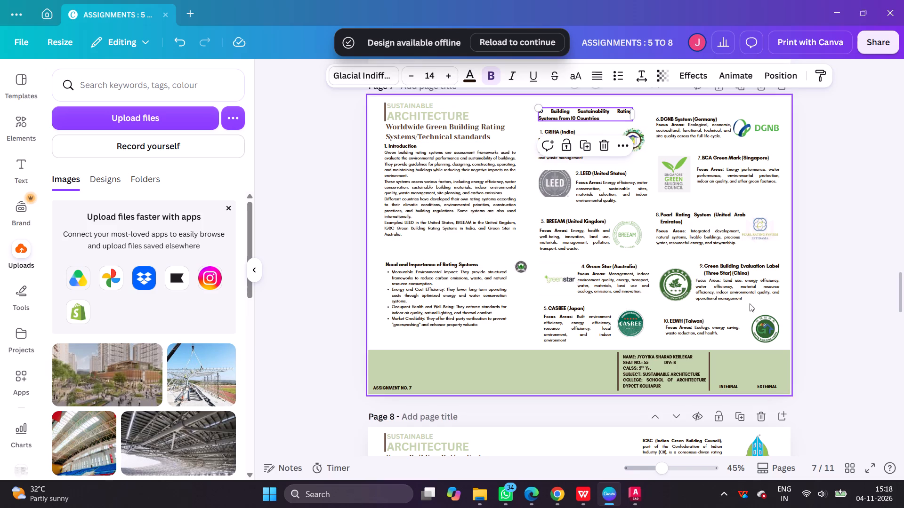
scroll(671, 272, up, 4)
scroll(671, 272, down, 4)
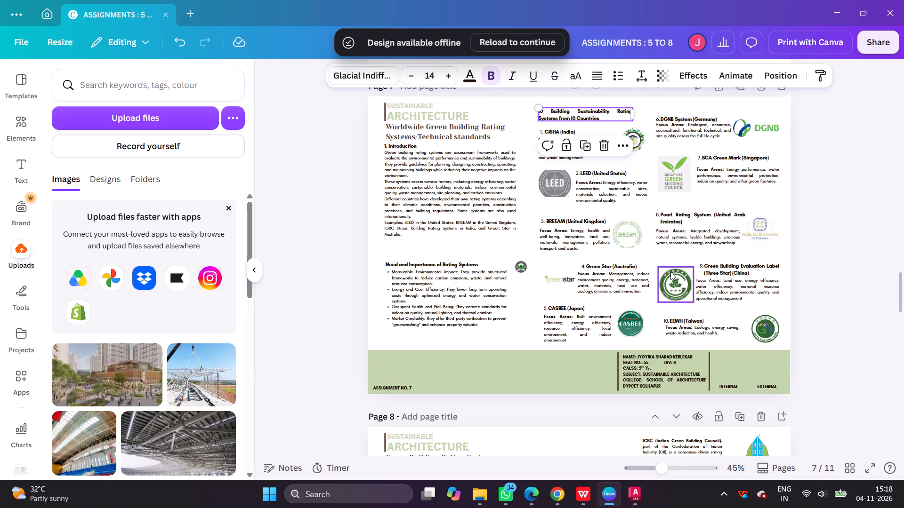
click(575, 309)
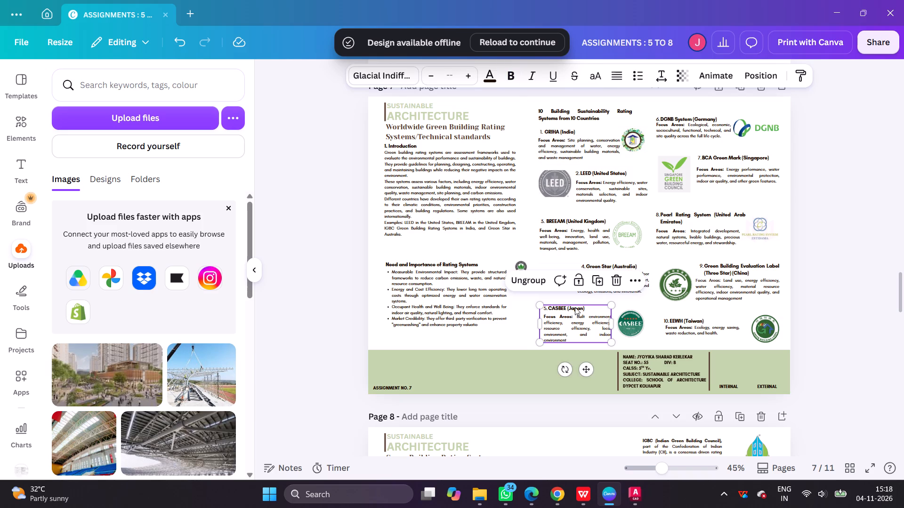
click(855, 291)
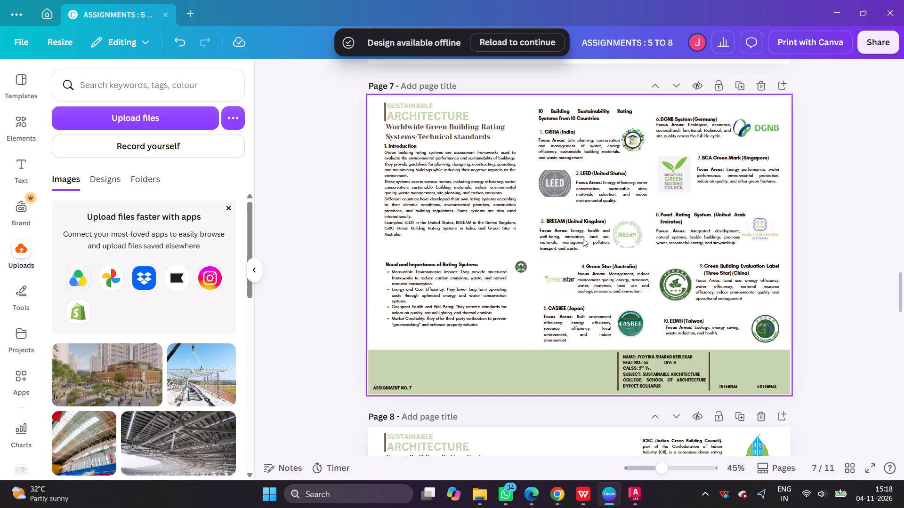
Copy the Forms of ETFE heading from page 2 and place it above page 9's assessment table, aligned with the table's left edge.
scroll(583, 238, up, 15)
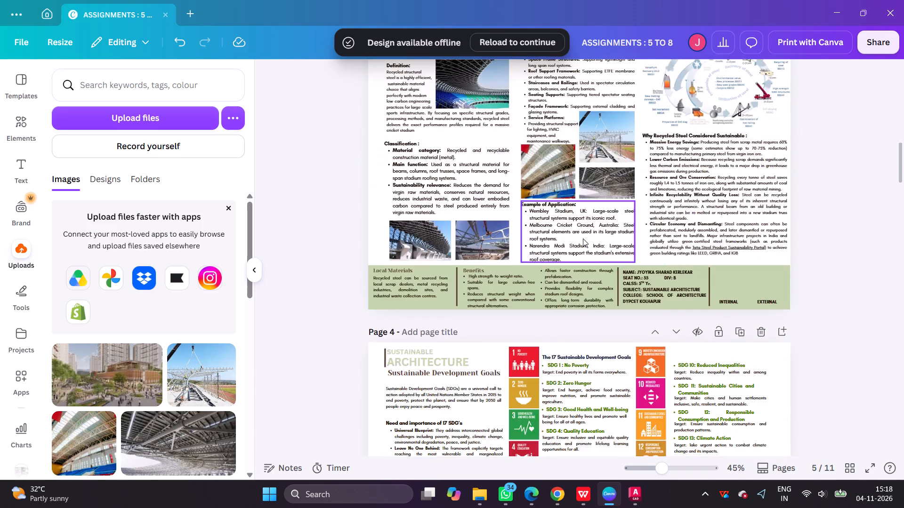
scroll(583, 238, up, 7)
scroll(593, 241, down, 3)
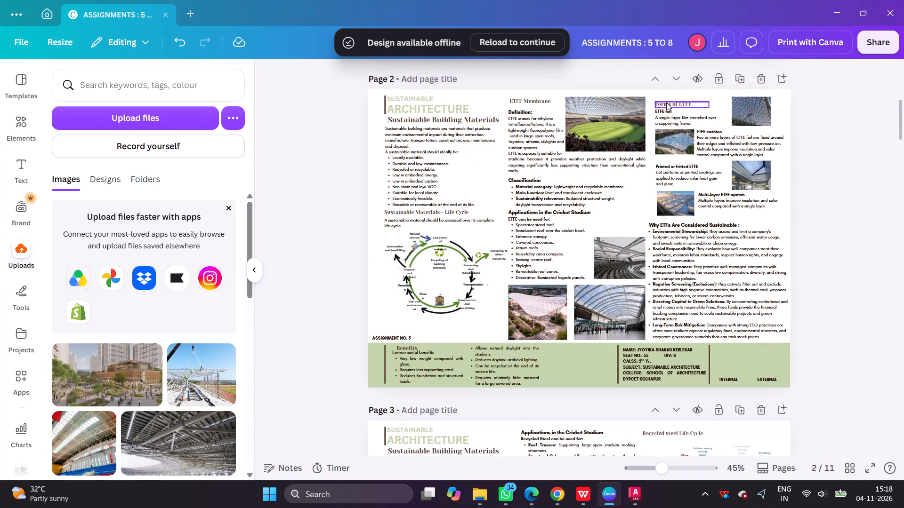
click(666, 104)
key(ctrl+c)
scroll(666, 106, down, 8)
scroll(663, 118, up, 1)
scroll(663, 118, down, 7)
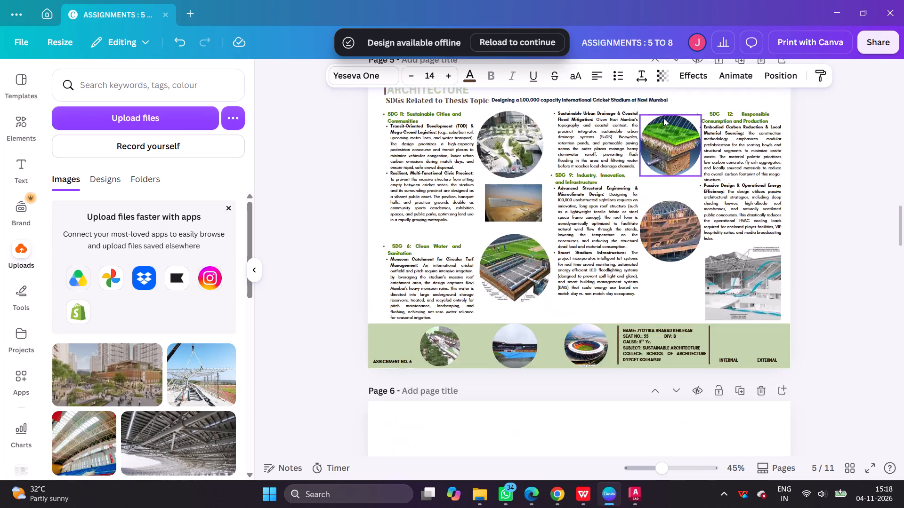
scroll(663, 118, down, 20)
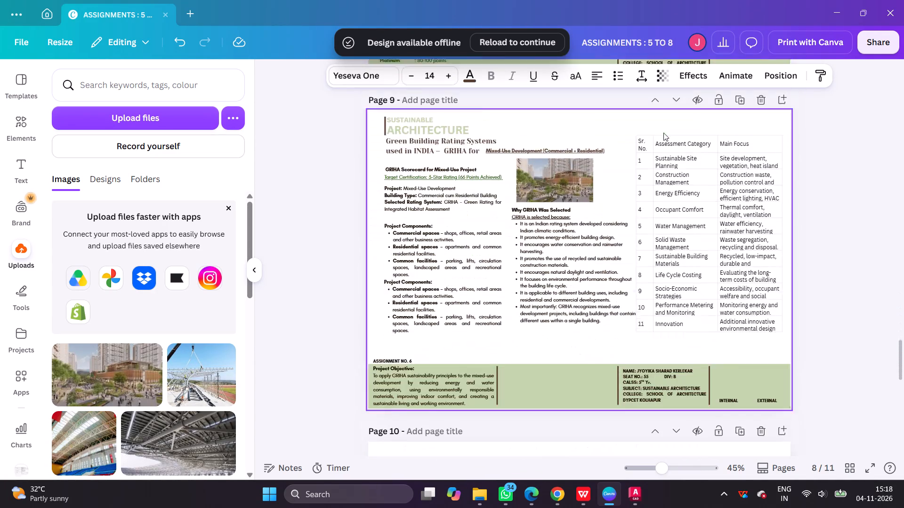
scroll(623, 138, up, 3)
click(630, 243)
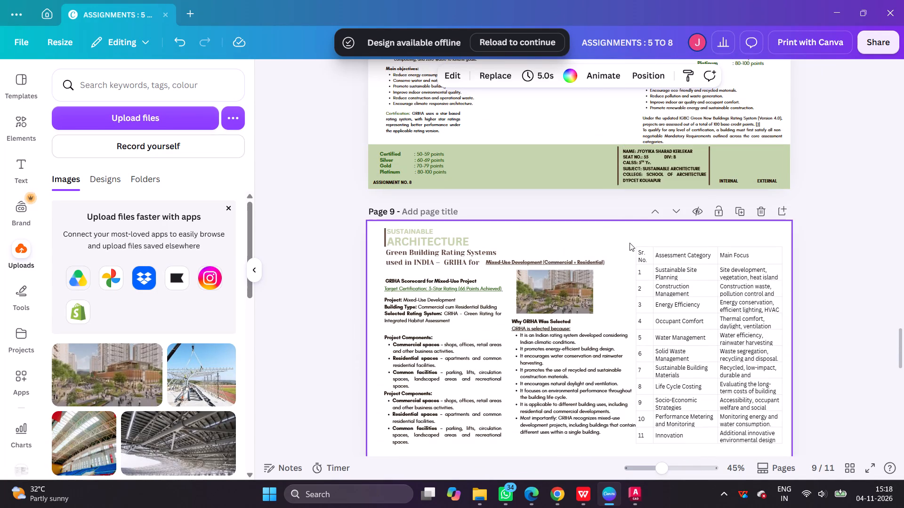
key(ctrl+v)
shift+drag(673, 235, 669, 235)
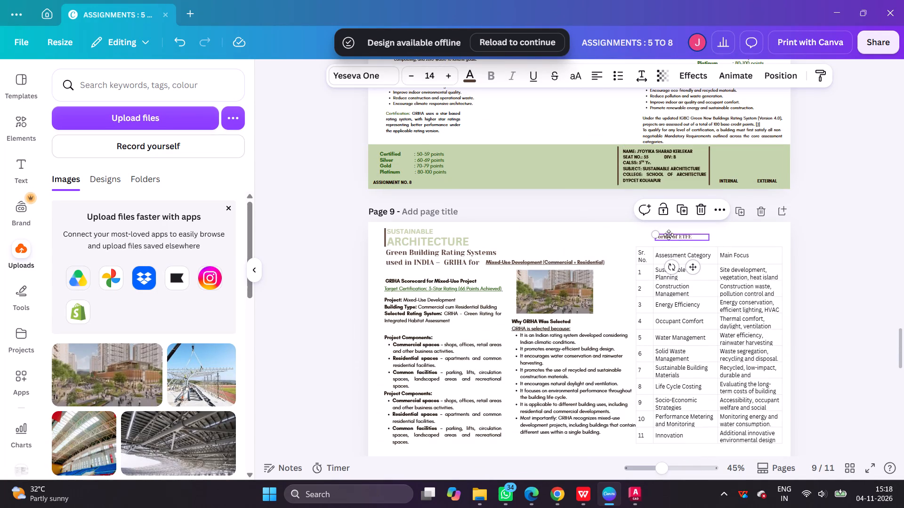
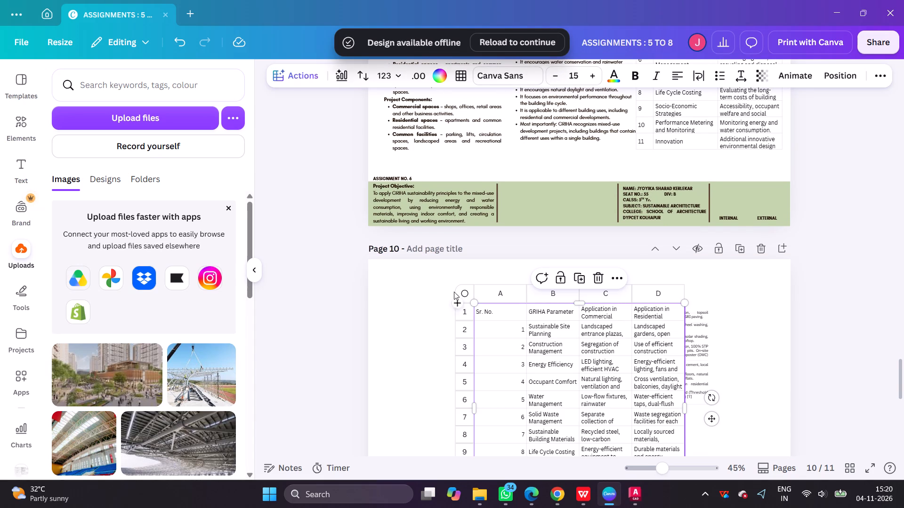
drag(456, 288, 353, 257)
Move page 10's grouped GRIHA section scorecard toward the page's right side, clear of the pasted table.
drag(630, 360, 693, 354)
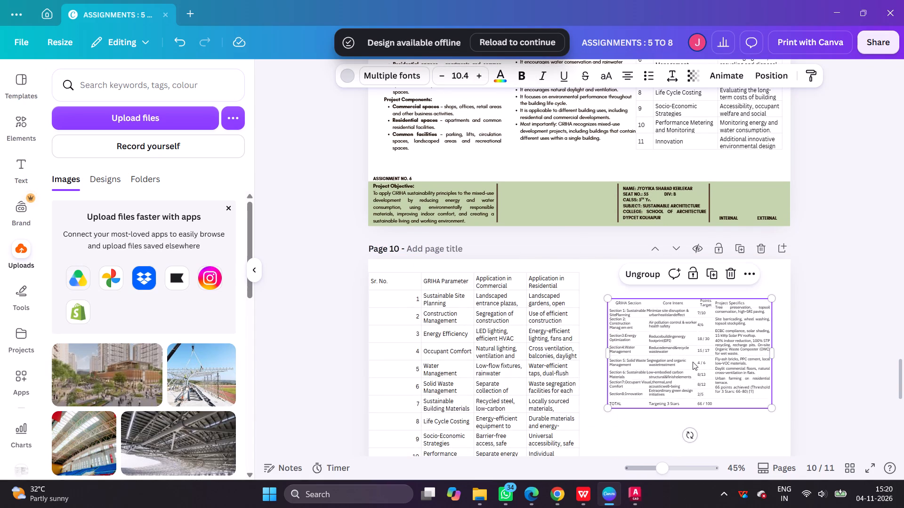
ctrl+scroll(708, 410, up, 3)
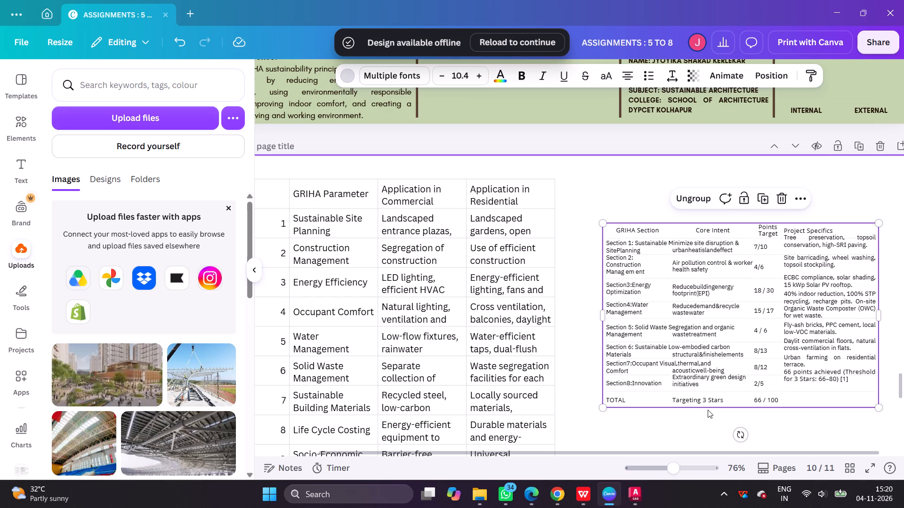
click(596, 190)
Change the font of all text in page 10's pasted GRIHA application table to Glacial Indifference.
ctrl+scroll(778, 282, down, 2)
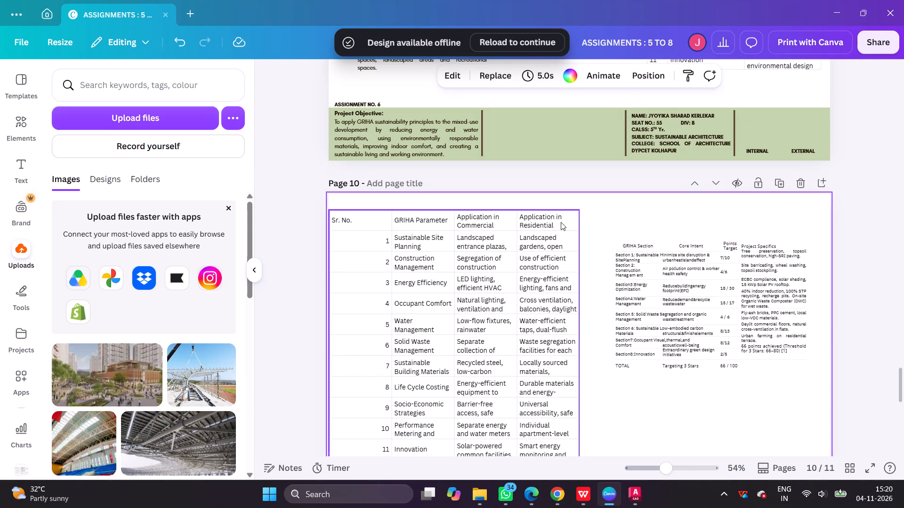
click(561, 222)
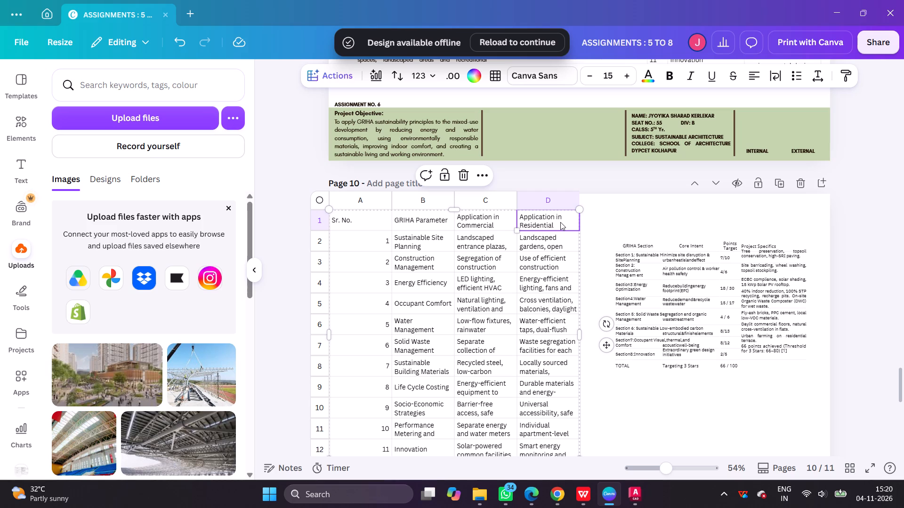
key(ctrl+a)
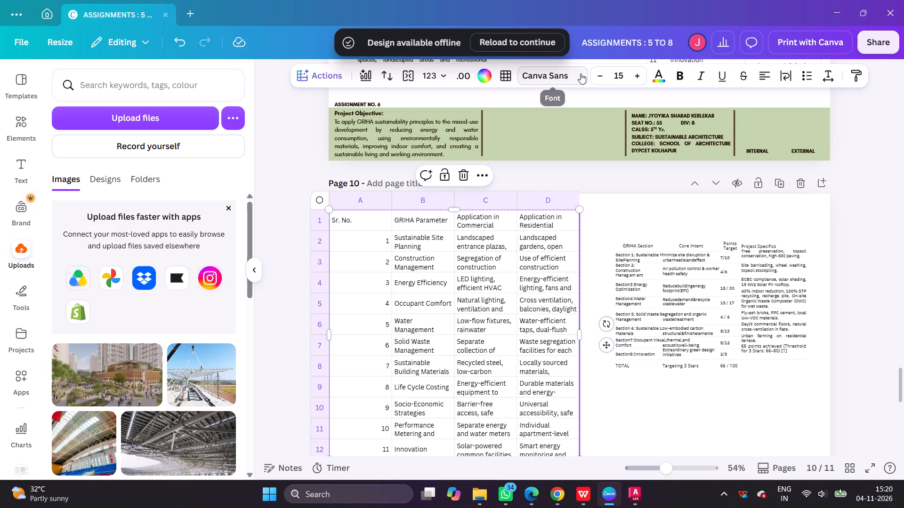
click(581, 73)
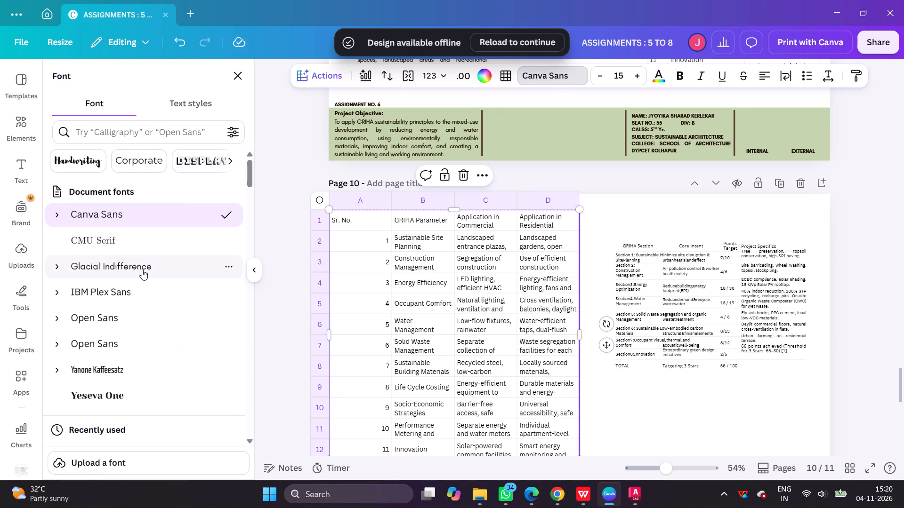
click(142, 270)
Make the header row of page 10's GRIHA application table bold, from Sr. No. to Application in Residential Building.
click(538, 222)
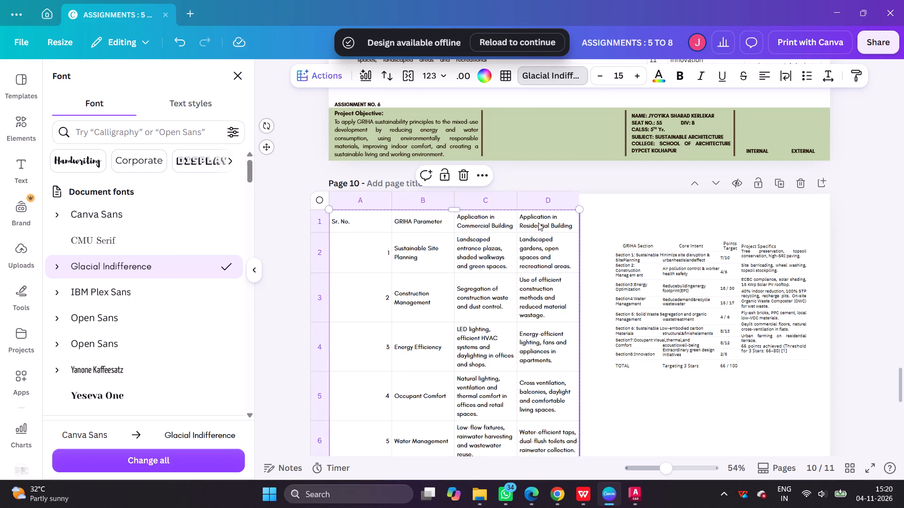
drag(544, 220, 359, 219)
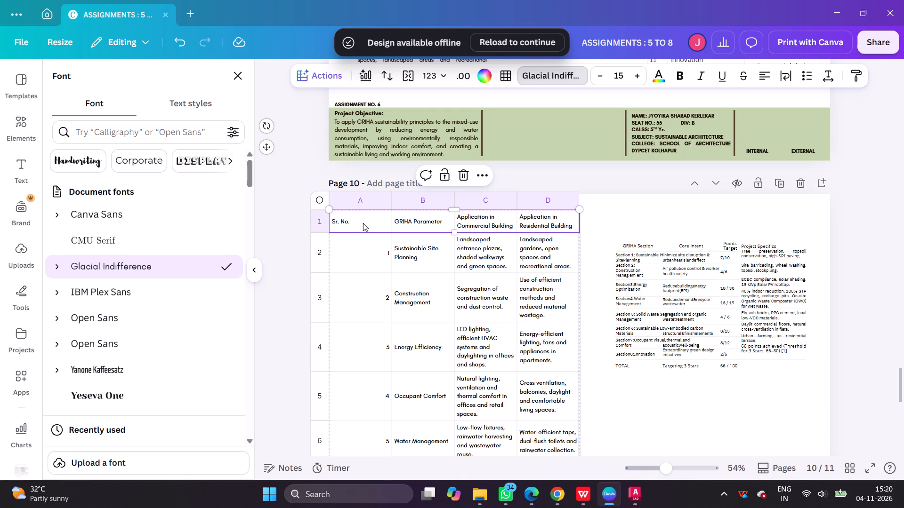
key(ctrl+b)
click(664, 216)
Set all text in page 9's GRIHA assessment table to the Glacial Indifference font at size 12.
scroll(668, 230, up, 3)
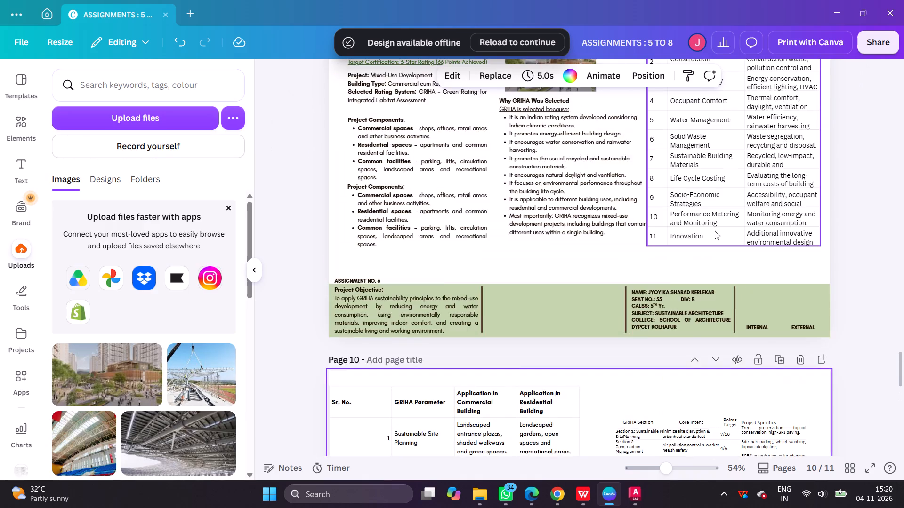
scroll(728, 224, up, 2)
click(730, 223)
click(718, 280)
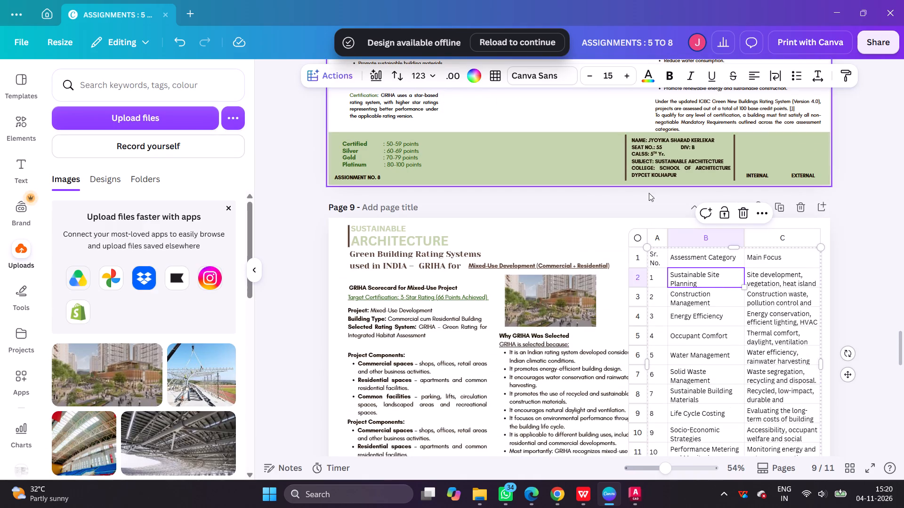
click(657, 257)
click(607, 226)
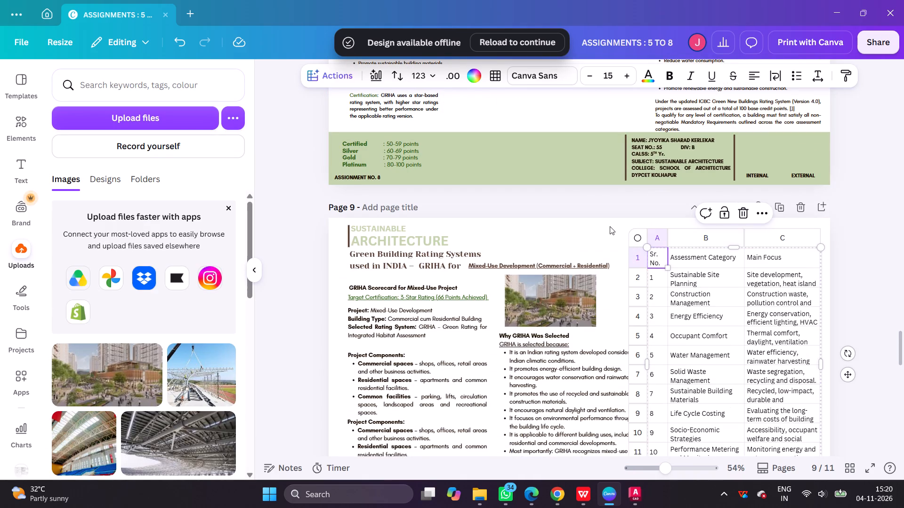
click(654, 253)
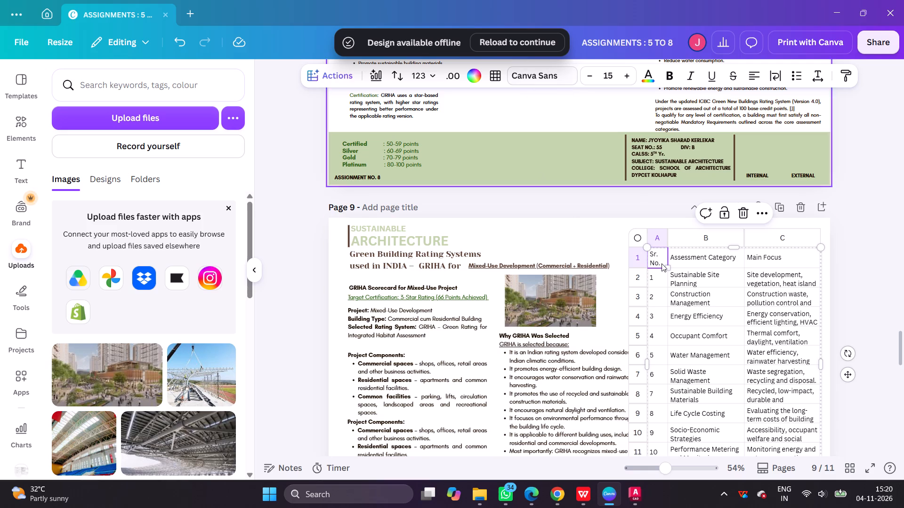
key(ctrl+a)
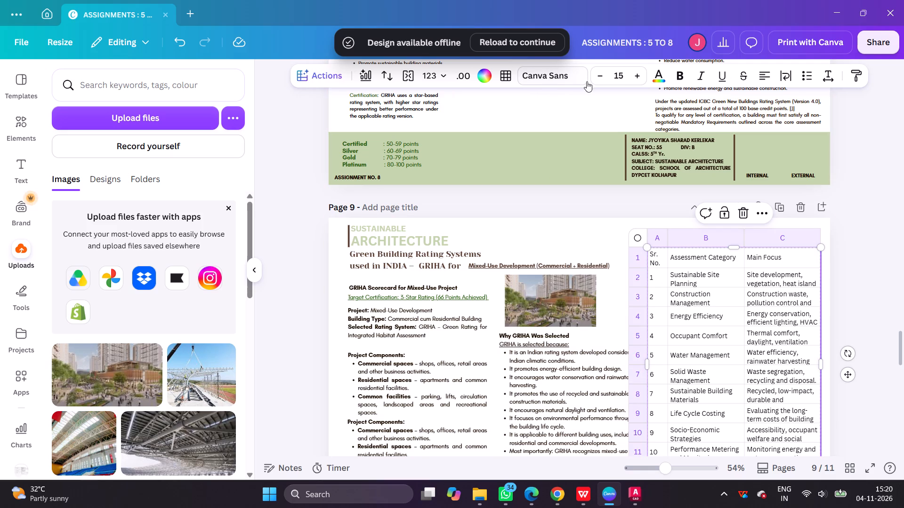
click(575, 74)
click(175, 262)
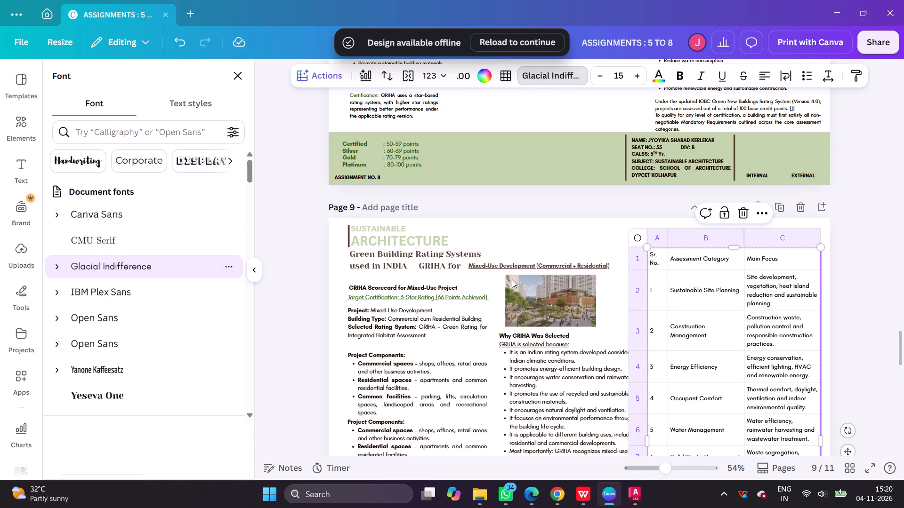
click(620, 75)
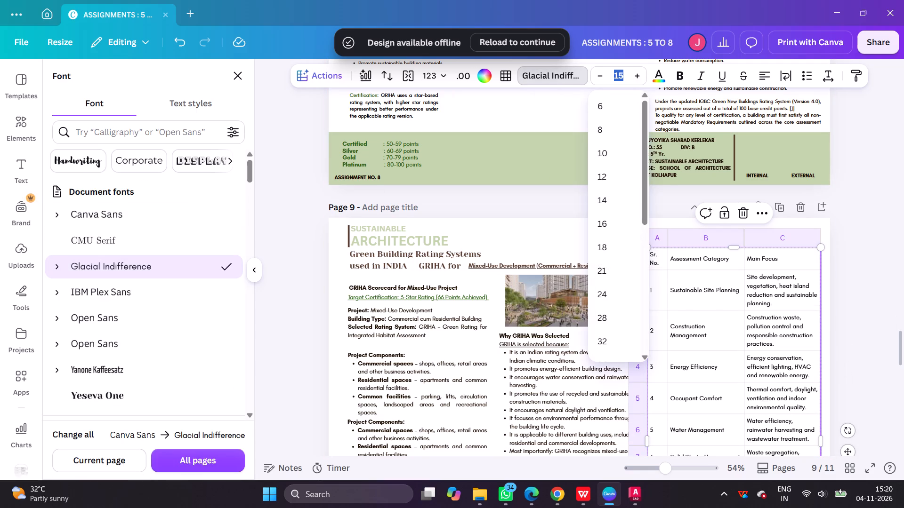
text(12)
key(Return)
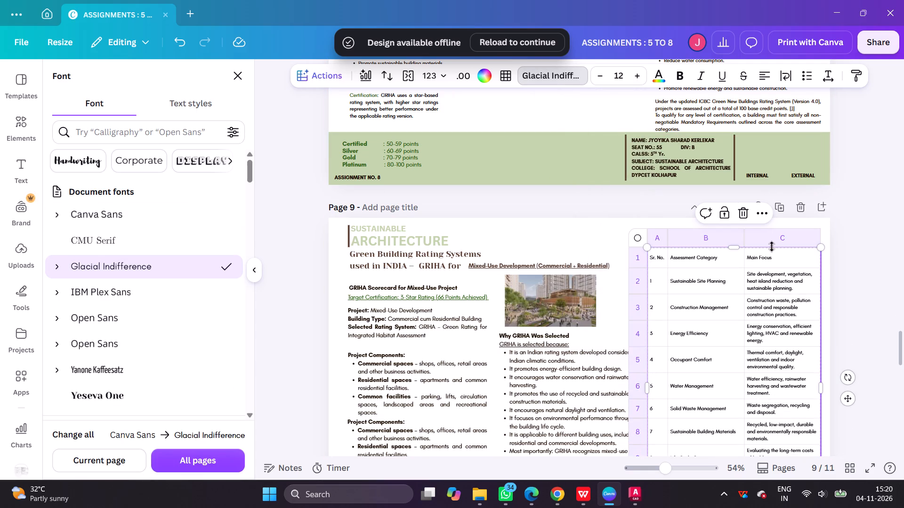
Make the header row of page 9's GRIHA assessment table bold at size 14, from Sr. No. to Main Focus.
click(776, 259)
click(776, 258)
drag(775, 258, 649, 260)
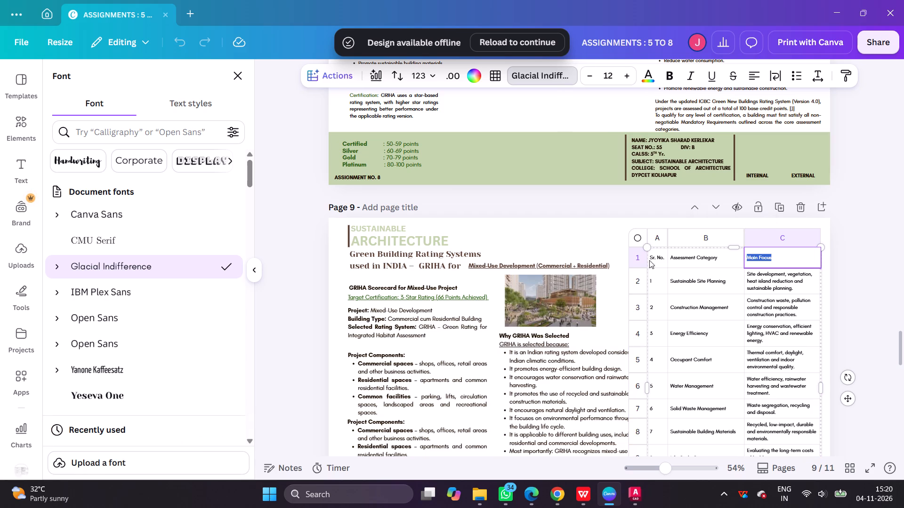
drag(649, 260, 654, 258)
click(792, 258)
click(876, 267)
drag(795, 254, 663, 255)
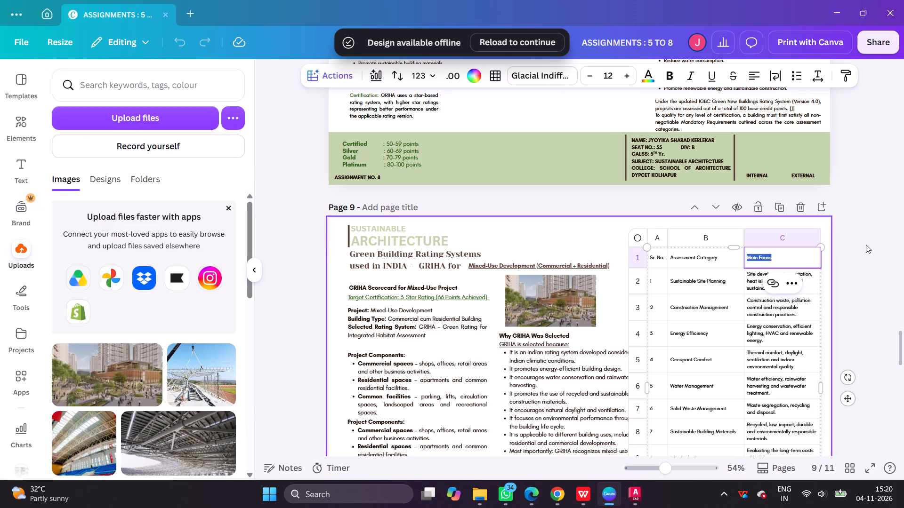
click(771, 307)
drag(791, 261, 649, 258)
key(ctrl+b)
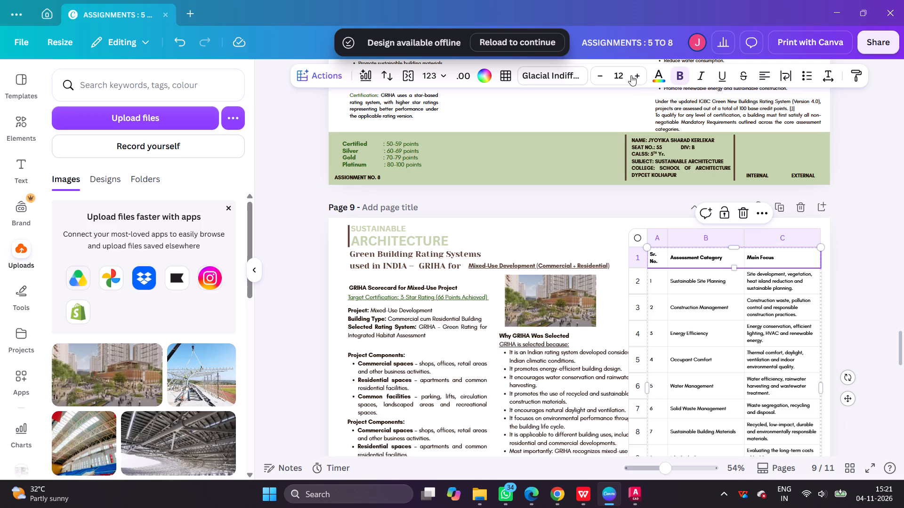
double_click(634, 73)
Set all text in page 10's GRIHA application table to size 12.
scroll(701, 191, down, 4)
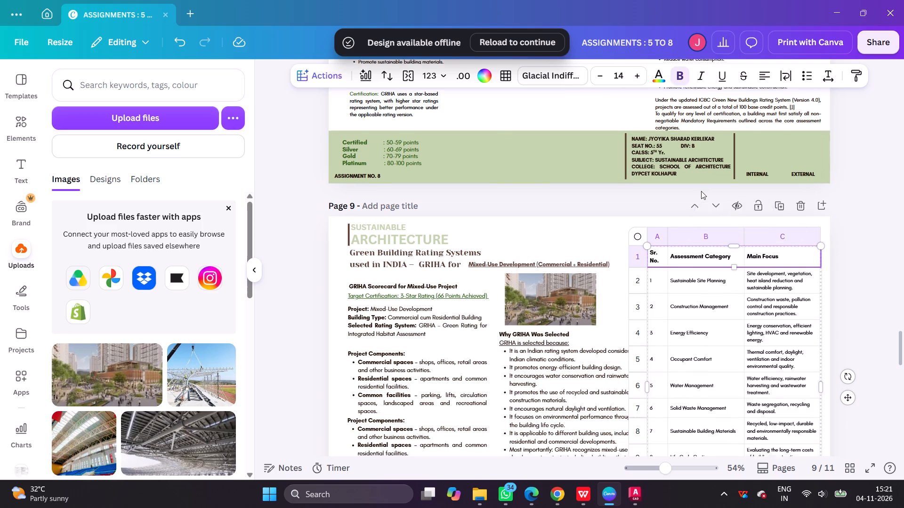
scroll(701, 191, down, 4)
click(529, 201)
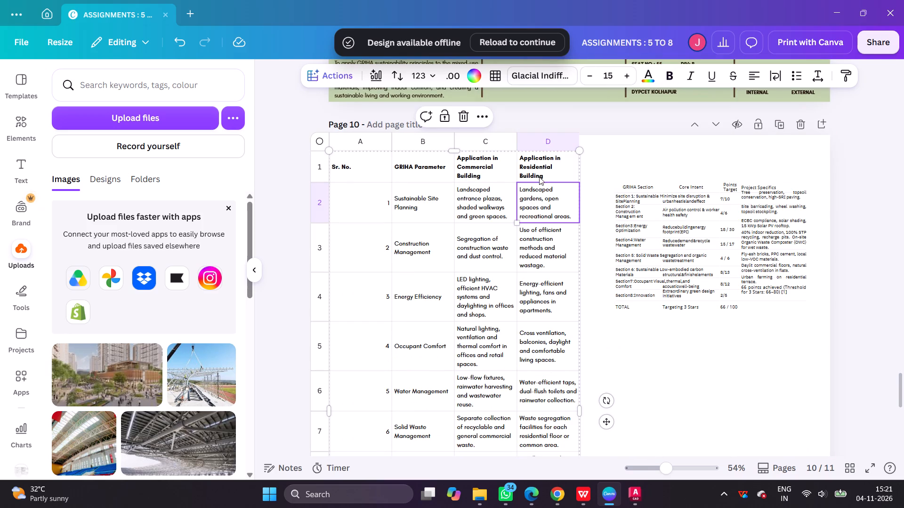
key(ctrl+a)
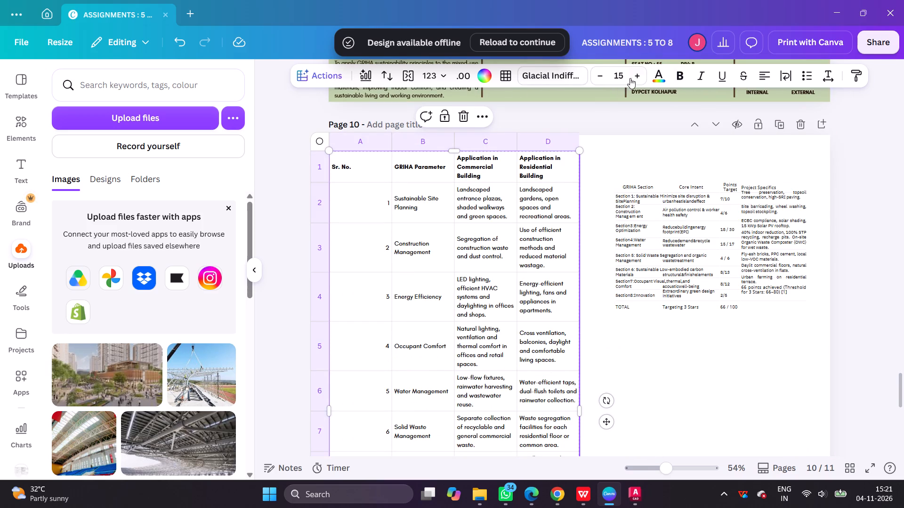
triple_click(597, 71)
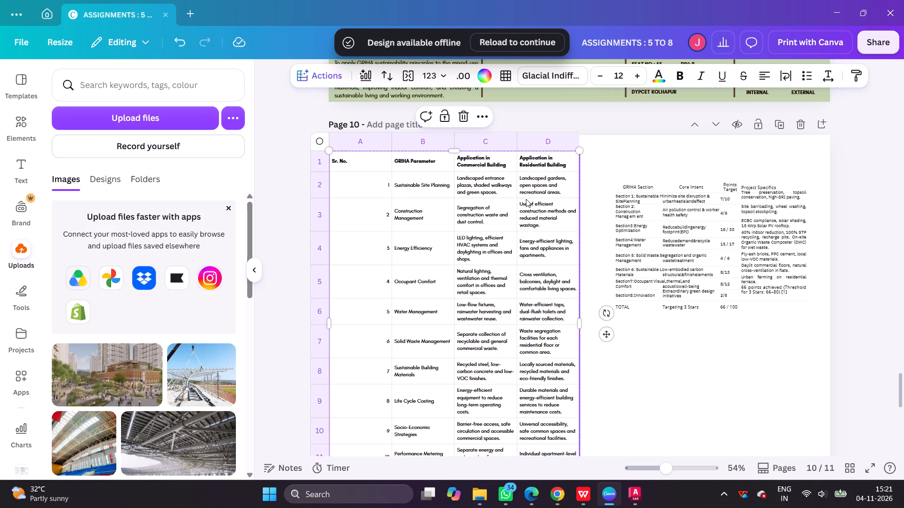
Set the header row of page 10's GRIHA application table to size 14.
click(551, 160)
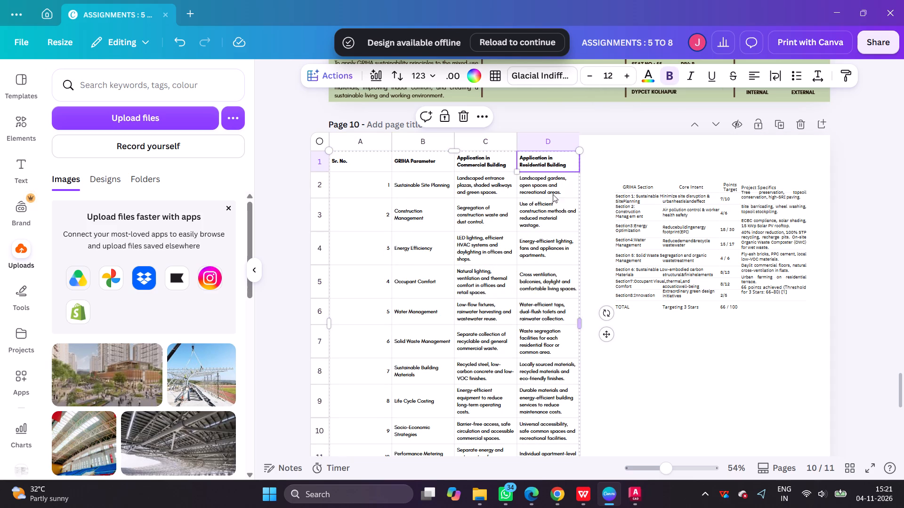
click(548, 189)
drag(567, 163, 361, 166)
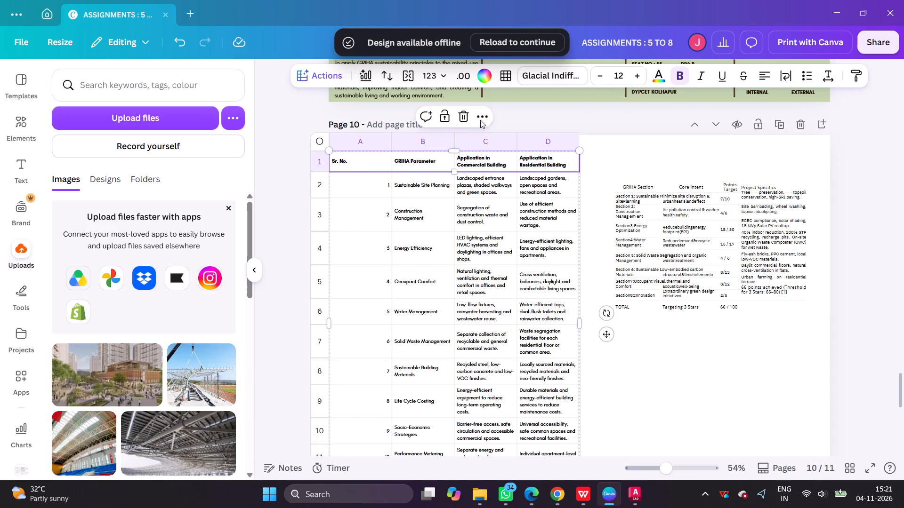
double_click(639, 78)
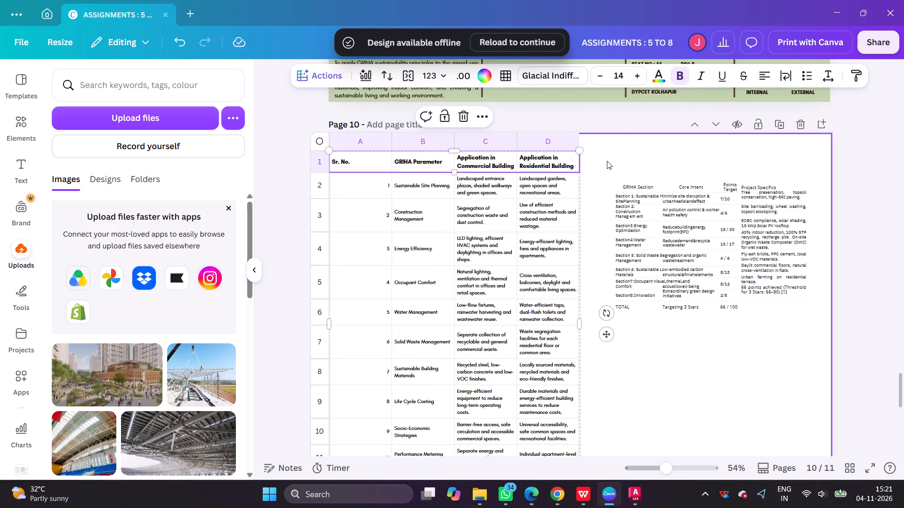
click(607, 161)
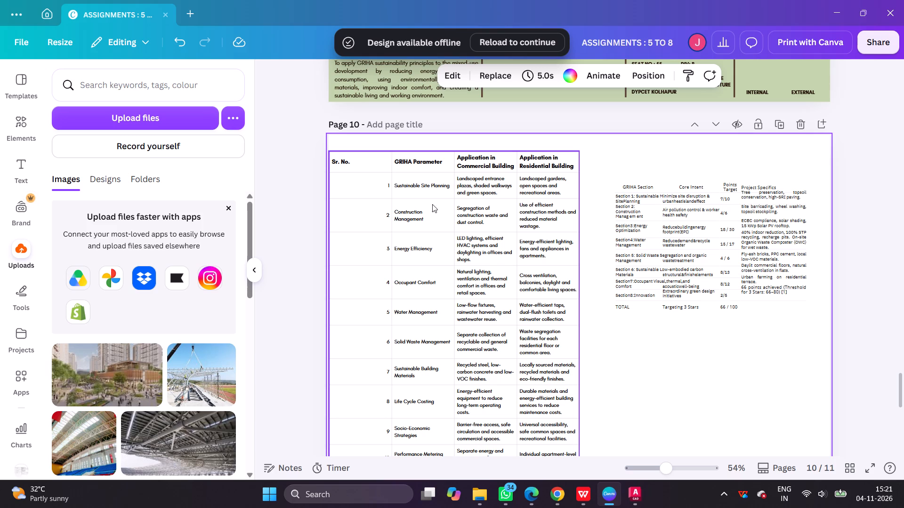
Narrow the Sr. No. column of page 10's GRIHA application table until its heading wraps onto two lines.
click(379, 167)
drag(392, 144, 359, 143)
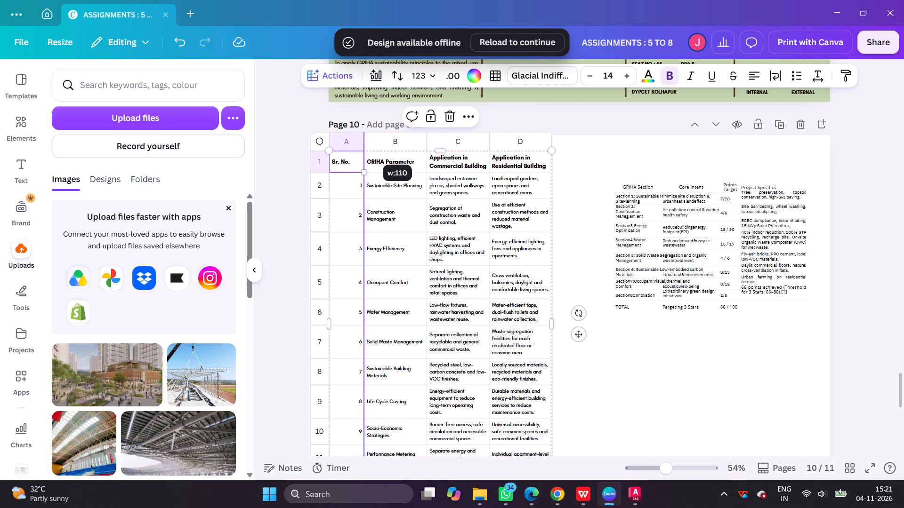
drag(359, 143, 352, 144)
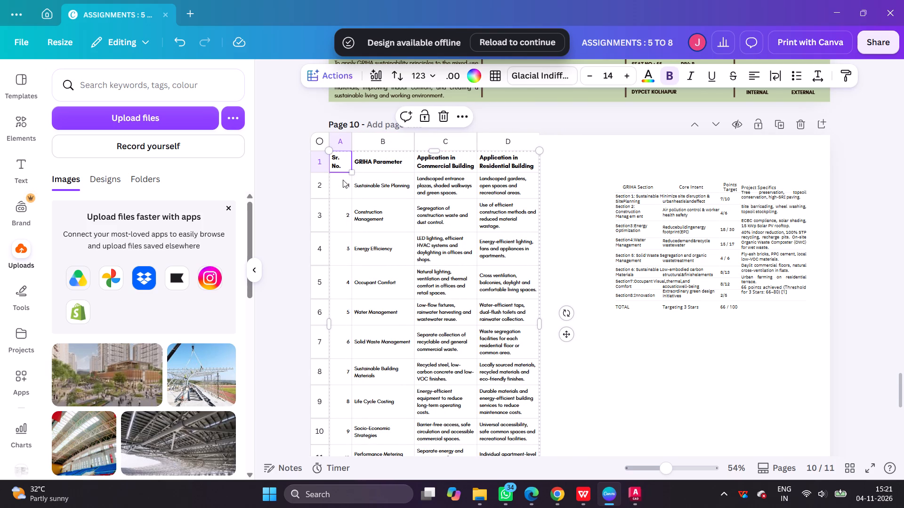
Change the alignment of the serial numbers 1 to 11 in page 10's table to justified.
scroll(344, 179, down, 2)
drag(345, 248, 342, 191)
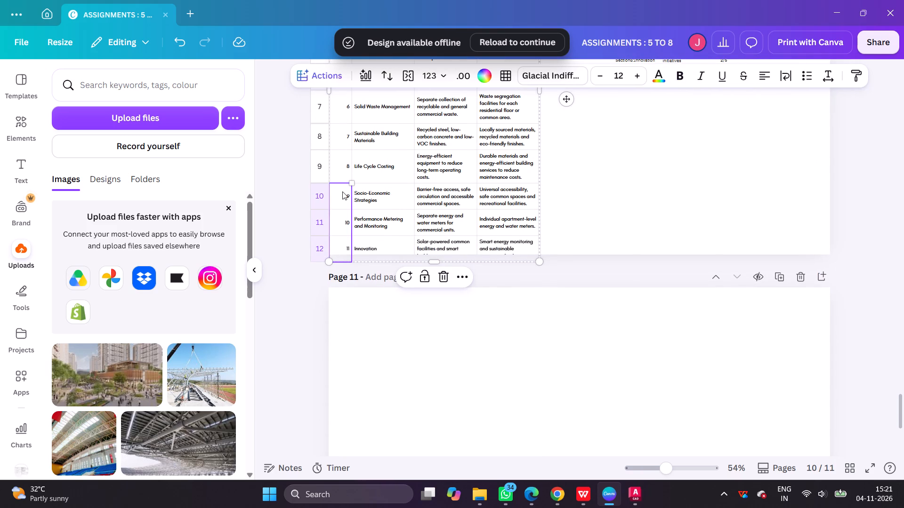
drag(342, 191, 338, 176)
scroll(339, 192, up, 2)
double_click(760, 74)
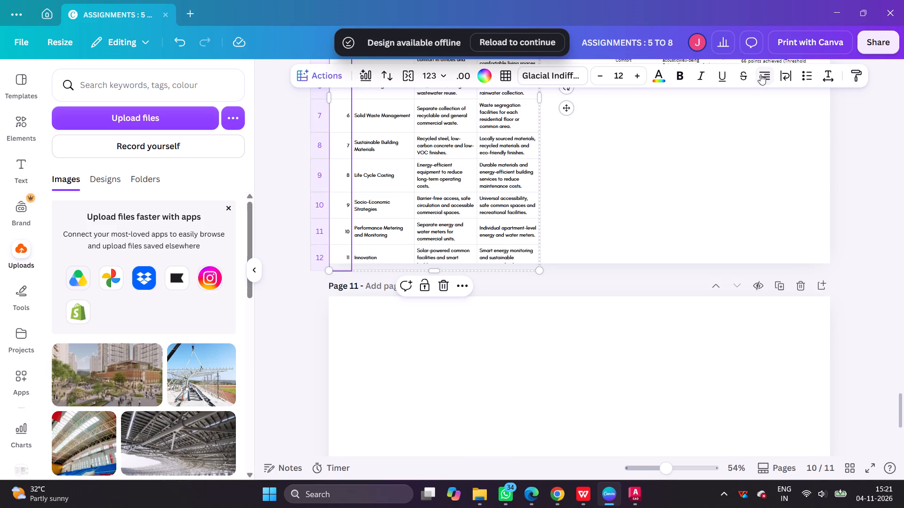
click(760, 74)
Justify all text in page 10's GRIHA application table.
scroll(655, 182, up, 2)
scroll(391, 174, up, 2)
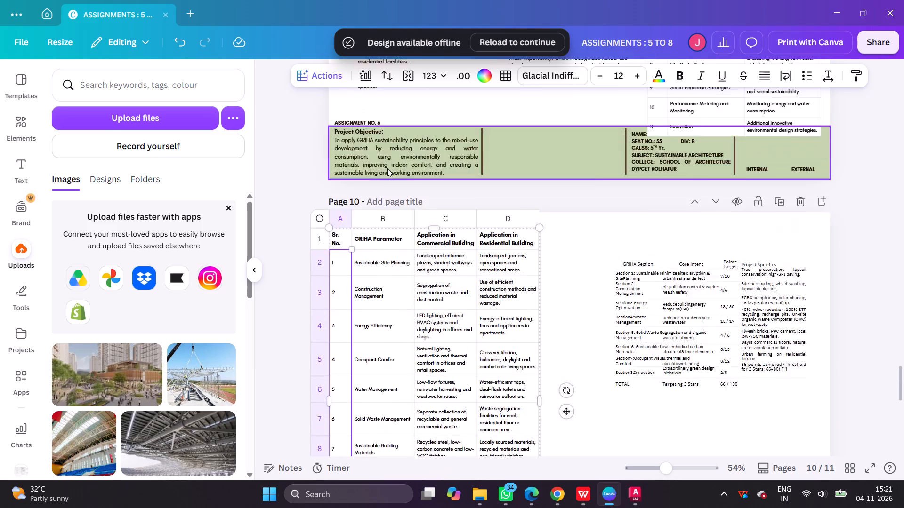
scroll(387, 271, down, 2)
click(383, 196)
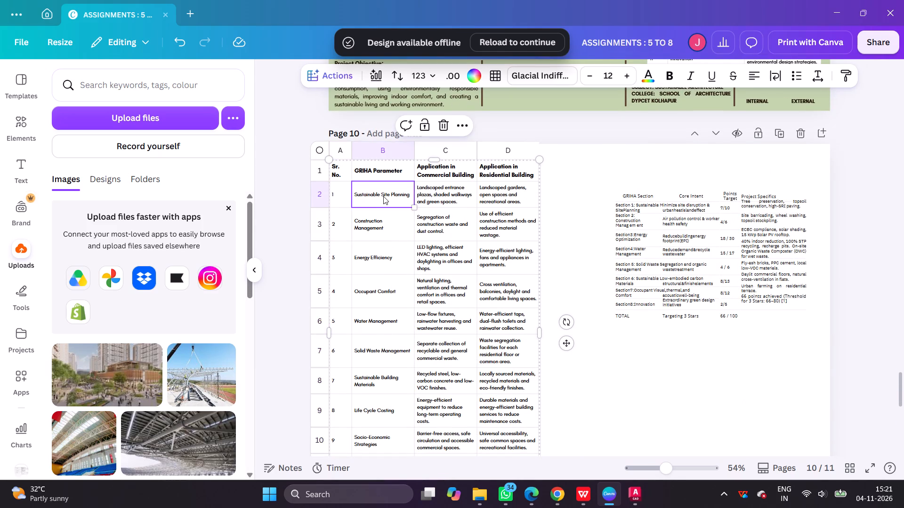
key(ctrl+a)
double_click(759, 75)
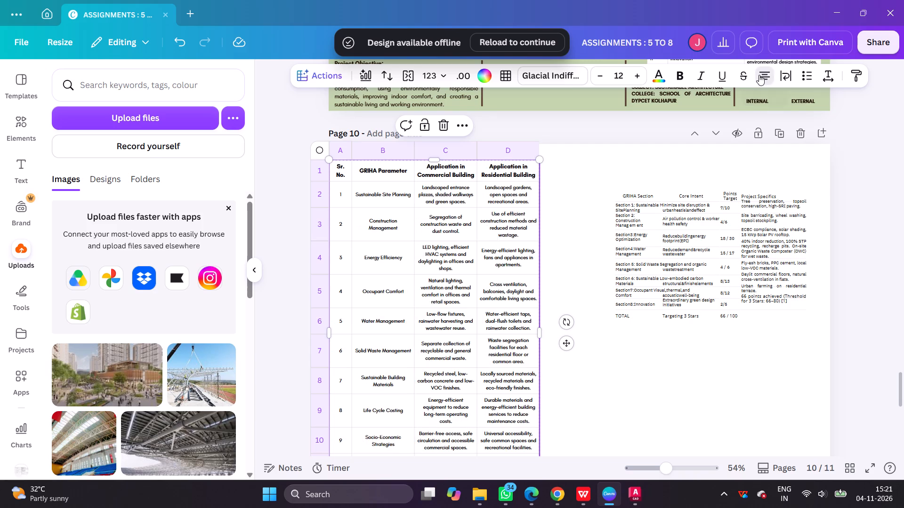
click(759, 75)
click(612, 175)
Justify all text in page 9's GRIHA assessment table.
scroll(724, 209, up, 3)
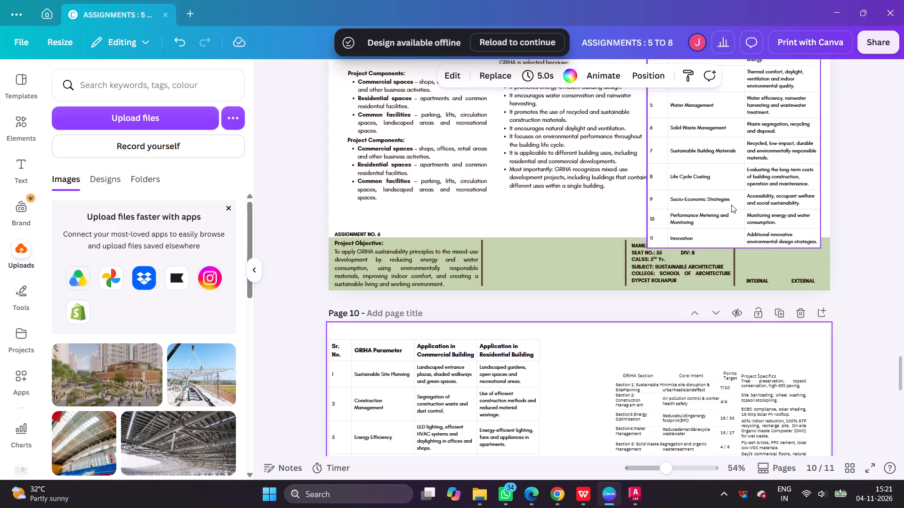
click(751, 194)
key(ctrl+a)
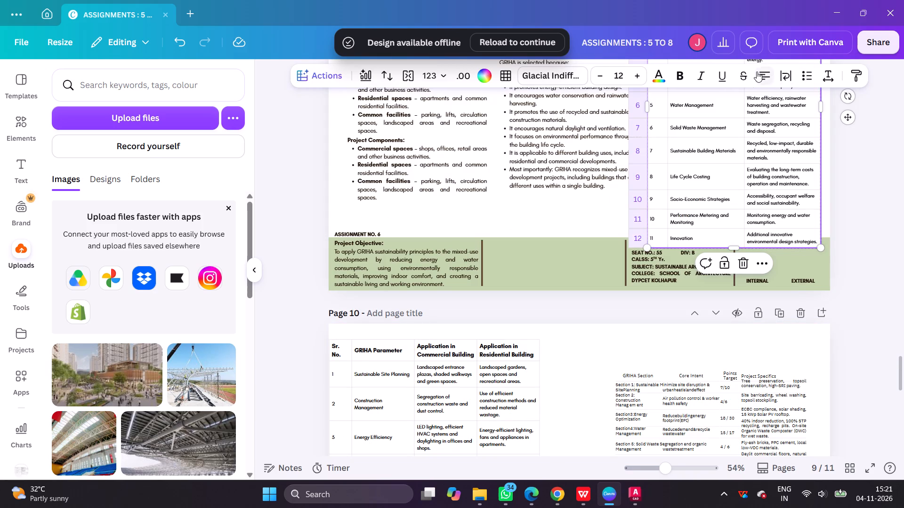
click(757, 71)
double_click(759, 71)
click(856, 126)
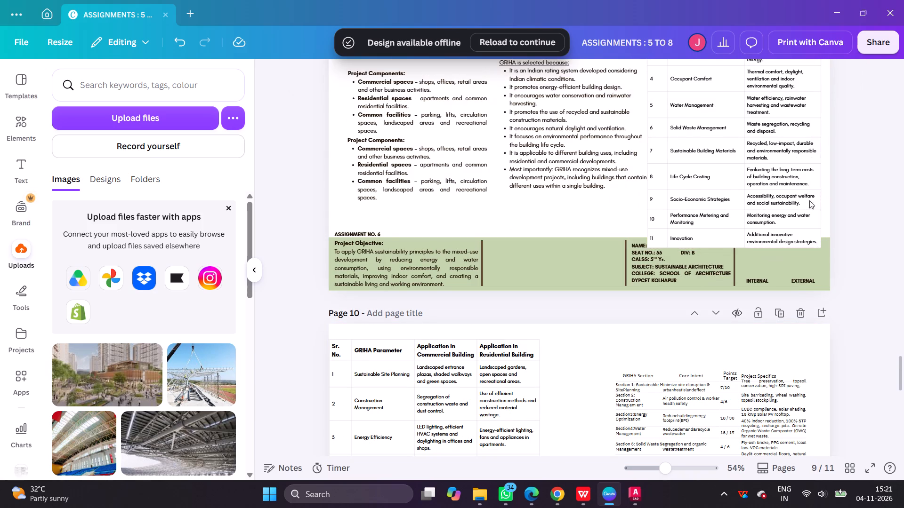
Resize page 9's GRIHA assessment table slightly wider and shorter so it ends just above the green footer band.
scroll(753, 230, up, 2)
click(756, 229)
scroll(762, 208, down, 1)
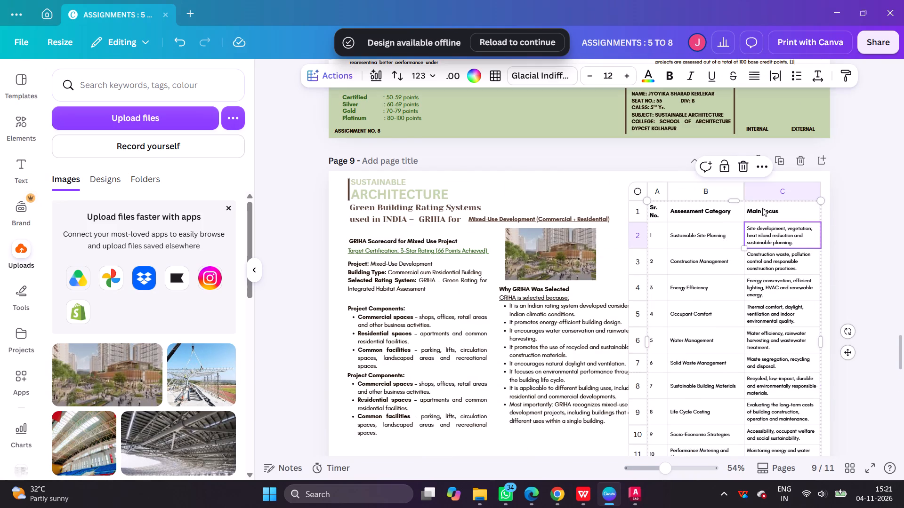
scroll(762, 208, down, 2)
drag(820, 244, 827, 233)
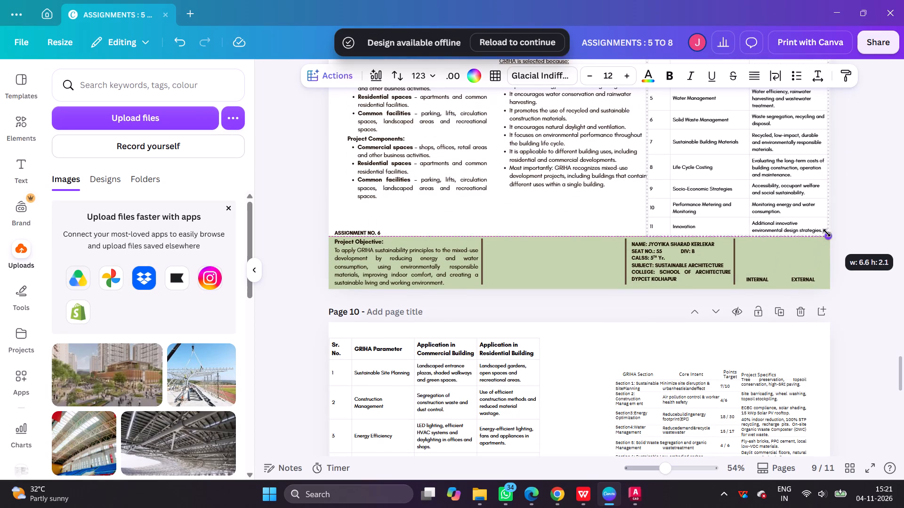
drag(827, 233, 827, 231)
click(876, 227)
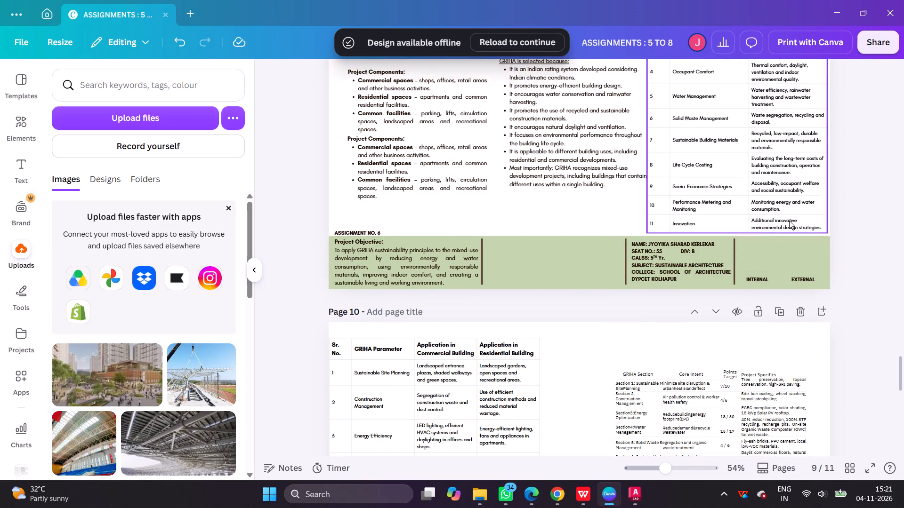
Review the layout of page 9's resized assessment table and the neighbouring pages 8 and 10.
scroll(789, 221, up, 4)
scroll(785, 221, down, 2)
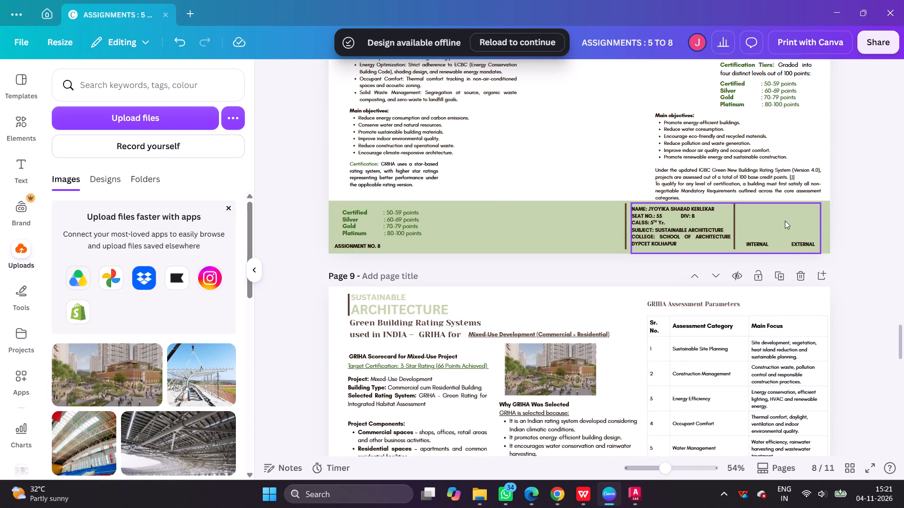
scroll(785, 221, down, 5)
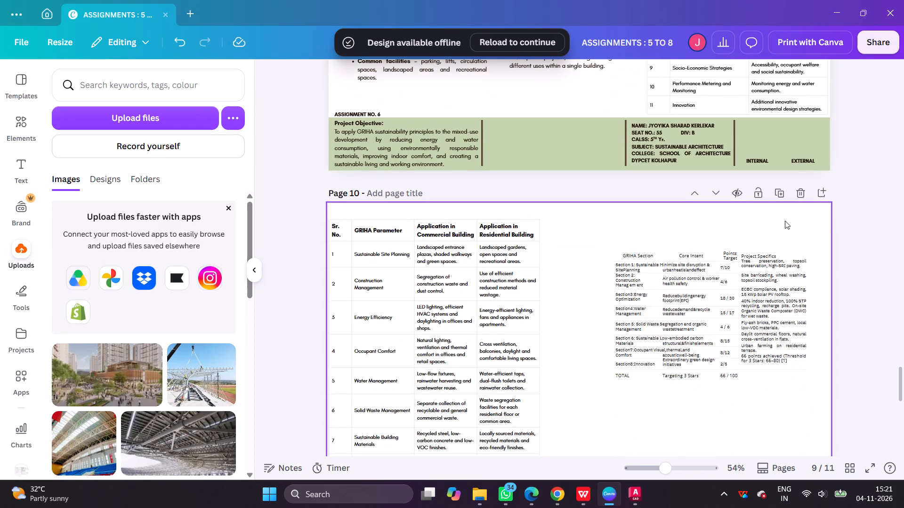
scroll(712, 188, up, 2)
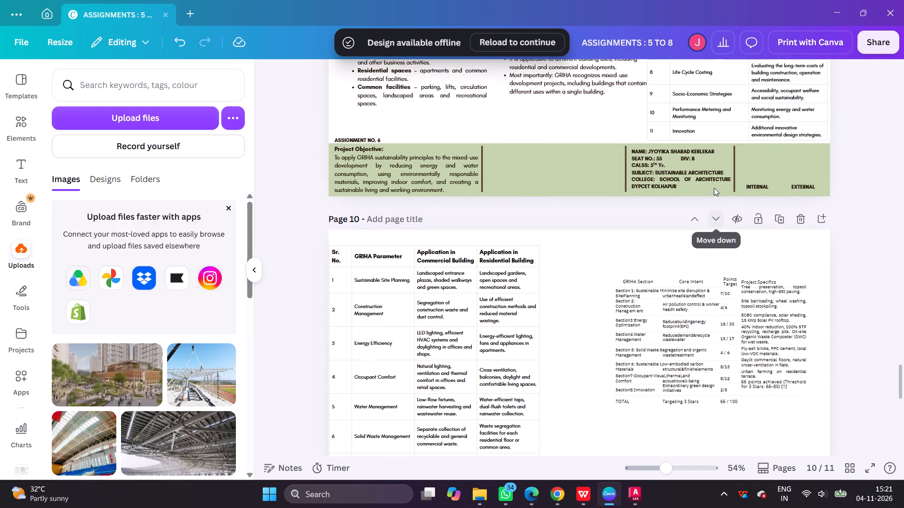
click(746, 181)
scroll(839, 234, up, 3)
click(600, 135)
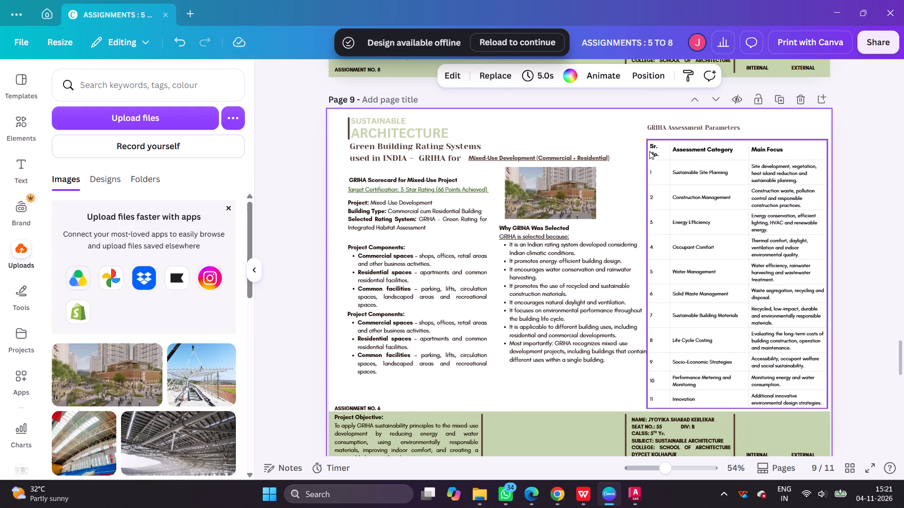
Clear the Sr. No. heading from the header row of page 9's GRIHA assessment table.
click(649, 151)
scroll(649, 151, down, 4)
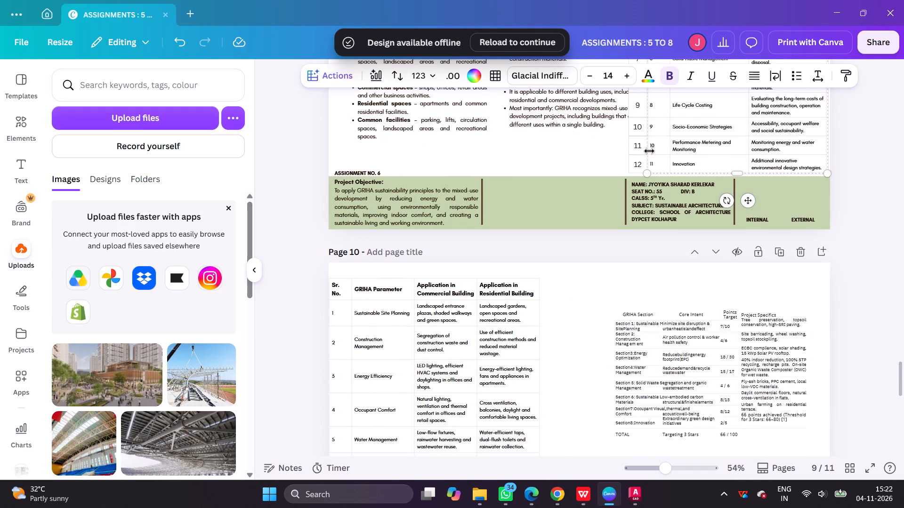
key(Delete)
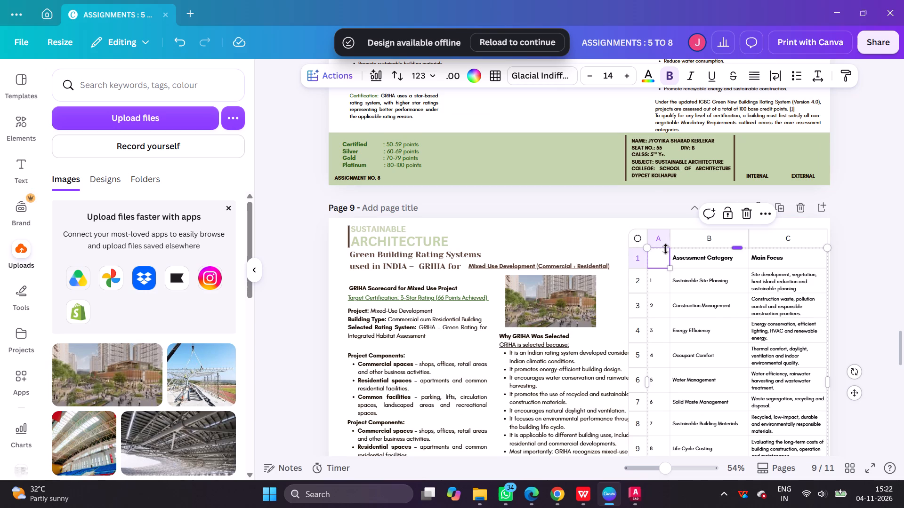
key(Delete)
Move the GRIHA assessment table from page 9 onto page 10, over the left part of the page.
scroll(702, 214, down, 3)
drag(718, 206, 701, 248)
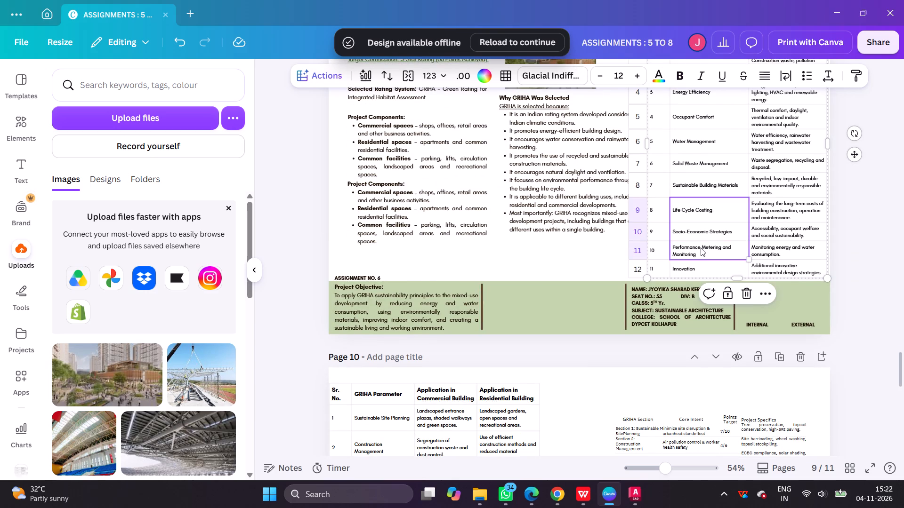
drag(701, 248, 700, 248)
scroll(698, 250, up, 3)
key(Escape)
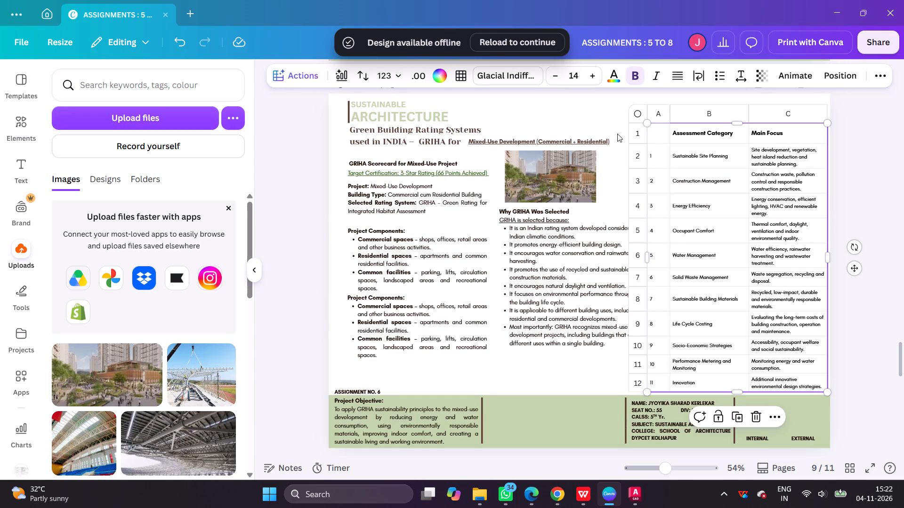
click(617, 134)
click(650, 123)
drag(633, 109, 632, 118)
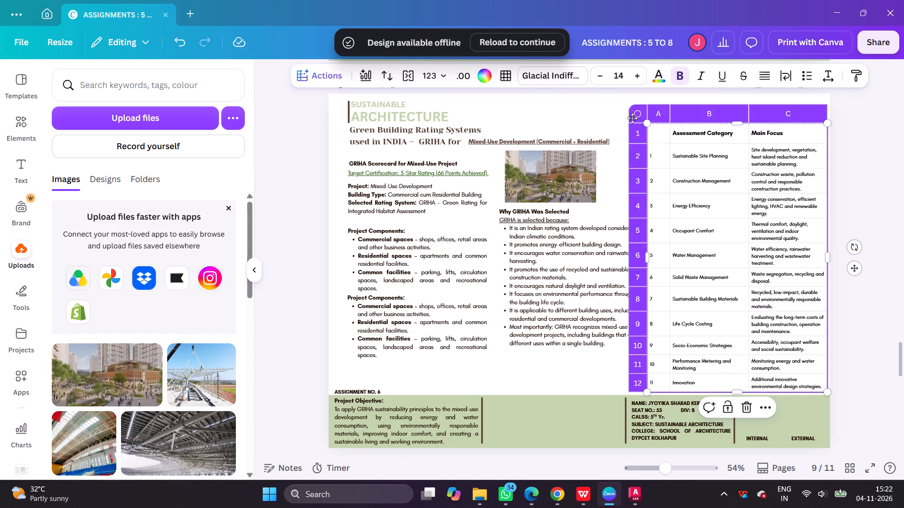
drag(632, 118, 413, 269)
scroll(625, 161, down, 4)
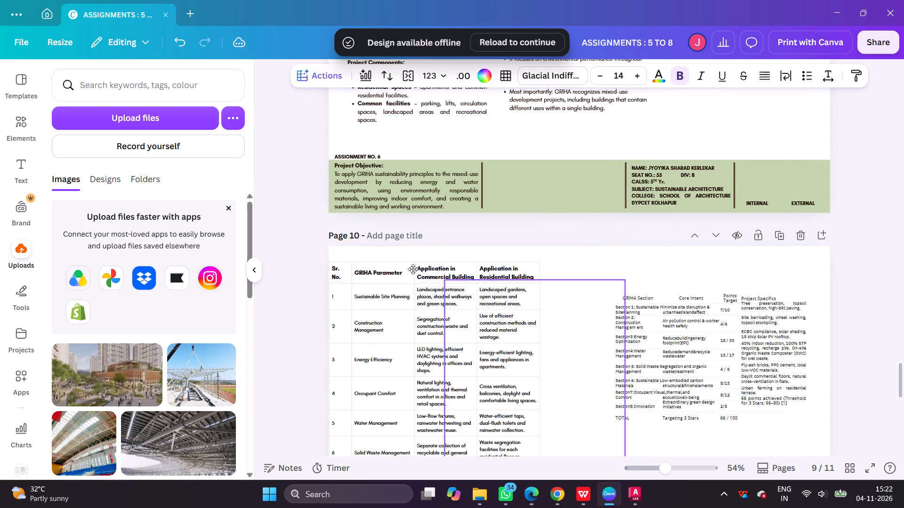
drag(413, 269, 364, 260)
Move the four-column GRIHA application table from page 10 to page 9, under the GRIHA Assessment Parameters heading.
click(339, 267)
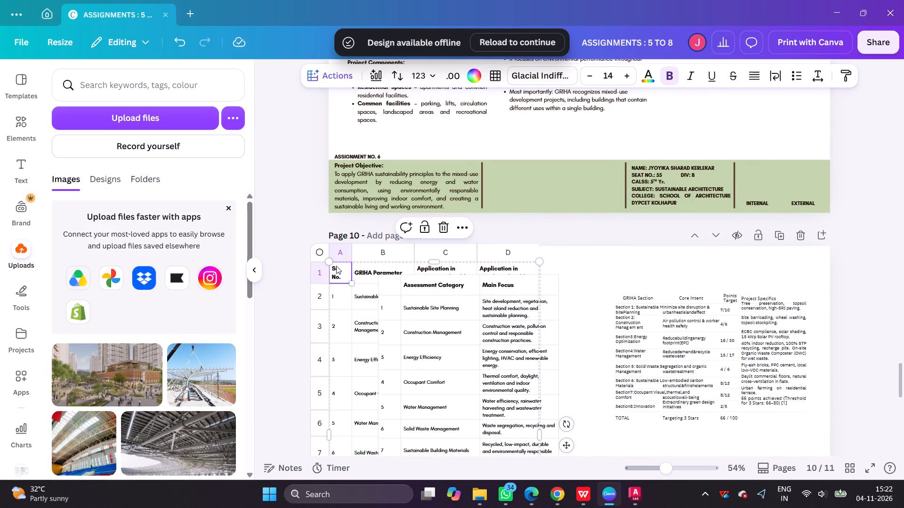
drag(321, 254, 696, 302)
scroll(694, 302, up, 3)
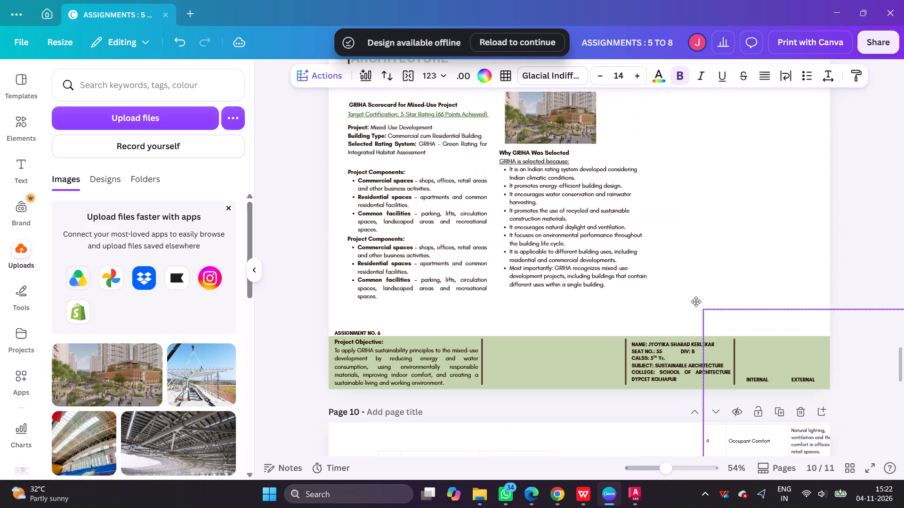
drag(696, 302, 641, 170)
scroll(697, 299, up, 2)
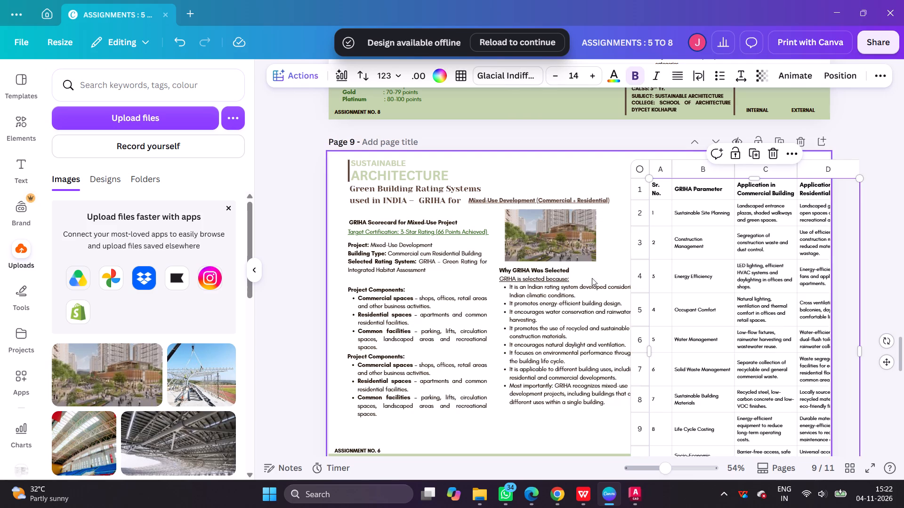
Narrow page 9's Why GRIHA Was Selected text box so it leaves a gap before the table column.
click(577, 334)
drag(648, 335, 624, 332)
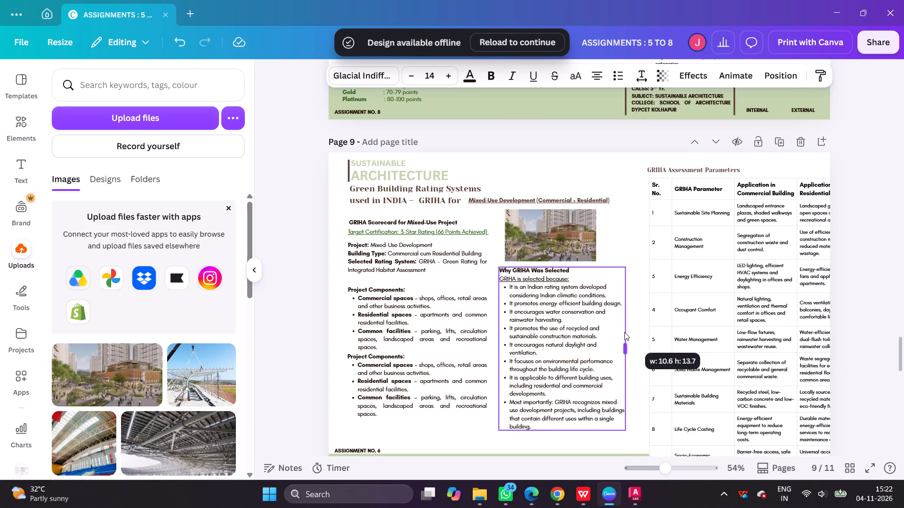
drag(624, 332, 612, 330)
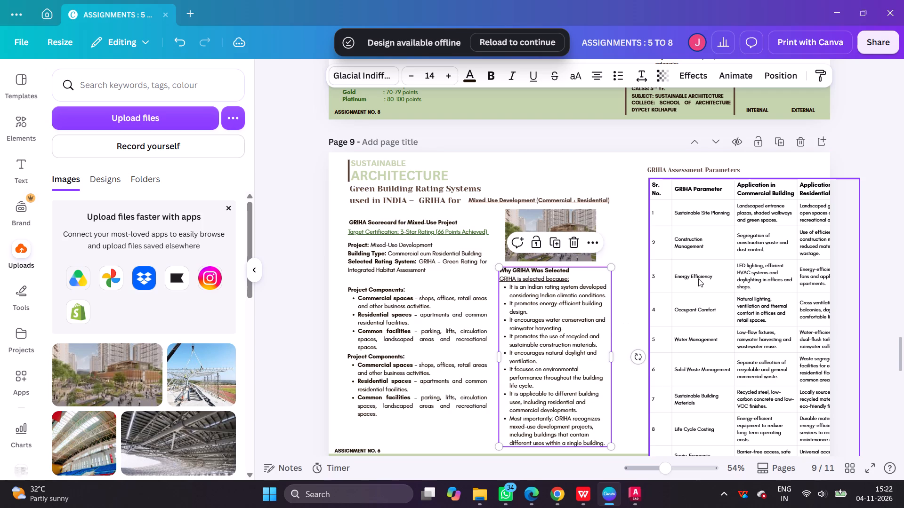
Nudge page 9's GRIHA Assessment Parameters heading slightly upward, closer to the page's top edge.
shift+click(654, 173)
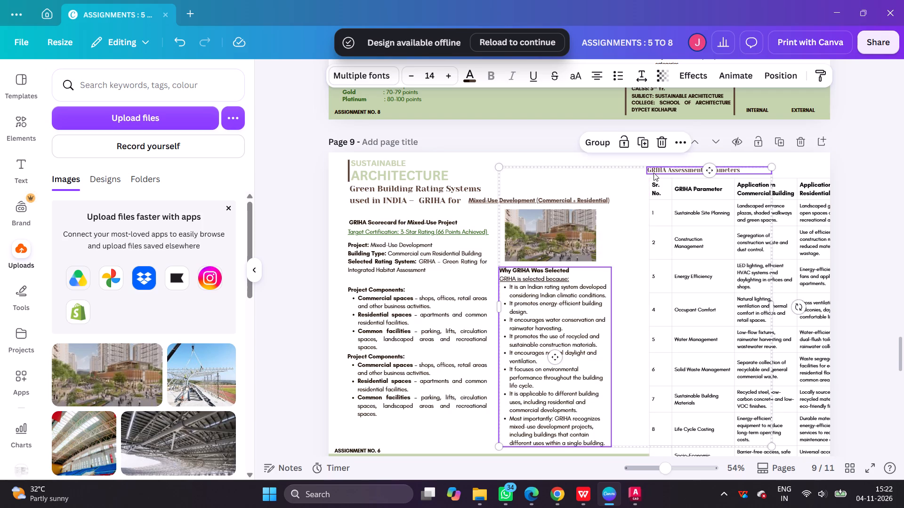
key(ctrl+z)
click(620, 192)
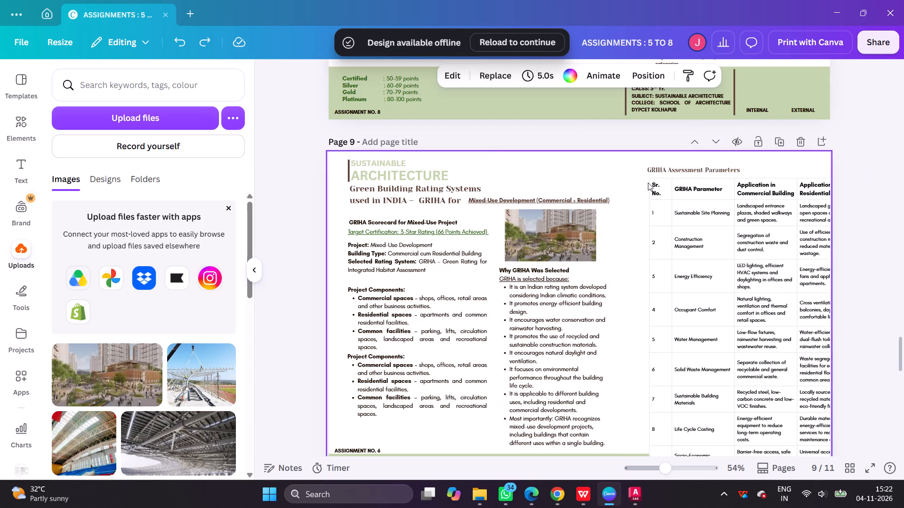
drag(662, 168, 663, 164)
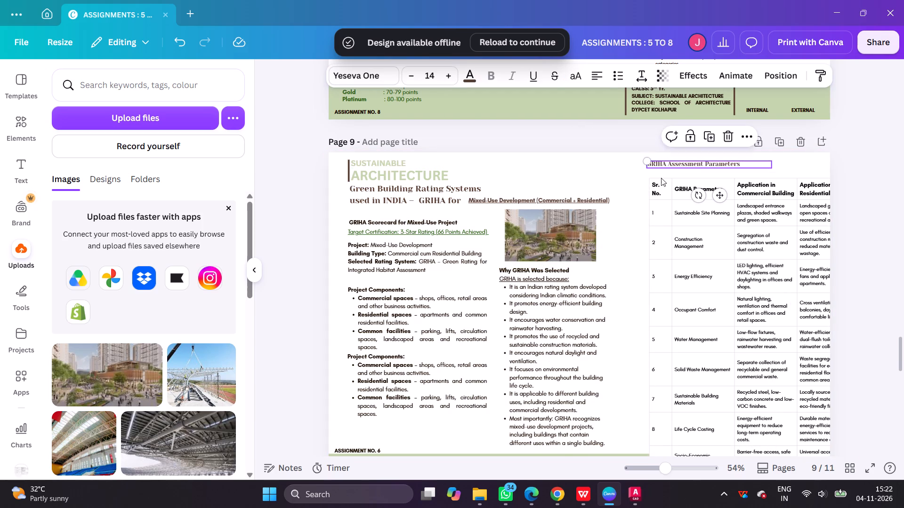
Shift page 9's application table left and up so it sits directly below its heading and within the page's right edge.
drag(657, 188, 650, 184)
drag(635, 162, 620, 175)
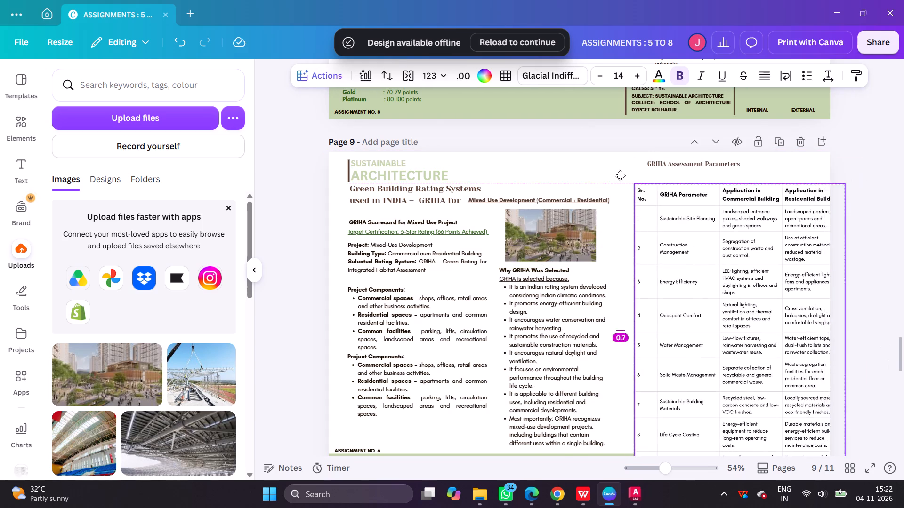
drag(620, 175, 606, 154)
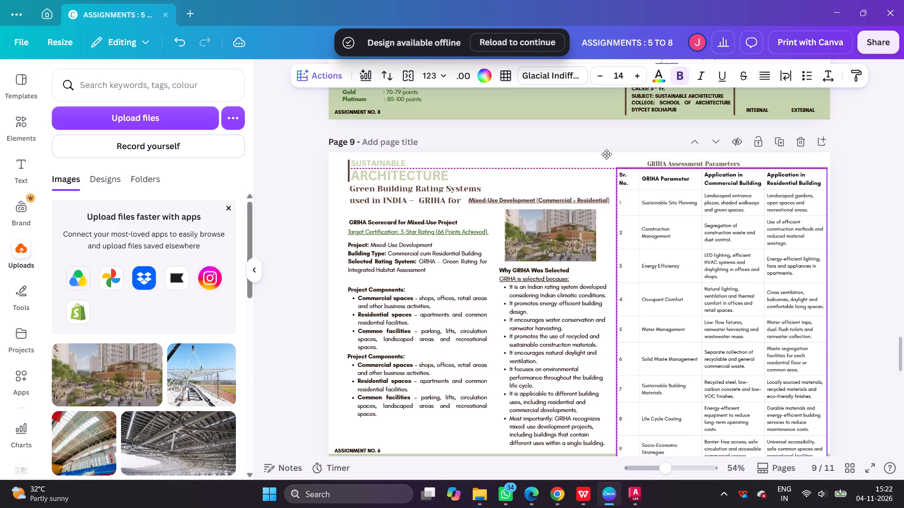
drag(606, 154, 609, 151)
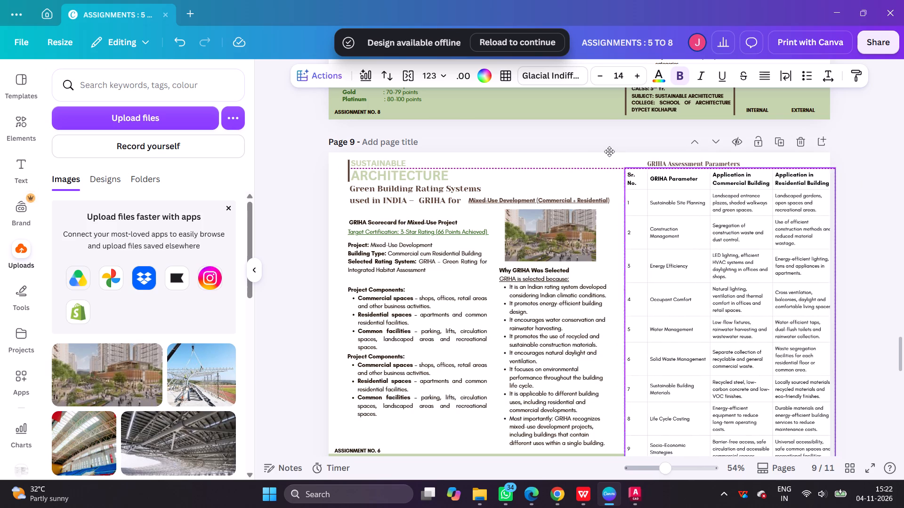
drag(609, 151, 606, 151)
Copy rows 9 to 11 of page 9's application table, Socio-Economic Strategies through Innovation, and clear their contents.
scroll(606, 151, down, 2)
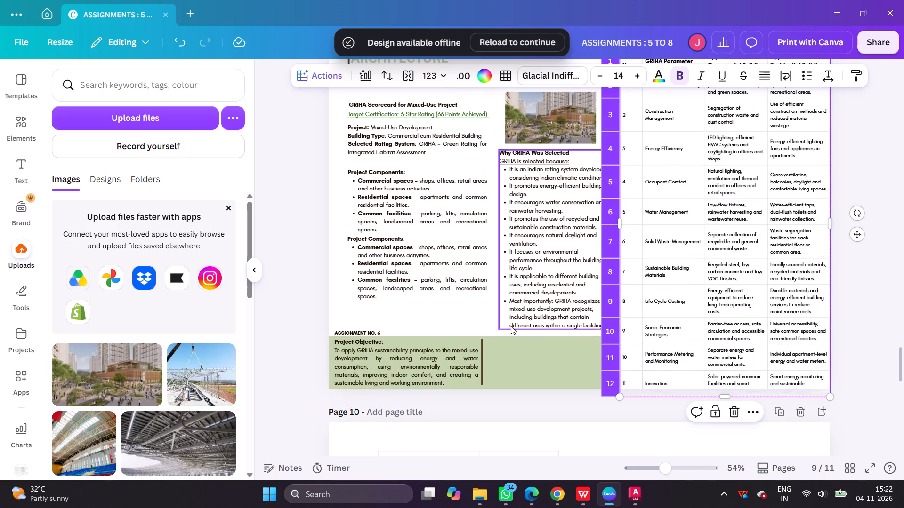
click(476, 317)
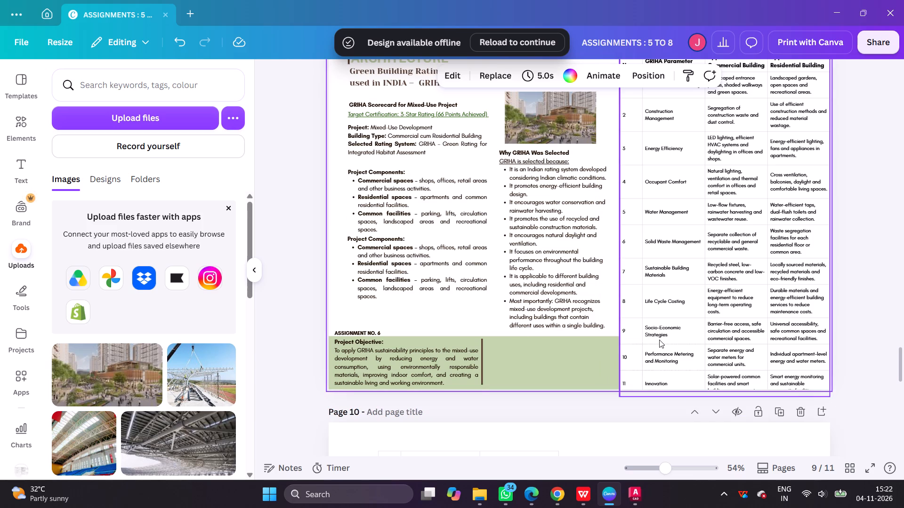
click(663, 327)
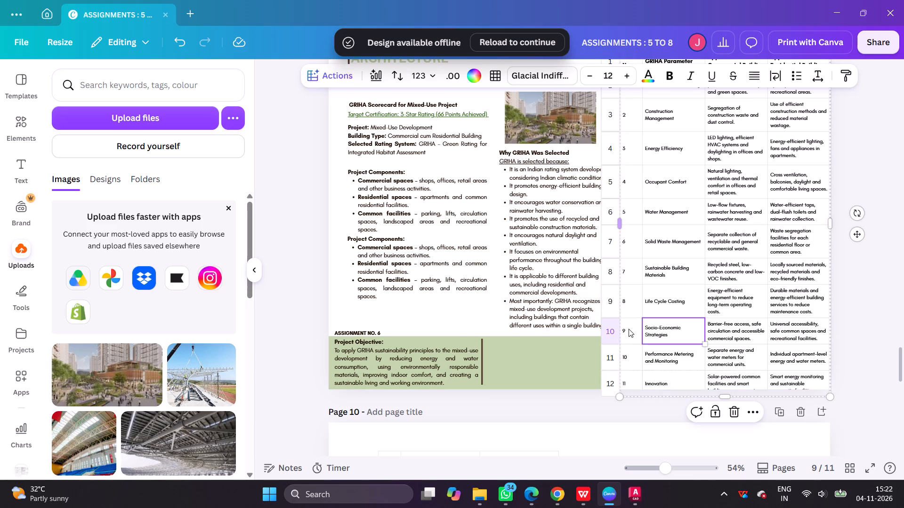
drag(629, 329, 799, 407)
key(ctrl+c)
key(ctrl+c)
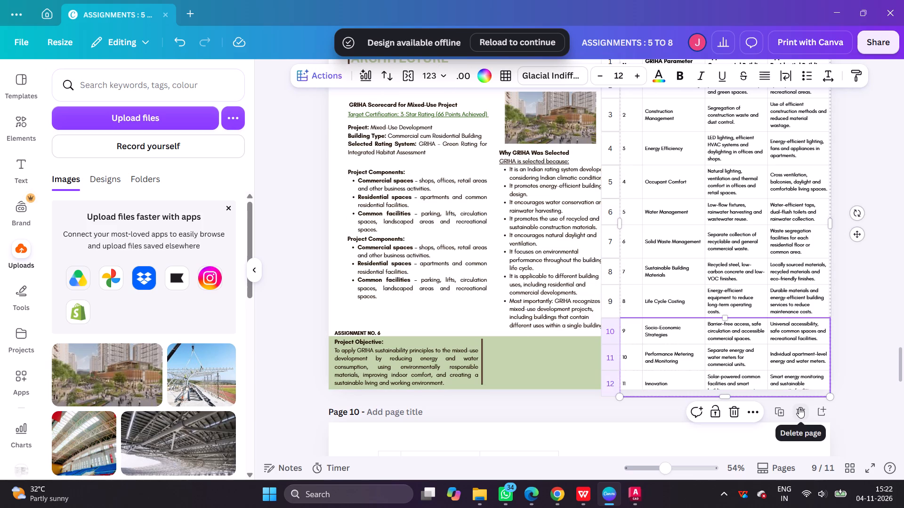
key(Delete)
key(Delete)
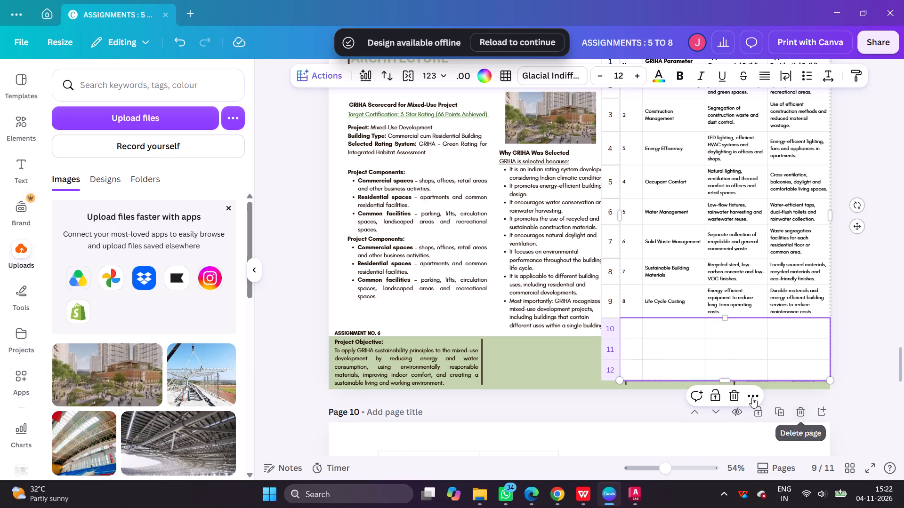
key(Delete)
Delete the three emptied rows at the bottom of page 9's application table.
click(686, 372)
drag(805, 373, 613, 367)
key(Delete)
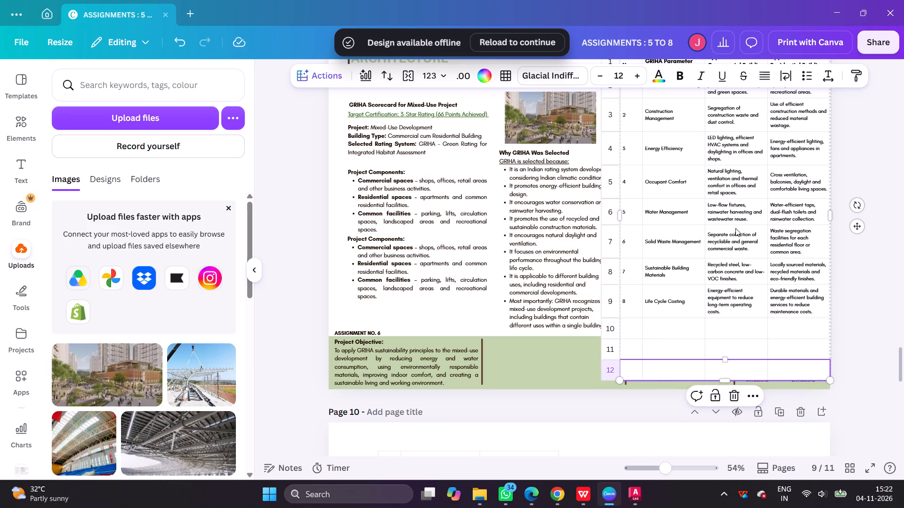
click(507, 74)
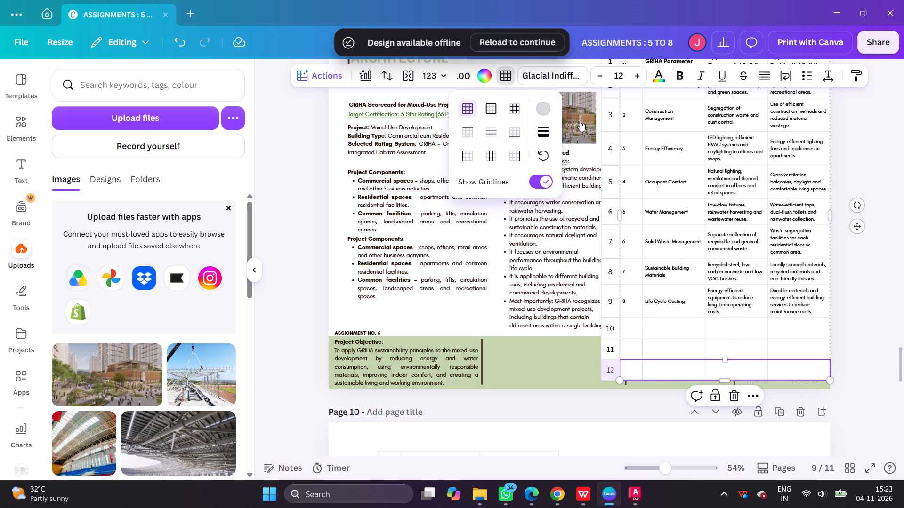
click(864, 373)
click(749, 367)
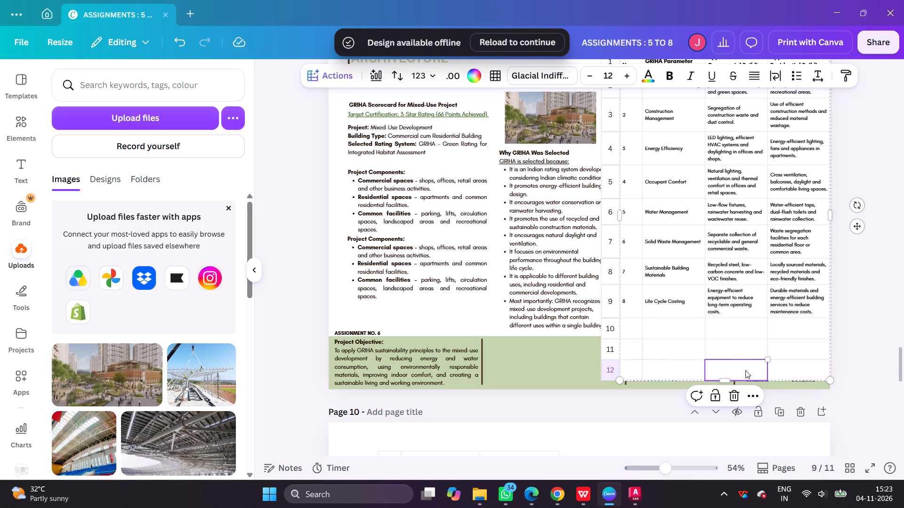
key(Delete)
click(736, 395)
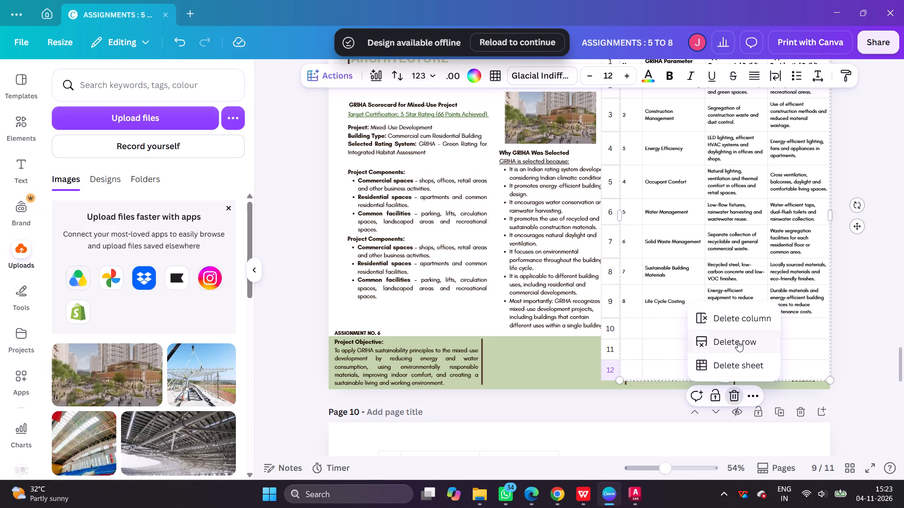
click(734, 341)
click(732, 345)
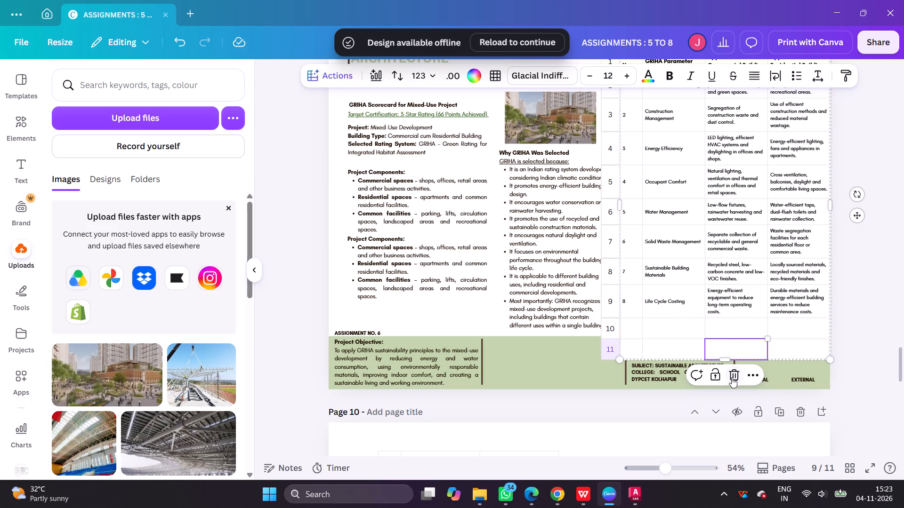
click(732, 377)
click(732, 425)
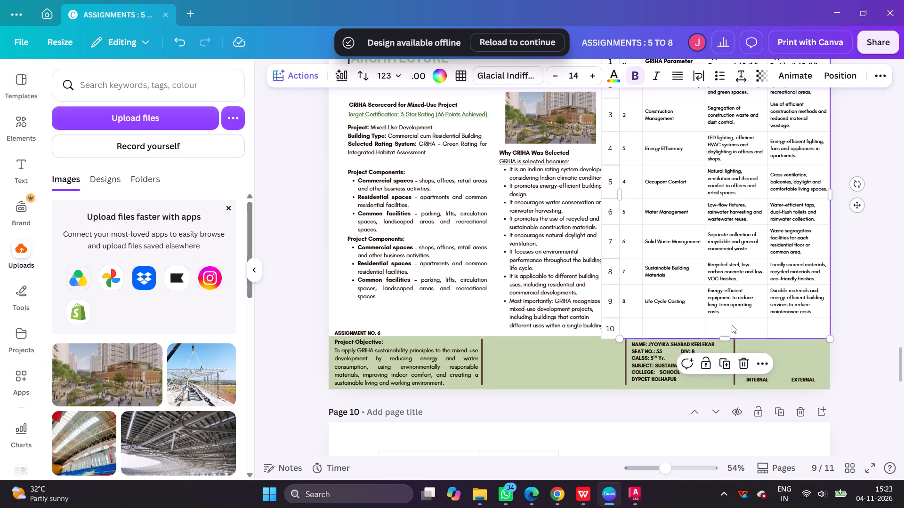
click(732, 325)
click(737, 355)
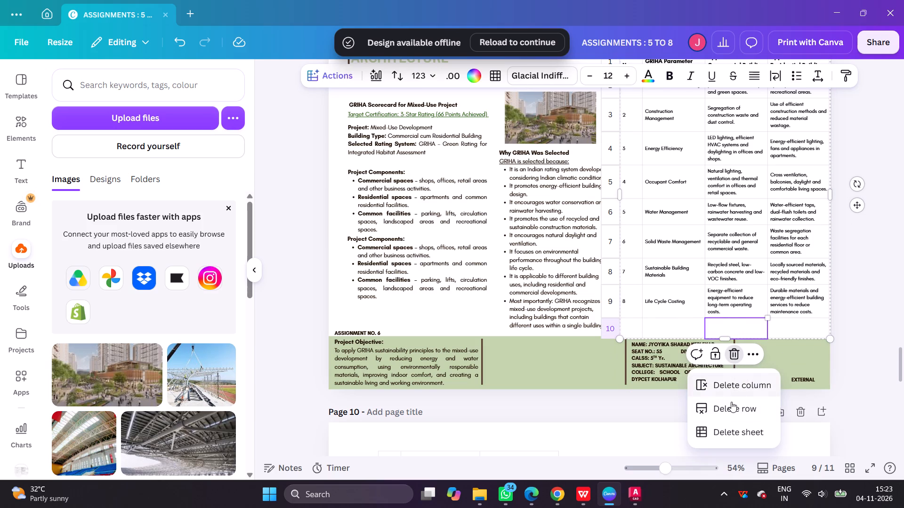
click(731, 409)
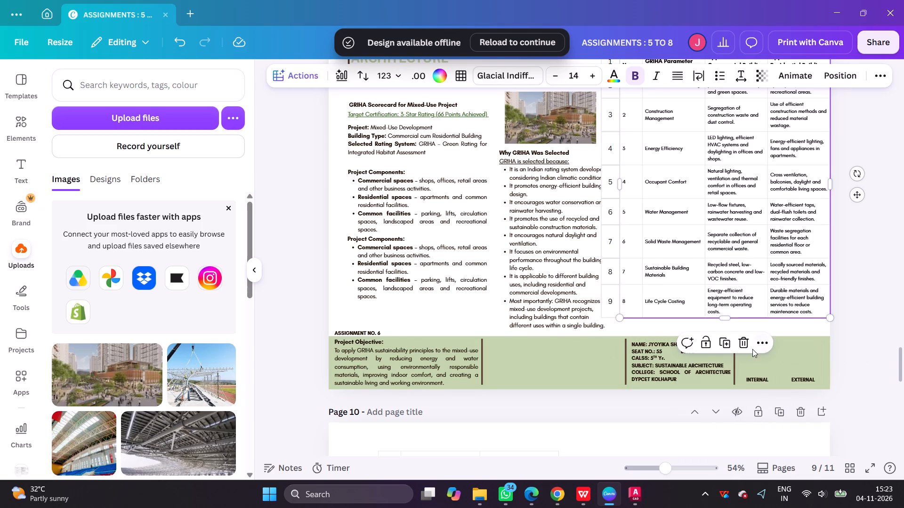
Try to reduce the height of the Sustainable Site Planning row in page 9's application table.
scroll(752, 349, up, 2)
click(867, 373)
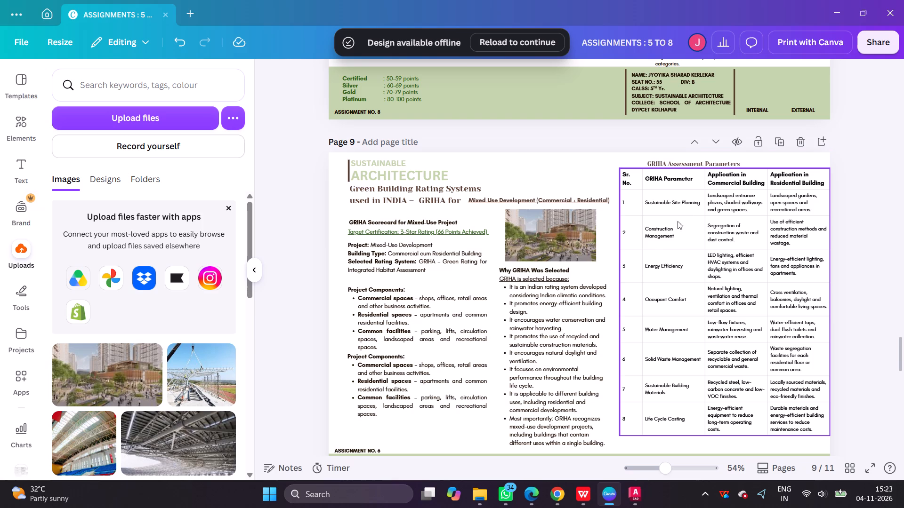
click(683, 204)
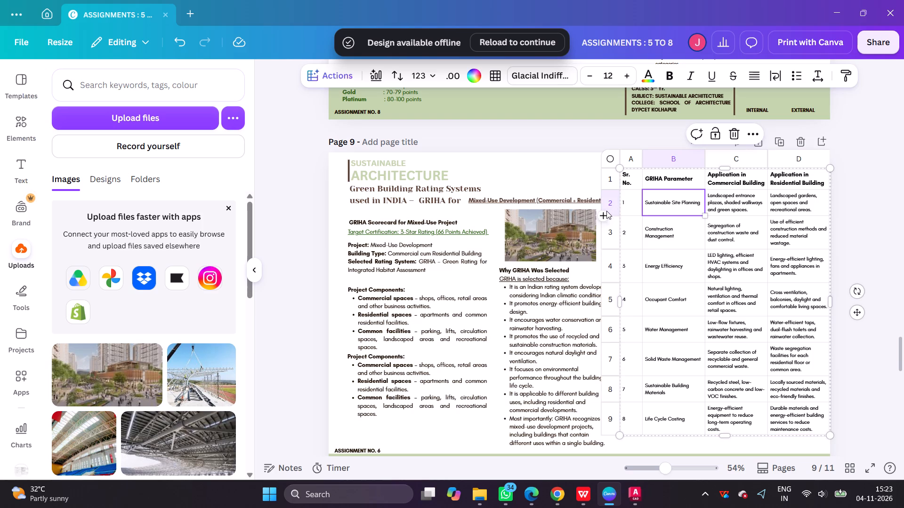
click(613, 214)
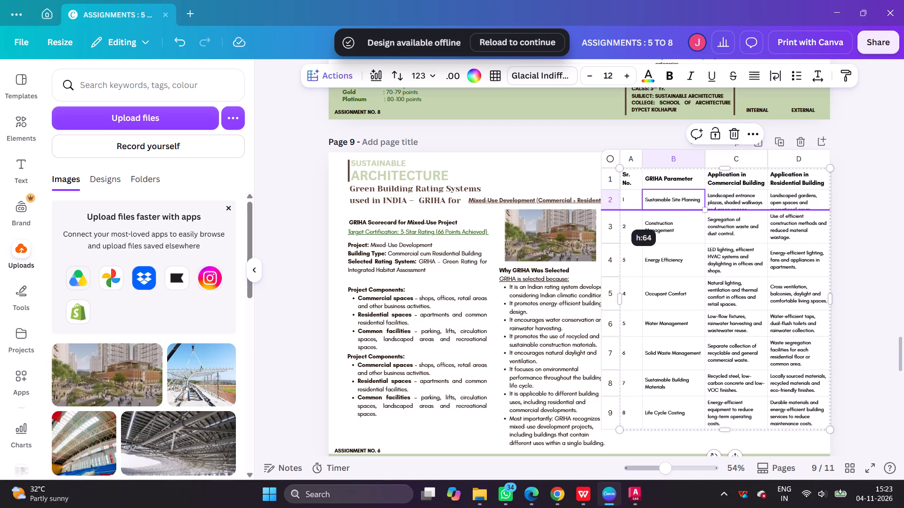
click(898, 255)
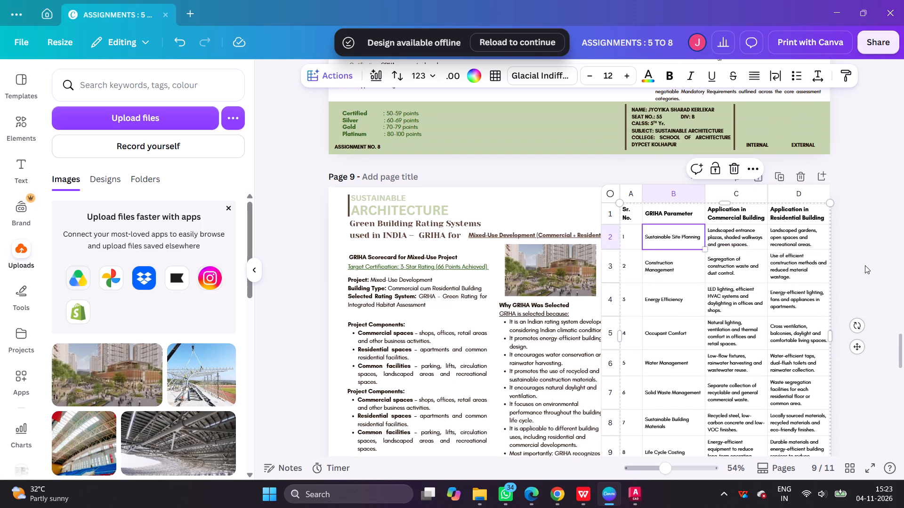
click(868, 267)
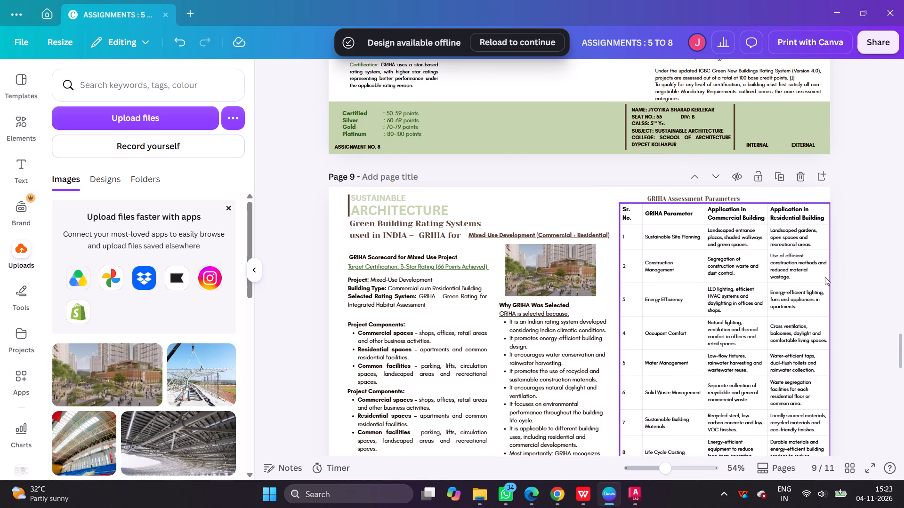
Shrink page 9's project photo and move it above the Mixed-Use Development subtitle, beside the Sustainable Architecture title.
scroll(825, 277, down, 2)
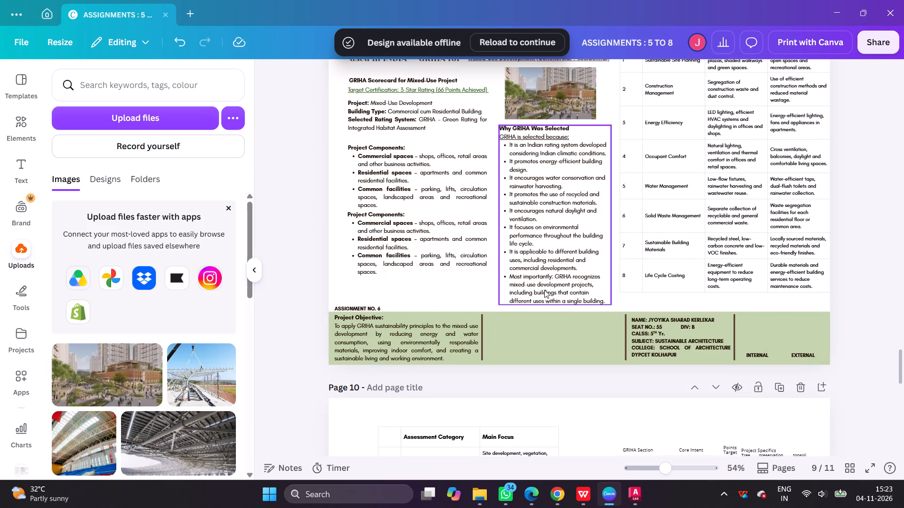
scroll(550, 284, up, 1)
click(555, 220)
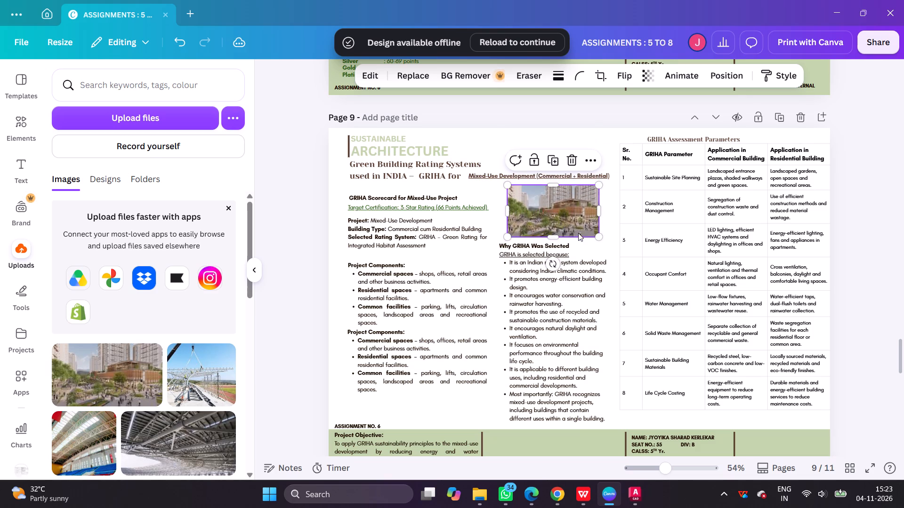
drag(599, 241, 572, 226)
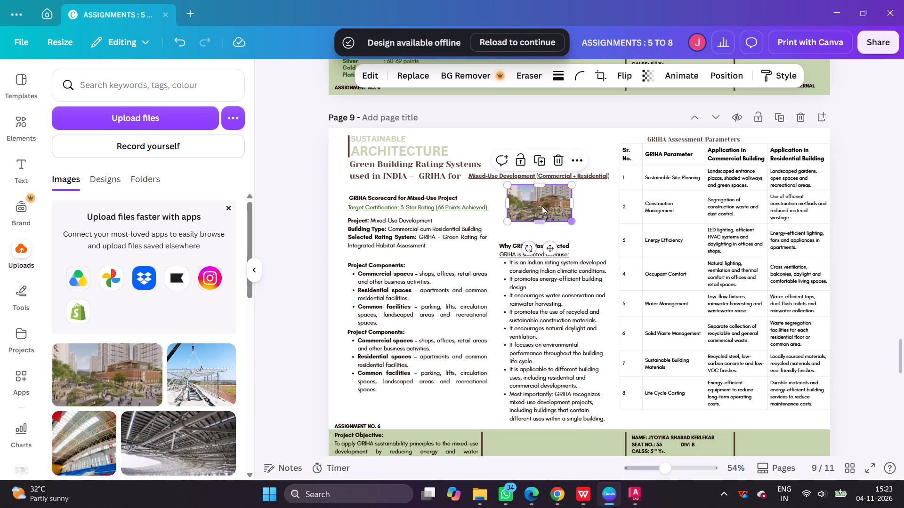
drag(542, 206, 574, 151)
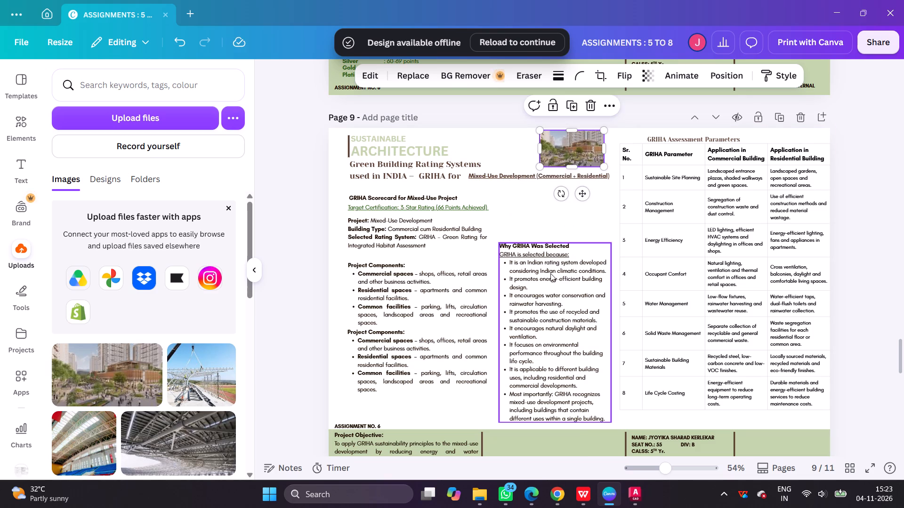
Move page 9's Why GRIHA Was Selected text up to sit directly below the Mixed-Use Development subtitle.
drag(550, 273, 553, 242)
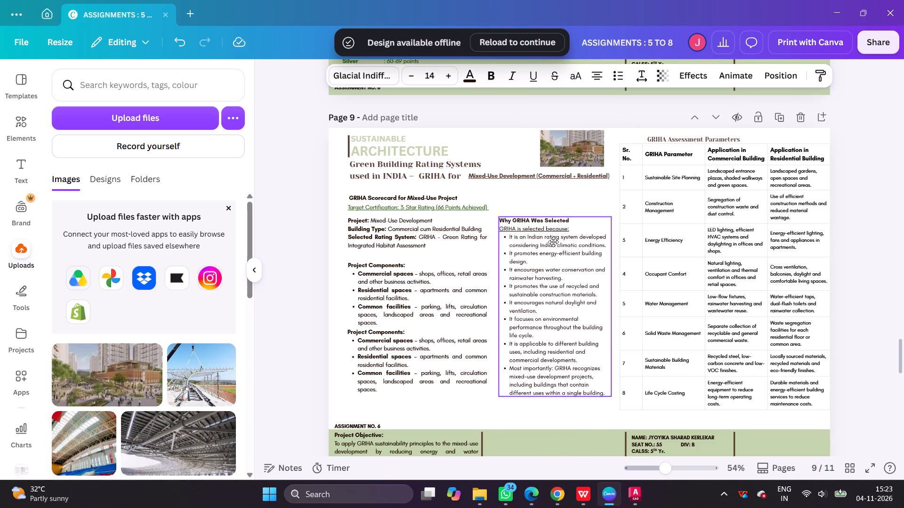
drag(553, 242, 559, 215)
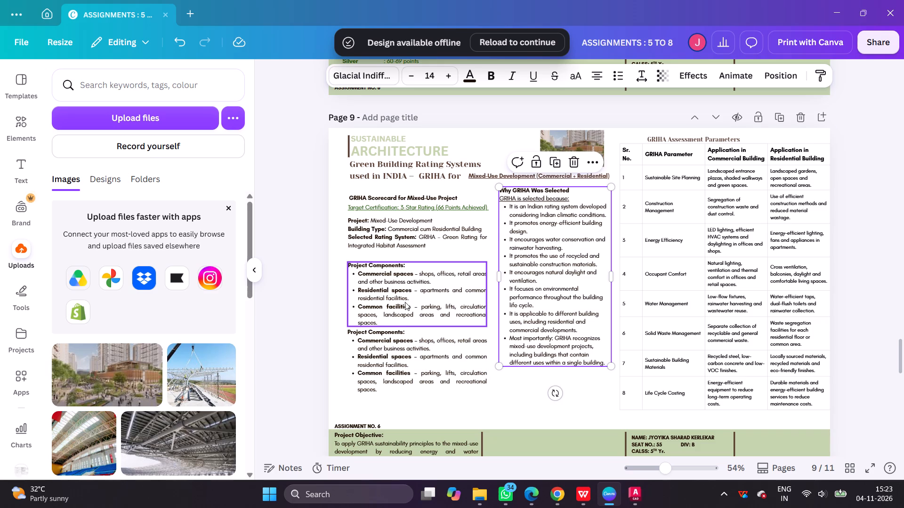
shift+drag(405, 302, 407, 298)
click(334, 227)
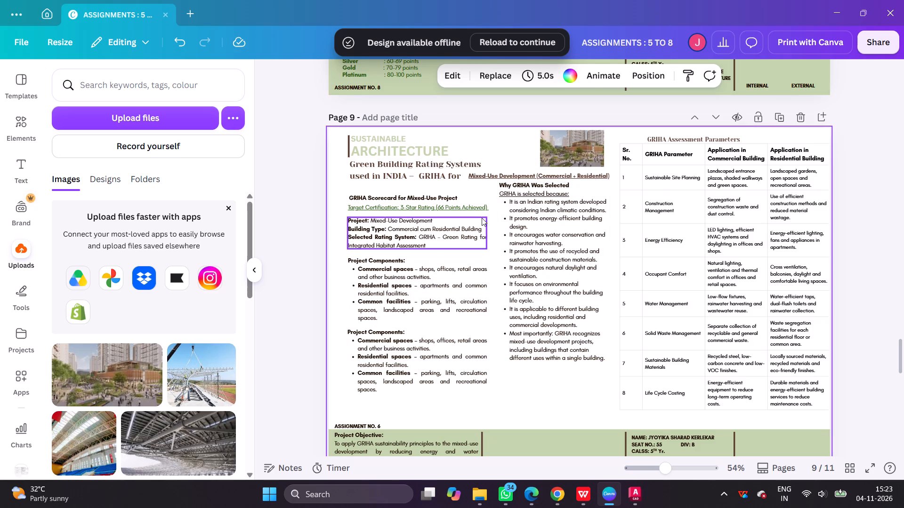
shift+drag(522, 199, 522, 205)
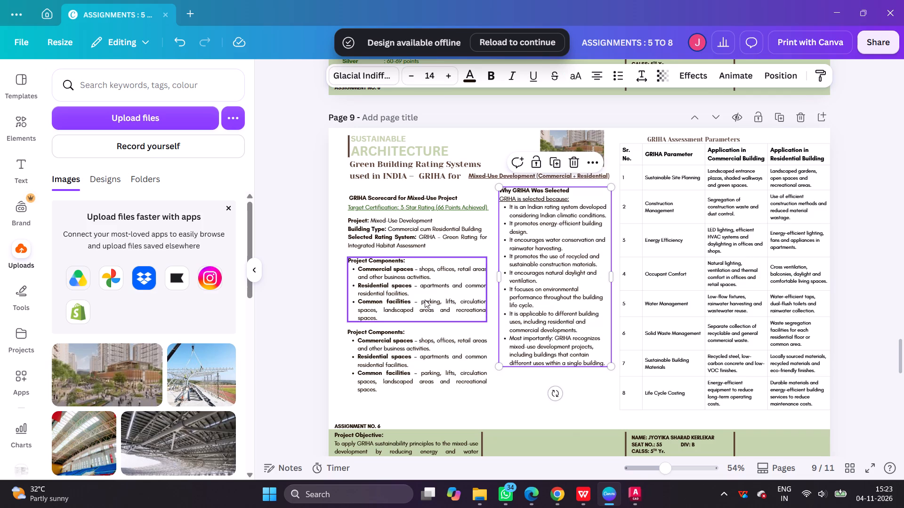
Tighten the spacing of the Project Components text on page 9 and delete its duplicate block.
click(425, 300)
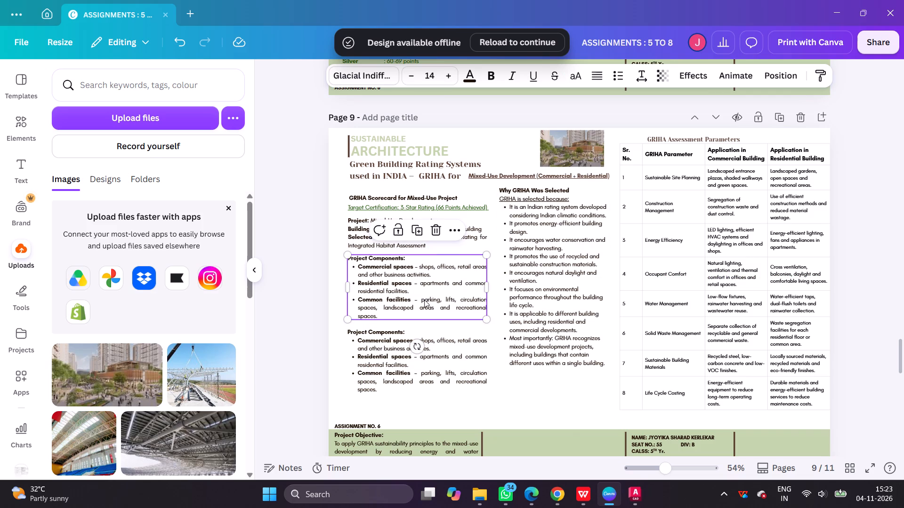
click(392, 352)
shift+drag(388, 355, 389, 347)
click(512, 393)
click(431, 366)
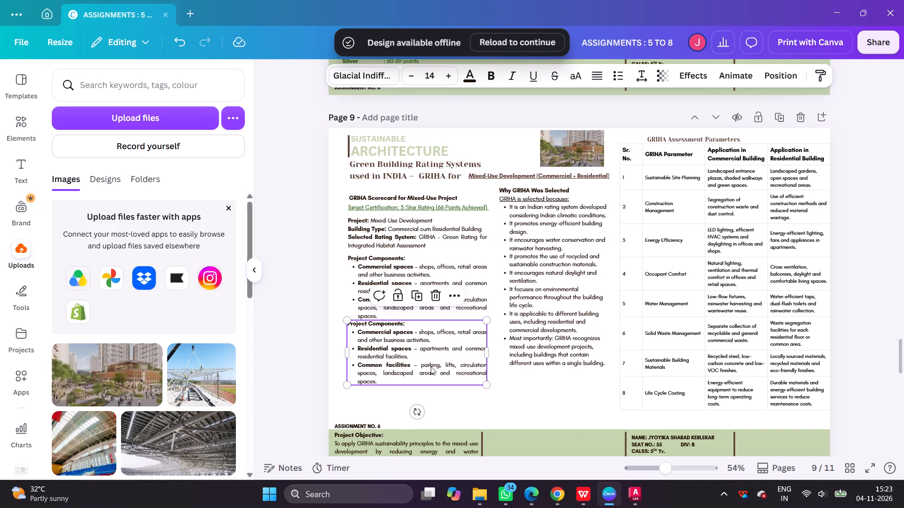
key(Delete)
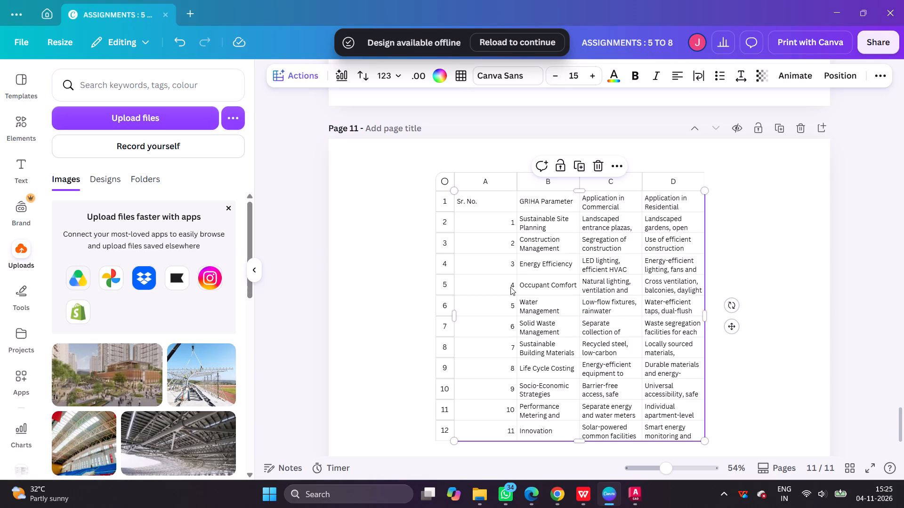
Set all text in page 11's table to Glacial Indifference at font size 12.
click(538, 69)
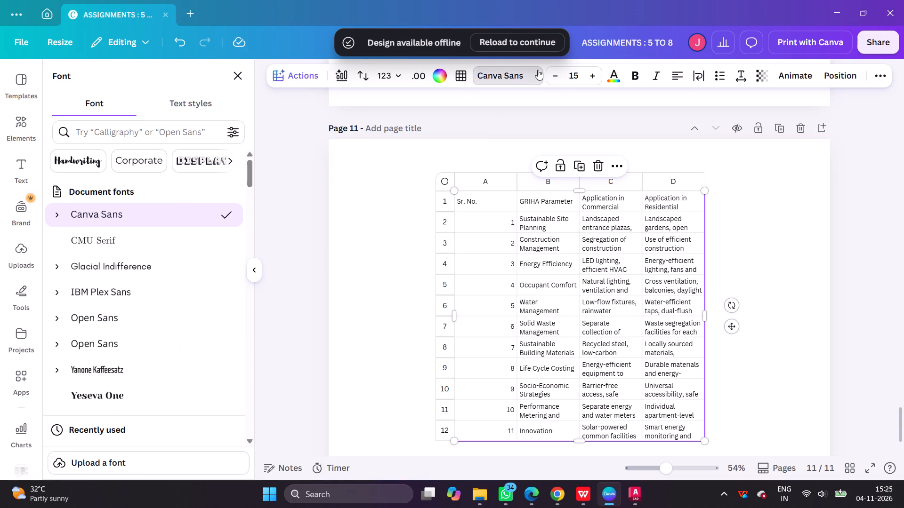
click(148, 275)
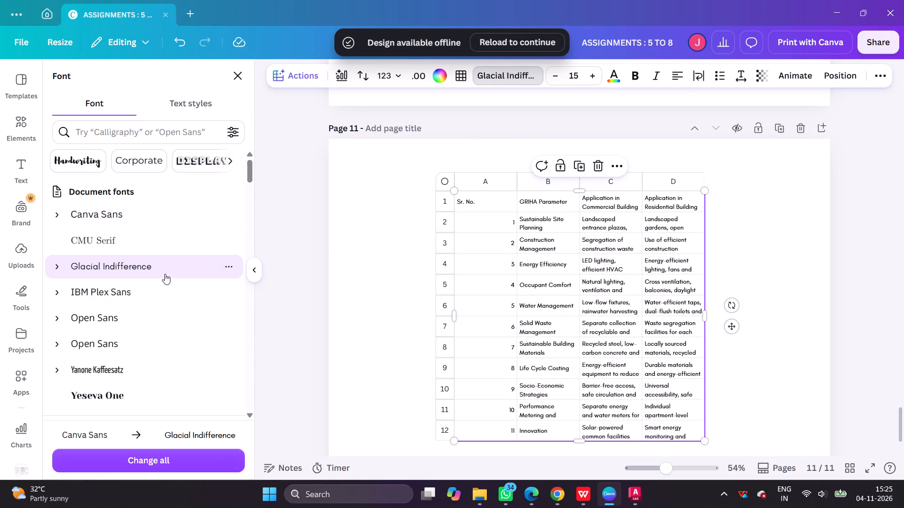
click(470, 204)
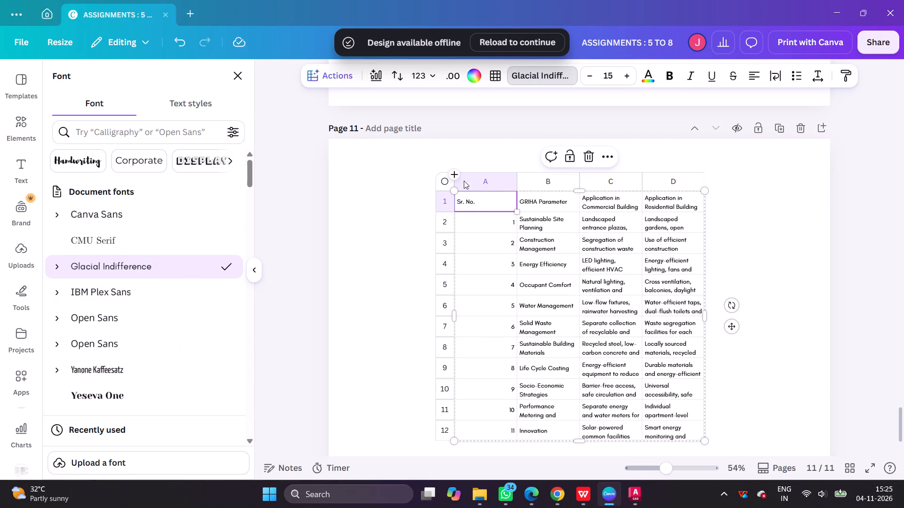
key(ctrl+a)
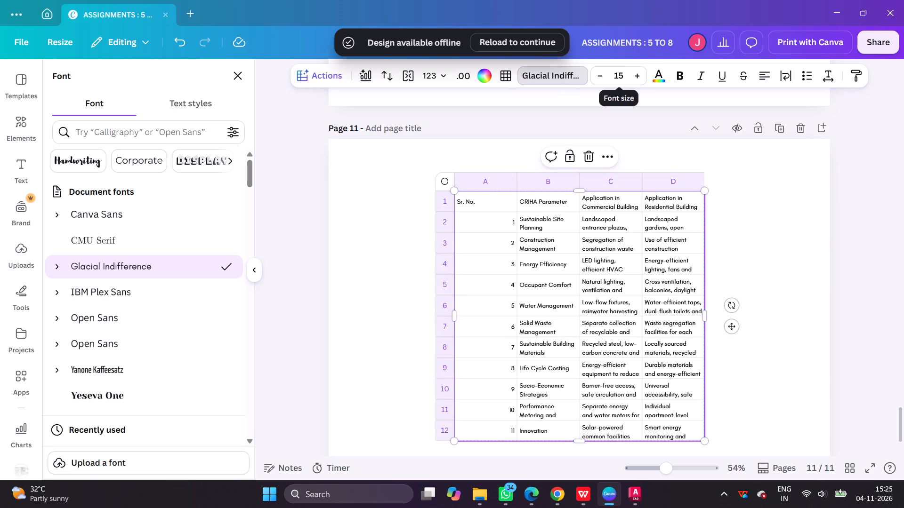
triple_click(599, 76)
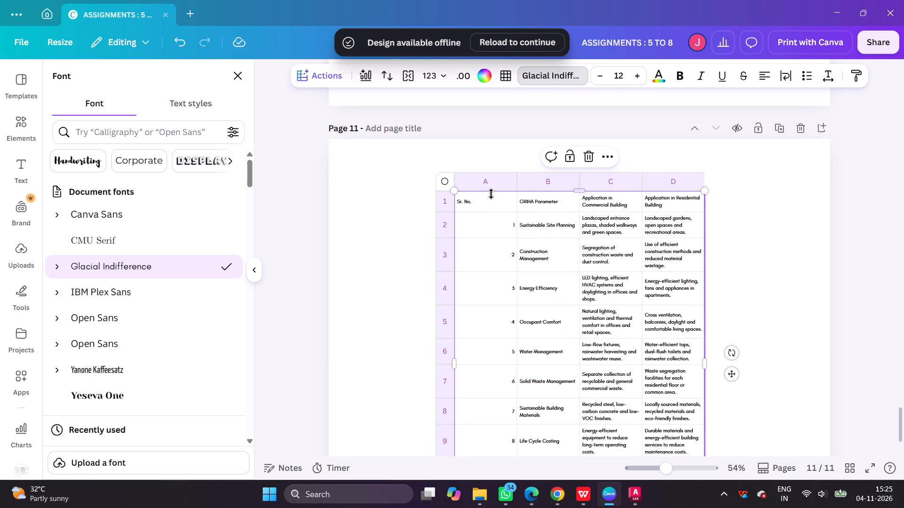
Set the header row of page 11's table to font size 14 and make it bold.
drag(488, 199, 684, 204)
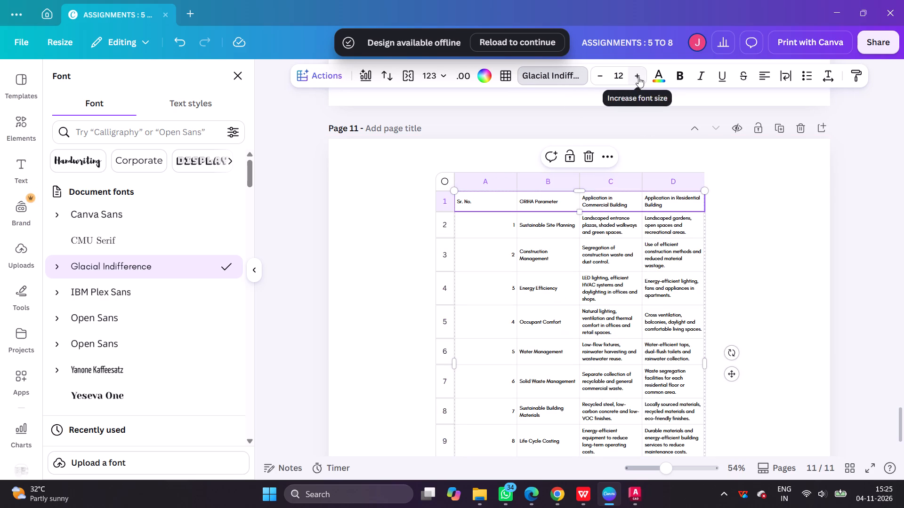
triple_click(638, 77)
click(597, 78)
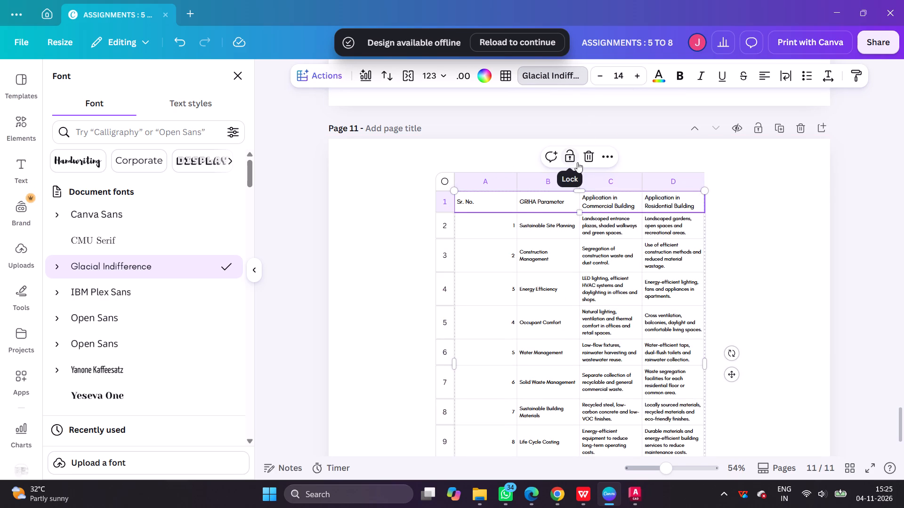
key(ctrl+b)
click(751, 198)
Narrow the Sr. No. column of page 11's table to just fit its two-line heading.
click(489, 189)
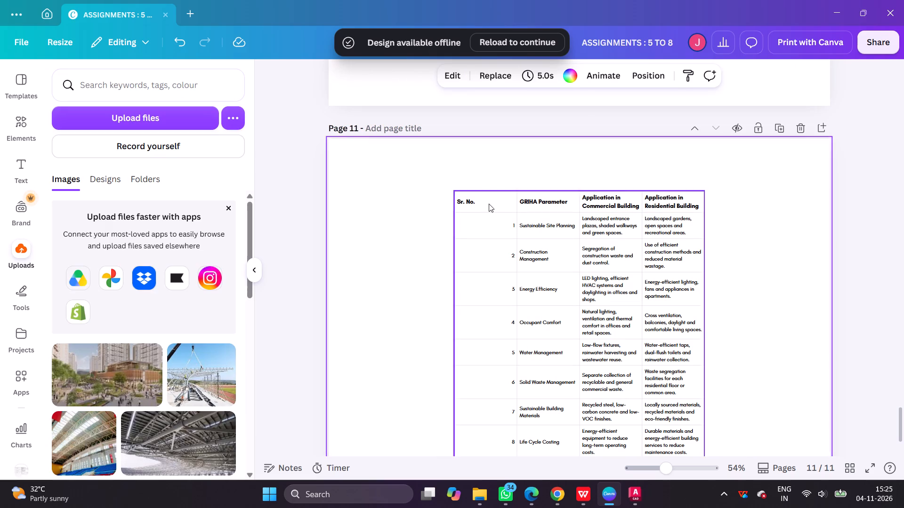
click(489, 204)
drag(516, 181, 473, 183)
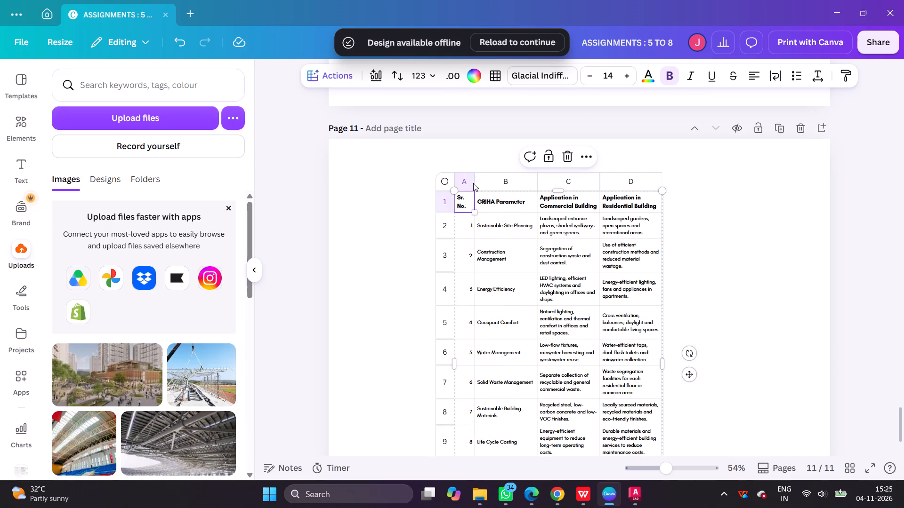
drag(473, 183, 468, 189)
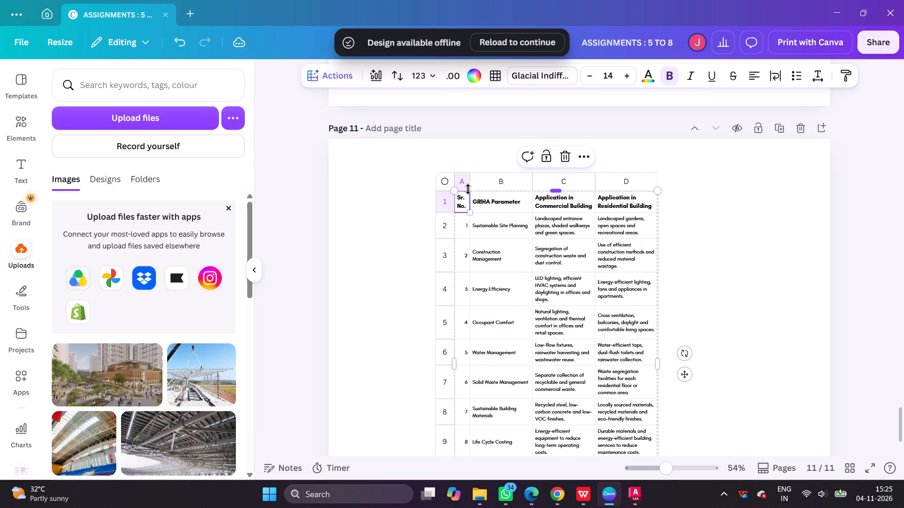
drag(468, 189, 468, 189)
Justify the text in all cells of page 11's table.
key(ctrl+a)
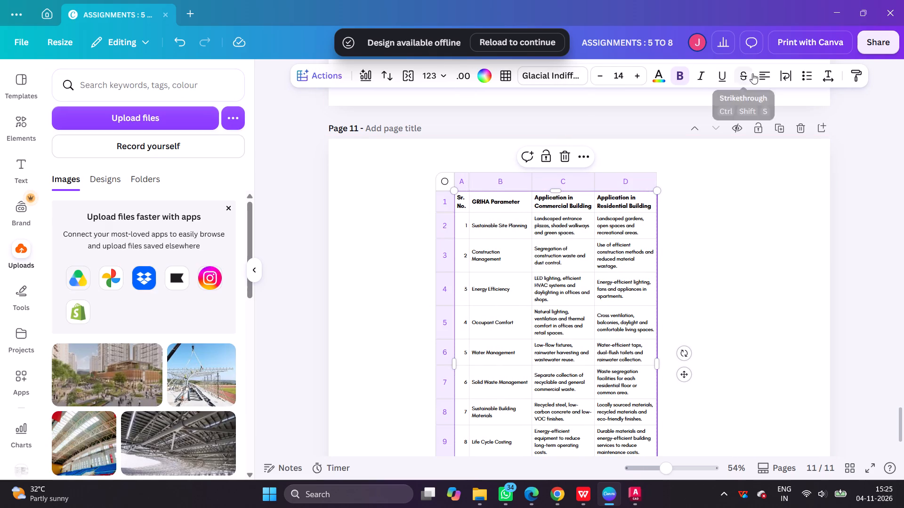
double_click(759, 73)
click(759, 73)
click(711, 227)
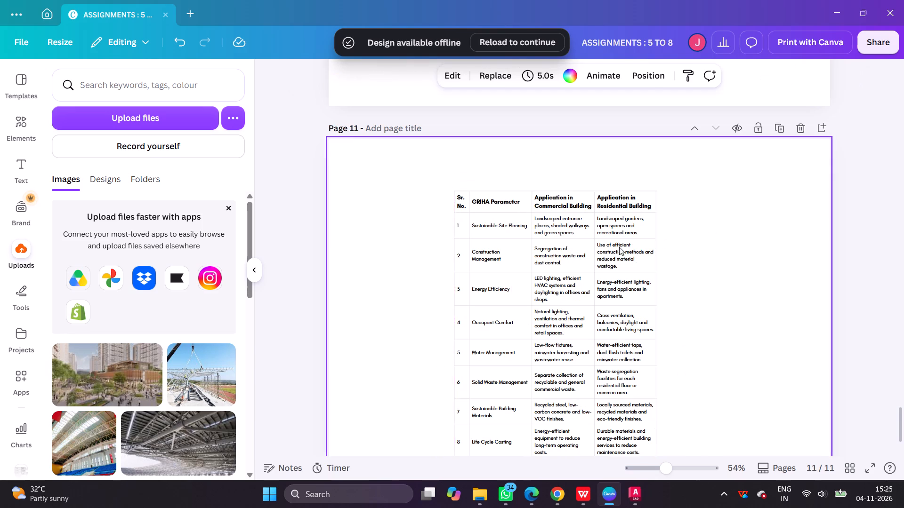
Move the GRIHA application table up to the top edge of page 11.
scroll(530, 229, down, 2)
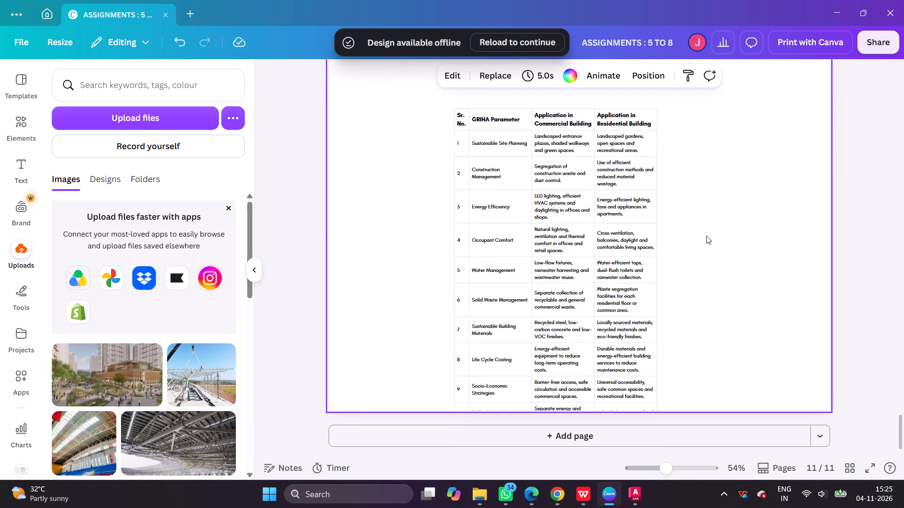
click(707, 235)
middle_drag(707, 245, 721, 355)
drag(493, 214, 496, 199)
drag(439, 179, 441, 137)
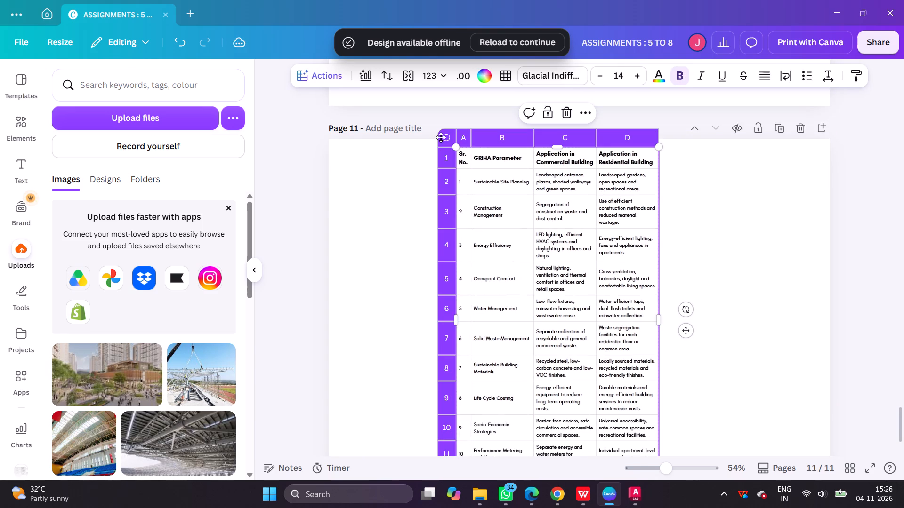
Delete the Life Cycle Costing and Sustainable Building Materials rows from the GRIHA application table on page 9.
scroll(619, 344, up, 4)
scroll(655, 313, up, 2)
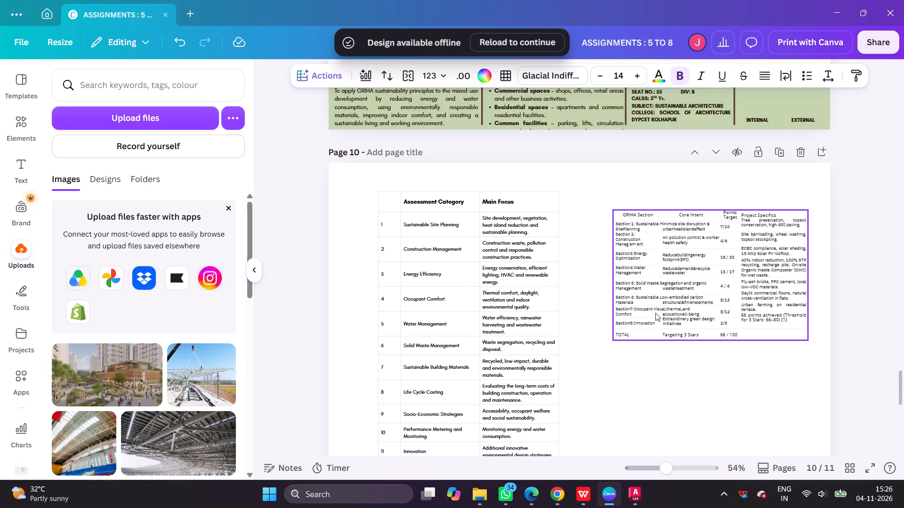
scroll(655, 313, up, 3)
scroll(655, 313, down, 3)
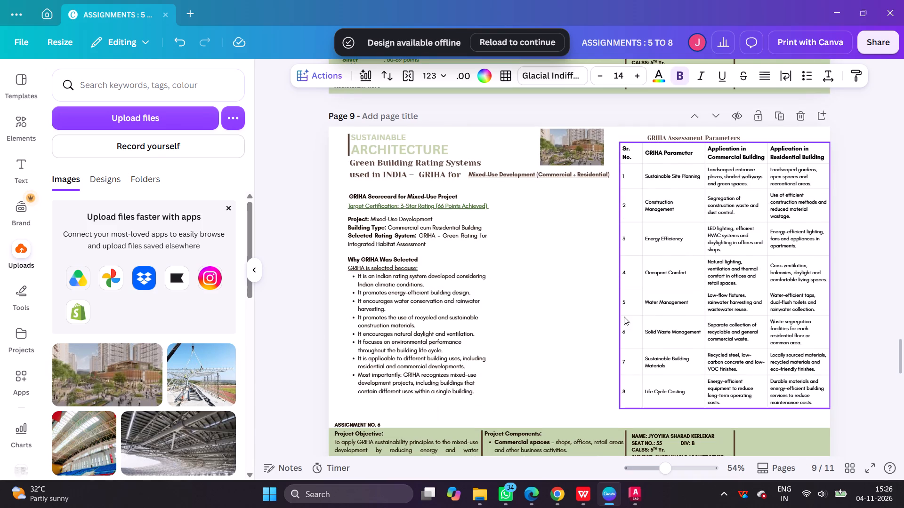
scroll(619, 288, down, 8)
scroll(619, 288, up, 7)
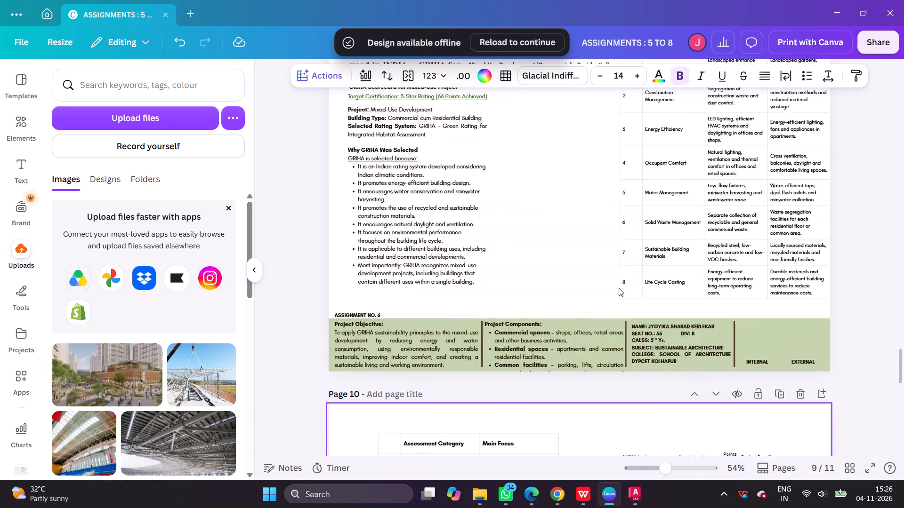
click(785, 328)
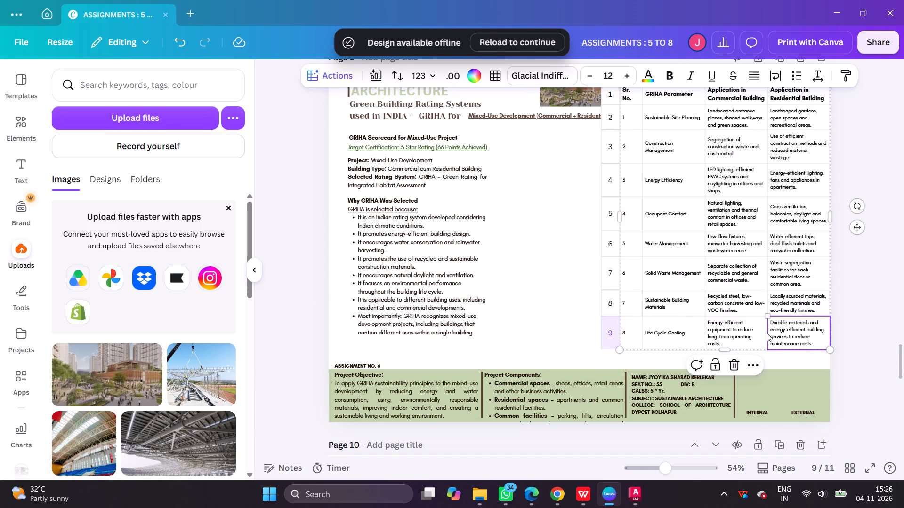
click(731, 362)
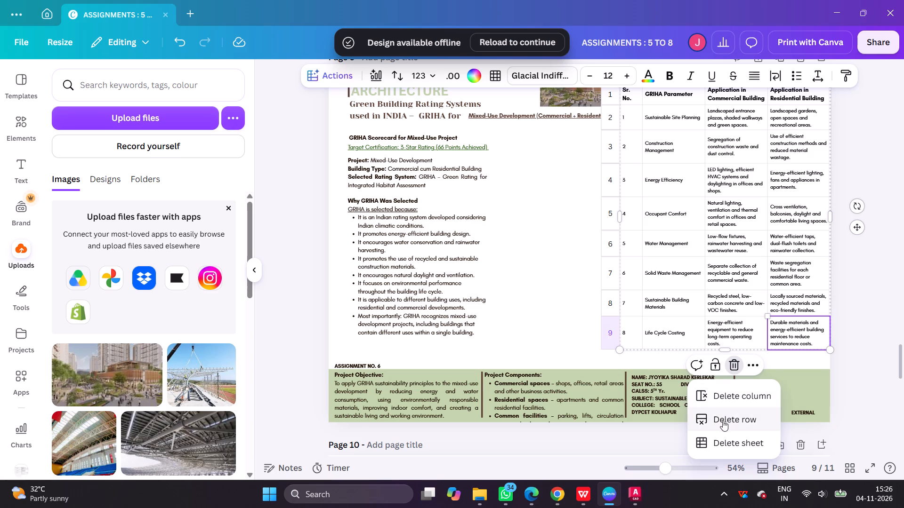
click(723, 421)
click(751, 302)
click(737, 333)
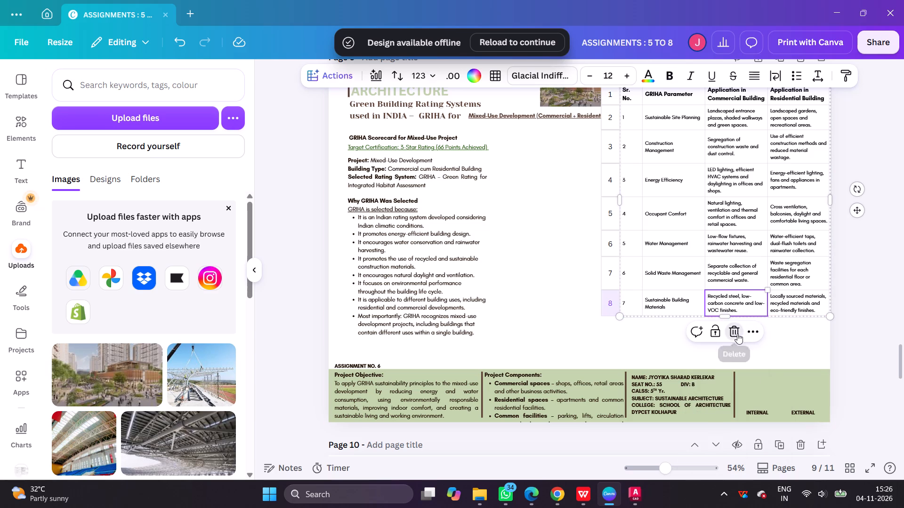
click(725, 385)
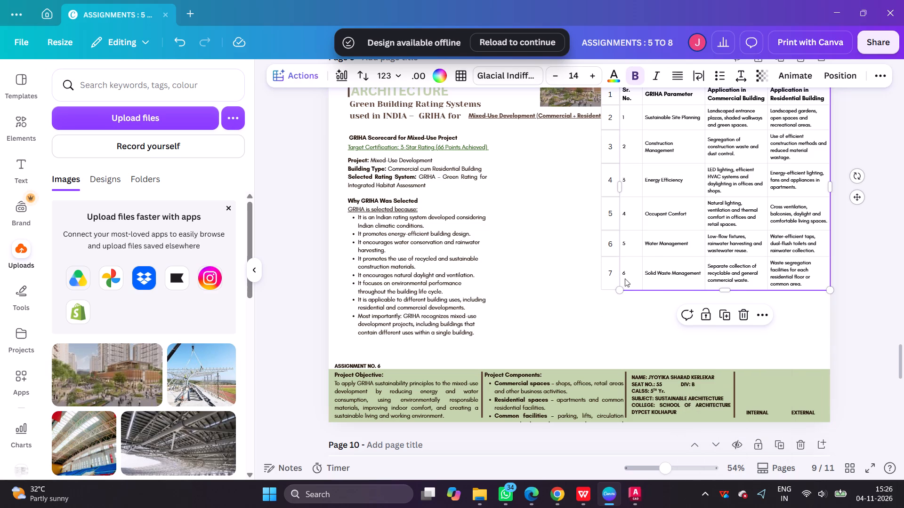
click(555, 251)
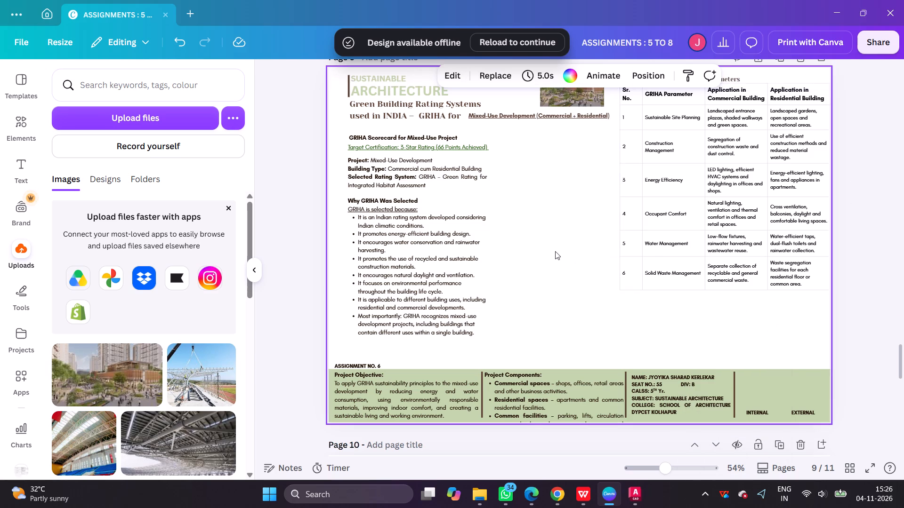
Move page 9's GRIHA application table in next to the Why GRIHA Was Selected text, keeping it above the green footer band.
scroll(678, 309, down, 1)
scroll(679, 308, up, 2)
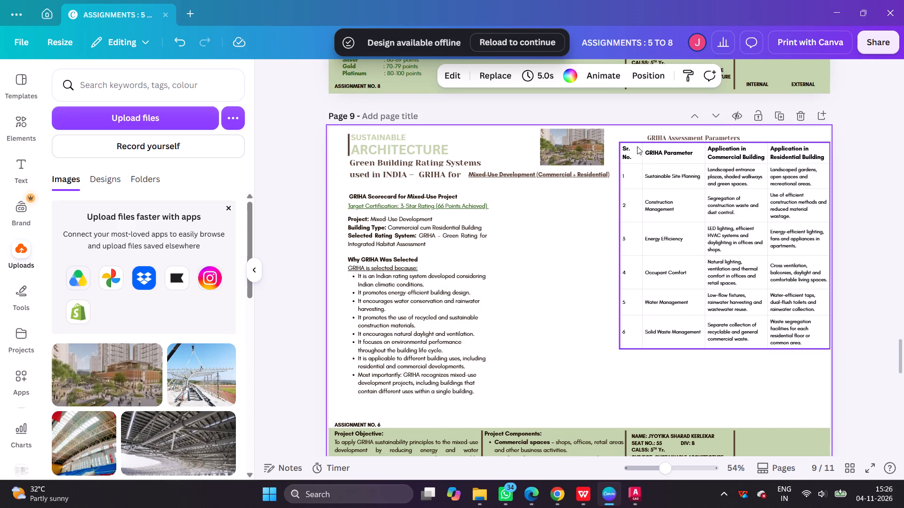
drag(637, 146, 616, 174)
drag(612, 134, 530, 202)
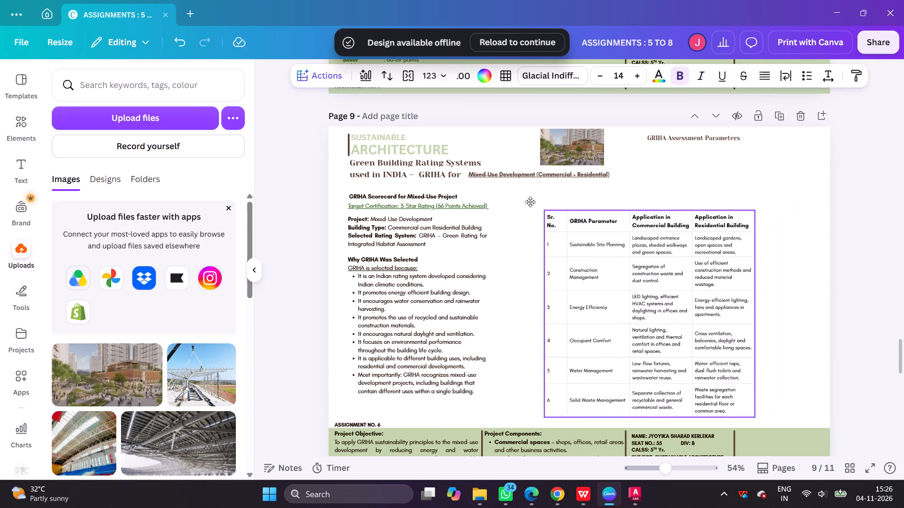
drag(530, 202, 491, 197)
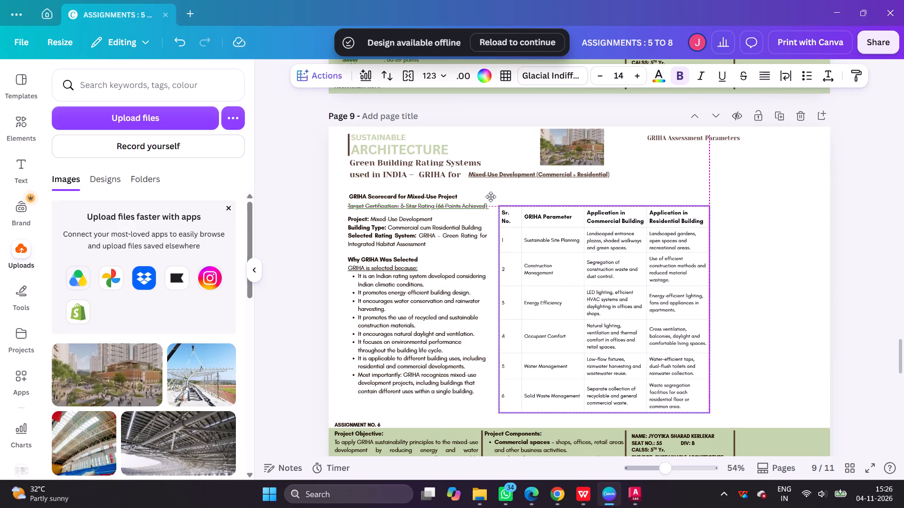
drag(491, 197, 487, 197)
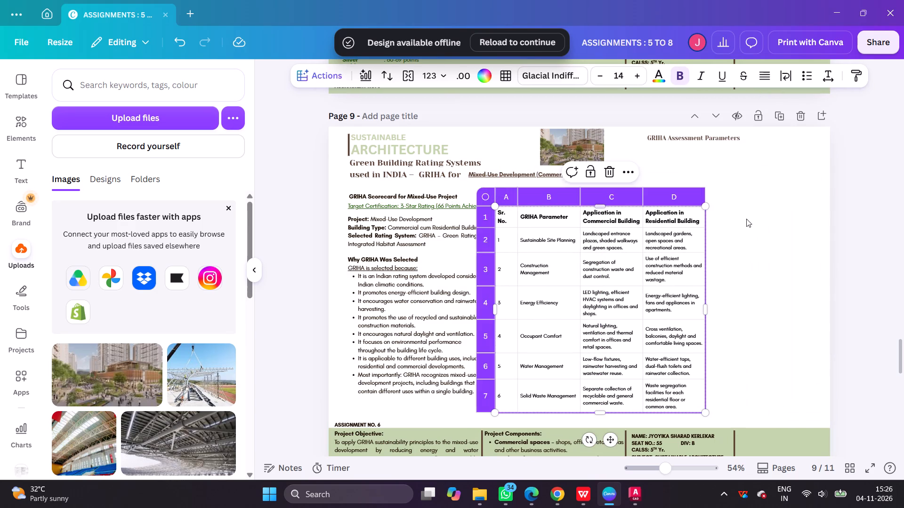
click(804, 223)
ctrl+scroll(696, 243, down, 2)
click(831, 261)
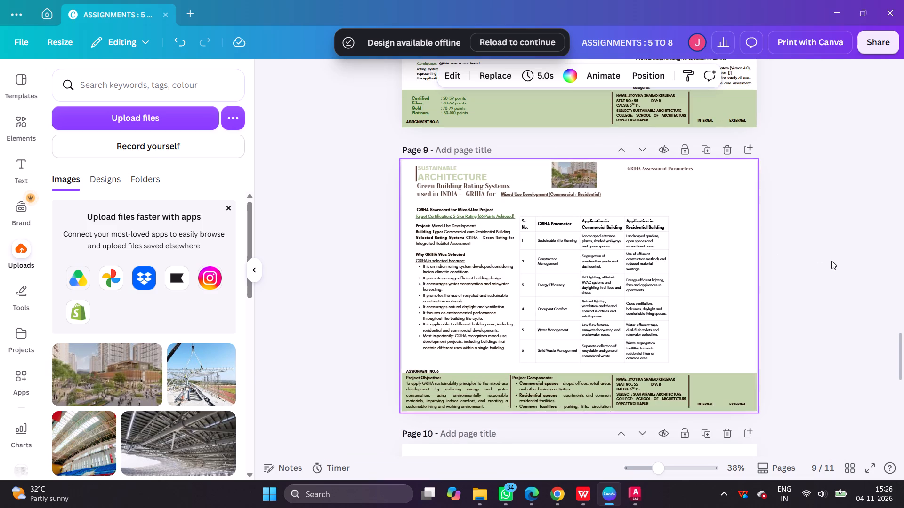
Compare the shortened table on page 9 with the full tables on pages 10 and 11.
ctrl+scroll(553, 279, up, 4)
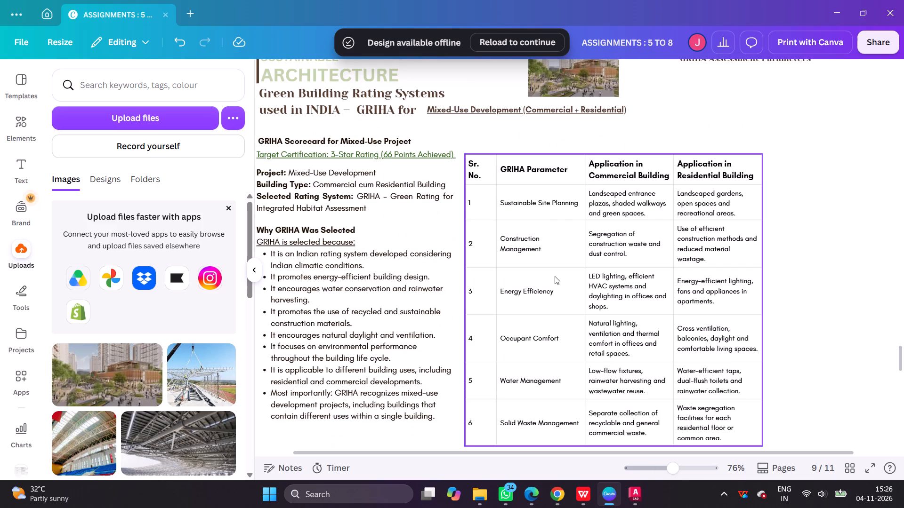
scroll(579, 262, down, 7)
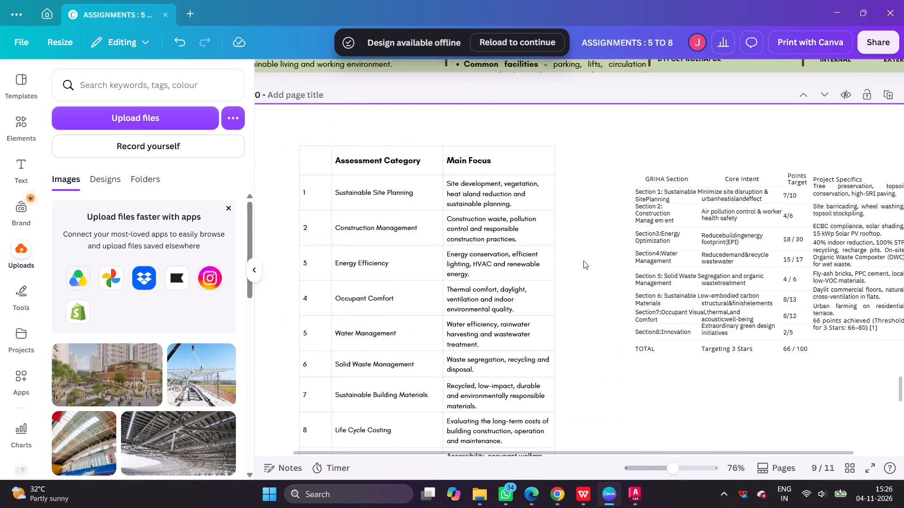
scroll(583, 261, down, 6)
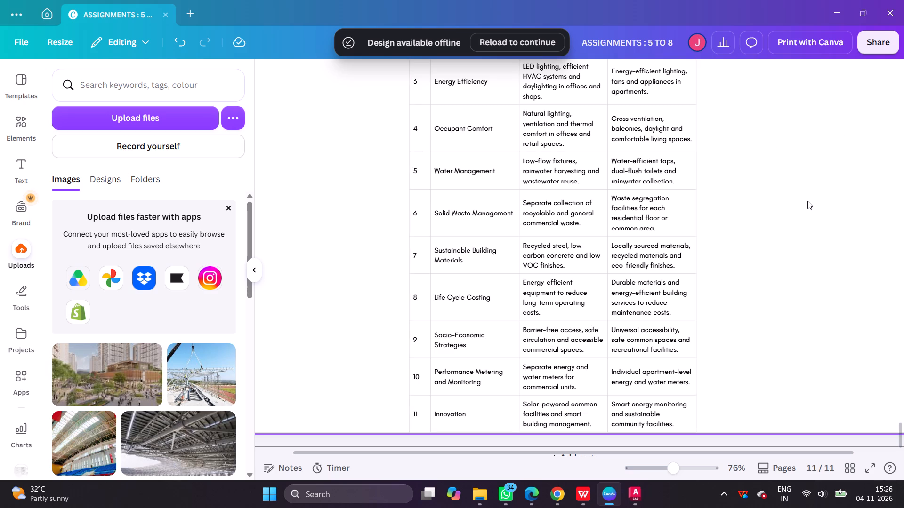
scroll(807, 201, up, 10)
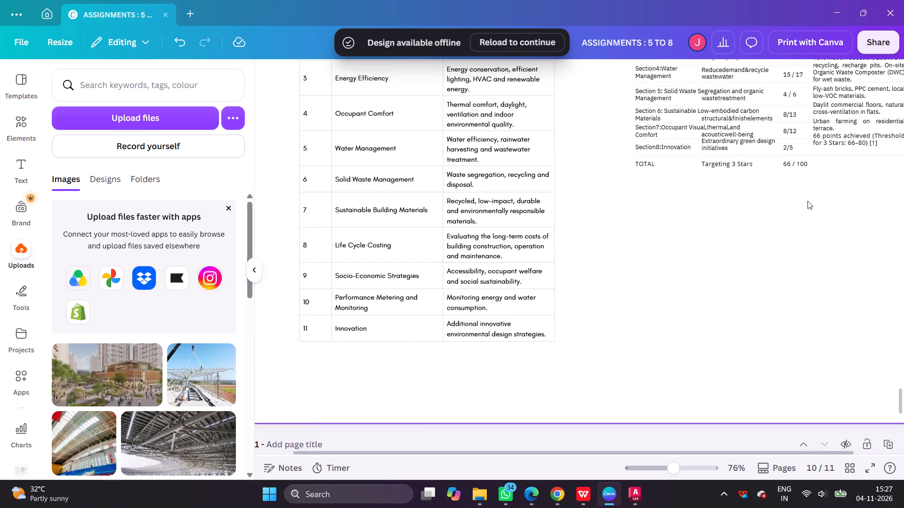
scroll(807, 201, up, 9)
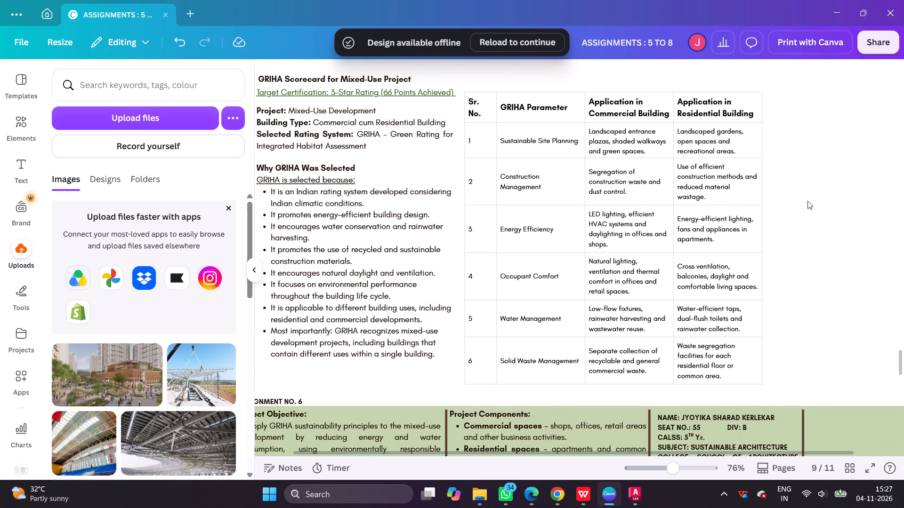
Copy the Socio-Economic Strategies row (No. 9) from page 11's table into a new row at the bottom of page 9's table.
scroll(807, 201, down, 11)
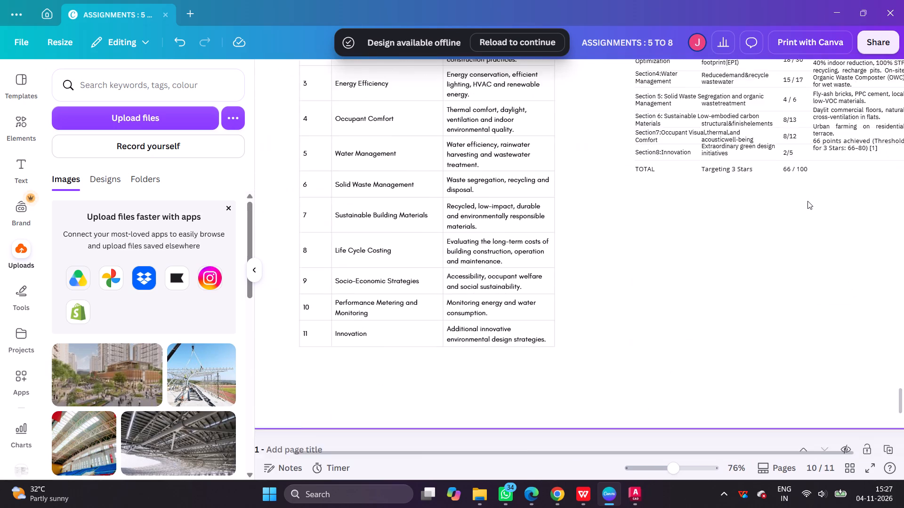
scroll(807, 201, down, 8)
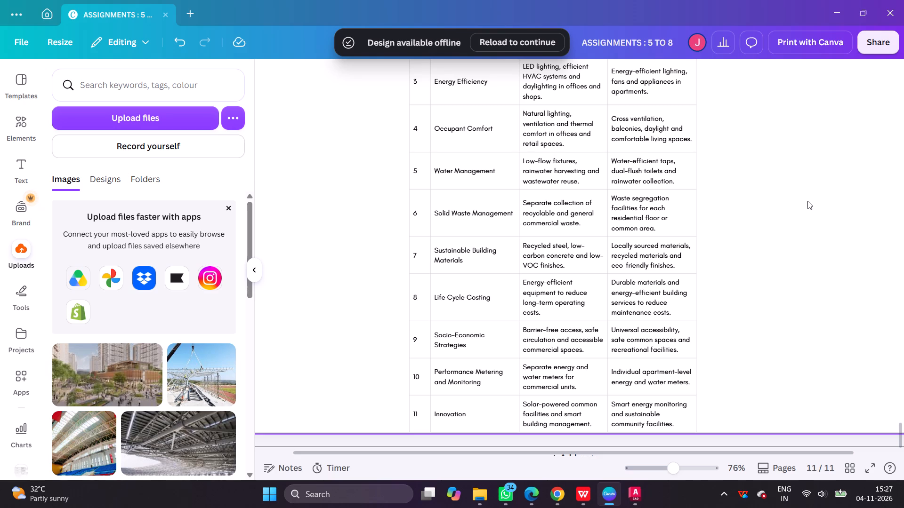
click(419, 330)
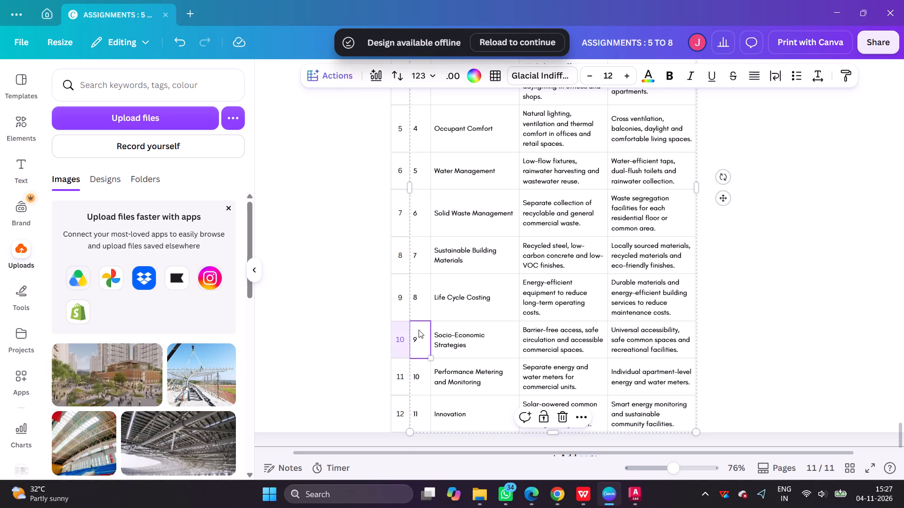
drag(419, 330, 662, 328)
key(ctrl+c)
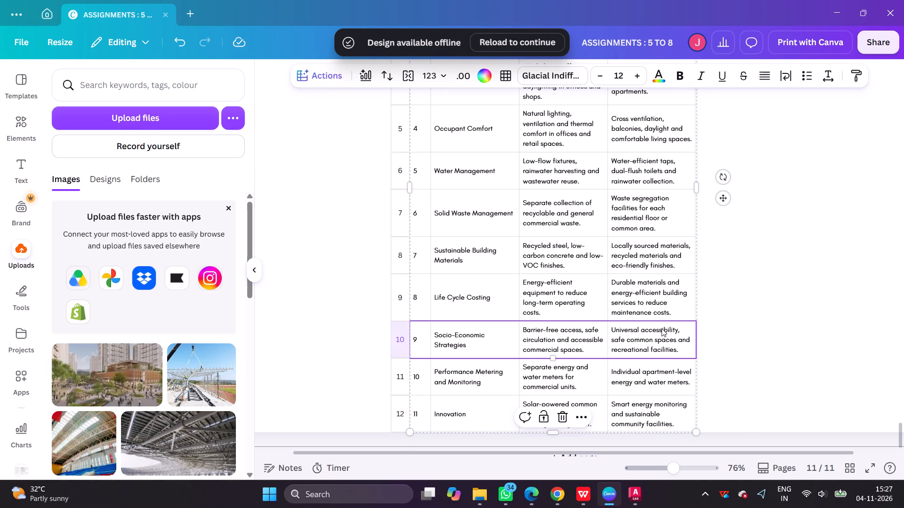
scroll(662, 328, up, 12)
click(641, 353)
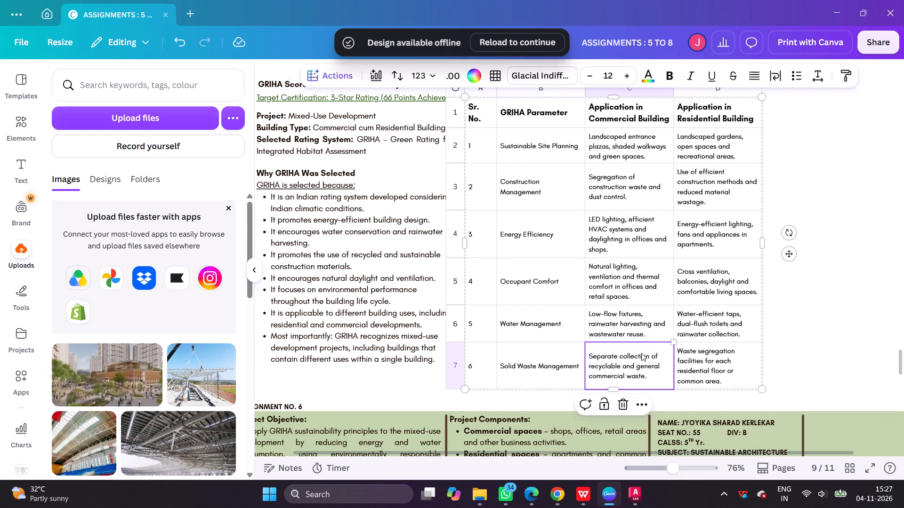
click(640, 402)
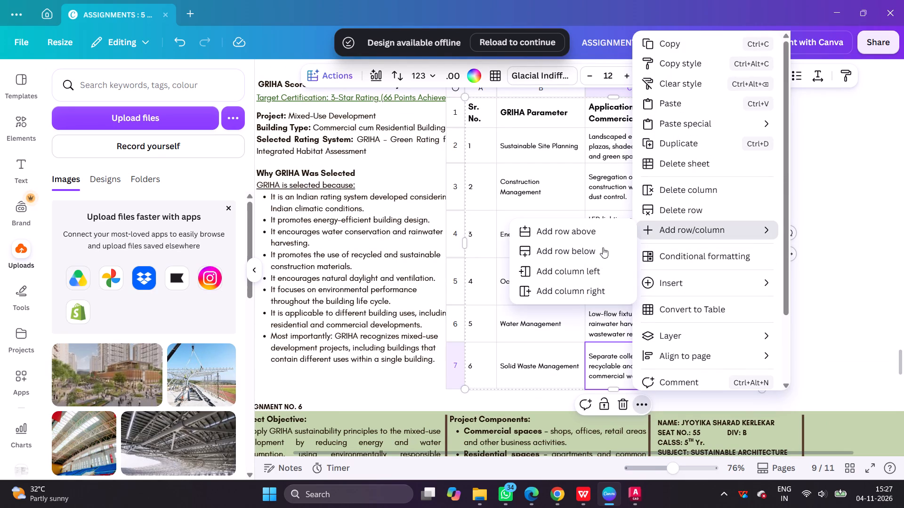
click(591, 250)
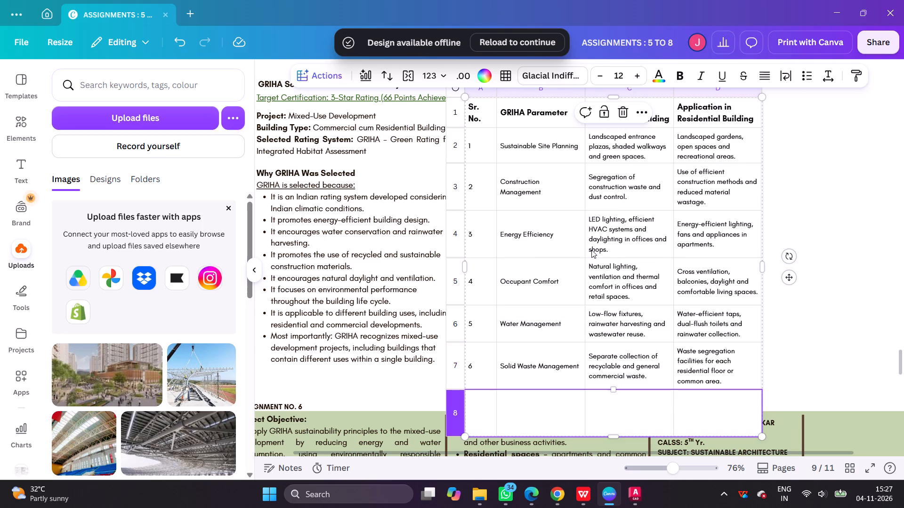
key(ctrl+v)
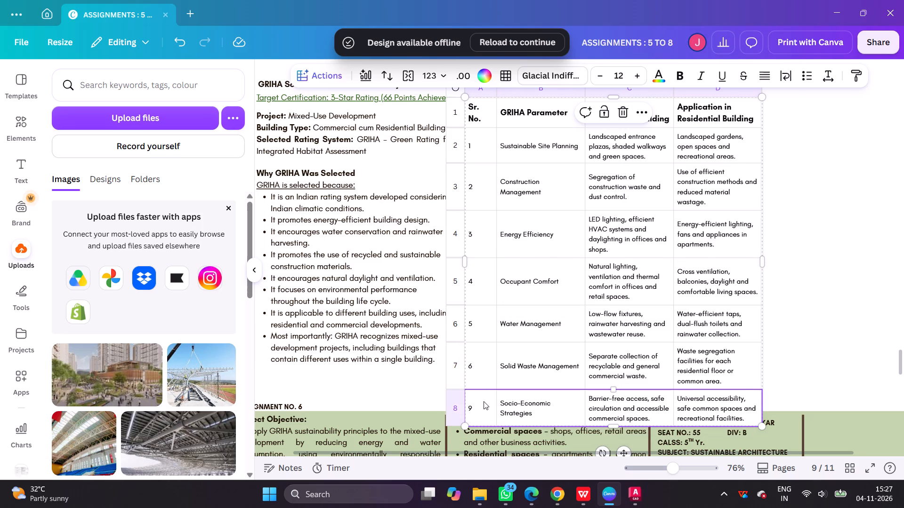
click(836, 317)
Move page 9's table up and slightly away from the text so its last row ends above the green footer band.
ctrl+scroll(508, 326, down, 1)
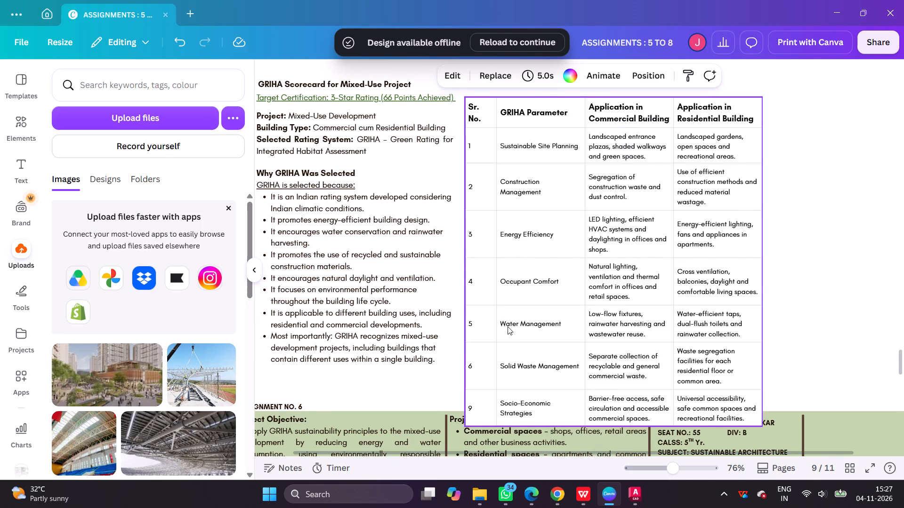
shift+drag(495, 136, 496, 129)
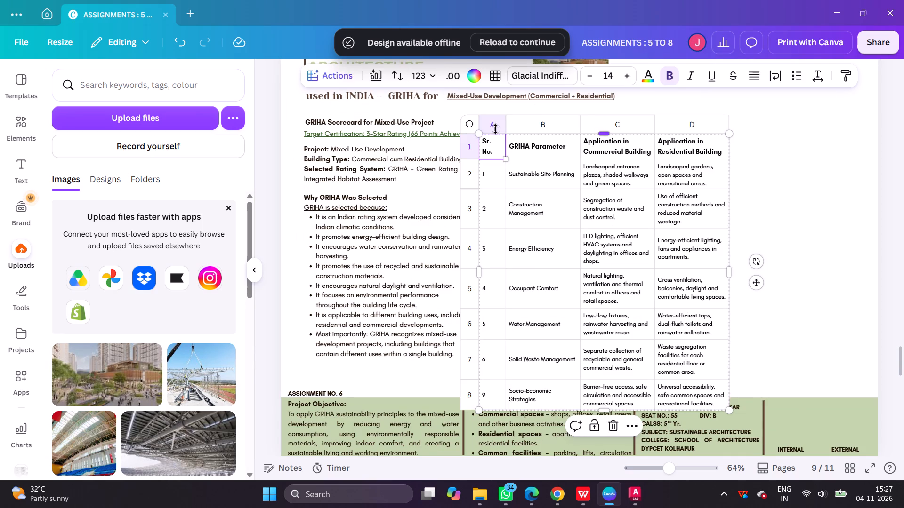
shift+drag(496, 129, 496, 126)
shift+drag(463, 118, 464, 102)
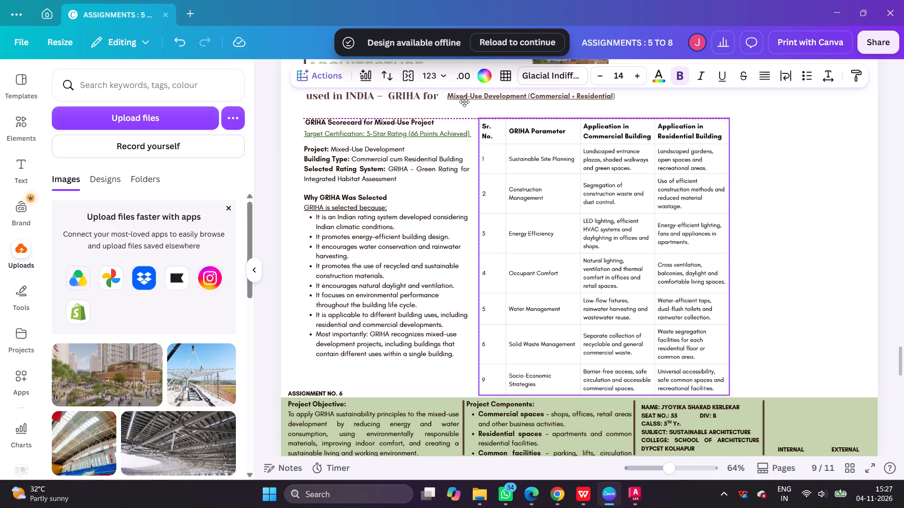
shift+drag(464, 102, 465, 103)
click(820, 158)
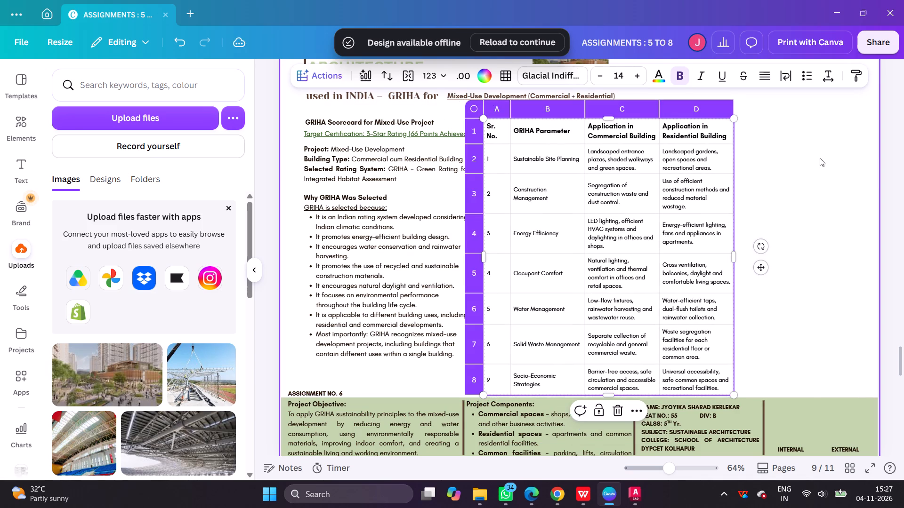
Narrow the project details and Why GRIHA Was Selected text boxes on page 9 together, widening the gap to the table.
ctrl+scroll(750, 195, down, 2)
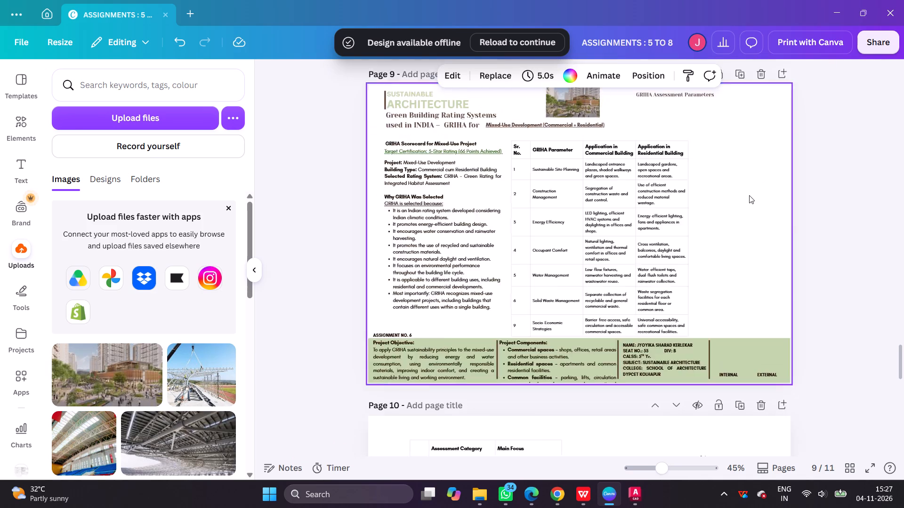
ctrl+scroll(749, 195, down, 1)
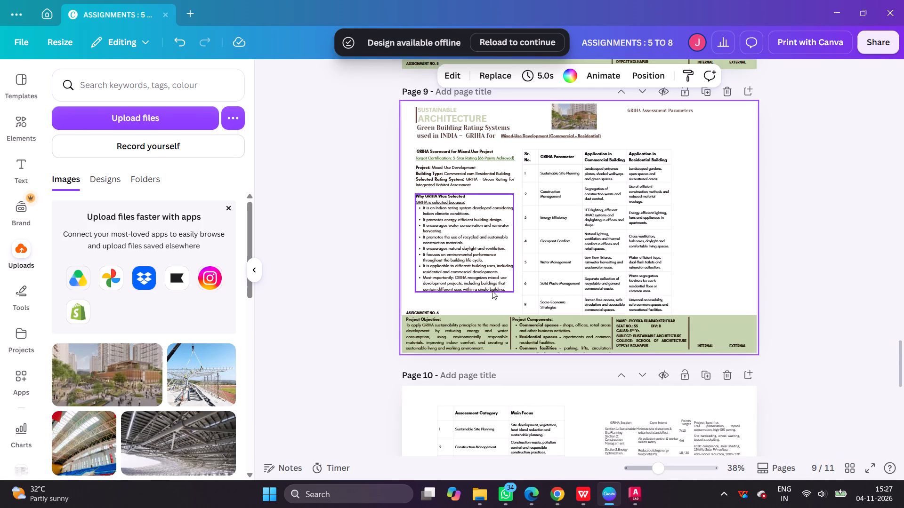
drag(494, 299, 457, 153)
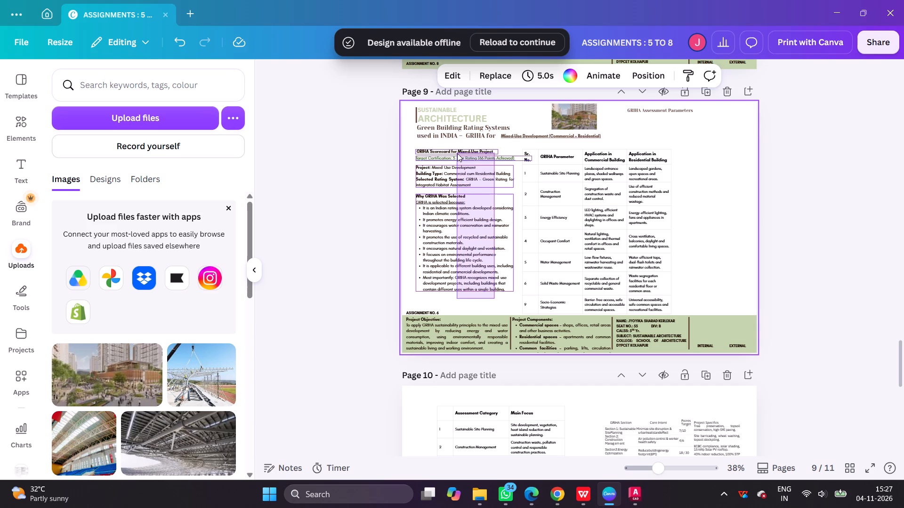
drag(457, 153, 455, 165)
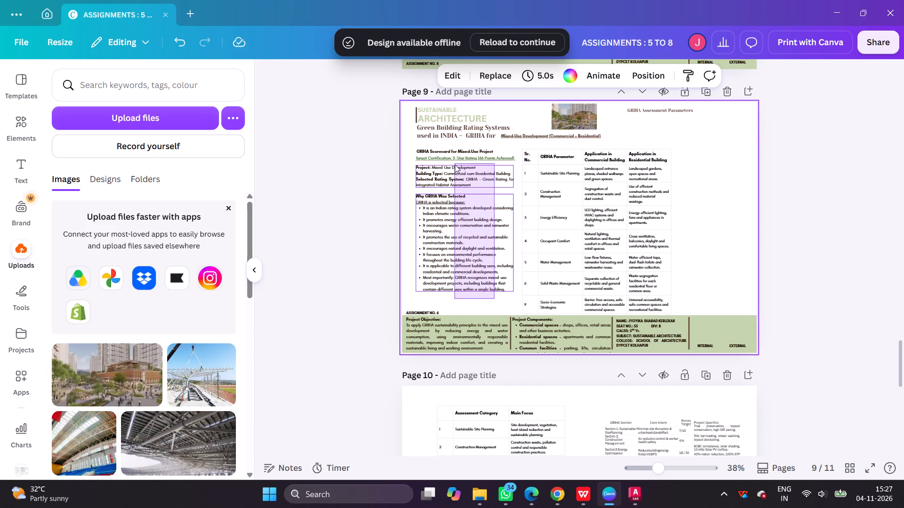
drag(455, 165, 454, 167)
drag(511, 226, 506, 228)
click(724, 213)
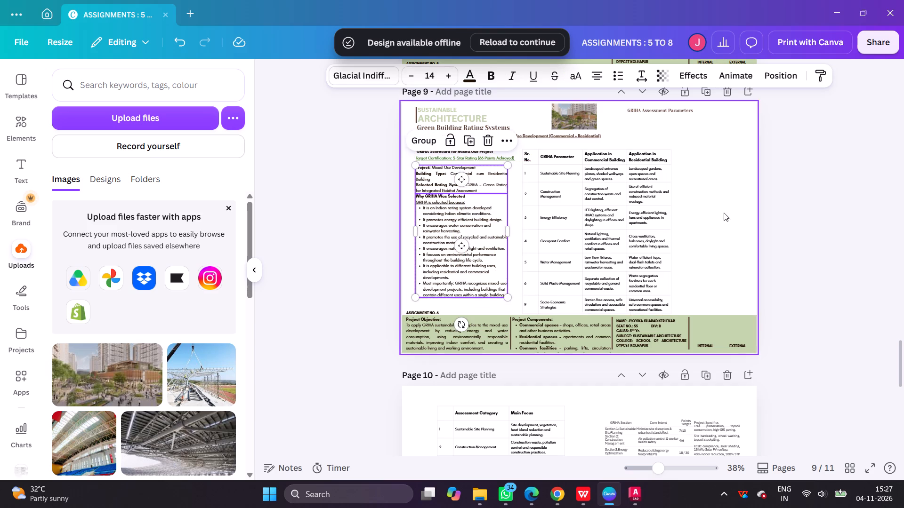
Move the Why GRIHA Was Selected text box on page 9 down slightly, leaving a gap below the project details.
click(441, 226)
shift+drag(441, 216, 441, 224)
click(367, 197)
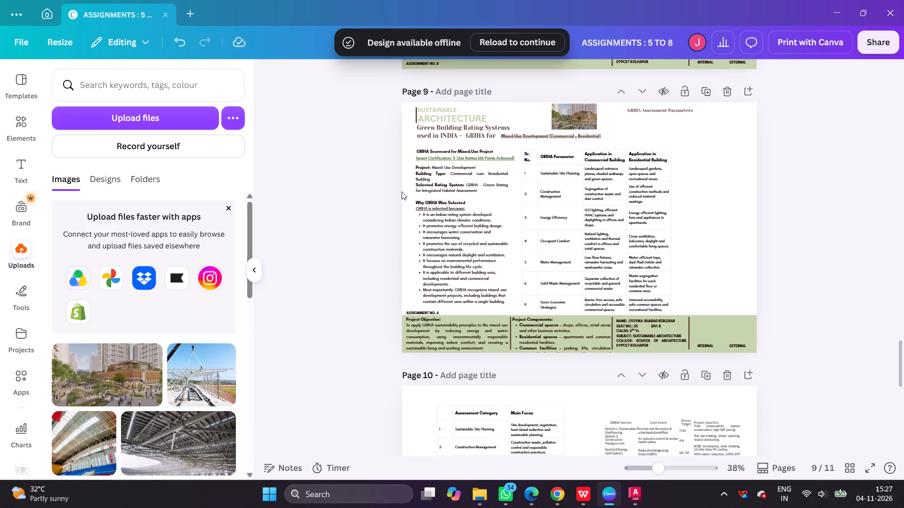
Narrow the Target Certification text box on page 9 to about 11.9 wide so it ends before the table.
ctrl+scroll(412, 191, up, 3)
click(453, 134)
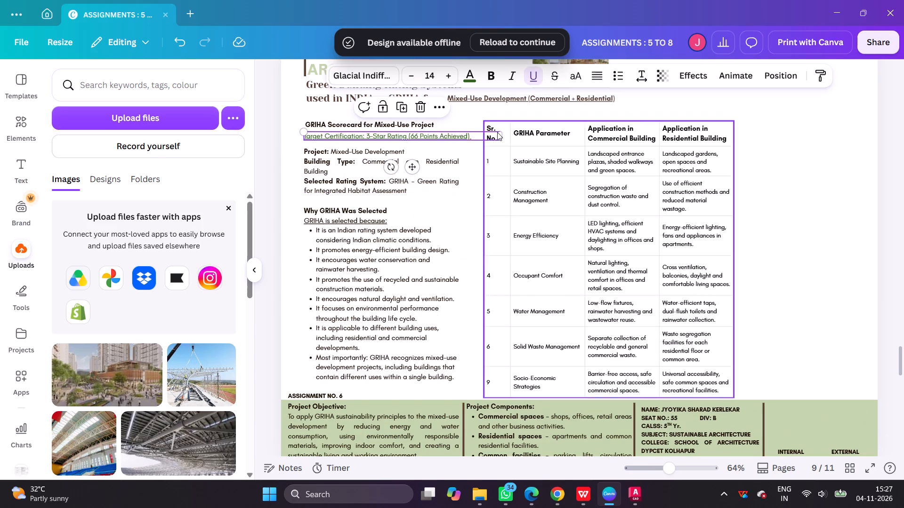
drag(503, 134, 476, 135)
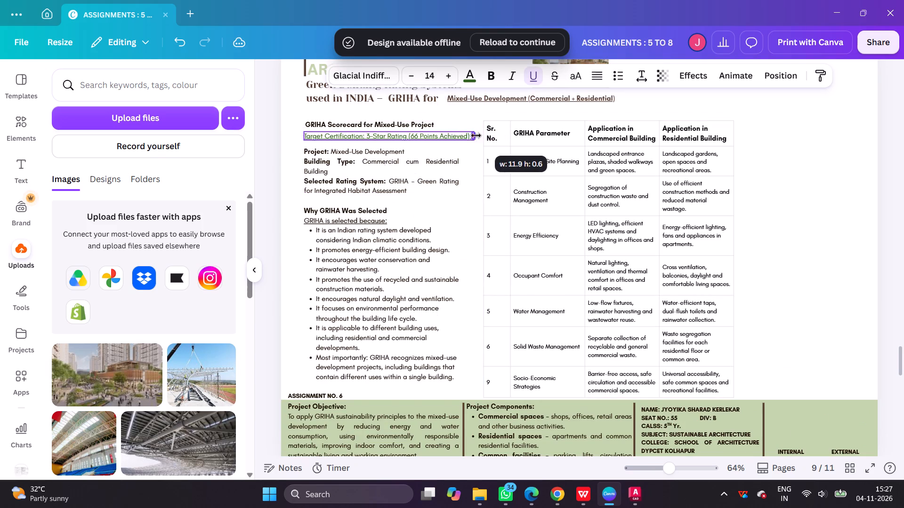
click(465, 225)
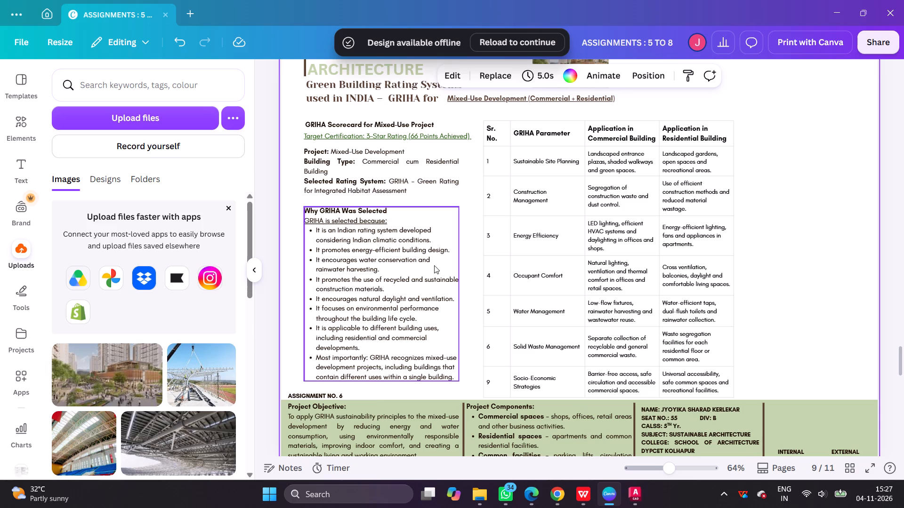
Justify the Why GRIHA Was Selected text on page 9, matching the project details text above it.
click(434, 265)
click(595, 71)
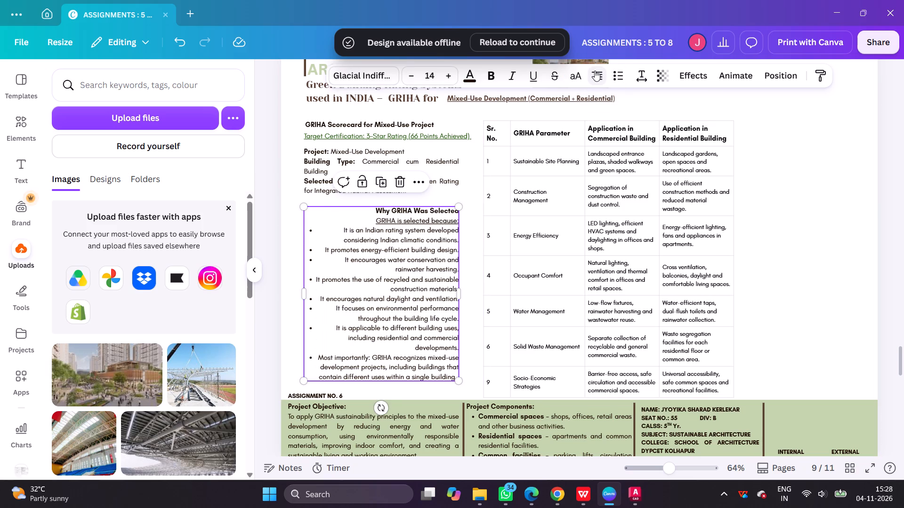
click(595, 71)
click(420, 162)
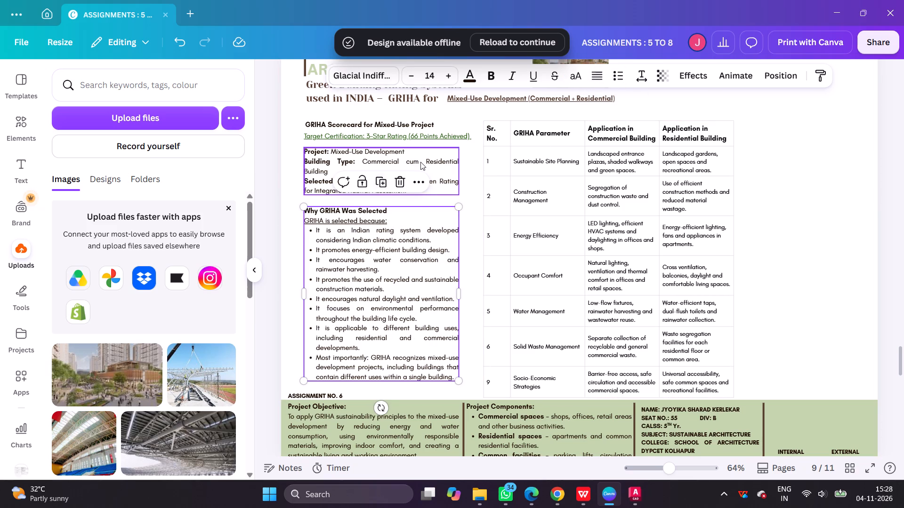
click(812, 211)
Nudge page 9's GRIHA parameter table up very slightly, keeping its horizontal position.
shift+click(500, 128)
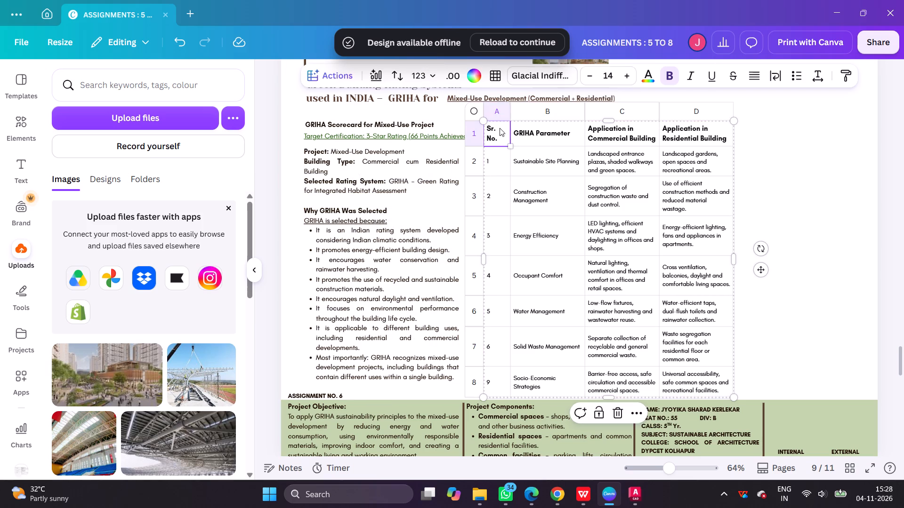
shift+click(473, 111)
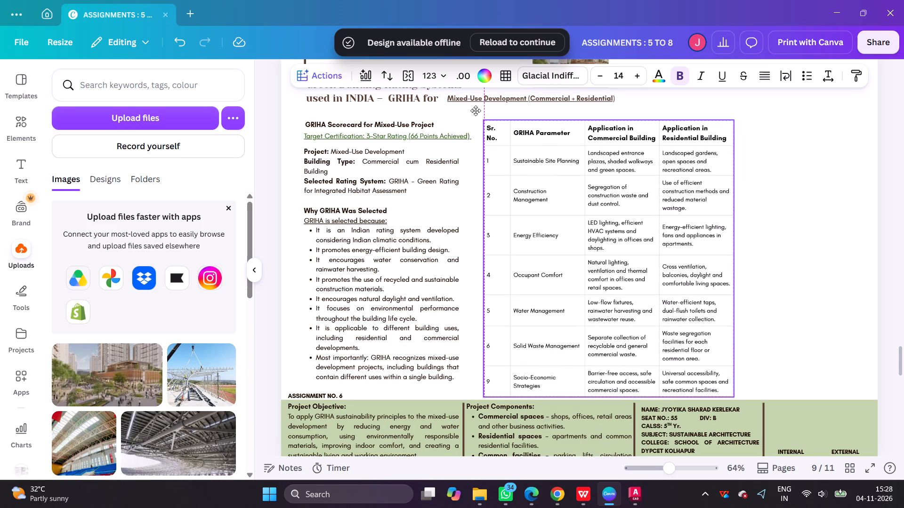
click(817, 174)
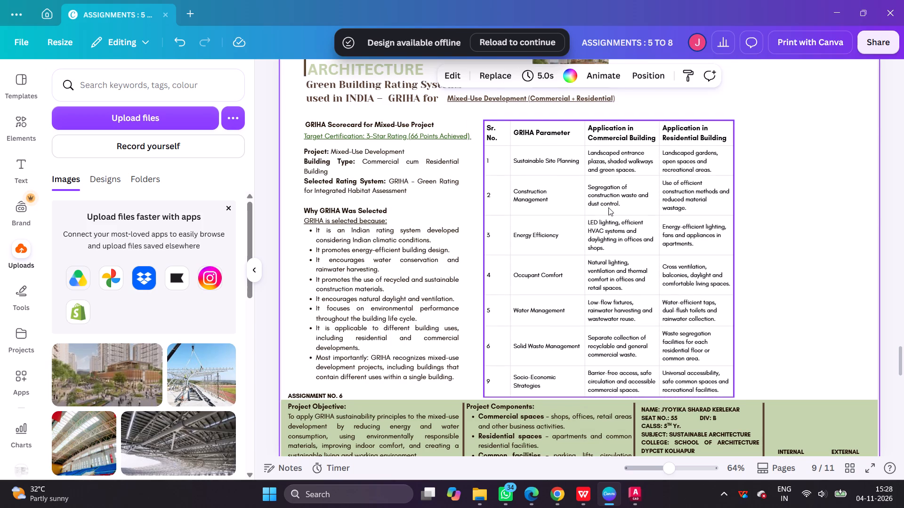
Move the GRIHA Assessment Parameters heading on page 9 to just above the table, aligned with the table's left edge.
scroll(643, 265, up, 2)
drag(706, 286, 596, 336)
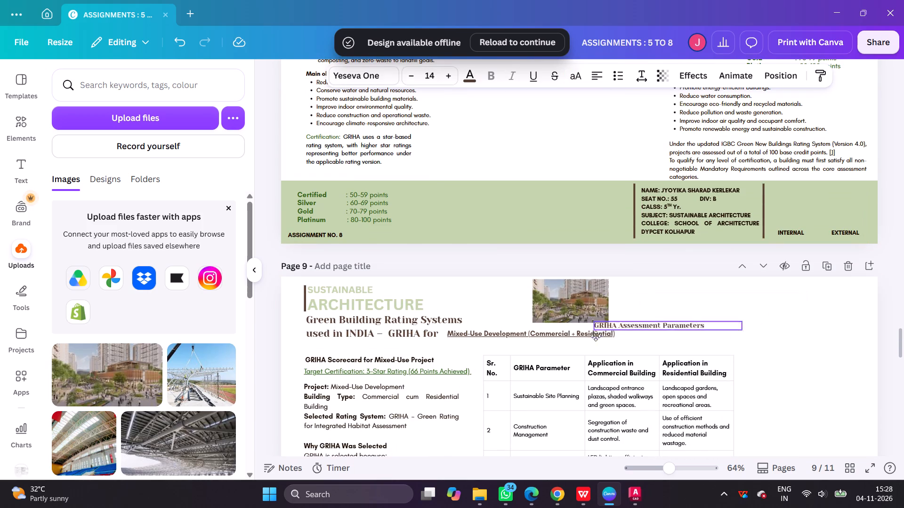
drag(596, 336, 528, 341)
click(670, 315)
Change the GRIHA Assessment Parameters heading's text colour to black.
scroll(676, 290, down, 2)
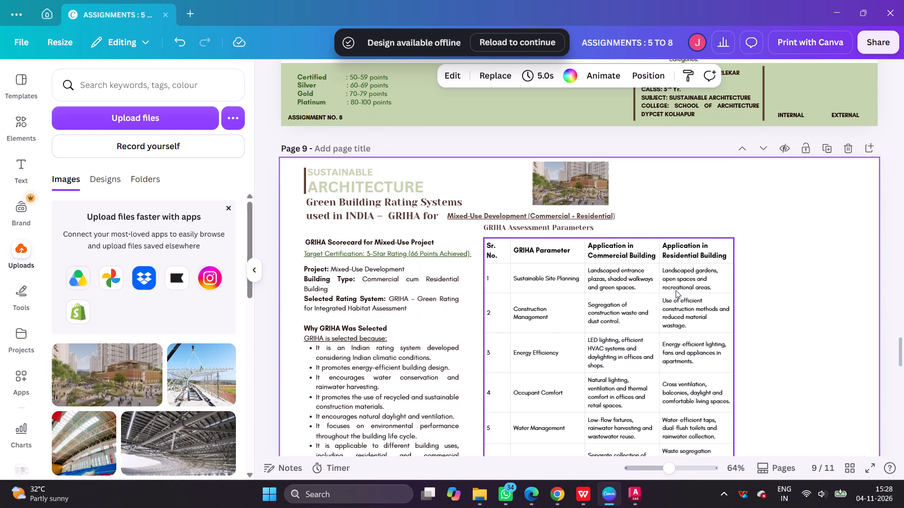
click(498, 229)
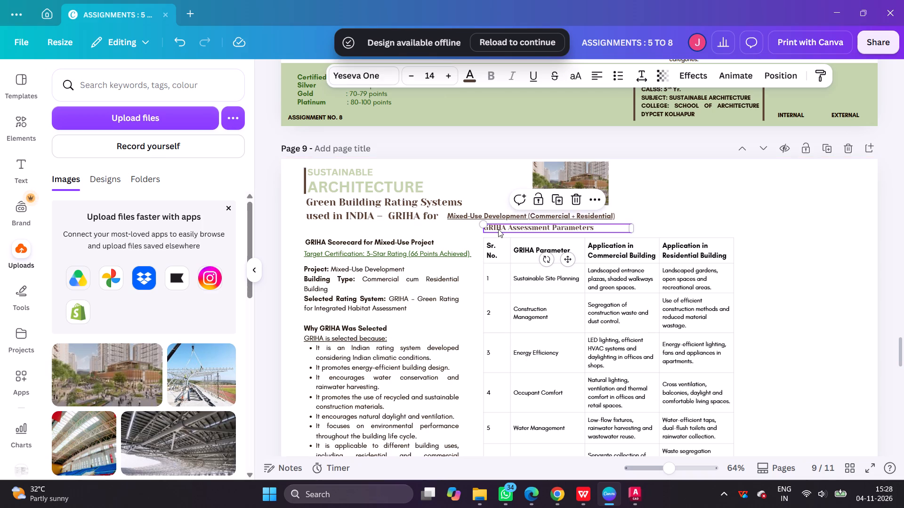
click(475, 79)
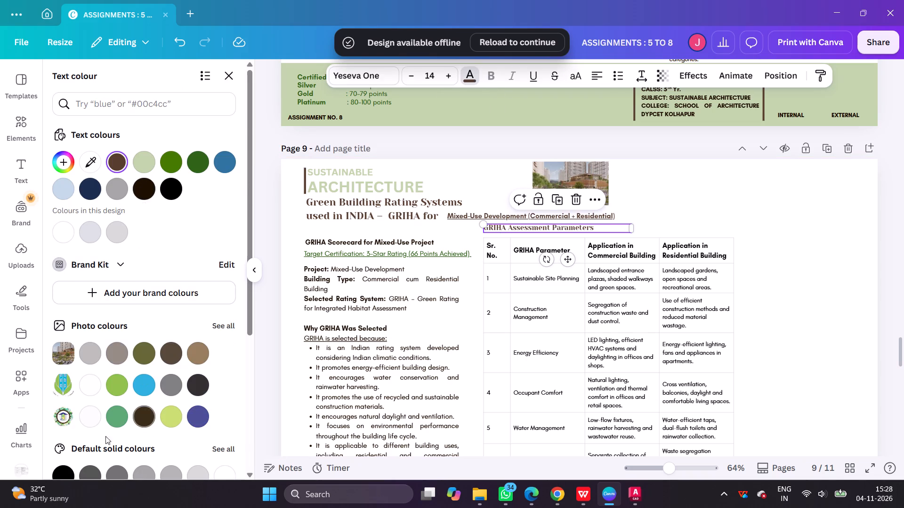
click(63, 472)
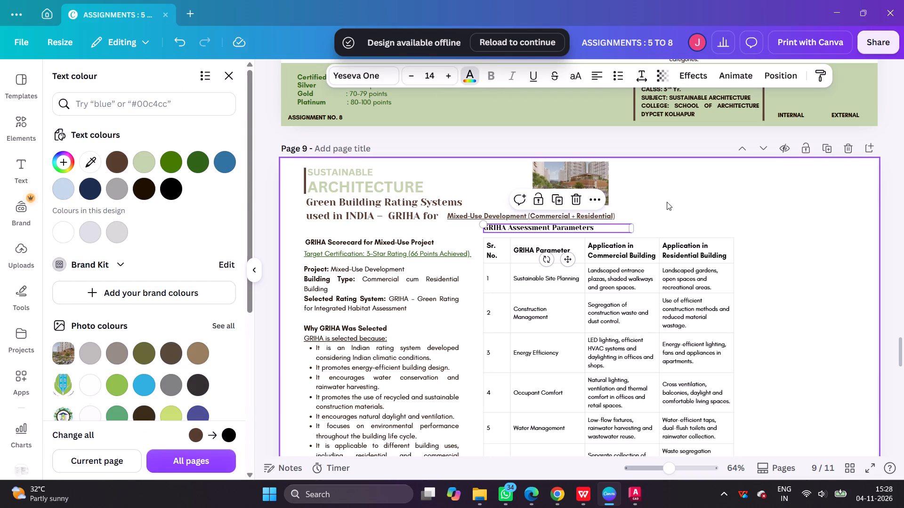
click(667, 202)
Shift the GRIHA Assessment Parameters heading down slightly so it sits directly on top of the table.
shift+click(554, 229)
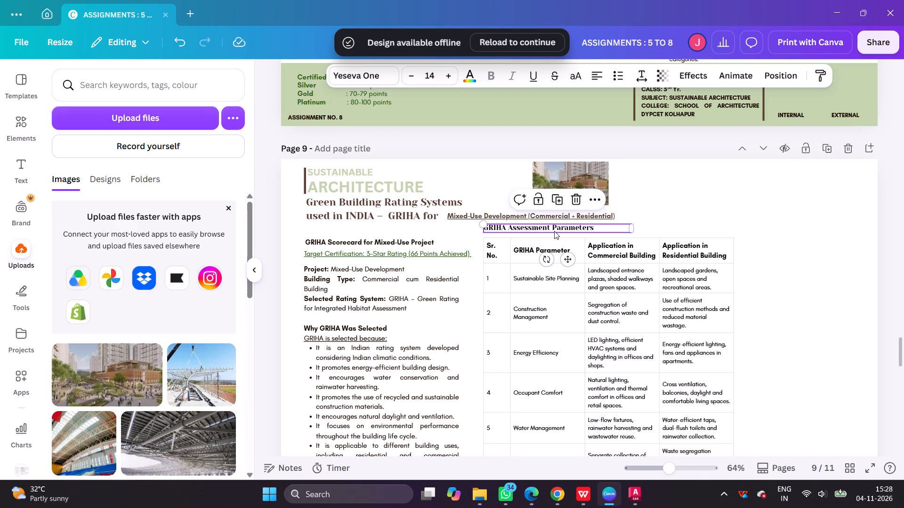
click(677, 186)
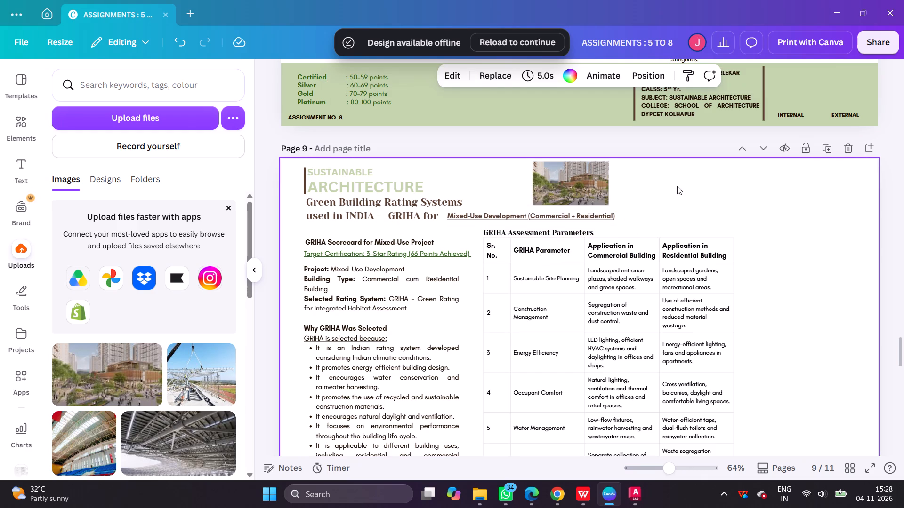
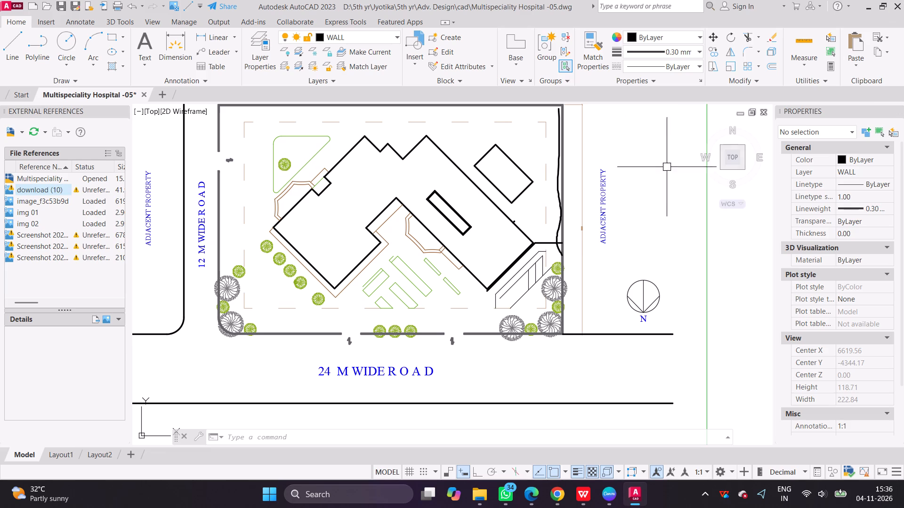
Switch to the Canva assignment design and examine the page 9 GRIHA sheet with its assessment parameters table.
click(605, 493)
scroll(501, 249, down, 2)
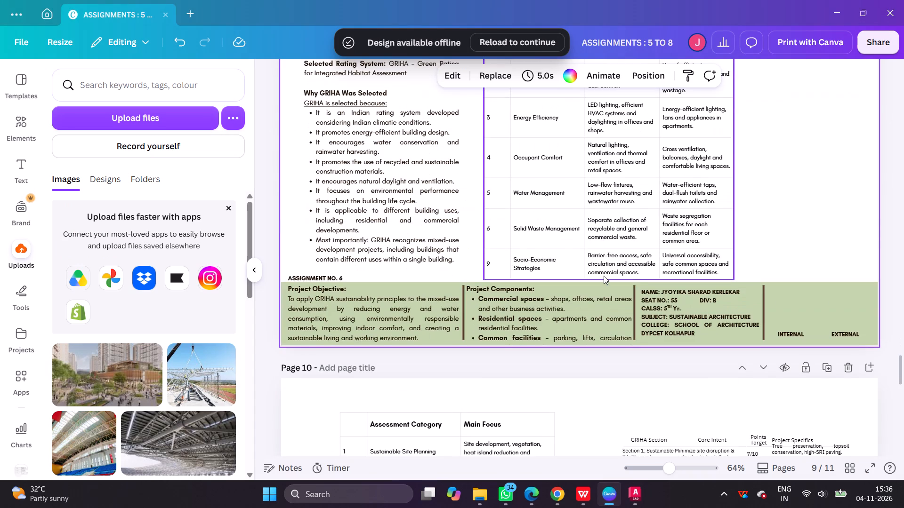
click(798, 222)
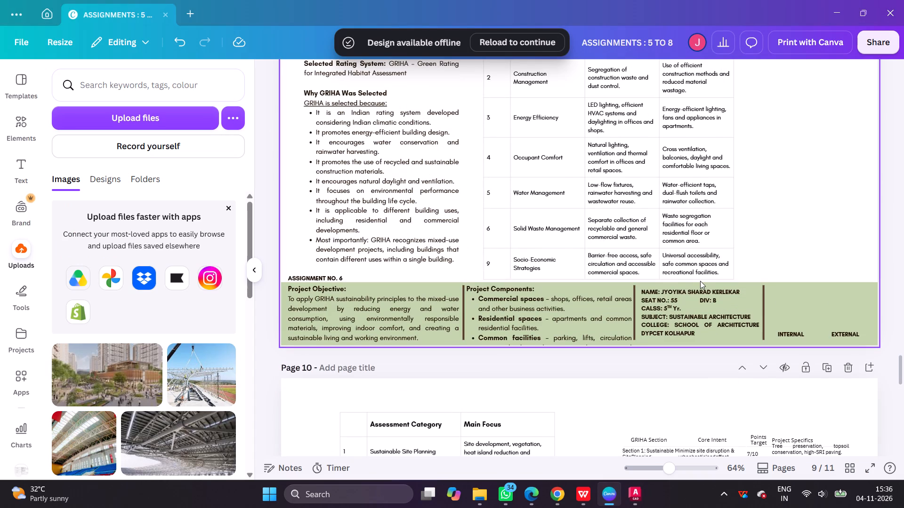
scroll(700, 281, up, 1)
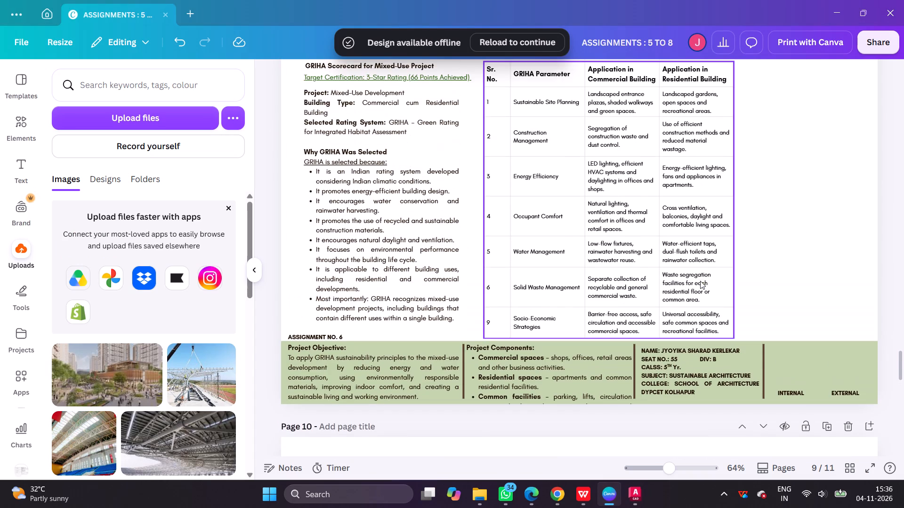
scroll(707, 283, up, 1)
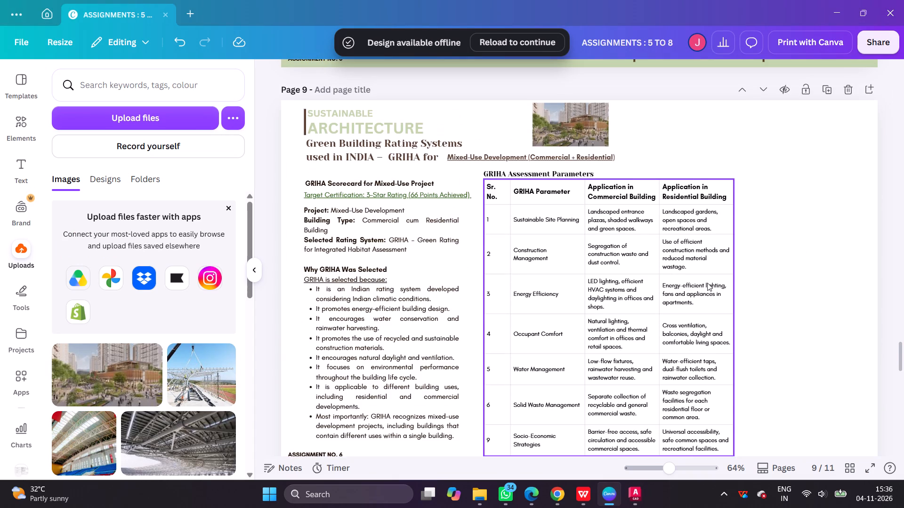
scroll(542, 148, down, 2)
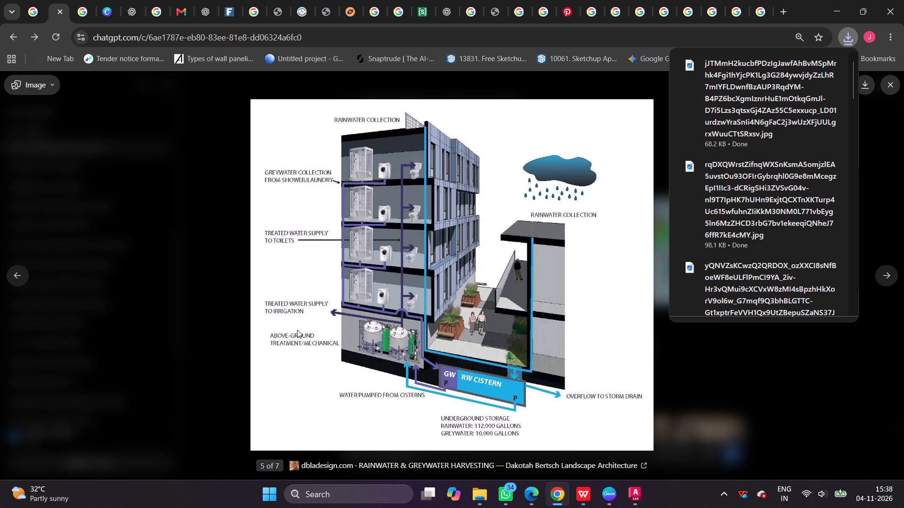
key(Left)
key(Left)
key(Left)
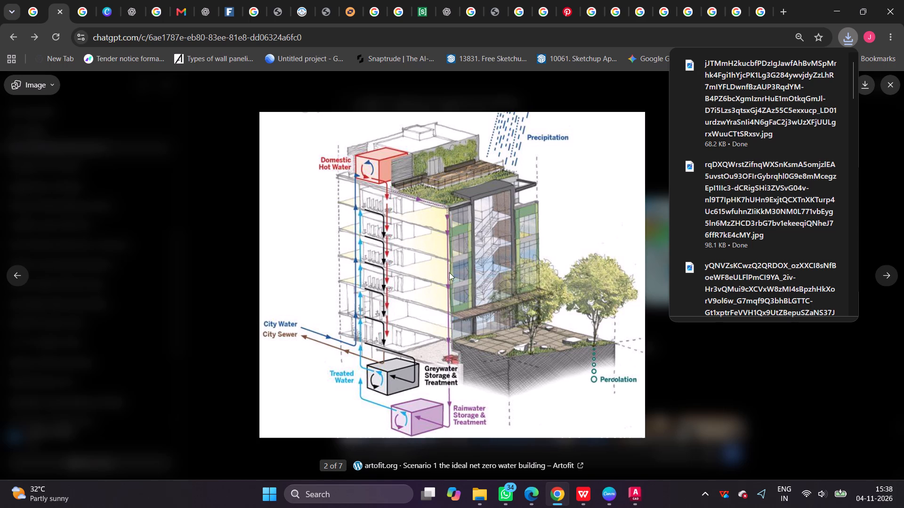
click(741, 366)
key(Right)
key(Right)
key(Right)
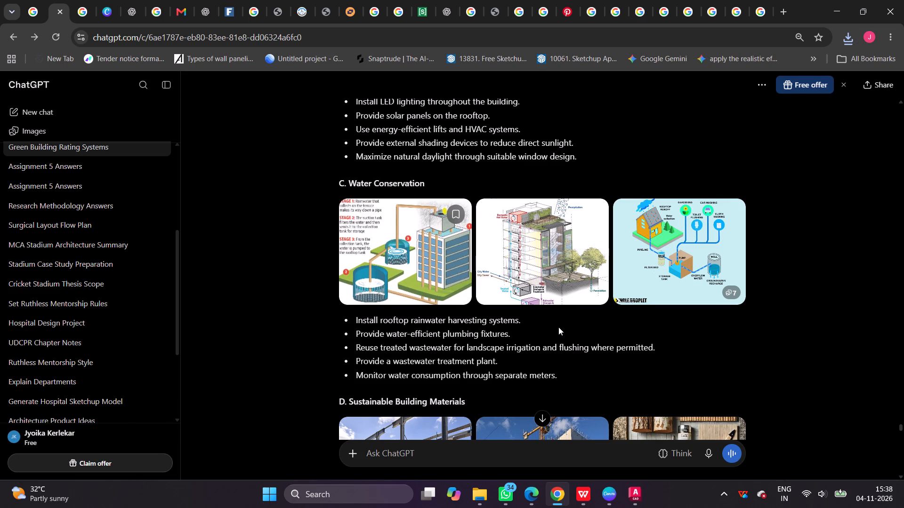
key(Right)
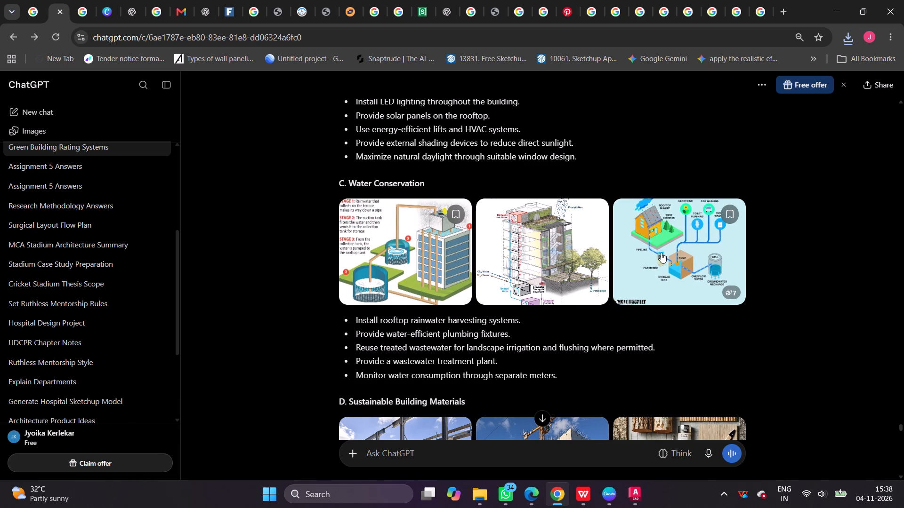
Reopen the Water Conservation gallery from the rooftop rainwater harvesting diagram, examine the images through 7 of 7 and close it.
click(661, 253)
key(Right)
key(Right)
key(Right)
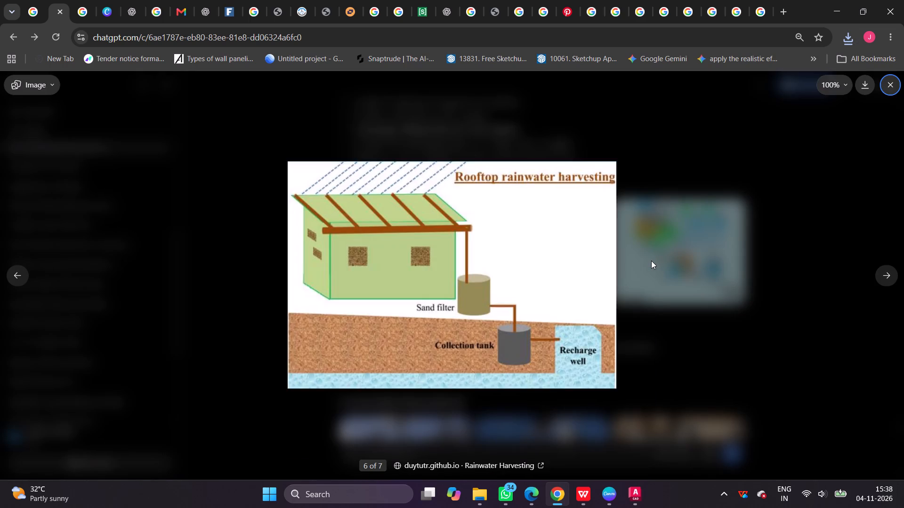
key(Right)
click(636, 499)
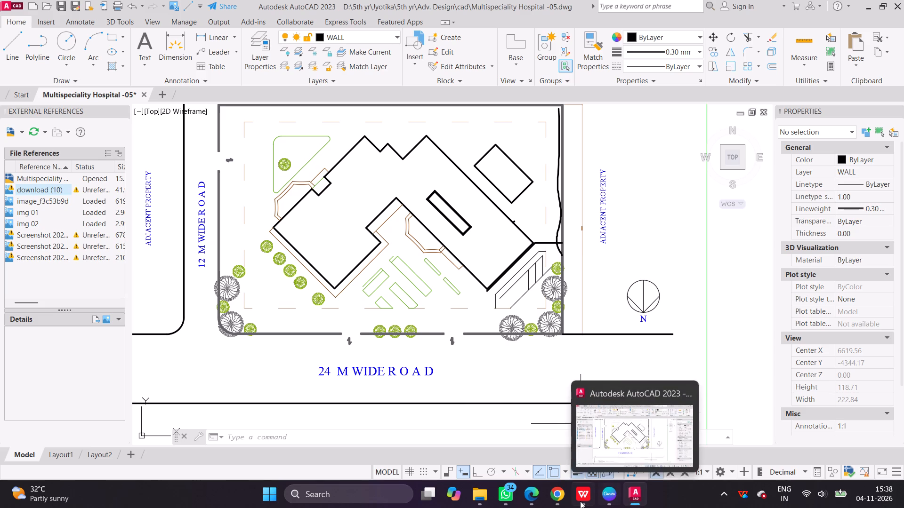
click(556, 494)
scroll(522, 286, down, 2)
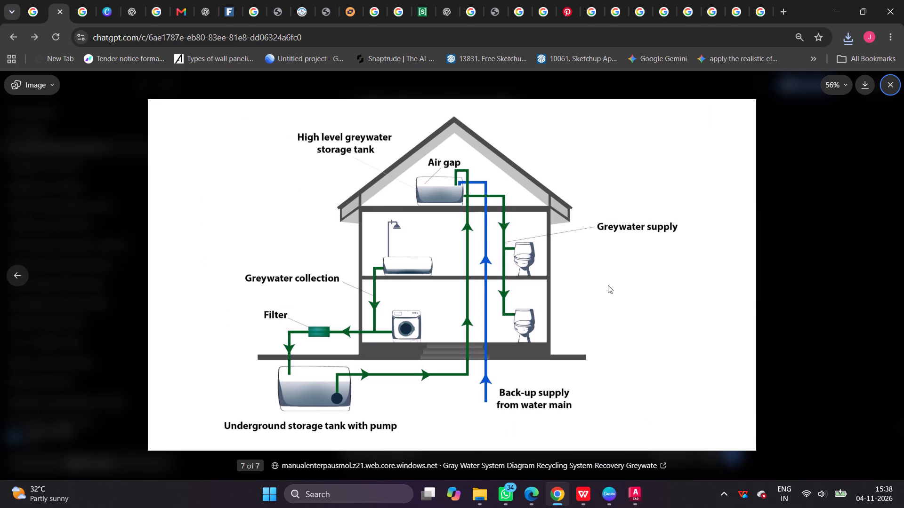
key(Right)
key(Right)
click(890, 88)
Open the Sustainable Building Materials image gallery, browse its images through 6 of 6 and close it.
scroll(365, 262, down, 3)
click(420, 280)
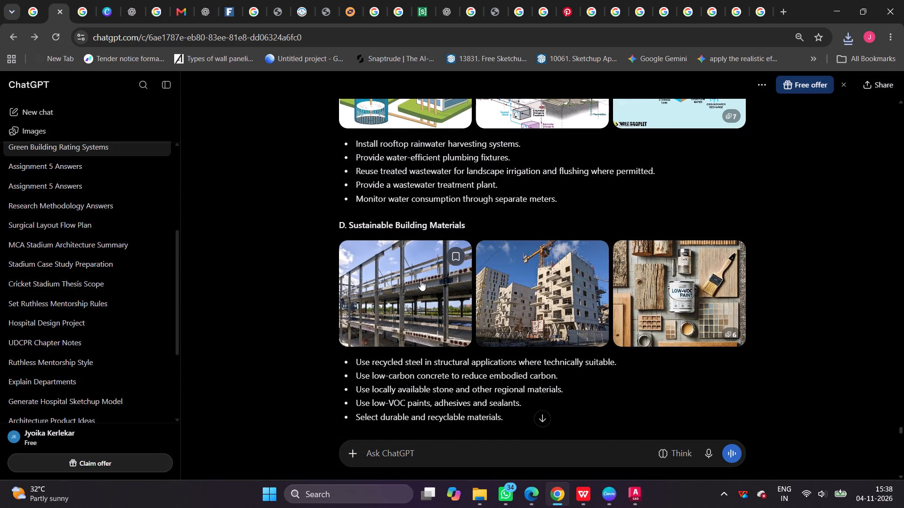
key(Right)
key(Right)
key(Right)
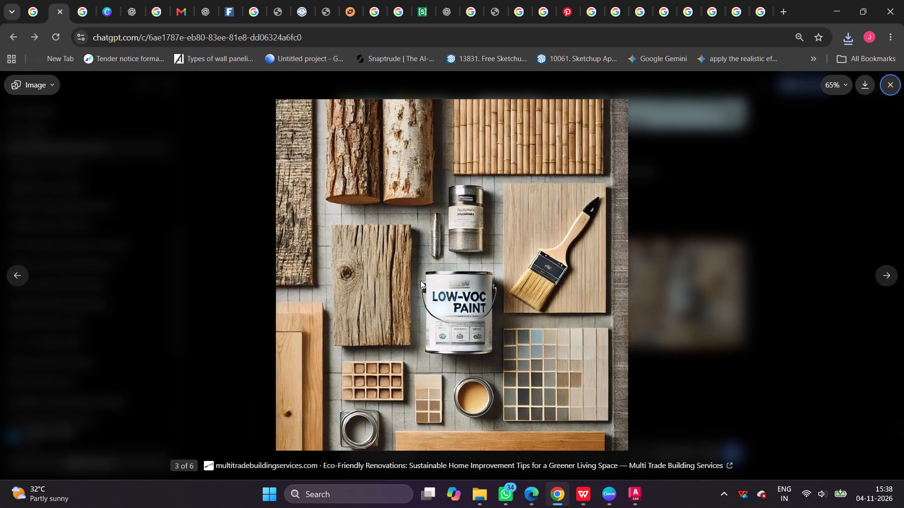
key(Right)
key(Right)
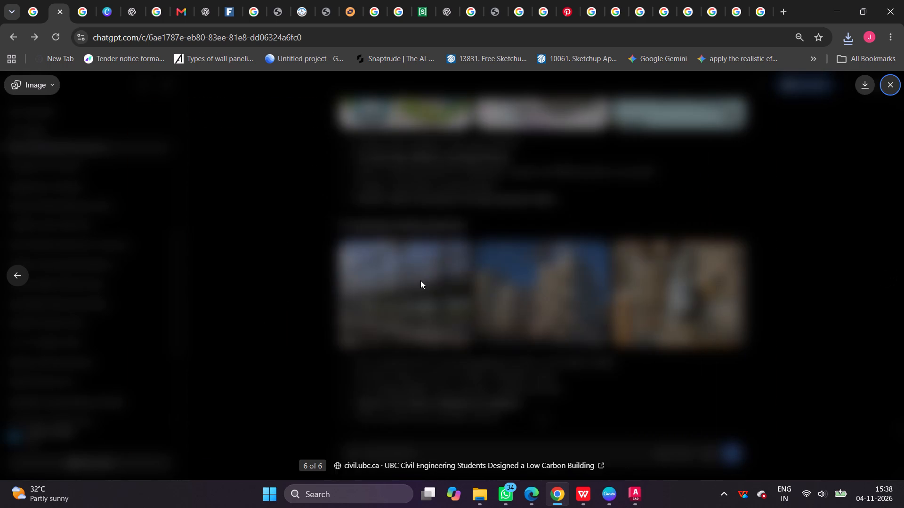
key(Right)
key(Right)
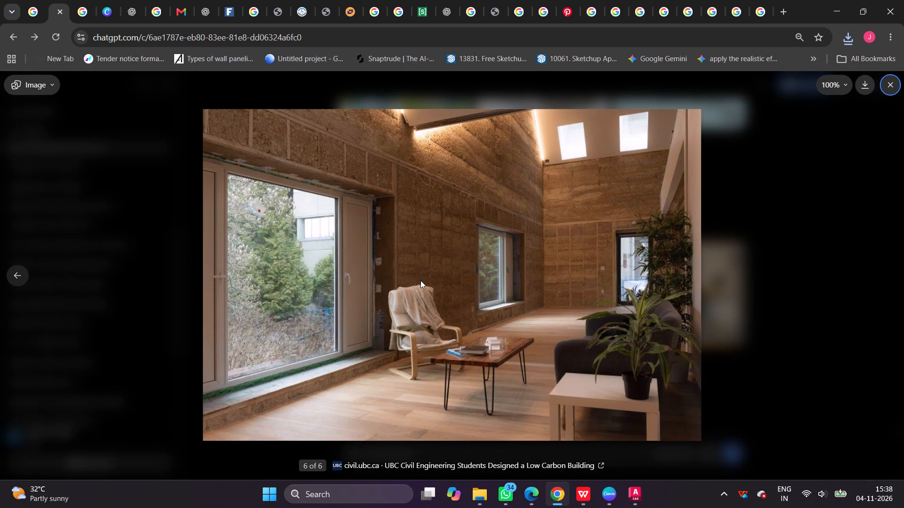
key(Right)
click(901, 89)
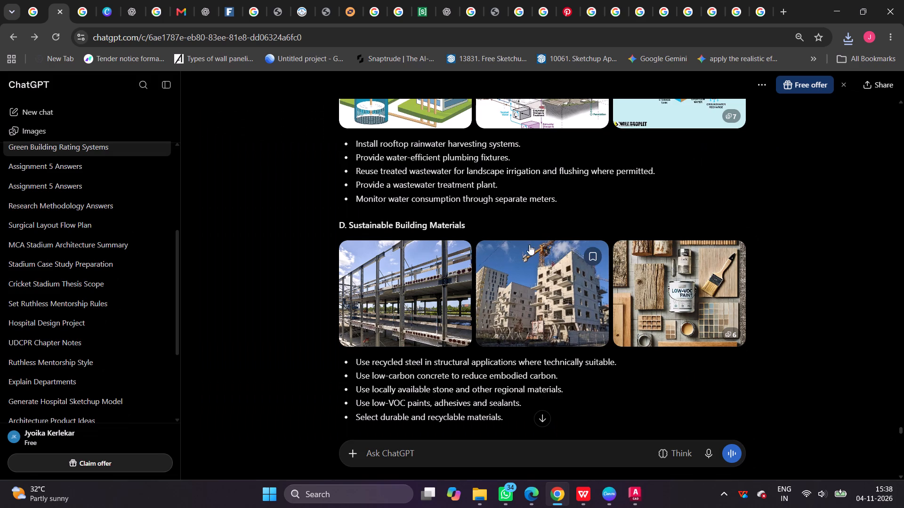
Open the image gallery of the section after Sustainable Building Materials and save image 3 of 7, the roda-architectes.fr apartment cross-section.
scroll(526, 256, down, 5)
click(397, 211)
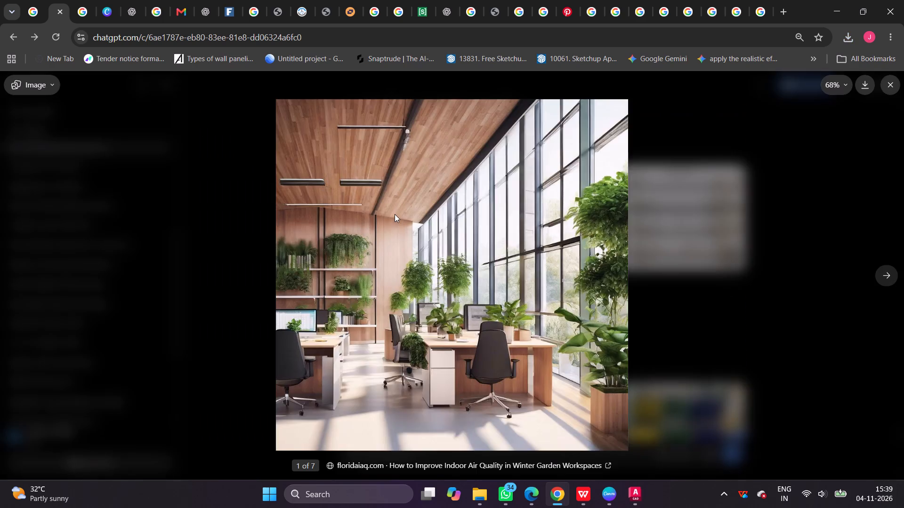
key(Right)
key(Right)
key(Left)
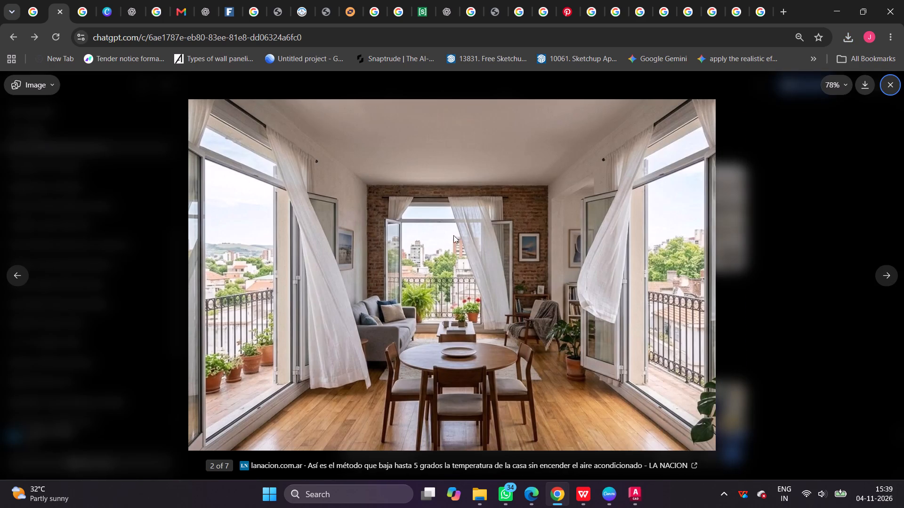
key(Right)
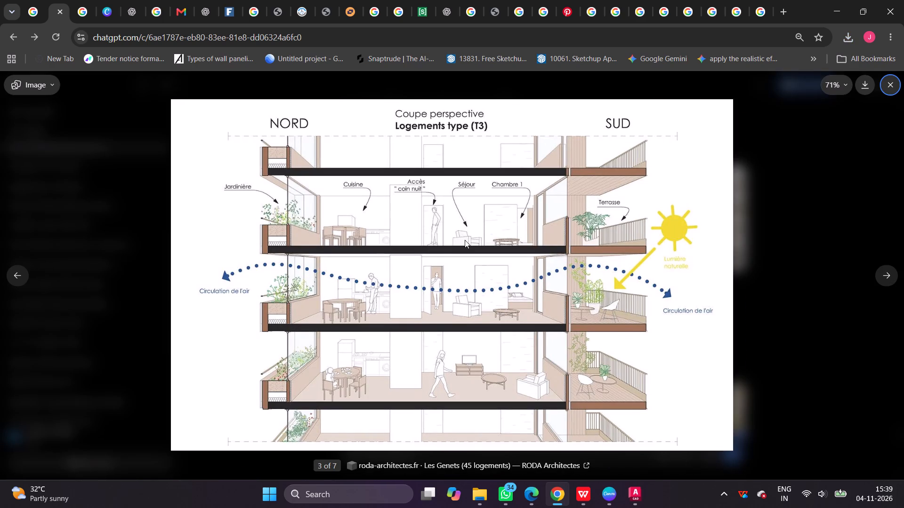
right_click(465, 240)
click(532, 276)
click(486, 365)
Browse the remaining indoor space images from 4 to 7 of 7 and close the gallery.
key(Right)
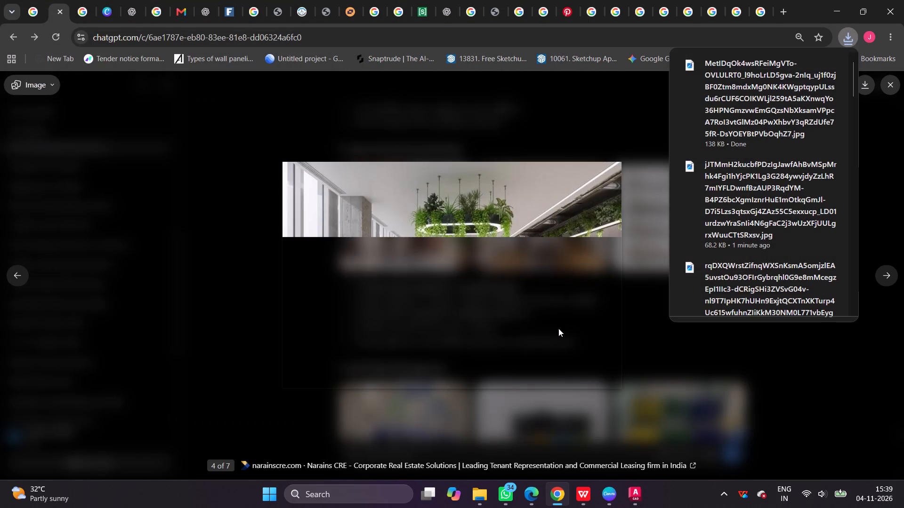
key(Right)
key(Right)
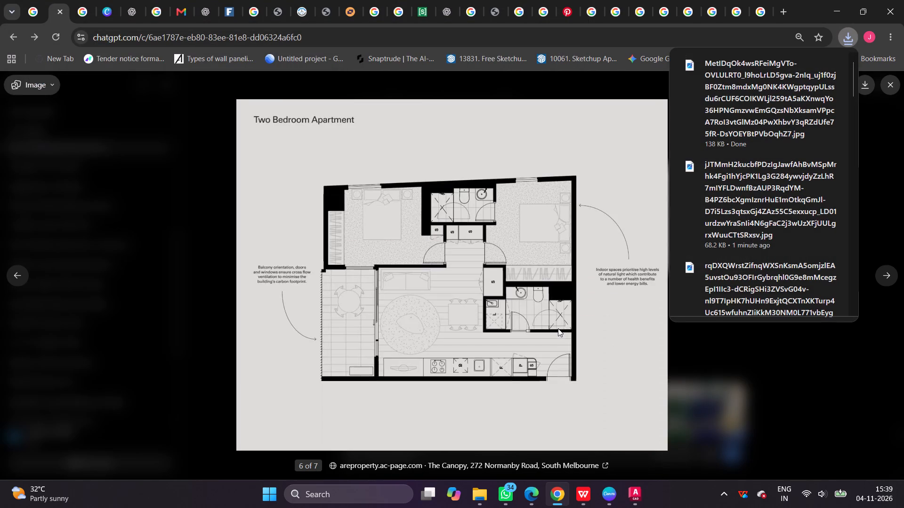
key(Right)
key(Right)
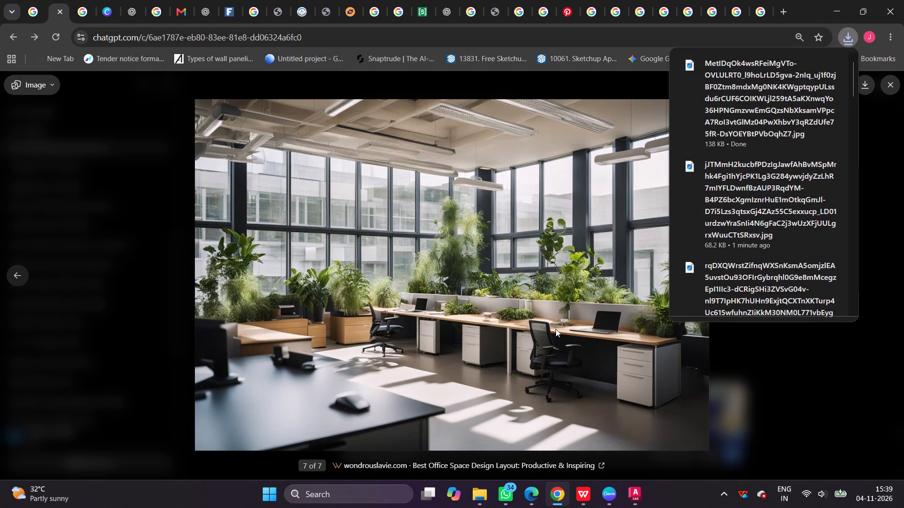
key(Right)
click(889, 86)
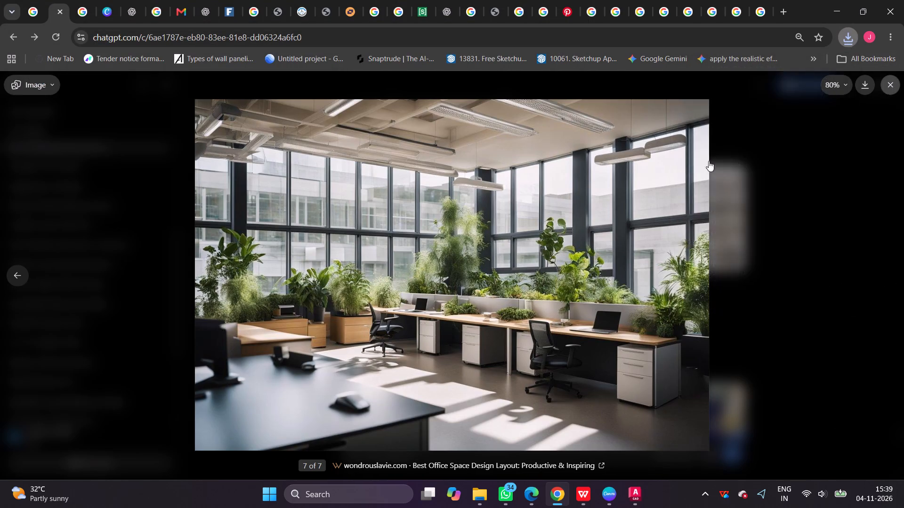
Open the Solid Waste Management image gallery and browse its waste bin images through 8 of 8.
scroll(468, 266, down, 4)
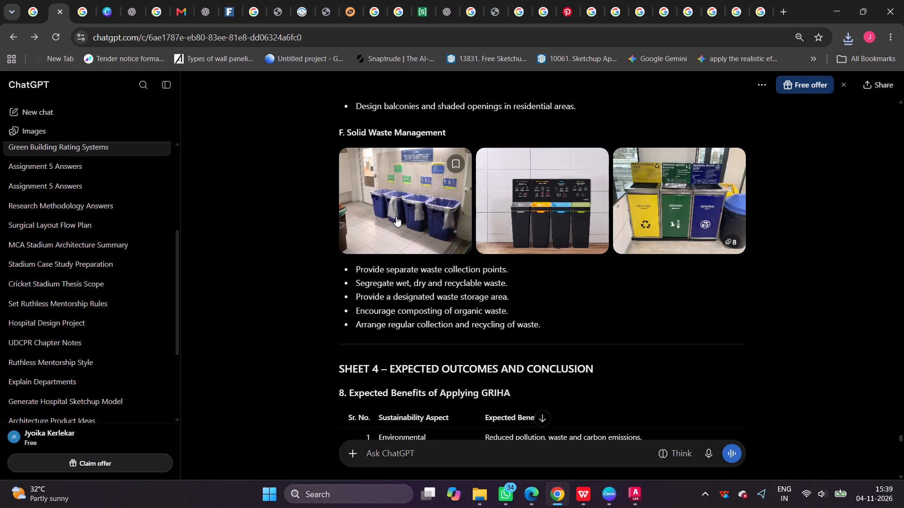
click(396, 216)
key(Right)
key(Right)
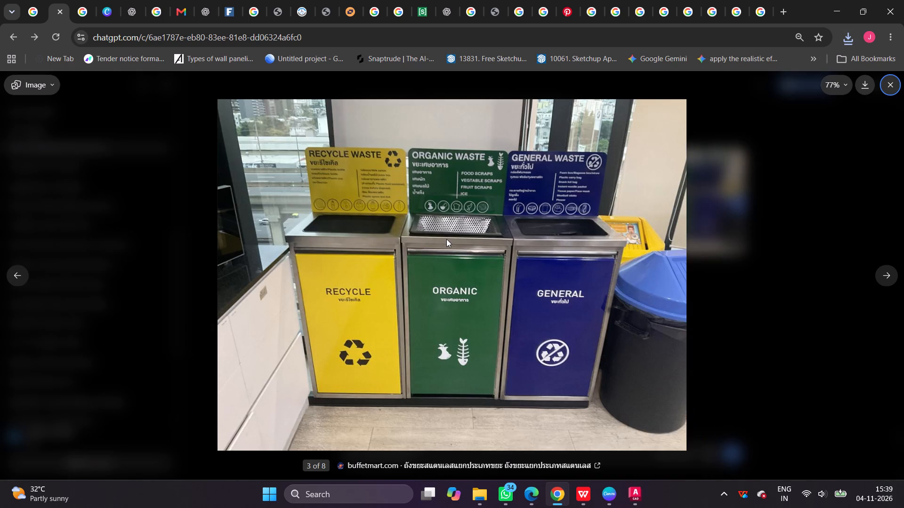
key(Right)
key(Right)
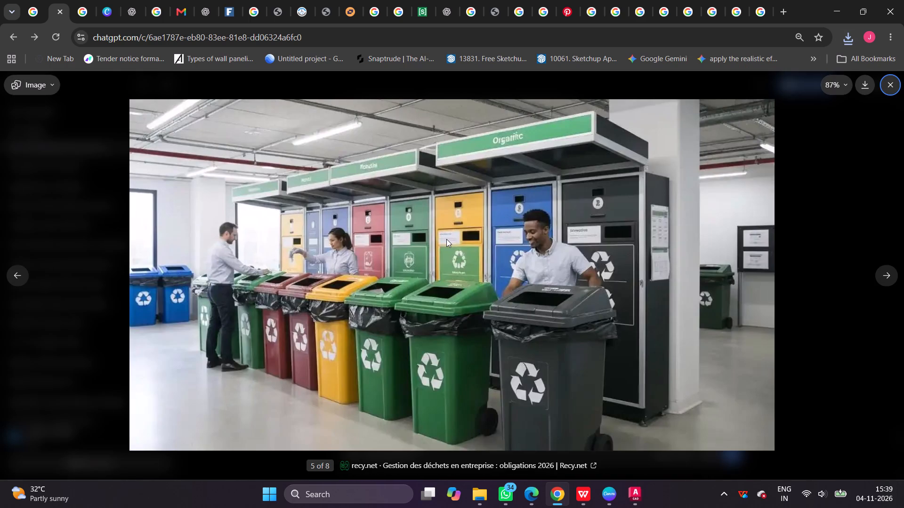
key(Right)
key(Right)
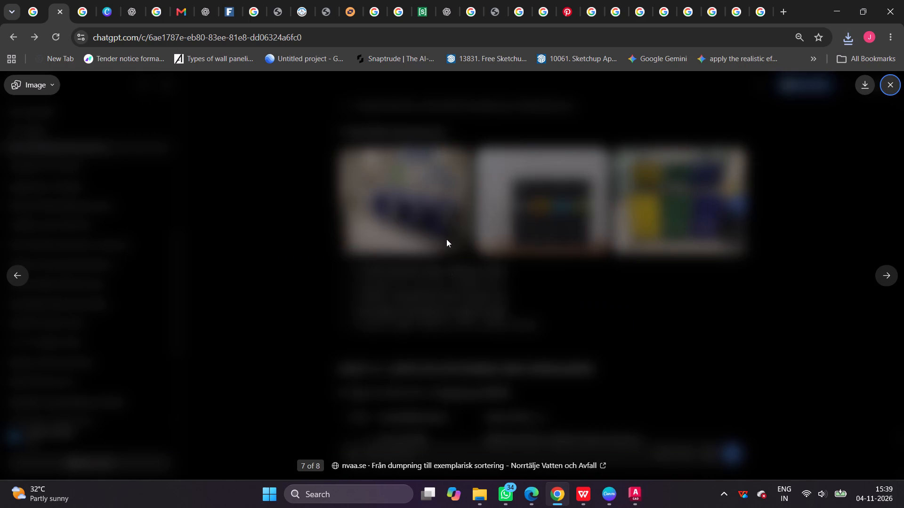
key(Right)
key(Left)
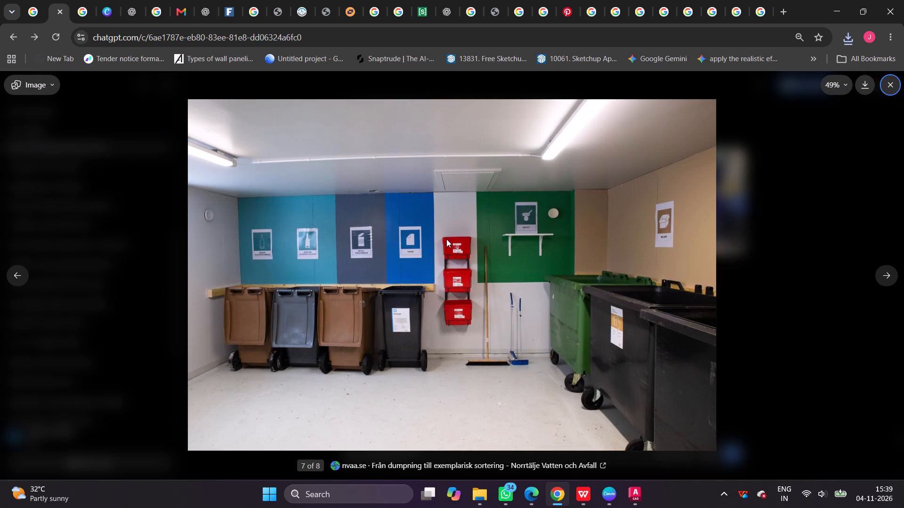
key(Right)
key(Right)
key(Right)
key(Right)
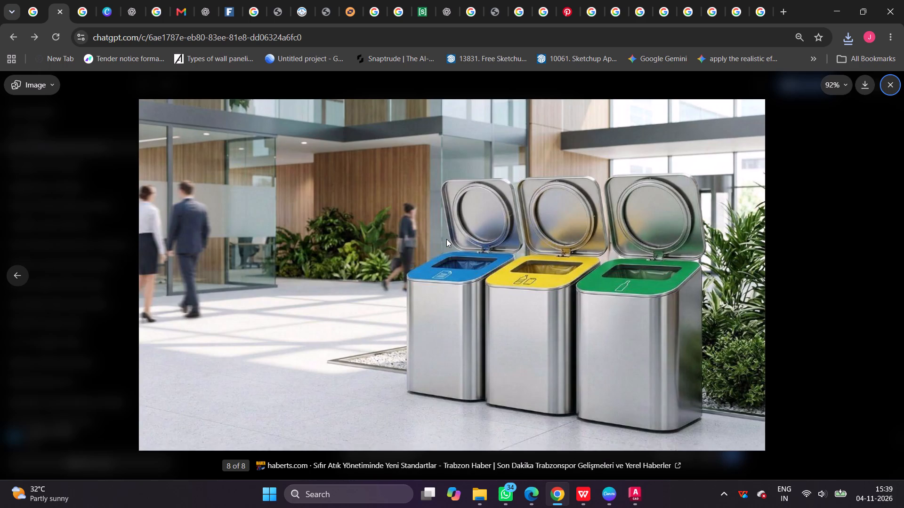
Compare Solid Waste Management images 3 to 7 of 8, ending on the buffetmart.com recycle, organic and general waste bins.
key(Left)
key(Left)
key(Left)
key(Left)
key(Left)
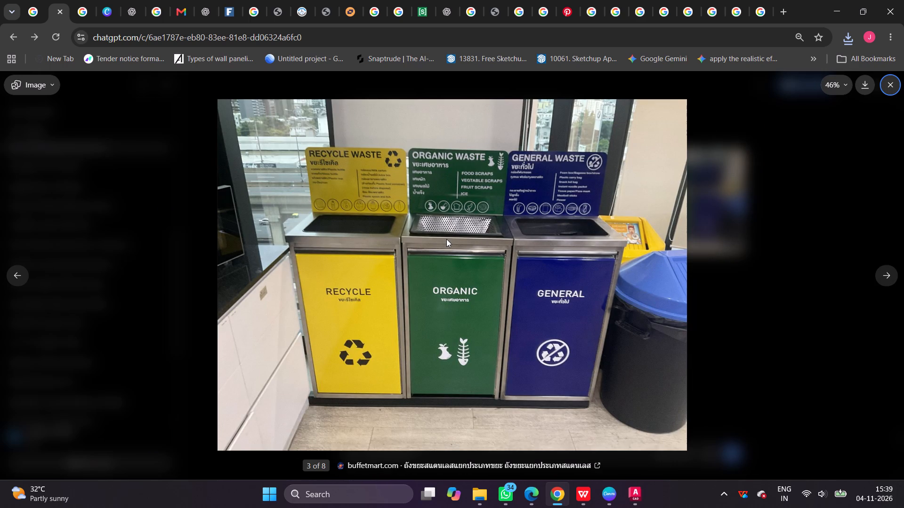
key(Right)
key(Right)
key(Right)
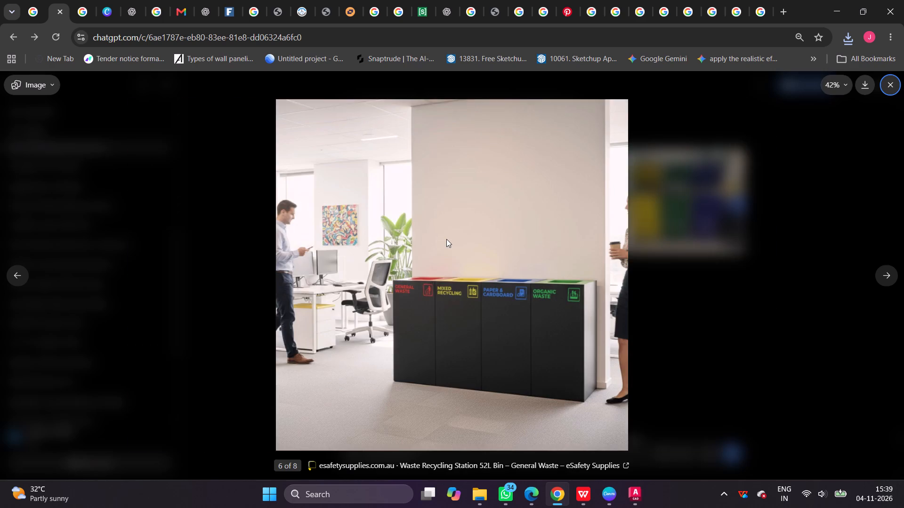
key(Right)
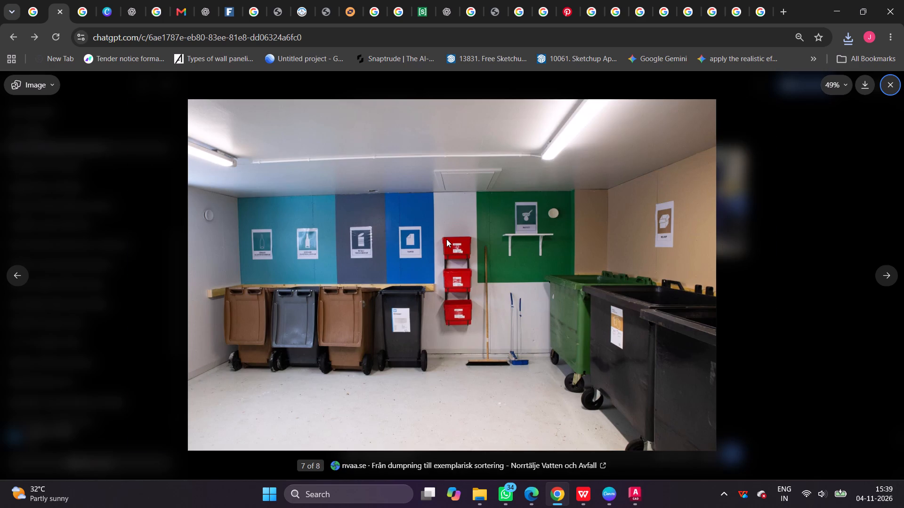
key(Left)
key(Left)
key(Left)
key(Left)
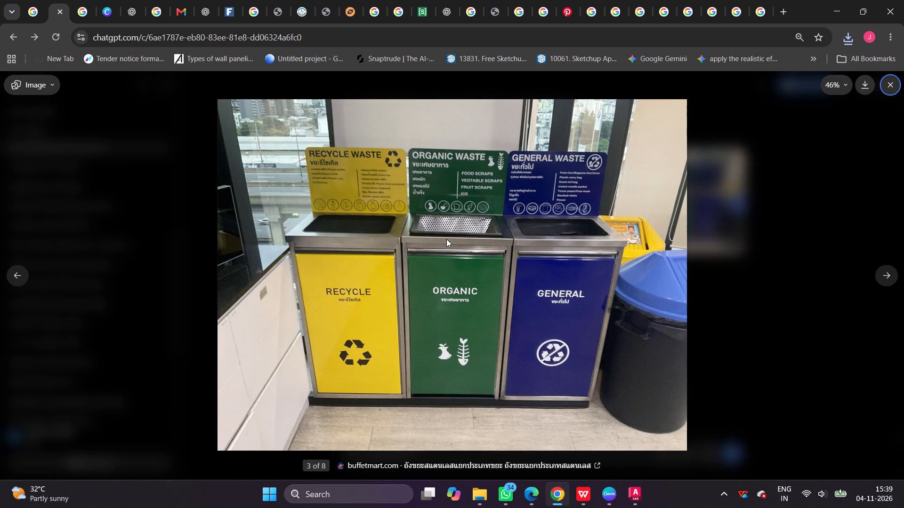
right_click(506, 201)
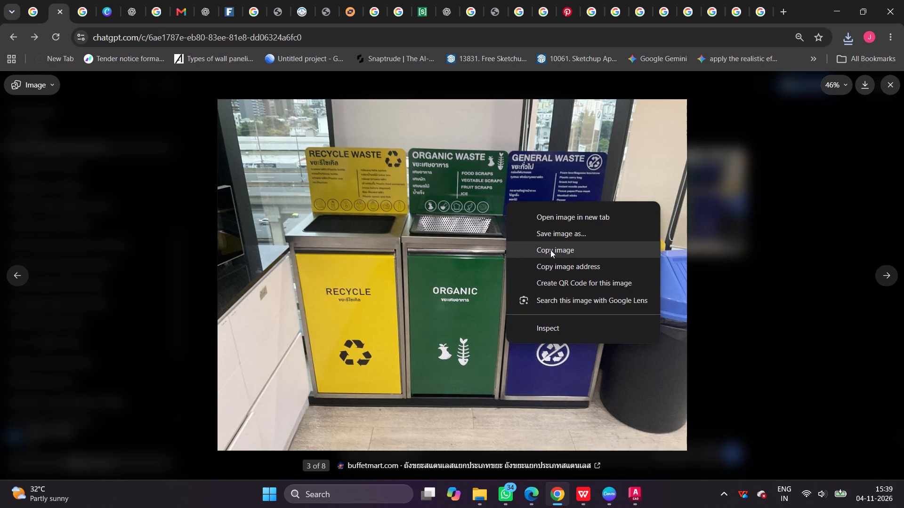
key(Left)
key(Left)
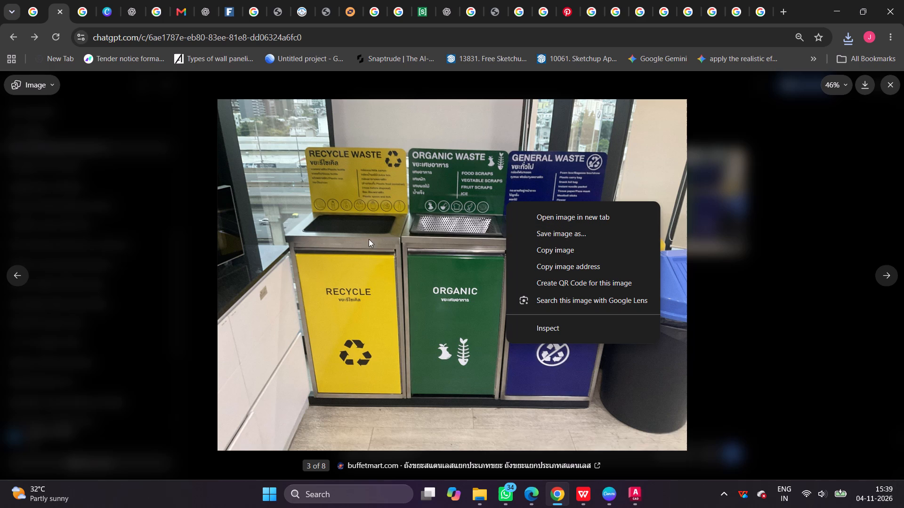
click(347, 249)
Review the Solid Waste Management images from 1 of 8 onward, rechecking the nvaa.se waste room before image 8 of 8.
key(Left)
key(Left)
key(Left)
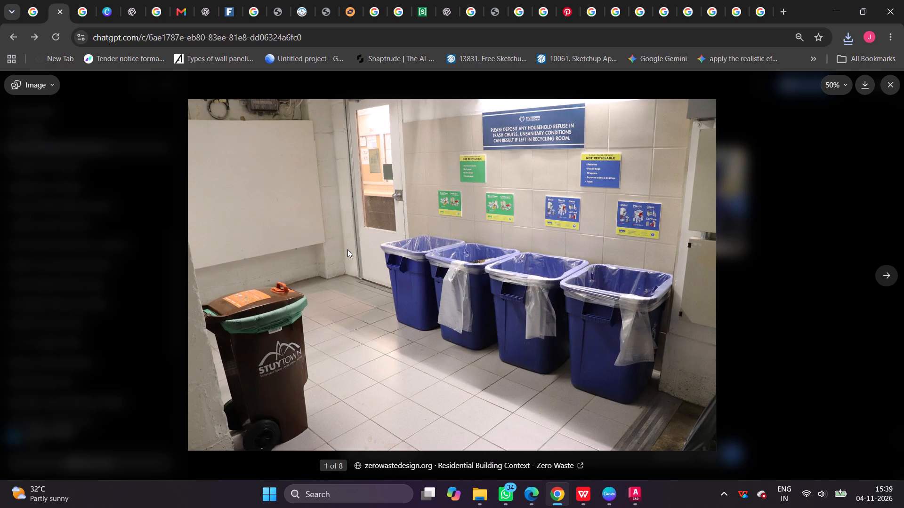
key(Right)
key(Right)
key(Right)
key(Right)
key(Right)
key(Right)
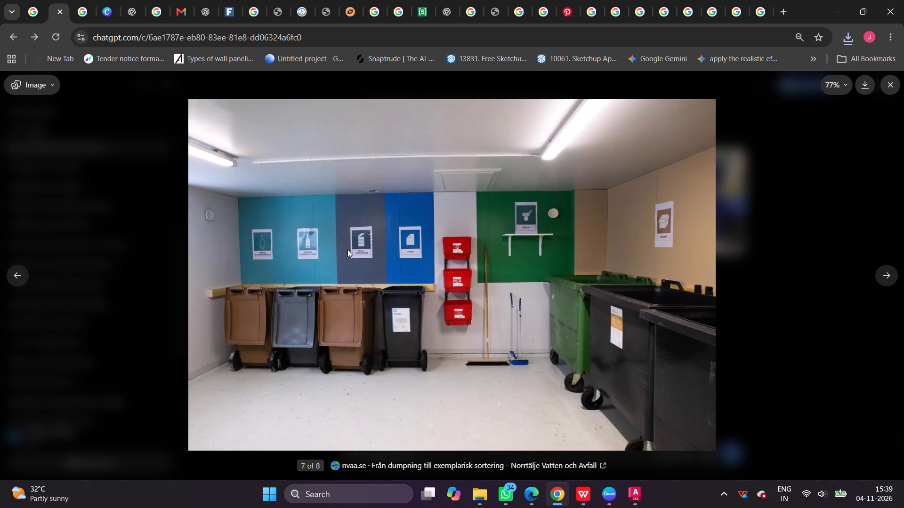
key(Right)
key(Left)
key(Right)
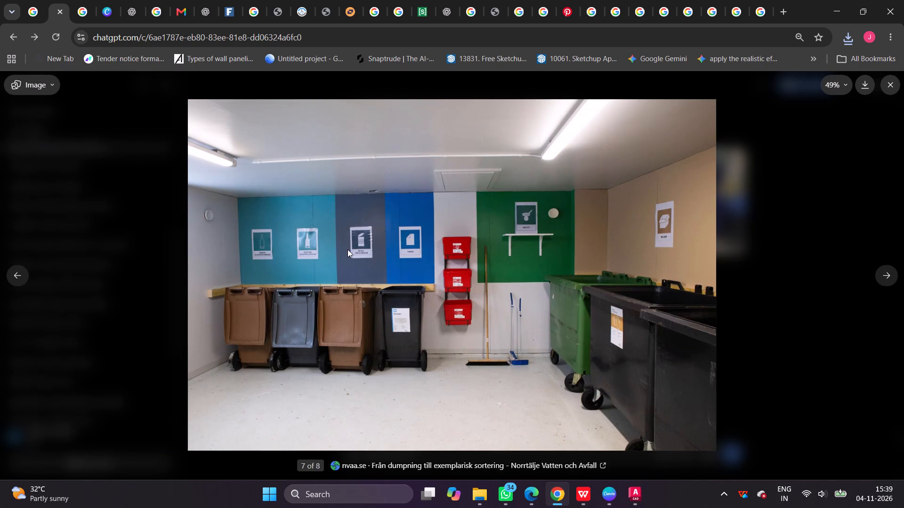
key(Left)
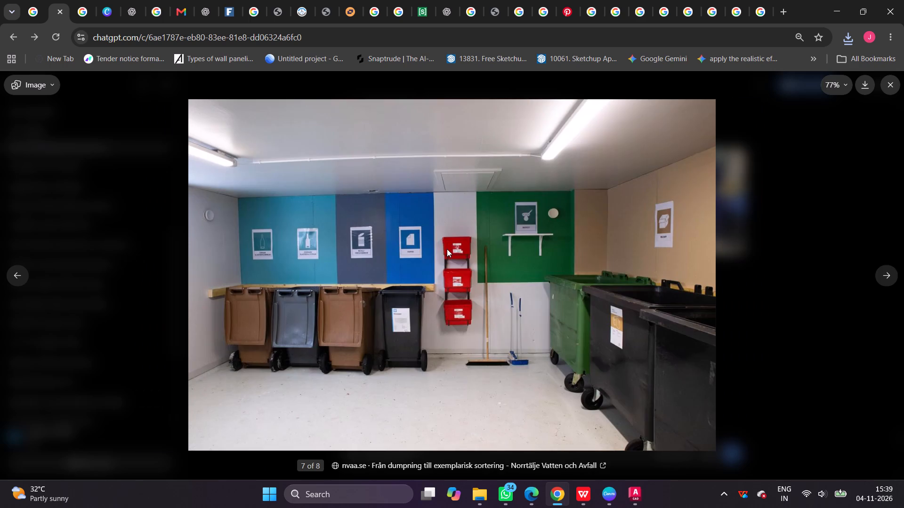
right_click(447, 249)
key(Right)
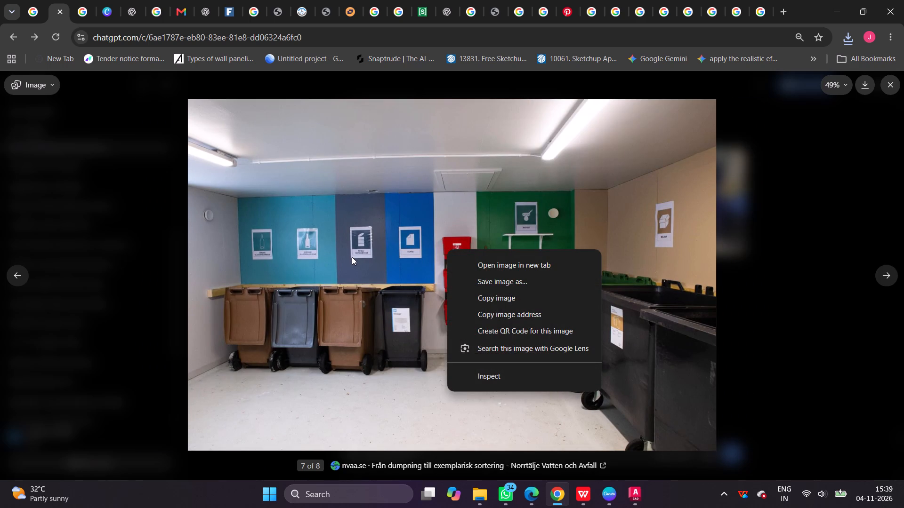
click(352, 257)
key(Right)
key(Right)
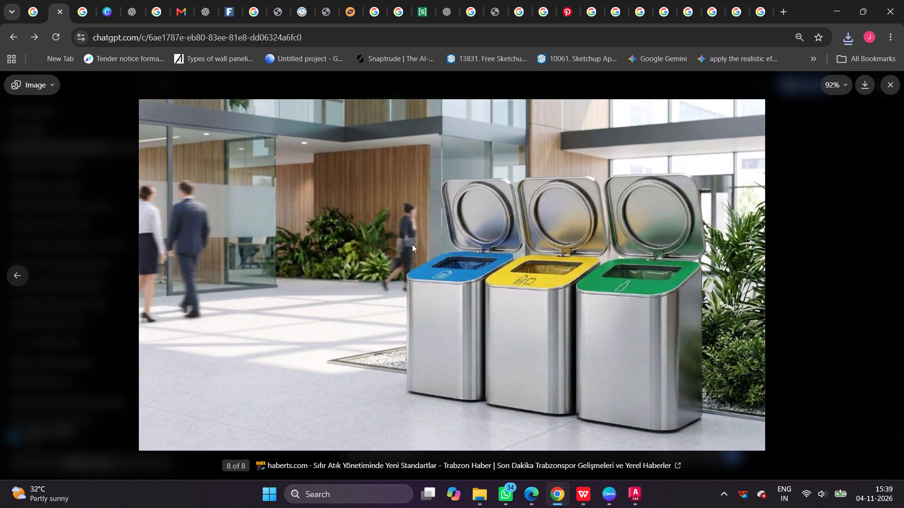
Go back through the waste bin images to 1 of 8 and examine them forward again to 8 of 8.
key(Left)
key(Left)
key(Left)
key(Left)
key(Left)
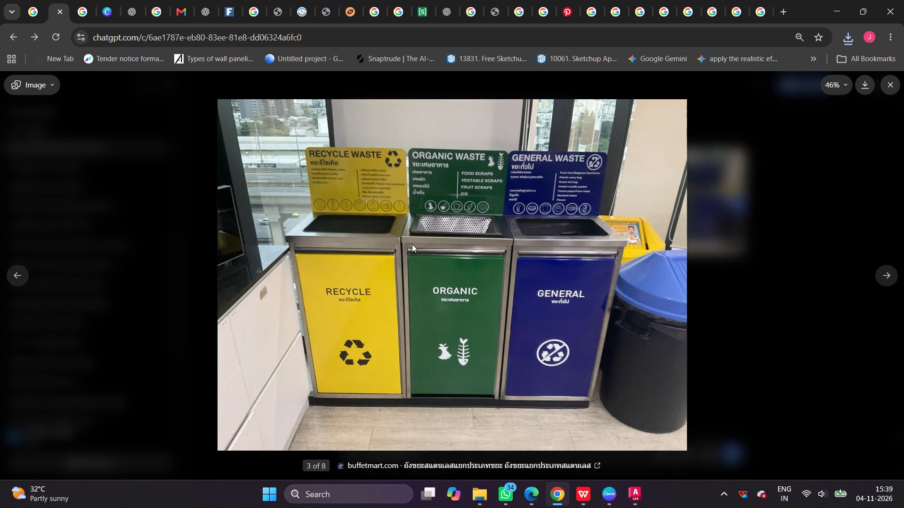
key(Left)
key(Left)
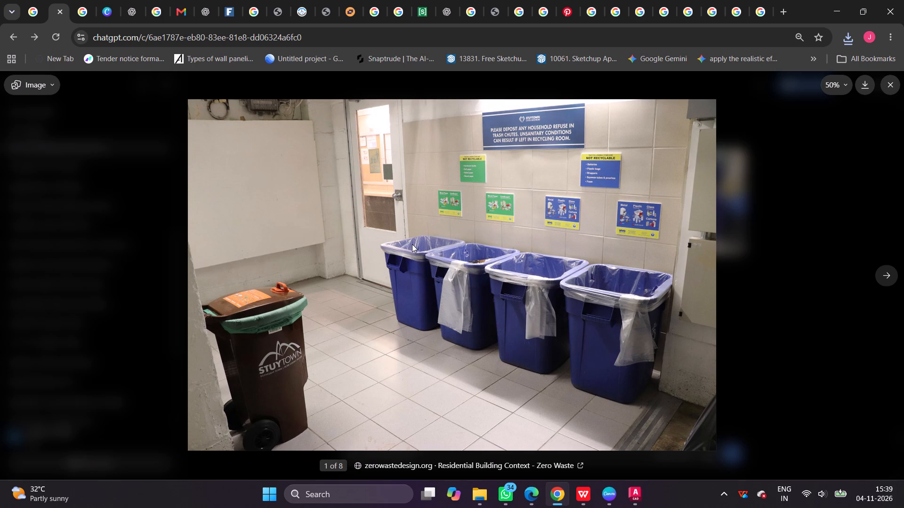
key(Right)
key(Right)
key(Right)
key(Right)
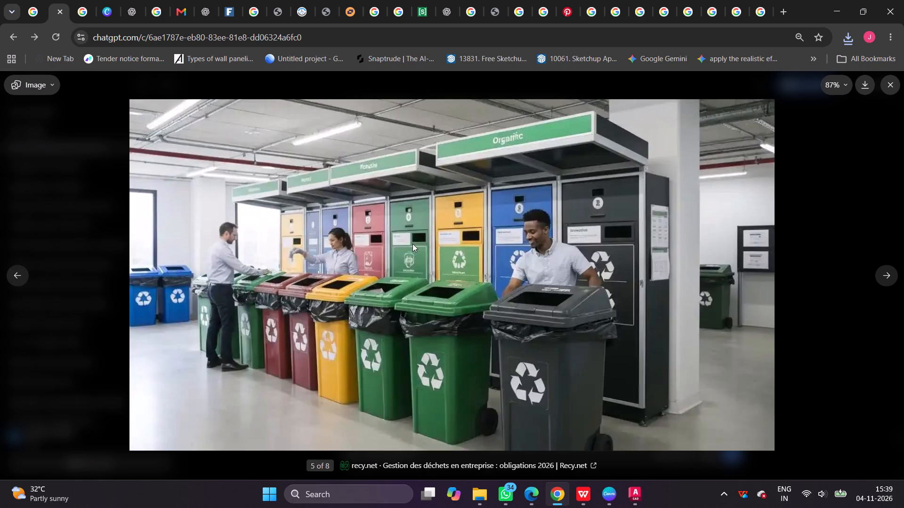
key(Right)
key(Right)
key(Left)
key(Right)
key(Right)
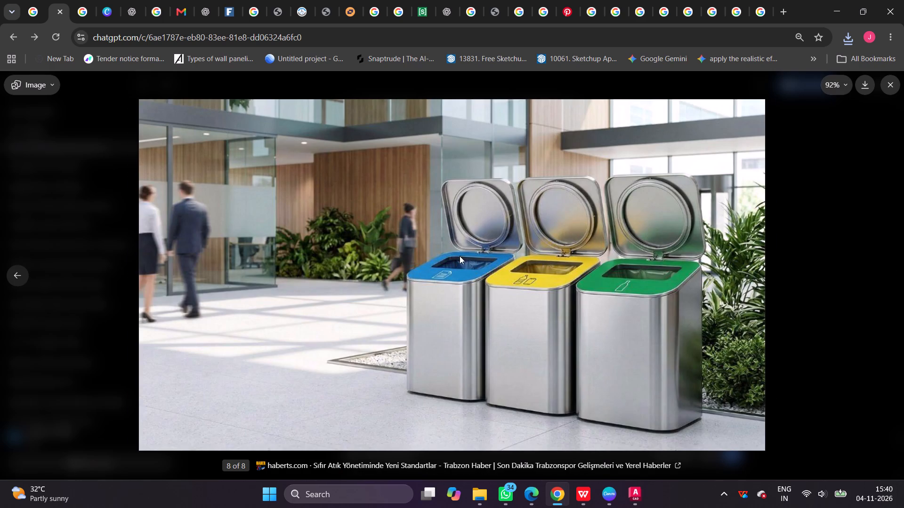
Examine the waste bin images once more in reverse order, from 8 back to 1 of 8.
key(Left)
key(Left)
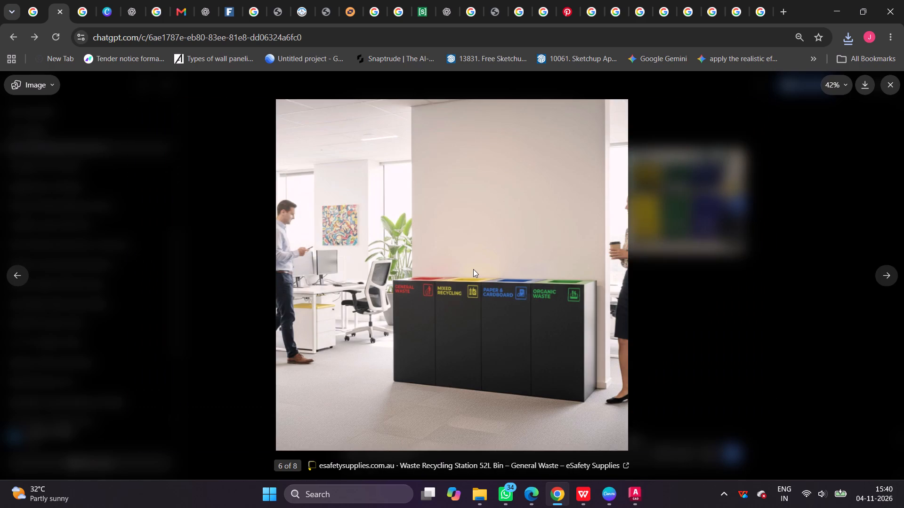
key(Left)
key(Left)
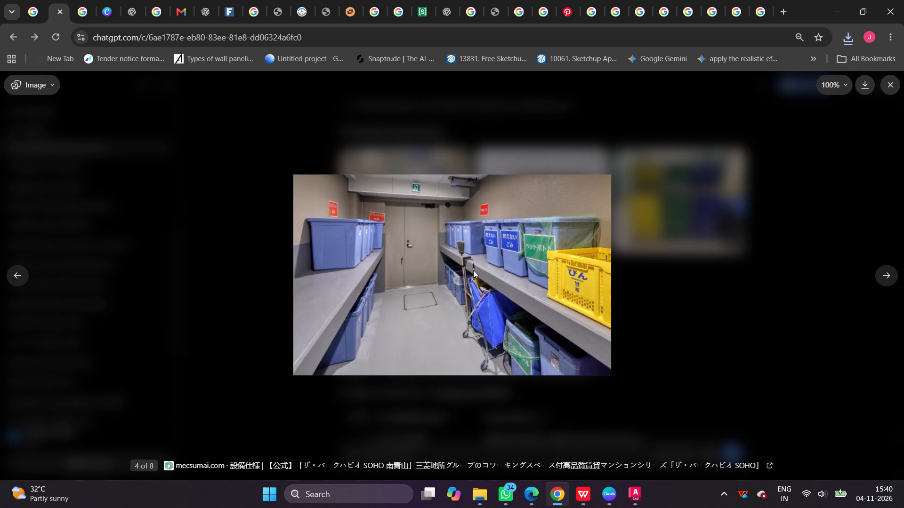
key(Left)
key(Left)
key(Left)
key(Left)
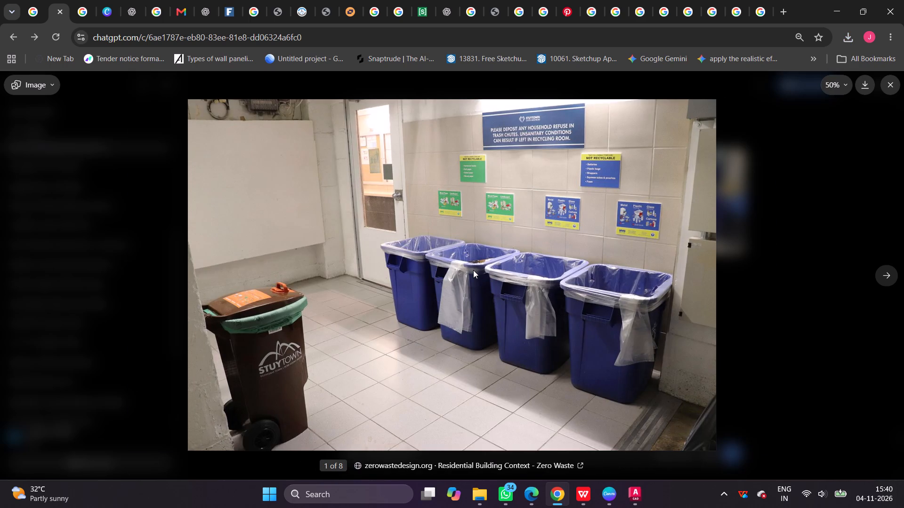
Save image 8 of 8, the haberts.com steel recycling bins, to the images folder in sustainable arch and close the gallery.
key(Right)
key(Right)
key(Right)
key(Right)
key(Right)
key(Right)
key(Right)
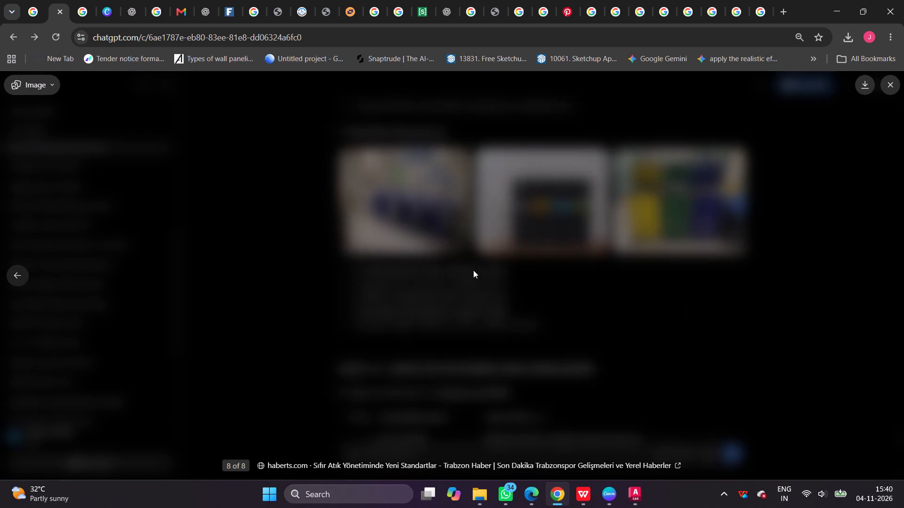
key(Right)
right_click(473, 270)
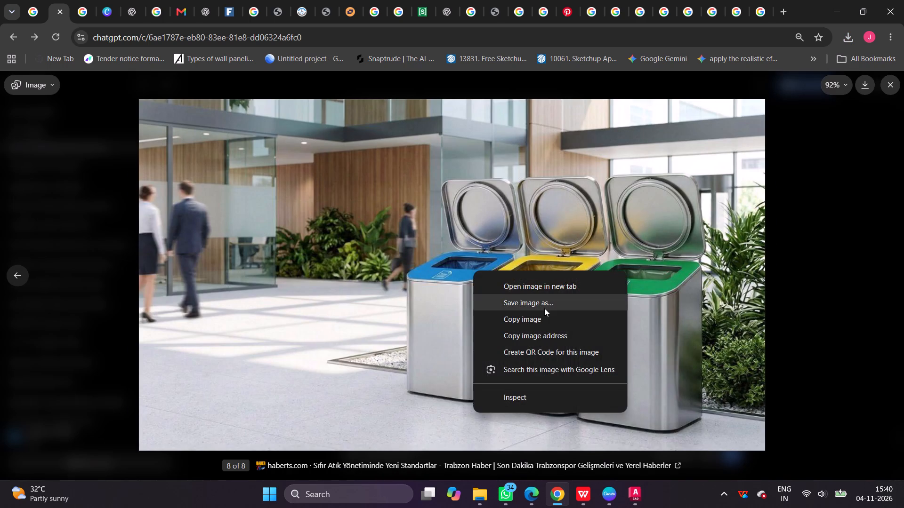
click(543, 303)
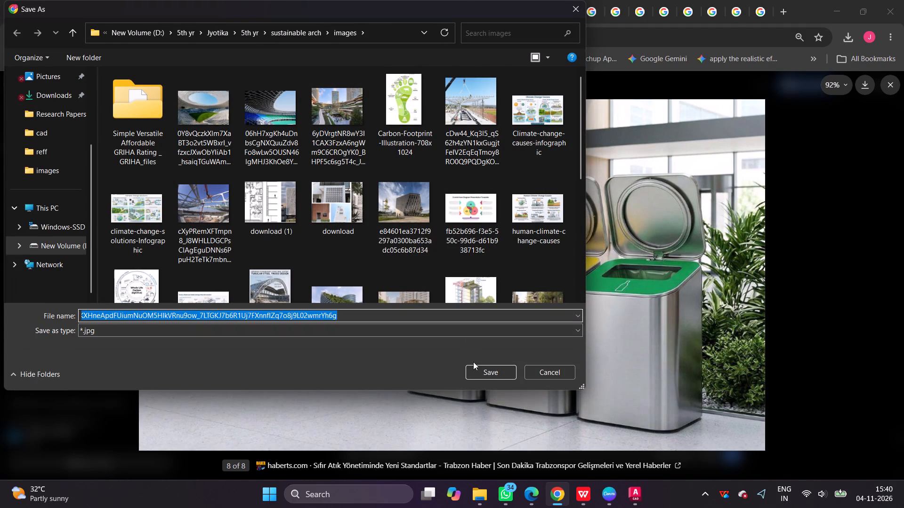
click(491, 370)
drag(510, 198, 609, 351)
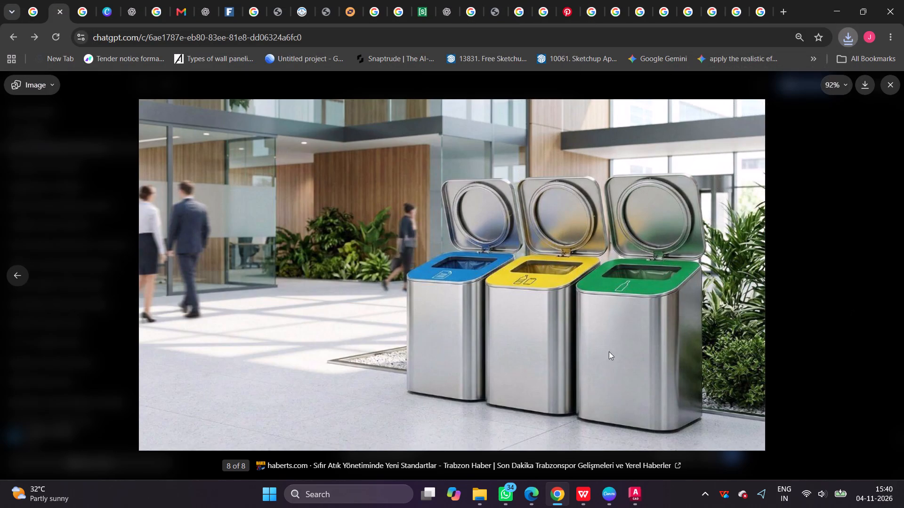
drag(609, 351, 655, 388)
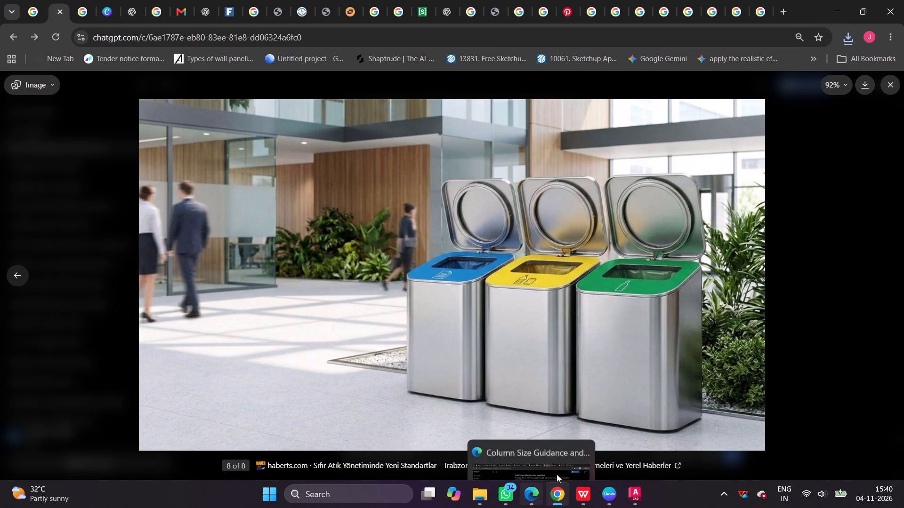
click(884, 89)
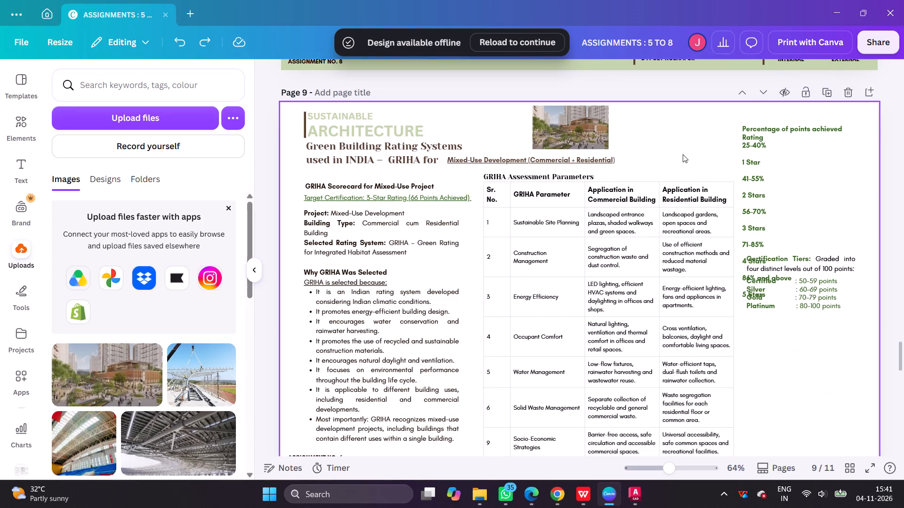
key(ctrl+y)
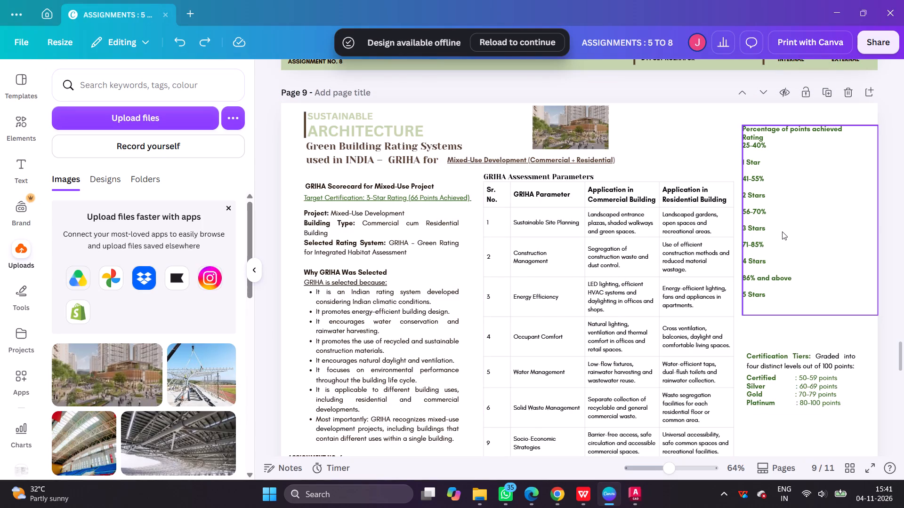
Widen the star rating text box toward the parameters table, to a width of about 9.9.
click(781, 230)
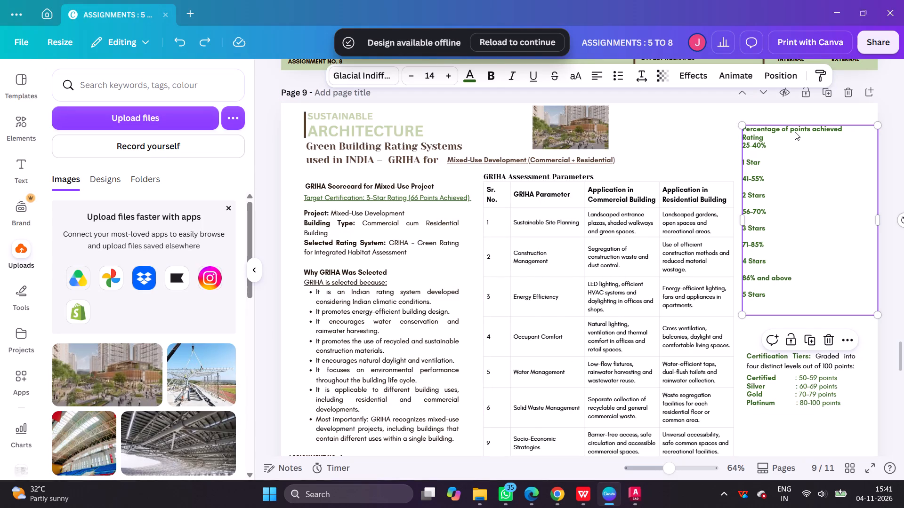
click(795, 132)
click(741, 219)
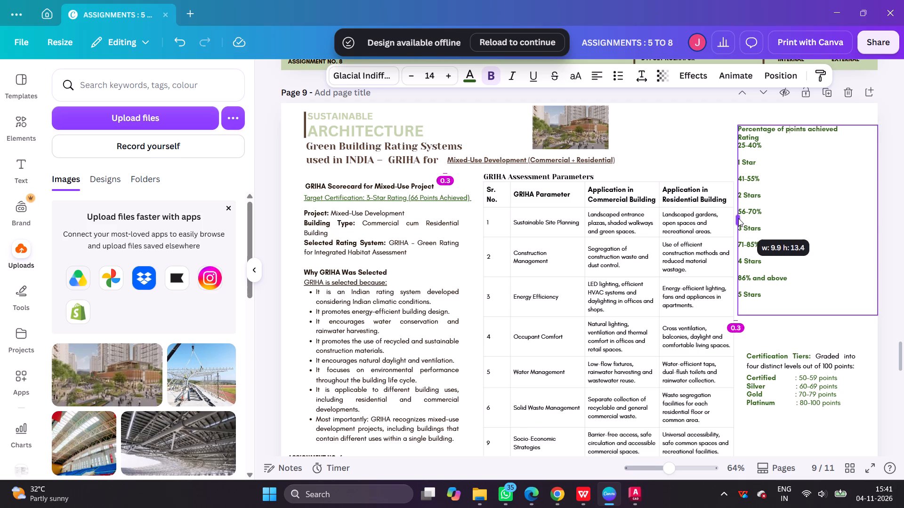
Break the rating text's heading after "Percentage of points" so that "achieved" starts a new line.
click(770, 137)
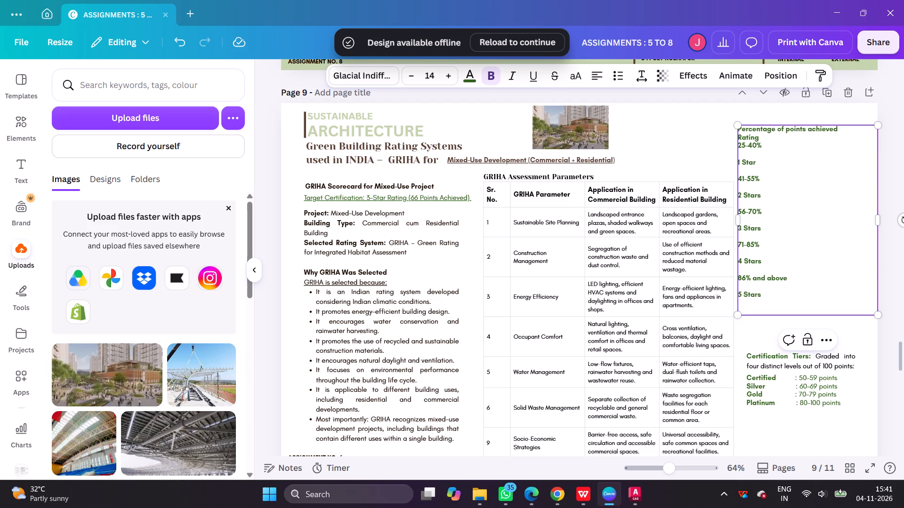
click(739, 137)
click(842, 133)
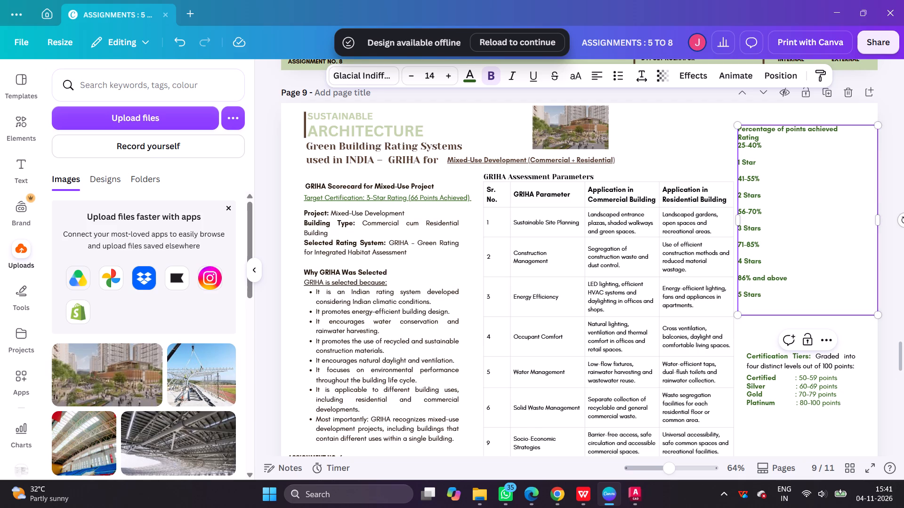
click(807, 129)
key(Return)
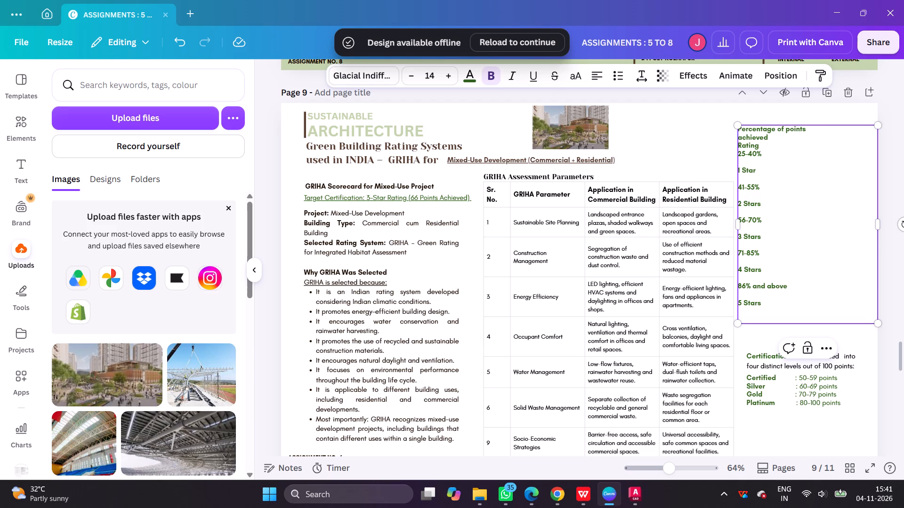
Move the "Rating" heading onto the "Percentage of points" line, spaced apart as a second column, and remove the original.
drag(763, 145, 730, 147)
key(ctrl+c)
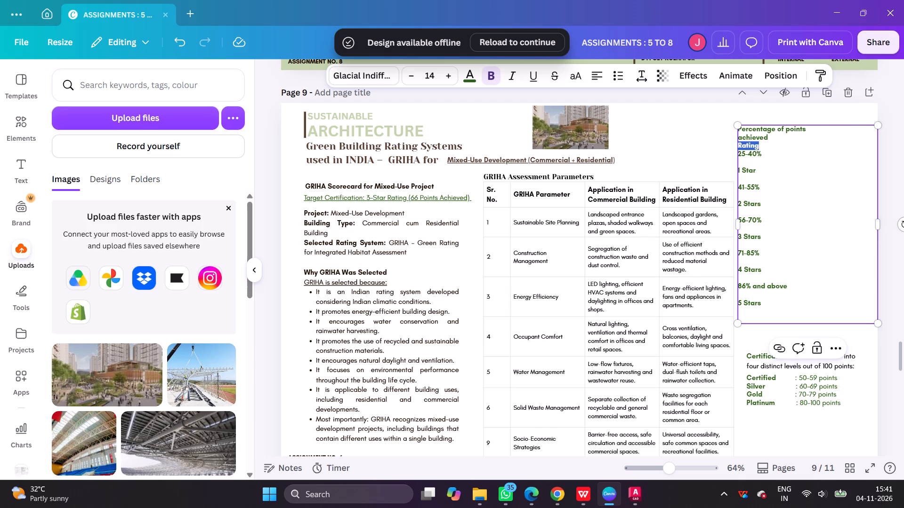
click(823, 134)
click(818, 128)
key(space)
key(space)
key(space)
key(space)
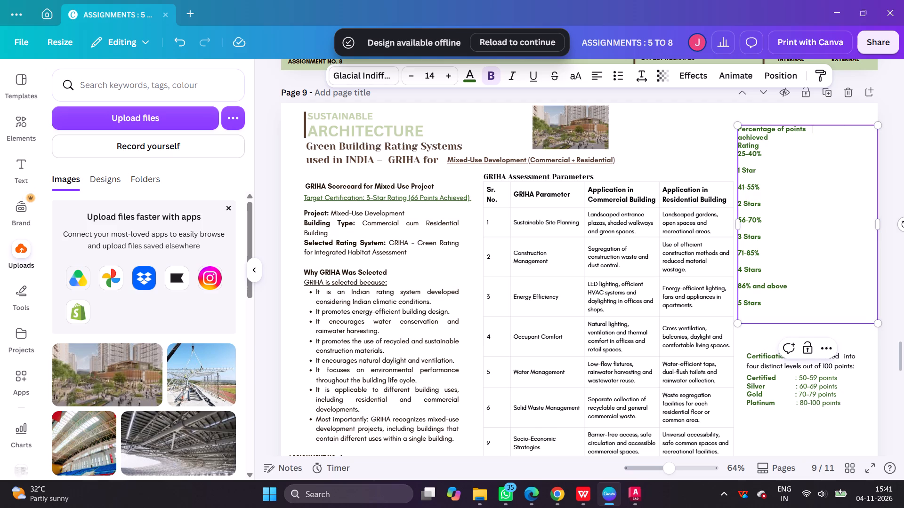
key(space)
key(space)
key(space)
key(space)
key(ctrl+v)
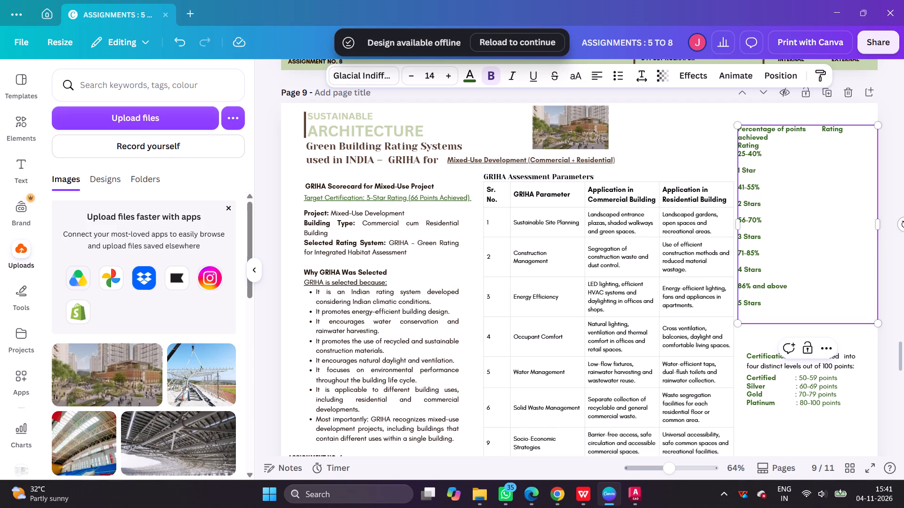
click(816, 131)
key(space)
key(space)
key(space)
key(space)
key(space)
key(space)
key(space)
key(space)
key(space)
drag(760, 145, 734, 146)
key(BackSpace)
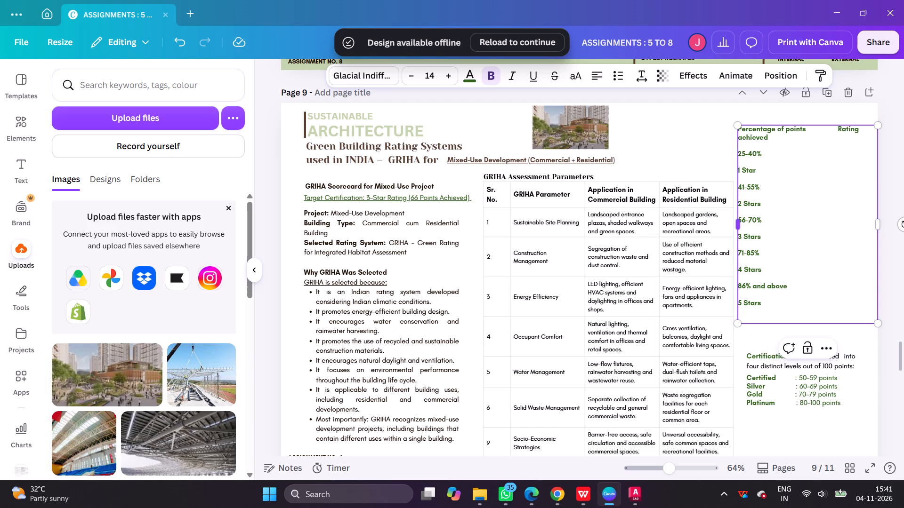
Copy "1 Star" and add a wide run of spaces after "25-40%" in the star rating text.
drag(761, 169, 733, 169)
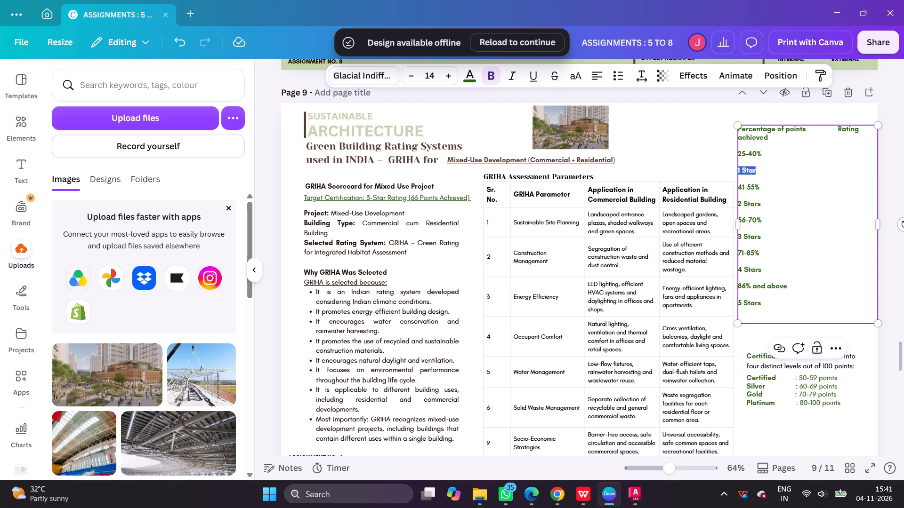
key(ctrl+c)
click(816, 154)
key(space)
key(space)
key(space)
key(space)
key(space)
key(space)
key(space)
key(space)
key(space)
key(space)
key(space)
key(space)
key(space)
key(space)
key(space)
key(space)
key(space)
key(space)
key(space)
key(space)
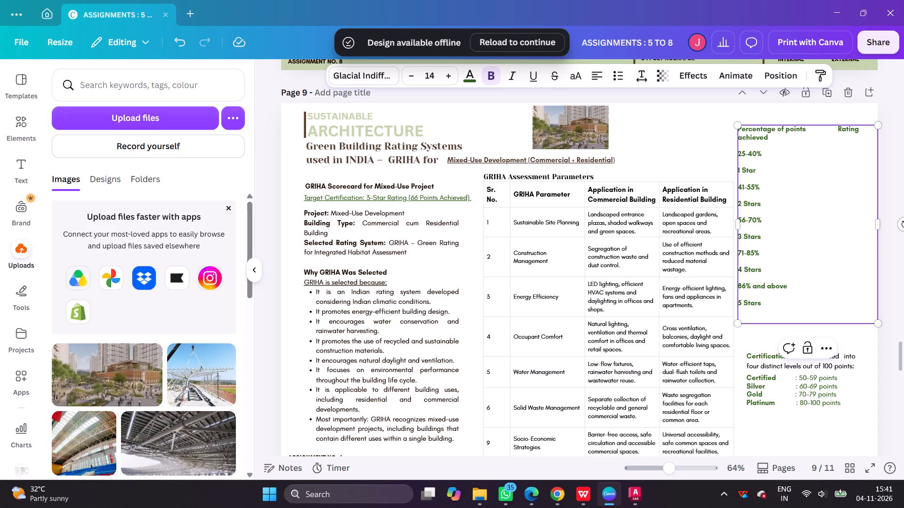
Examine the Certification Tiers layout on page 8 against the star rating text on page 9.
scroll(783, 192, up, 5)
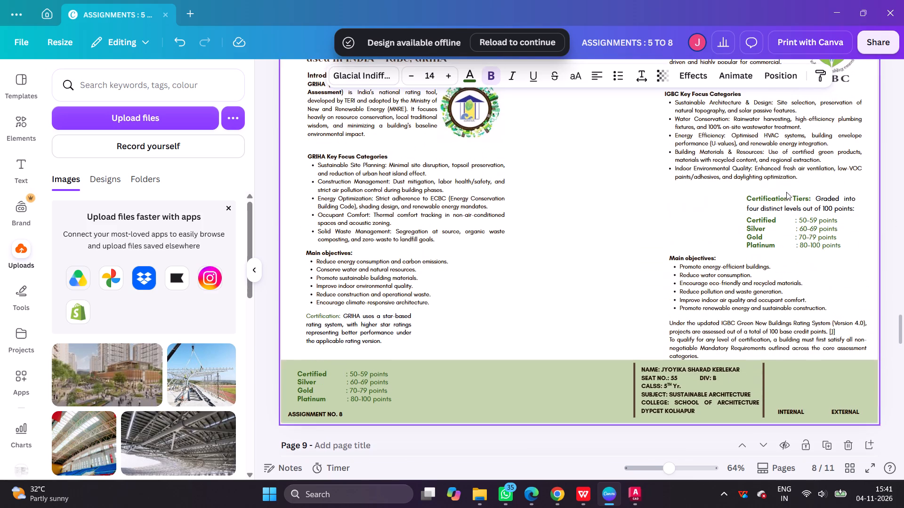
click(787, 221)
scroll(750, 167, down, 7)
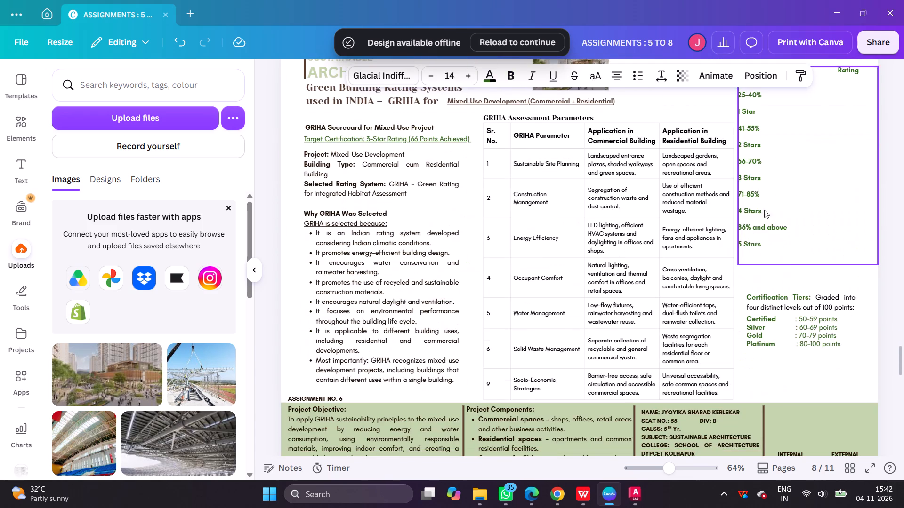
click(782, 170)
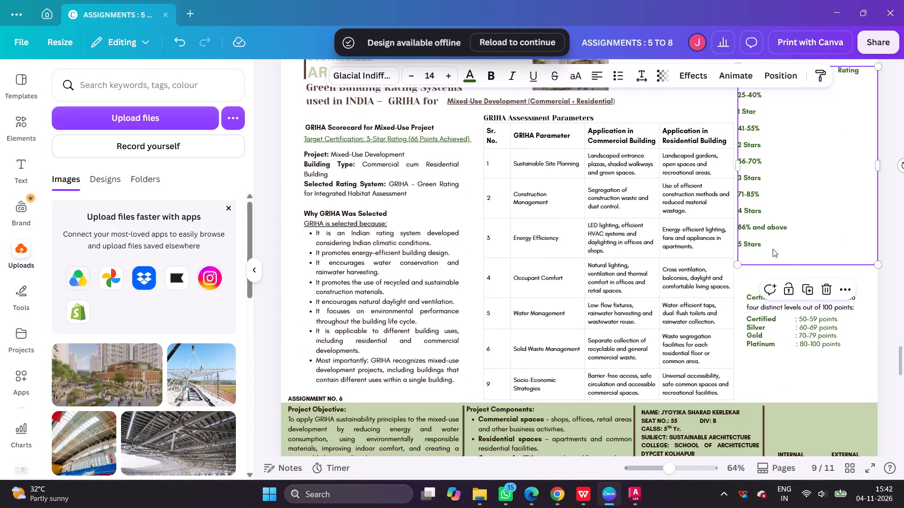
scroll(773, 227, up, 1)
scroll(773, 227, down, 1)
Copy "25-40%" from the star rating text and replace "Certified" with it in page 9's Certification Tiers list.
click(780, 305)
click(739, 263)
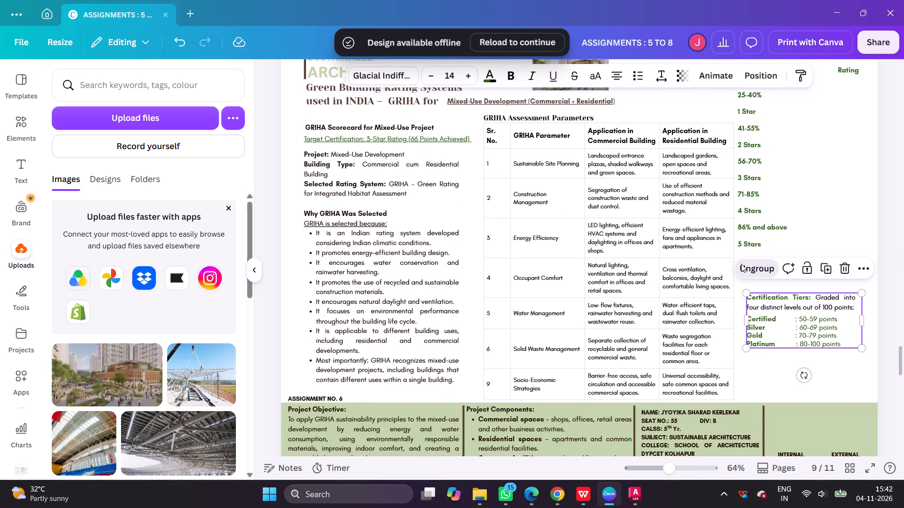
click(798, 369)
double_click(780, 315)
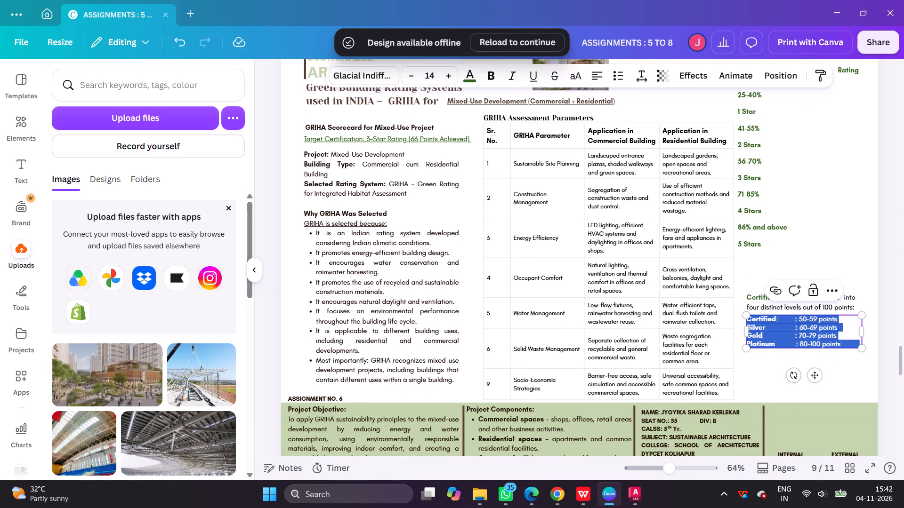
click(781, 318)
drag(783, 318, 735, 320)
click(822, 214)
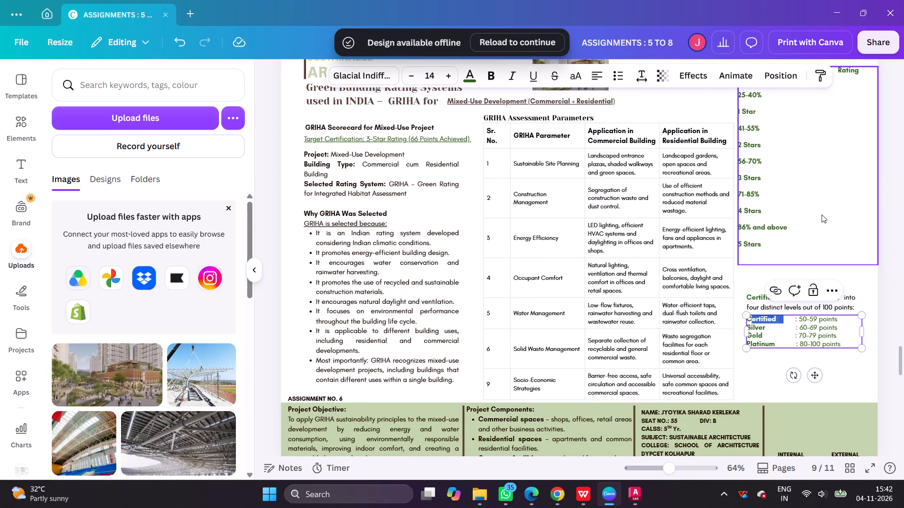
scroll(796, 212, up, 1)
double_click(766, 152)
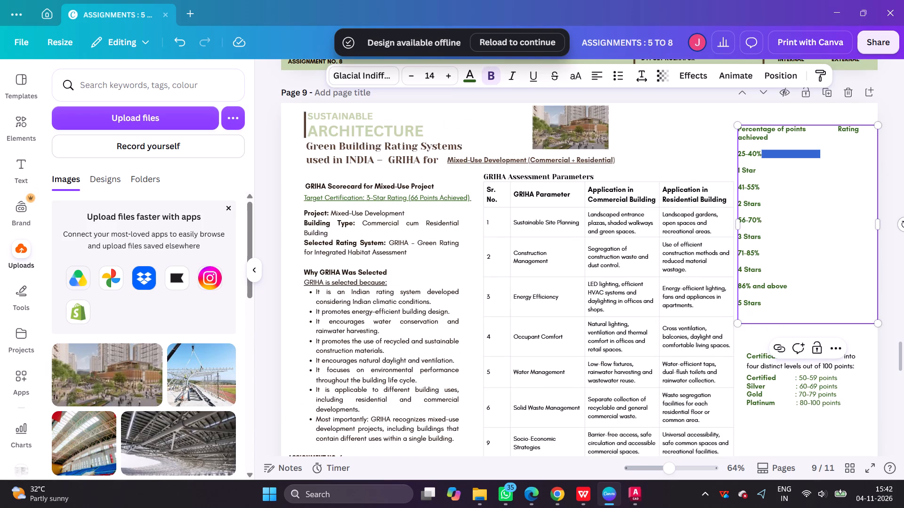
click(763, 152)
drag(763, 152, 731, 153)
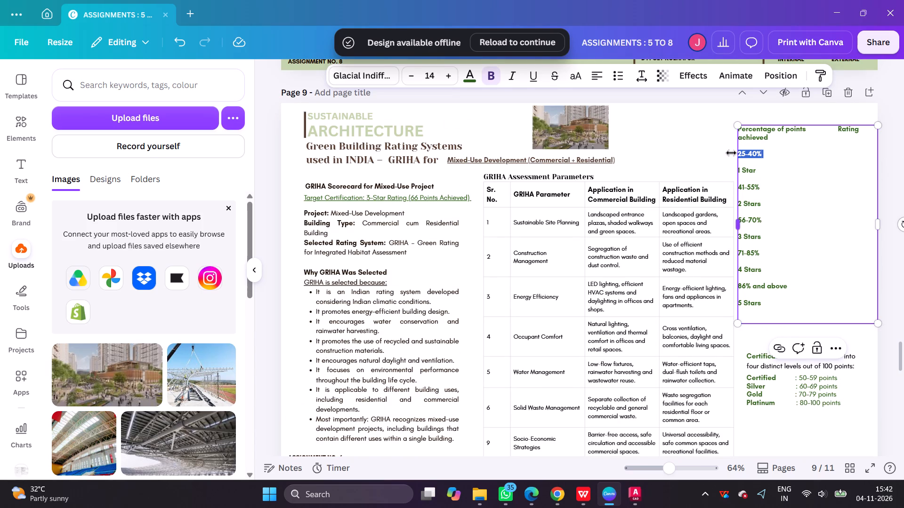
key(ctrl+c)
scroll(746, 170, down, 2)
triple_click(769, 264)
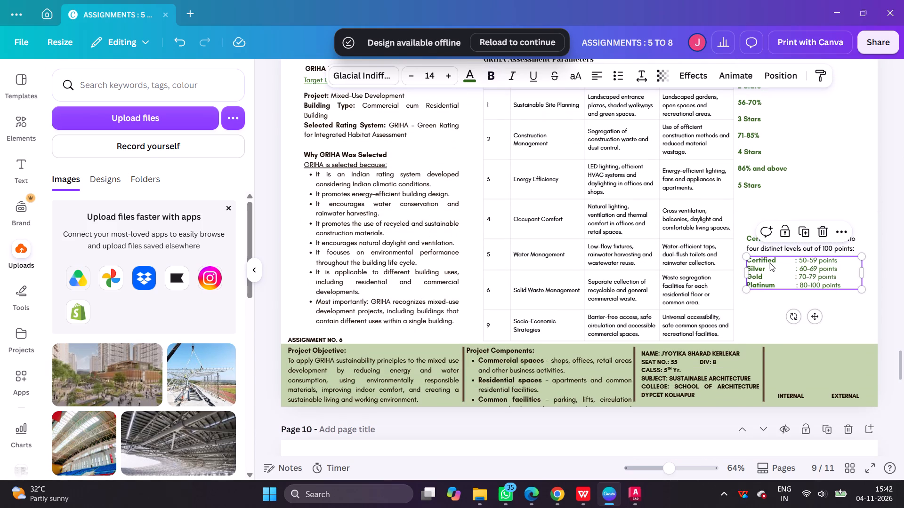
click(778, 262)
drag(779, 261, 737, 261)
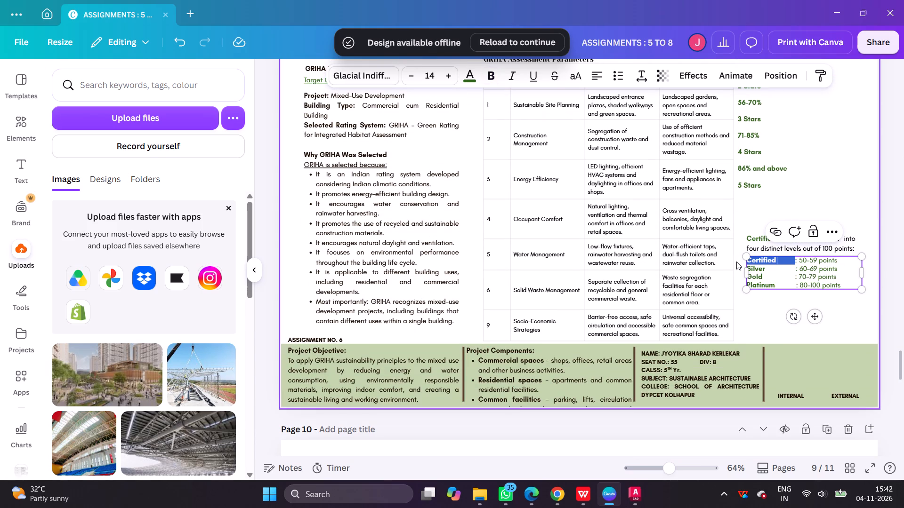
key(ctrl+v)
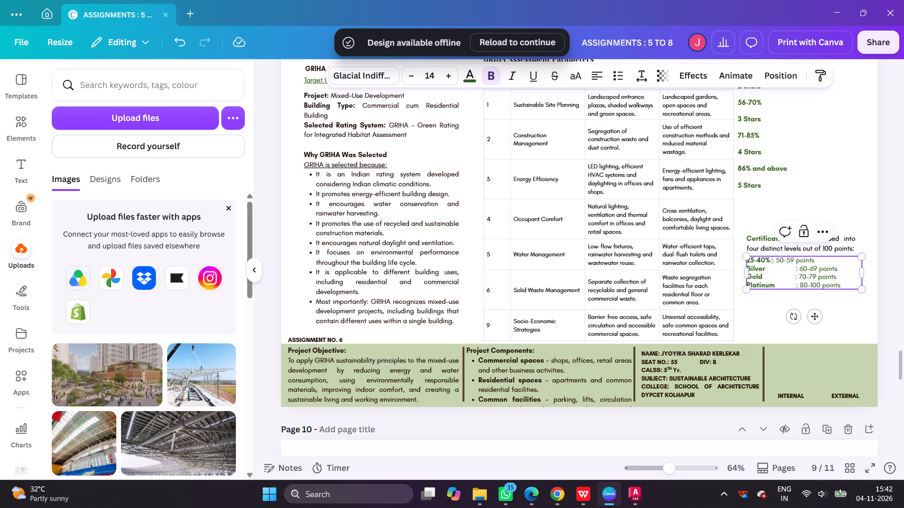
Copy "1 Star" from the star rating text and replace "50-59 points" with it in the 25-40% row.
scroll(773, 281, up, 3)
double_click(755, 233)
drag(758, 230, 753, 230)
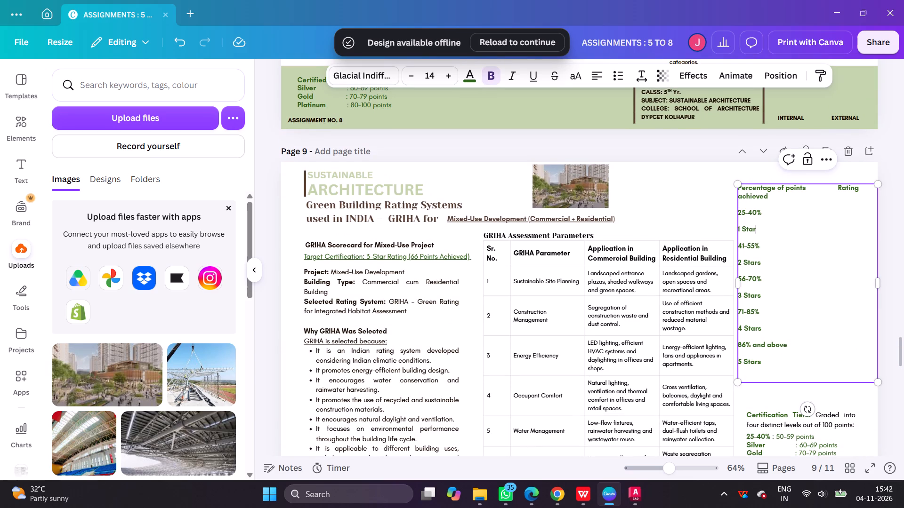
drag(753, 230, 734, 230)
key(ctrl+c)
scroll(733, 230, down, 4)
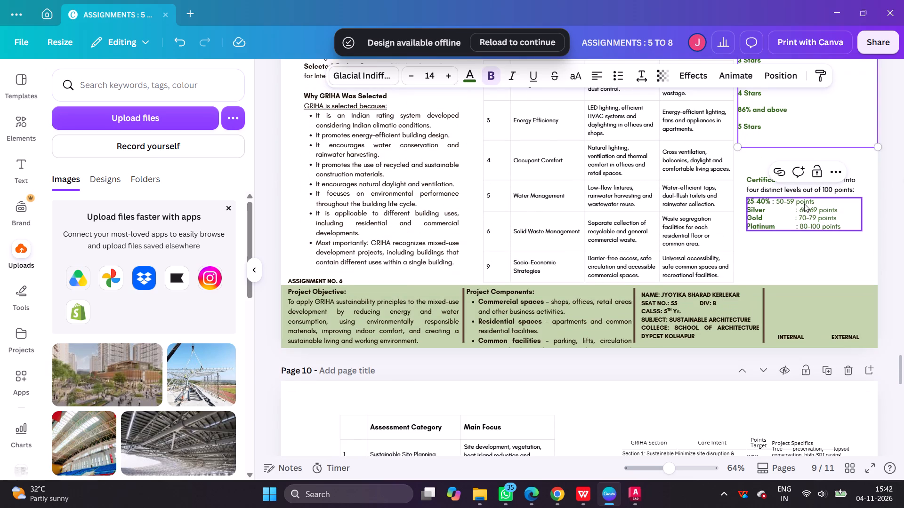
click(804, 207)
double_click(799, 203)
click(816, 204)
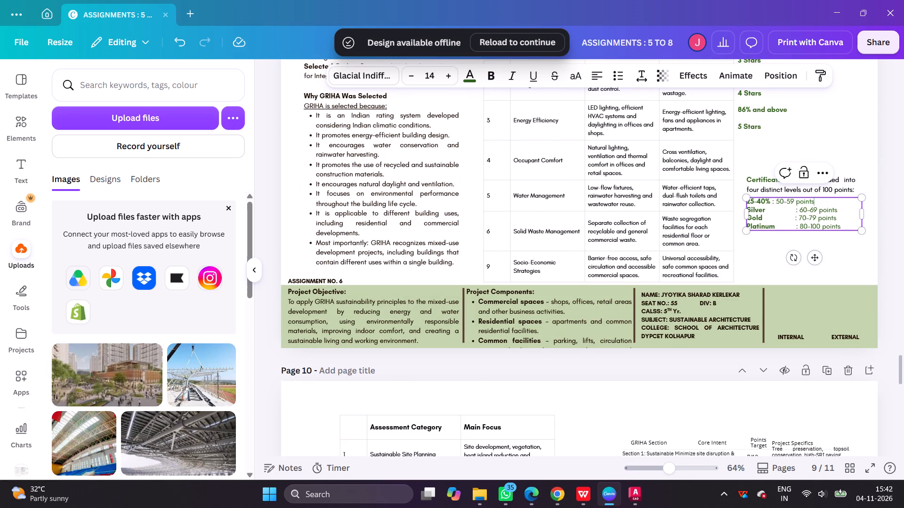
drag(817, 204, 776, 201)
key(ctrl+v)
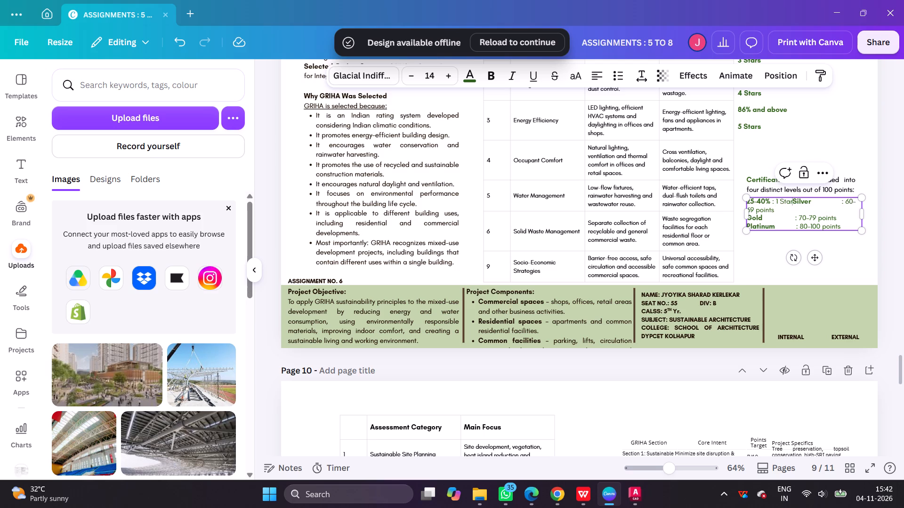
Delete the ": 60-69 points" text that follows "Silver" in the Certification Tiers list.
drag(838, 202, 809, 210)
key(BackSpace)
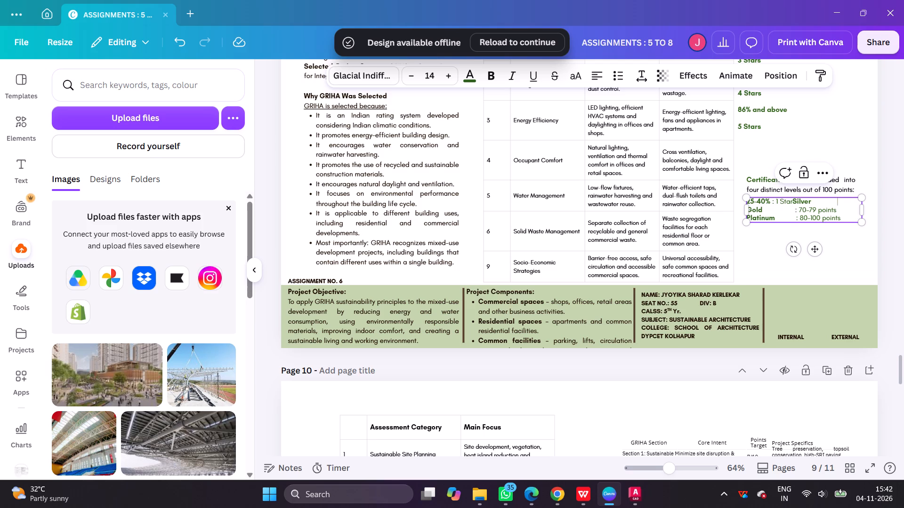
Add spaces after "25-40%" so its colon lines up with the colons of the rows below.
click(770, 200)
key(space)
key(space)
key(space)
key(space)
key(space)
key(space)
key(space)
key(space)
key(space)
key(space)
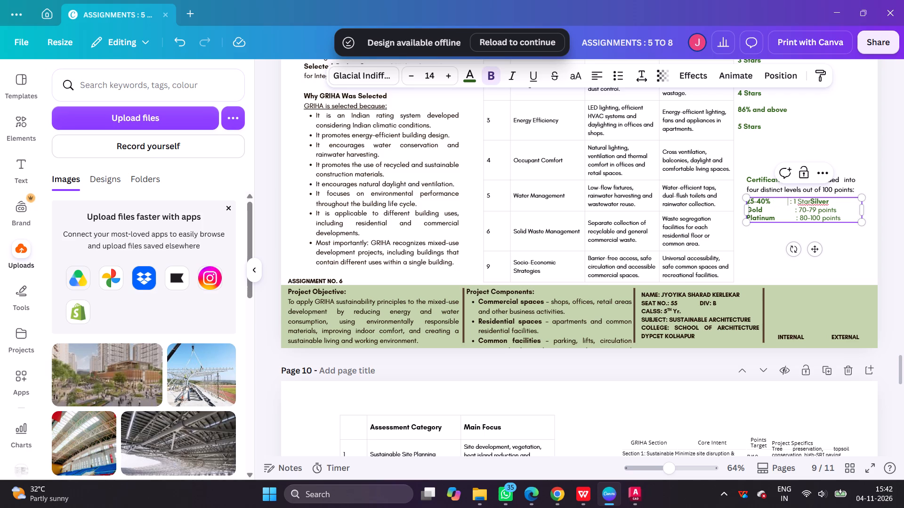
key(space)
key(space)
key(space)
click(767, 236)
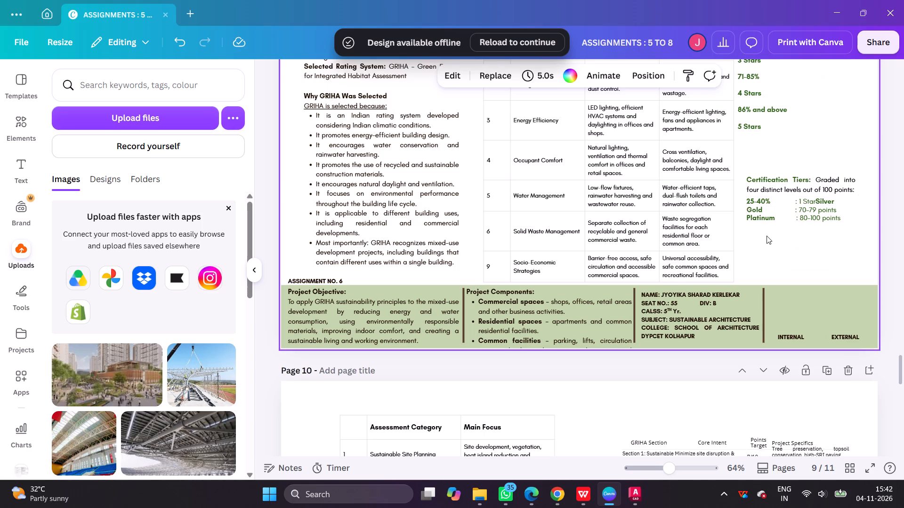
scroll(767, 236, up, 3)
click(757, 178)
double_click(755, 190)
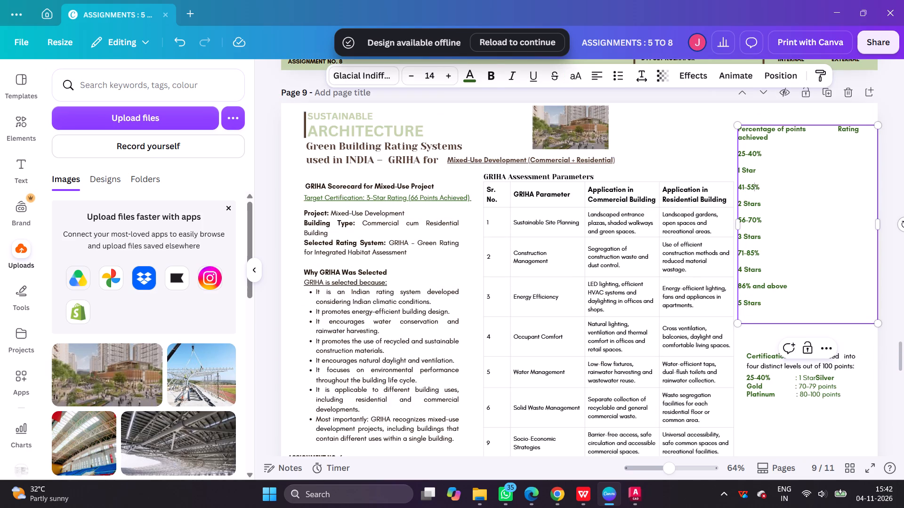
scroll(731, 279, down, 4)
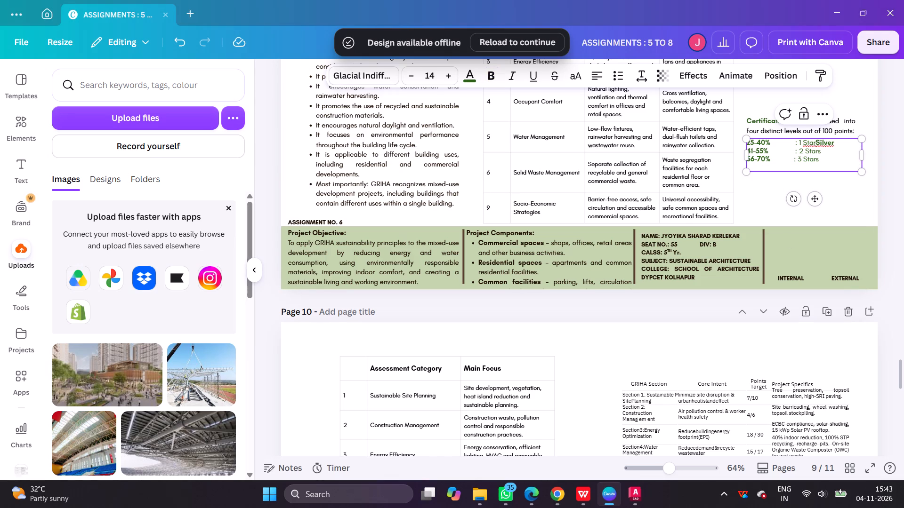
drag(777, 158, 743, 161)
key(ctrl+c)
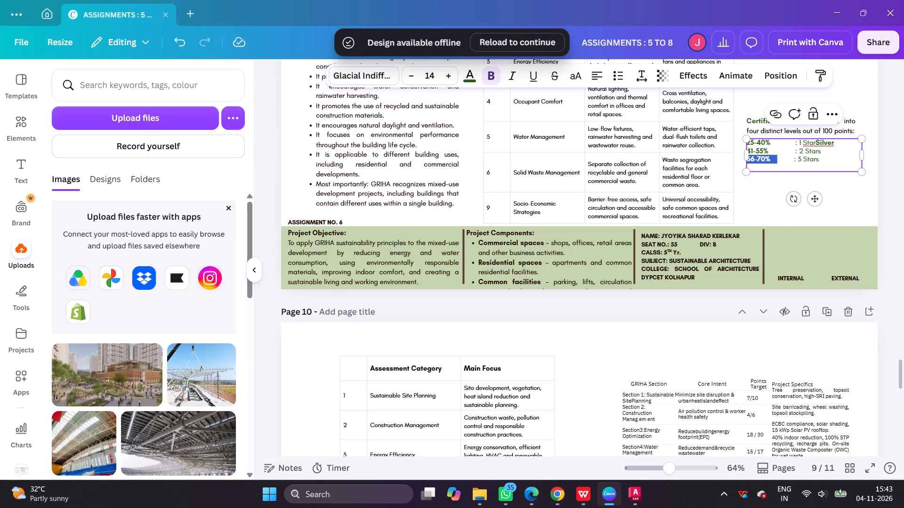
drag(828, 160, 744, 159)
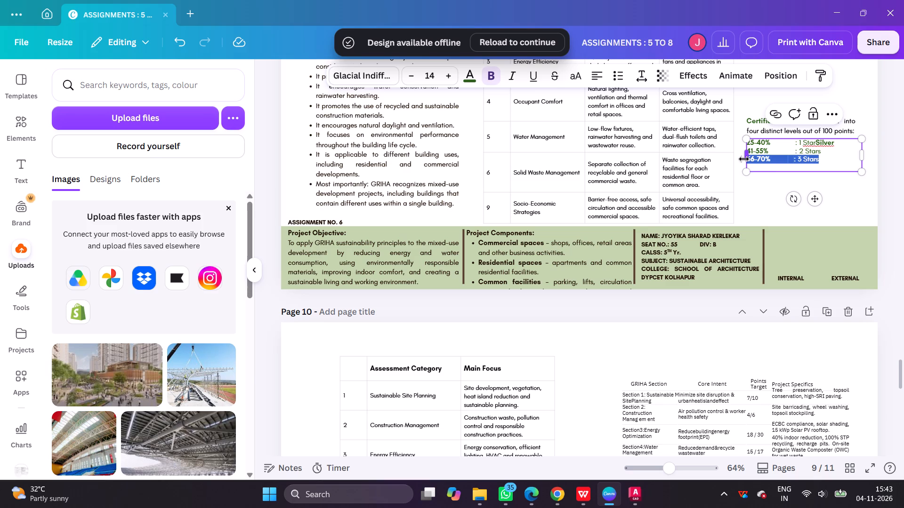
key(ctrl+c)
click(768, 169)
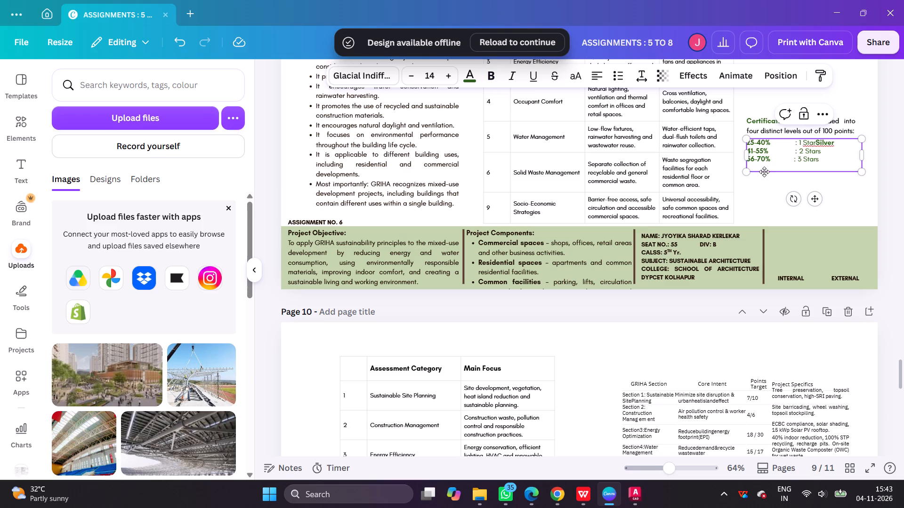
key(BackSpace)
key(BackSpace)
key(BackSpace)
key(BackSpace)
key(BackSpace)
key(BackSpace)
key(BackSpace)
key(BackSpace)
key(BackSpace)
key(ctrl+v)
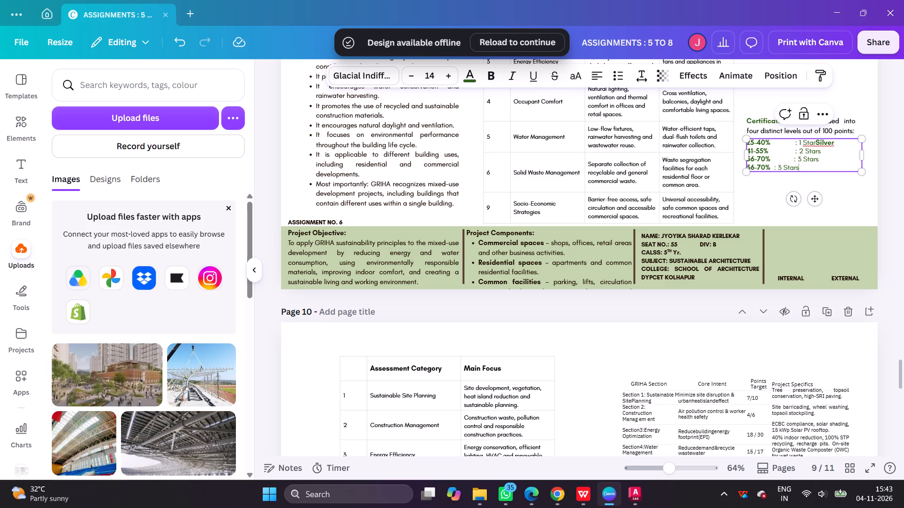
Add spaces before the duplicated row's colon so it lines up with the colons of the rows above.
click(772, 169)
key(space)
key(space)
key(space)
key(space)
key(space)
key(space)
key(space)
key(space)
key(space)
key(space)
key(space)
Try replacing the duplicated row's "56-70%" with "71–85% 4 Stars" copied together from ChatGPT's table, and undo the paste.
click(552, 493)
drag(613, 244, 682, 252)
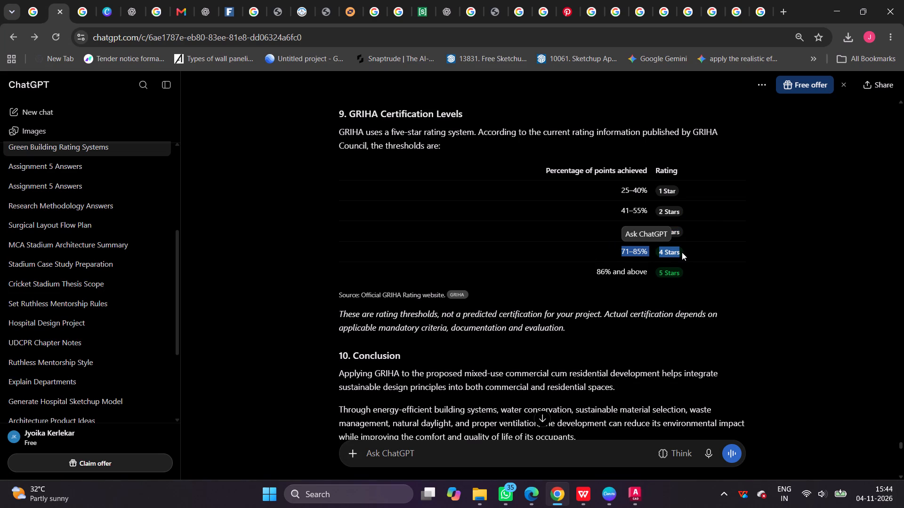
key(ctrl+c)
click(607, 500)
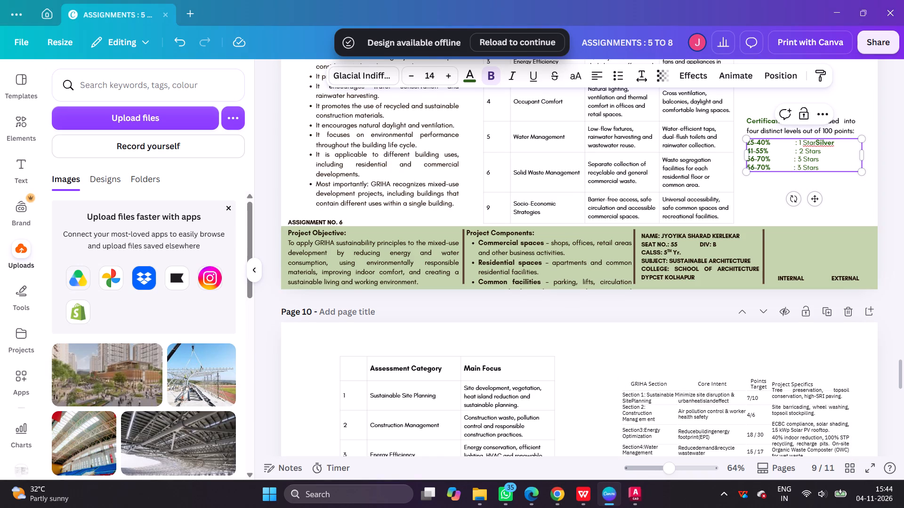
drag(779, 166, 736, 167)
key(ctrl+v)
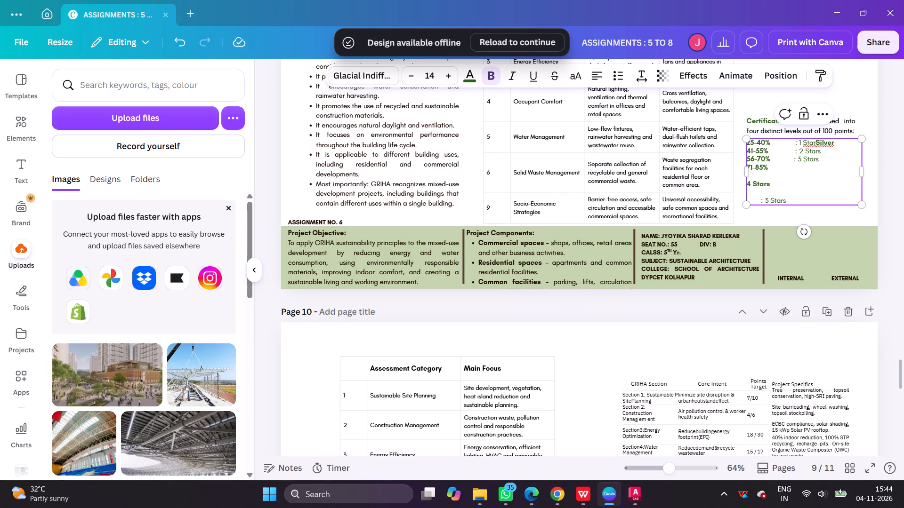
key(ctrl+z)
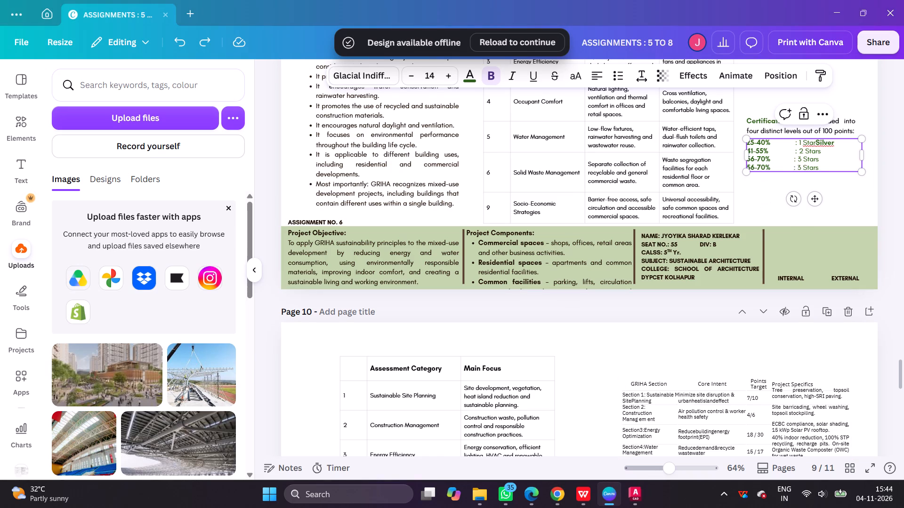
Copy only "71–85%" from ChatGPT's certification levels table and replace "56-70%" with it in the last Certification Tiers row in Canva.
click(557, 490)
click(654, 249)
drag(652, 251, 637, 254)
click(583, 238)
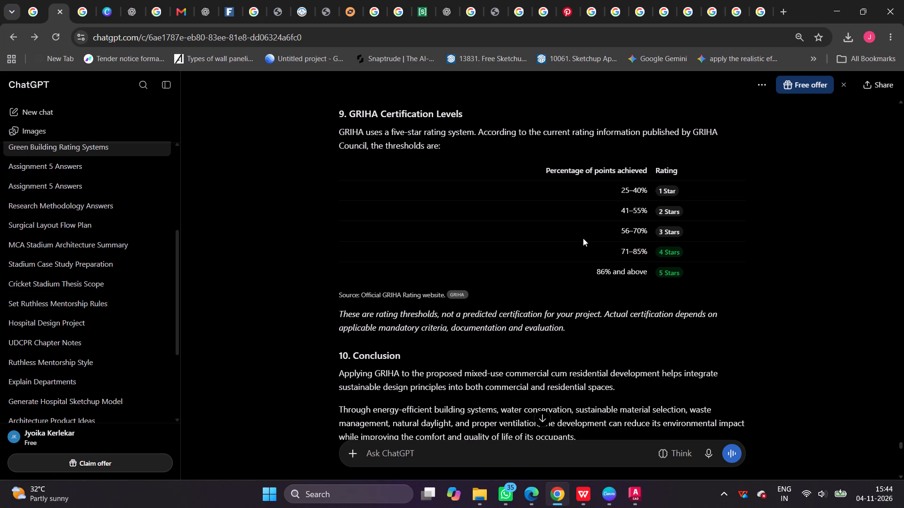
drag(612, 245, 652, 247)
key(ctrl+c)
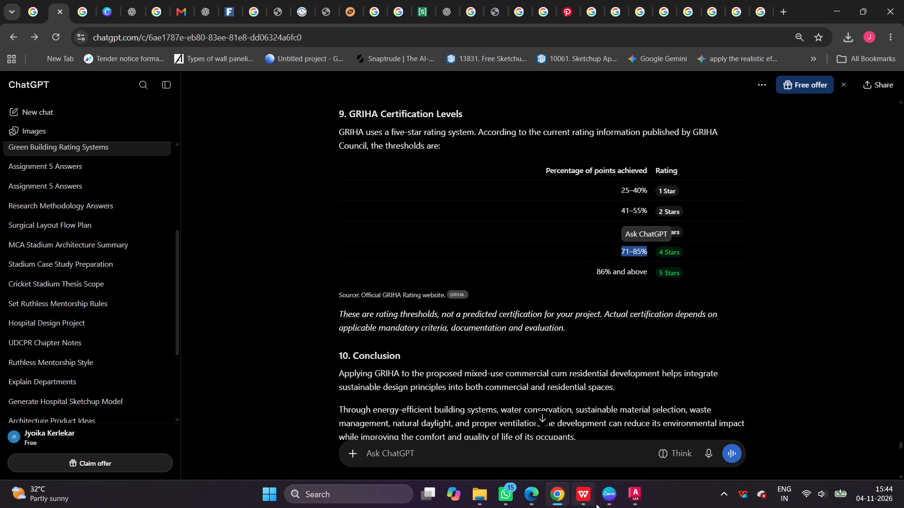
click(618, 498)
drag(773, 166, 757, 166)
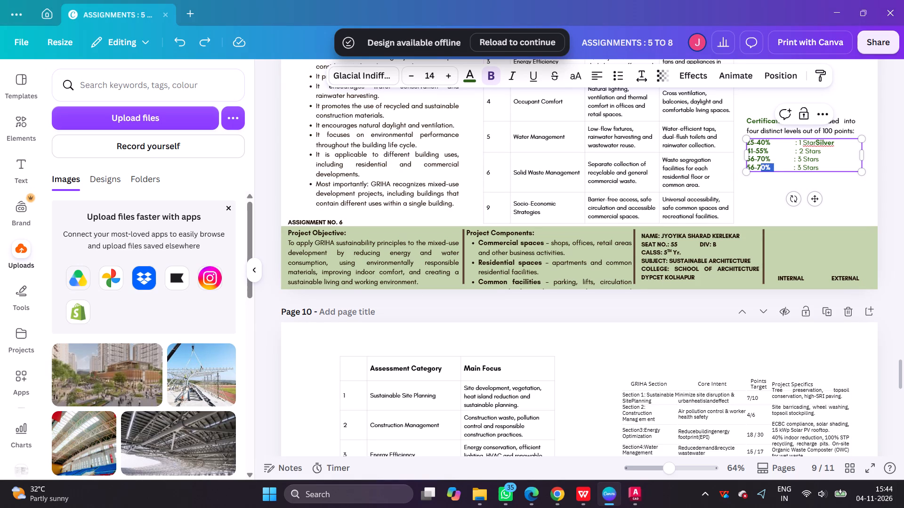
drag(757, 166, 744, 166)
key(ctrl+v)
Remove the line breaks after "71-85%" and space its colon to line up with the colons of the rows above.
click(765, 178)
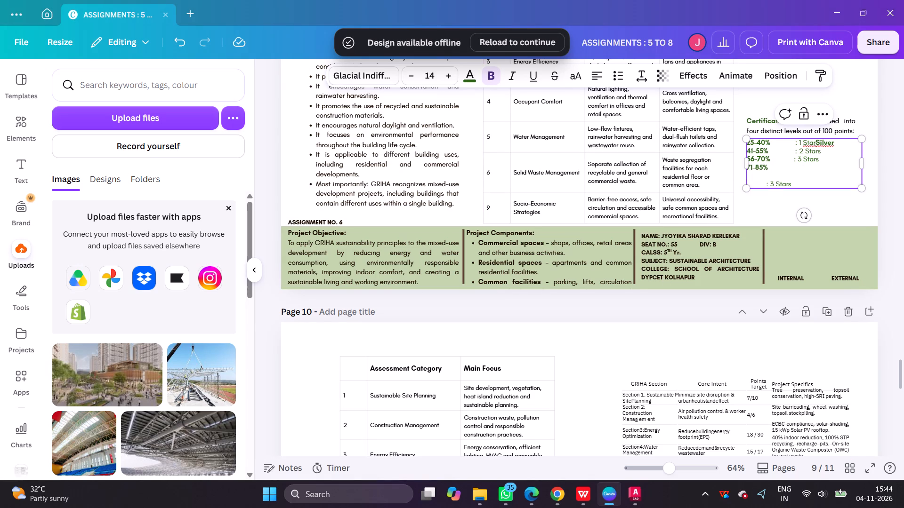
click(765, 190)
key(BackSpace)
click(759, 179)
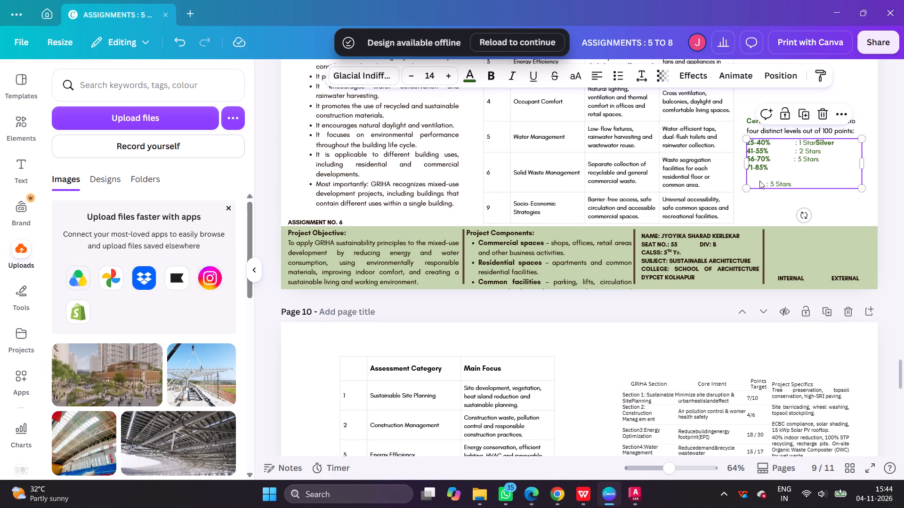
click(762, 183)
key(BackSpace)
key(BackSpace)
key(BackSpace)
key(BackSpace)
key(BackSpace)
key(BackSpace)
key(BackSpace)
key(BackSpace)
key(BackSpace)
key(BackSpace)
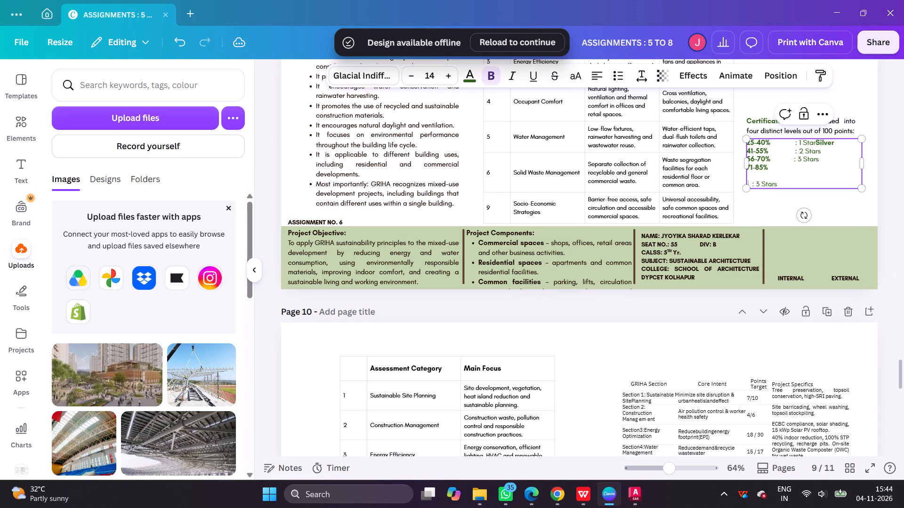
key(BackSpace)
key(BackSpace)
key(space)
key(space)
key(space)
key(space)
key(space)
key(space)
key(space)
key(space)
key(space)
key(space)
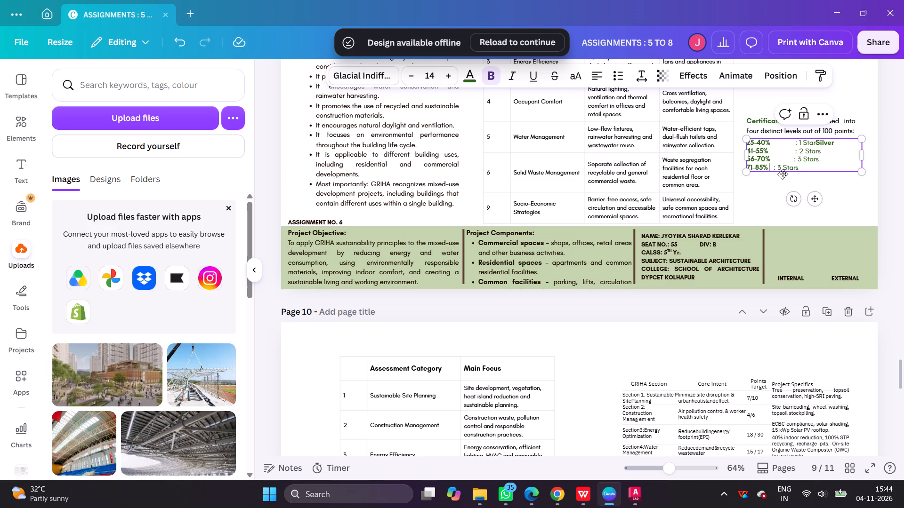
key(space)
key(space)
key(space)
Copy "4 Stars" from ChatGPT's table and replace "3 Stars" with it in the 71-85% row in Canva.
click(560, 499)
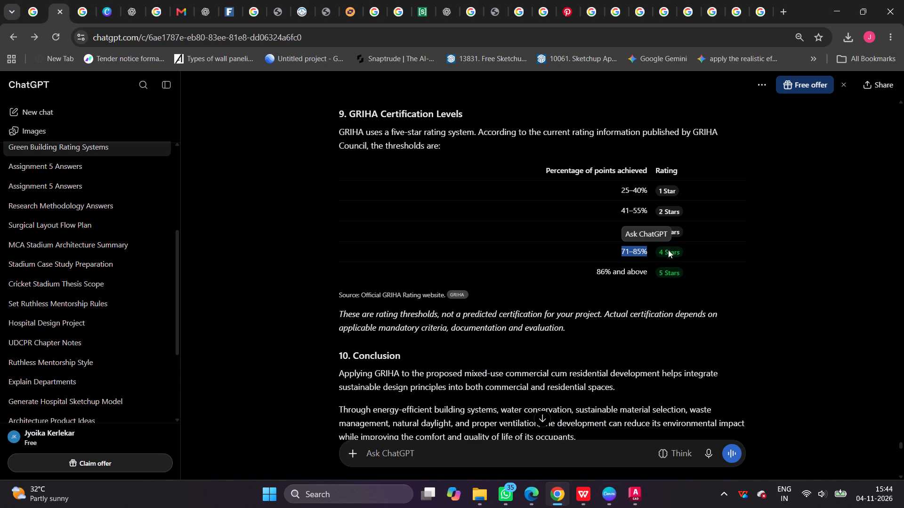
click(666, 259)
drag(658, 252, 686, 252)
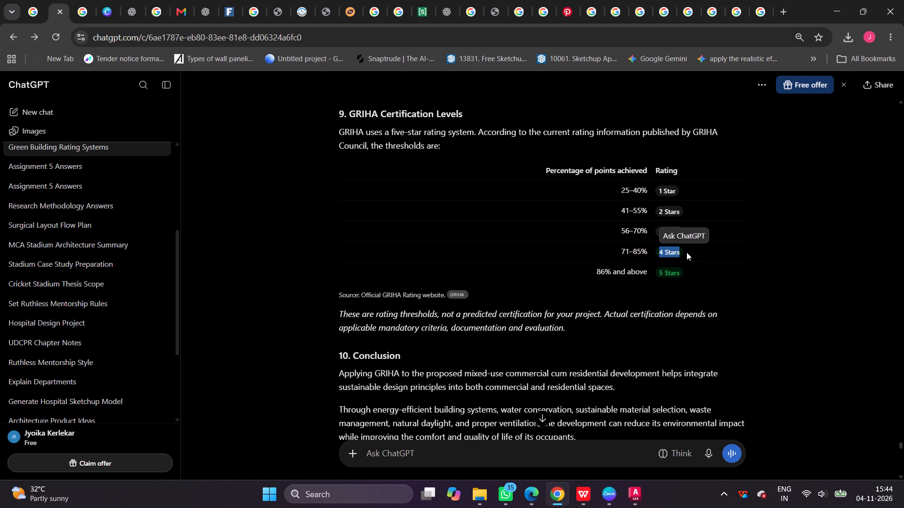
key(ctrl+c)
click(611, 494)
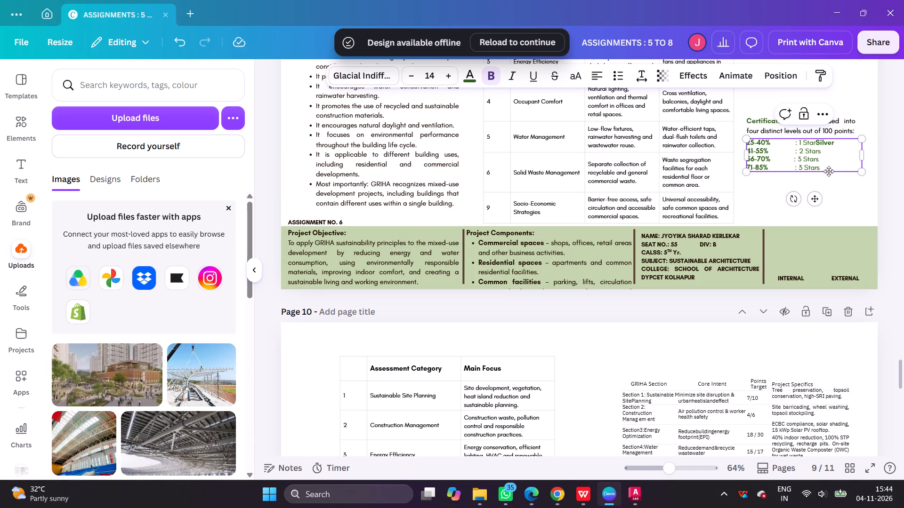
drag(823, 166, 798, 166)
key(ctrl+v)
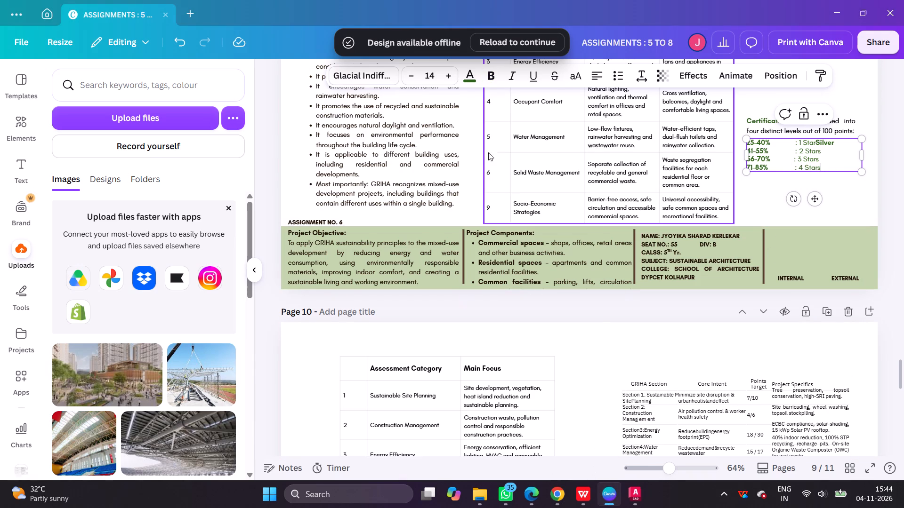
Copy "86% and above" from ChatGPT's table and add it in bold on a new line below the 71-85% row in Canva.
click(551, 491)
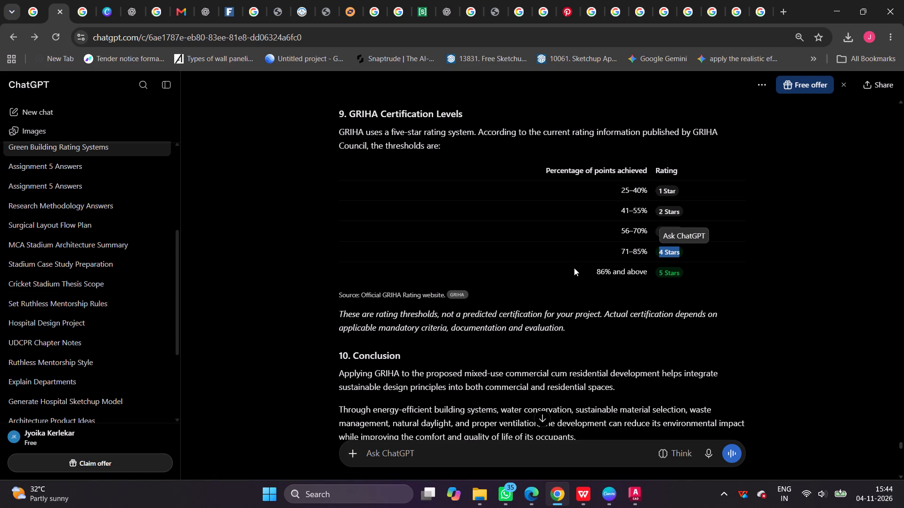
drag(587, 271, 647, 274)
key(ctrl+c)
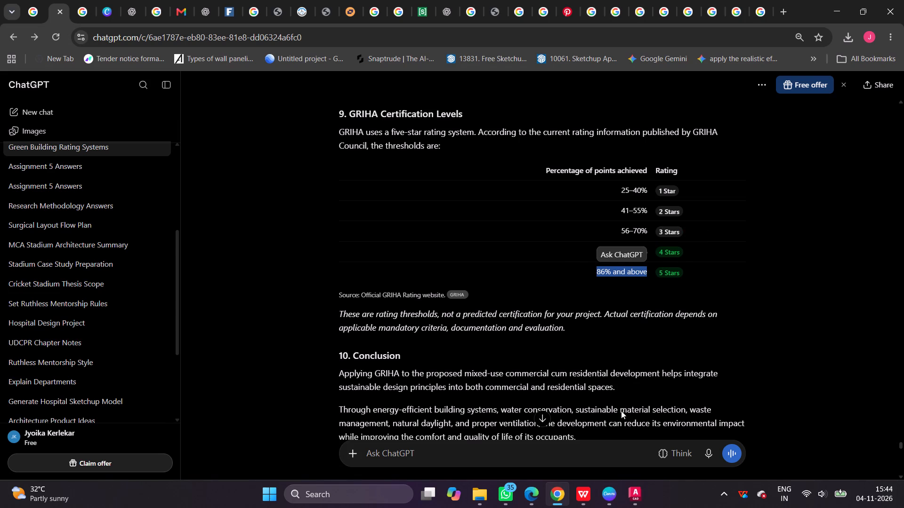
click(605, 495)
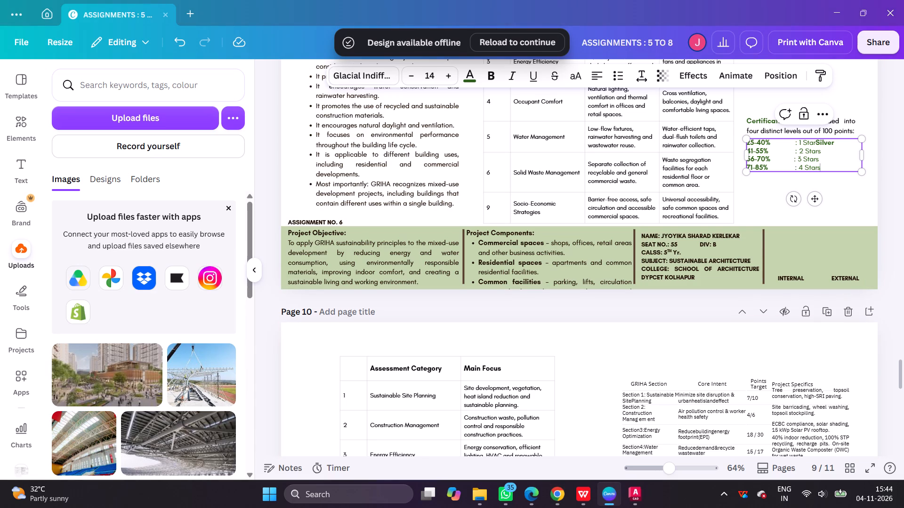
drag(797, 164, 813, 166)
click(832, 165)
key(Return)
key(ctrl+v)
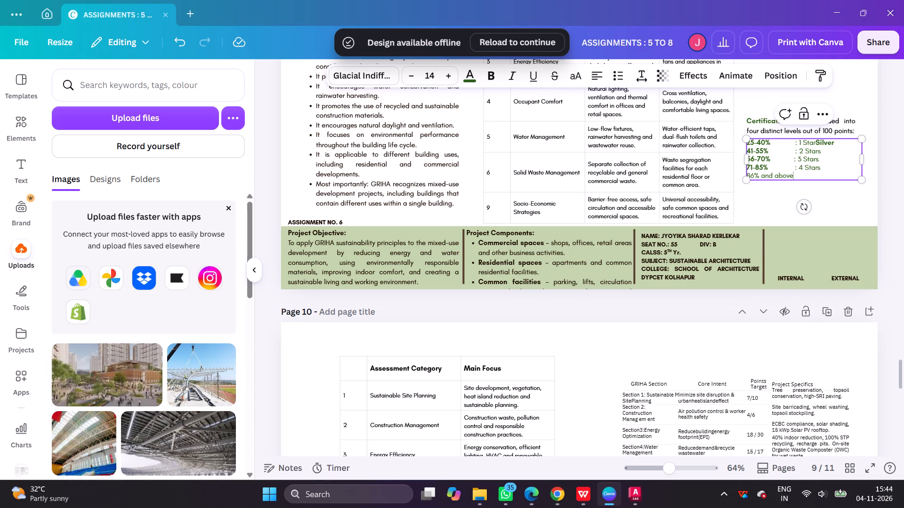
drag(796, 175, 740, 175)
key(ctrl+b)
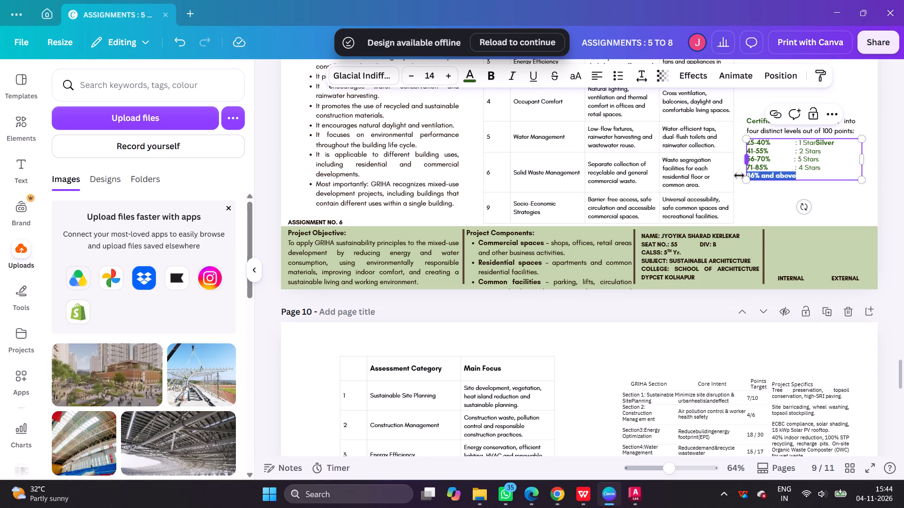
Copy ": 4 Stars" from the 71-85% row to the end of the "86% and above" row and remove its bold.
click(801, 177)
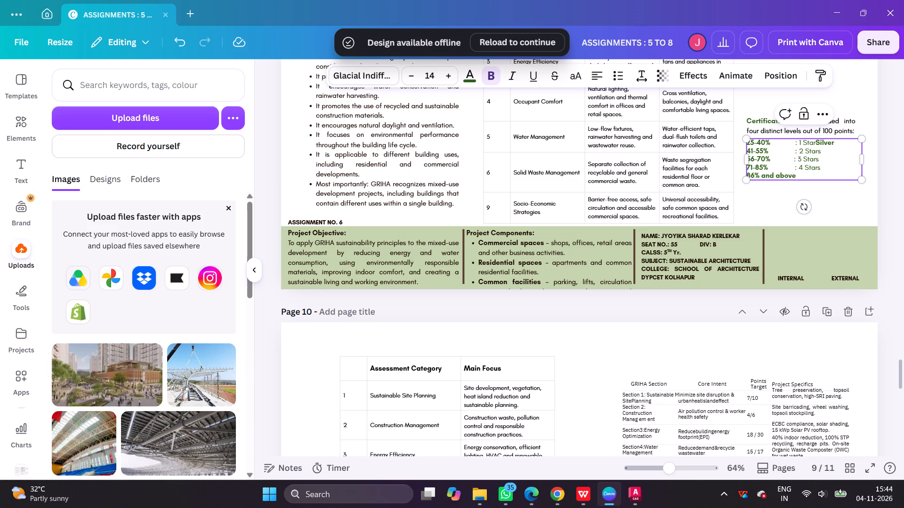
key(space)
drag(792, 167, 828, 167)
drag(828, 167, 829, 167)
key(ctrl+c)
click(807, 175)
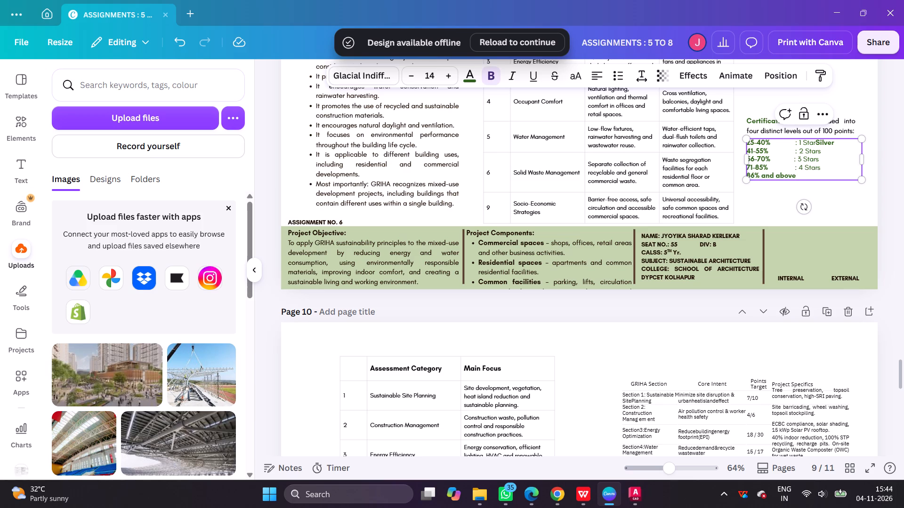
key(ctrl+v)
drag(795, 175, 819, 174)
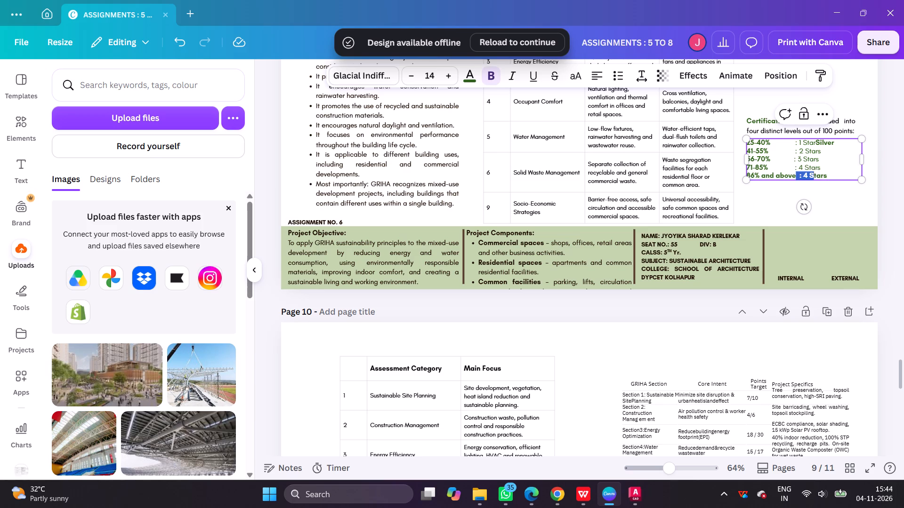
drag(819, 174, 830, 172)
key(ctrl+b)
click(830, 172)
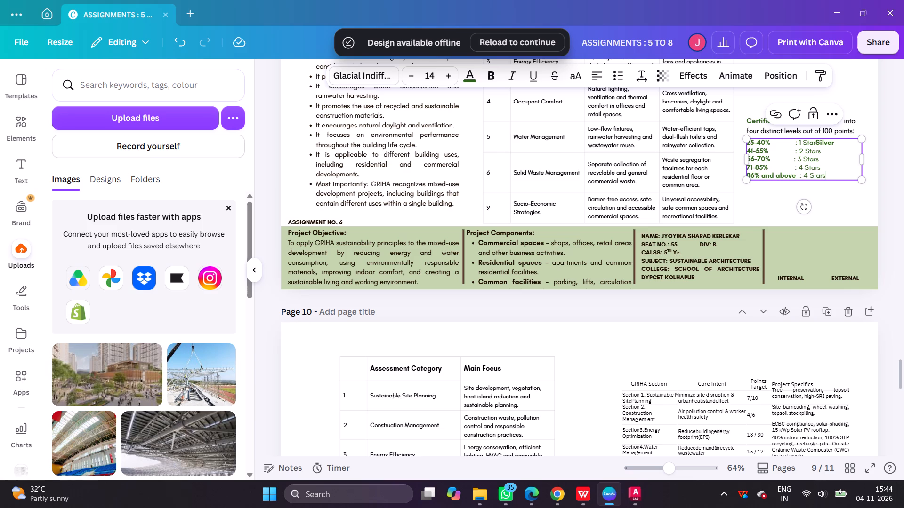
Add spaces before the colons in all five Certification Tiers rows so they align past "86% and above".
click(792, 143)
key(space)
key(space)
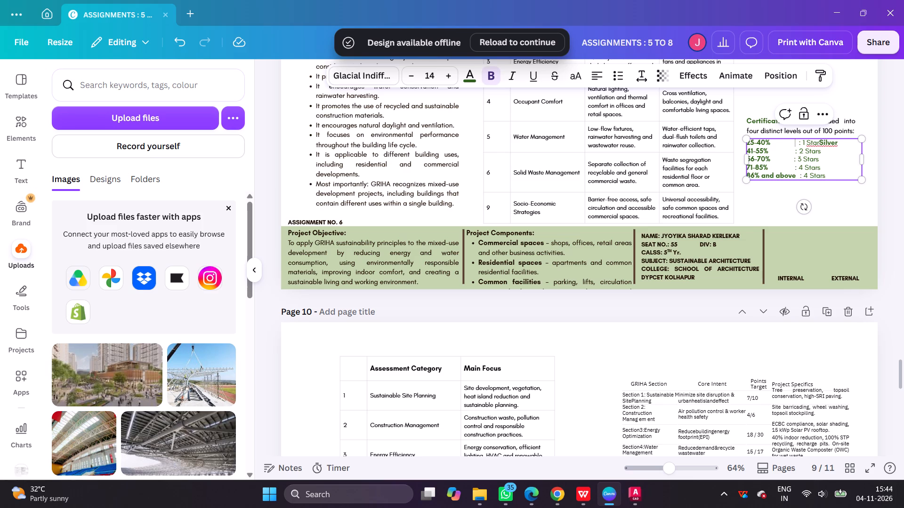
key(space)
key(space)
click(791, 150)
key(space)
key(space)
key(space)
key(space)
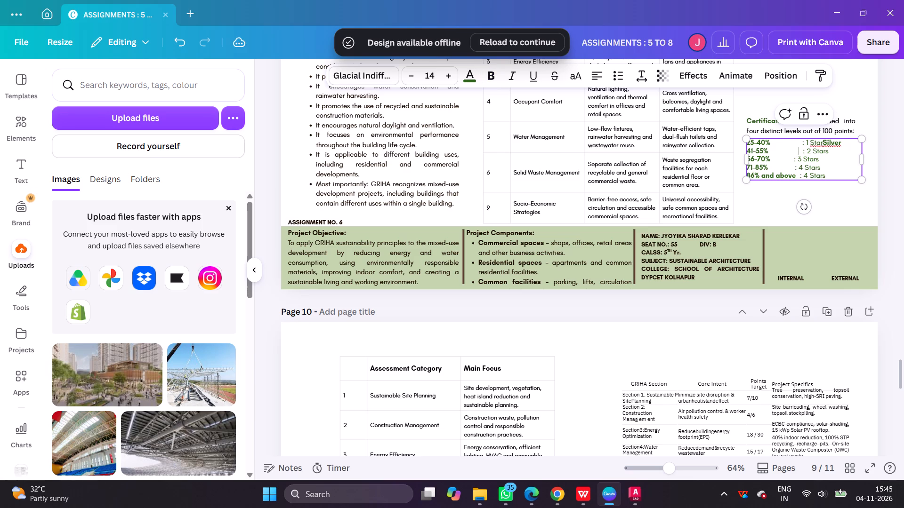
click(791, 159)
key(space)
key(space)
key(space)
key(space)
key(space)
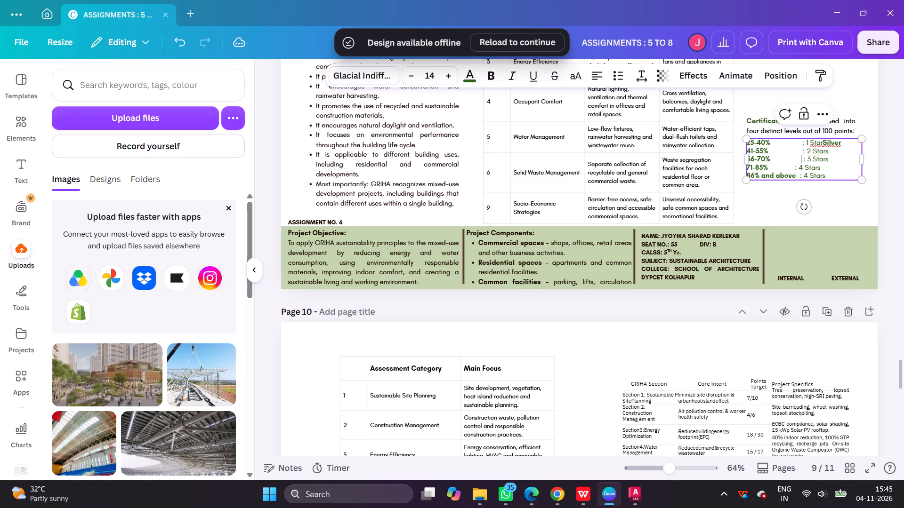
click(793, 168)
key(space)
key(space)
key(space)
key(space)
key(space)
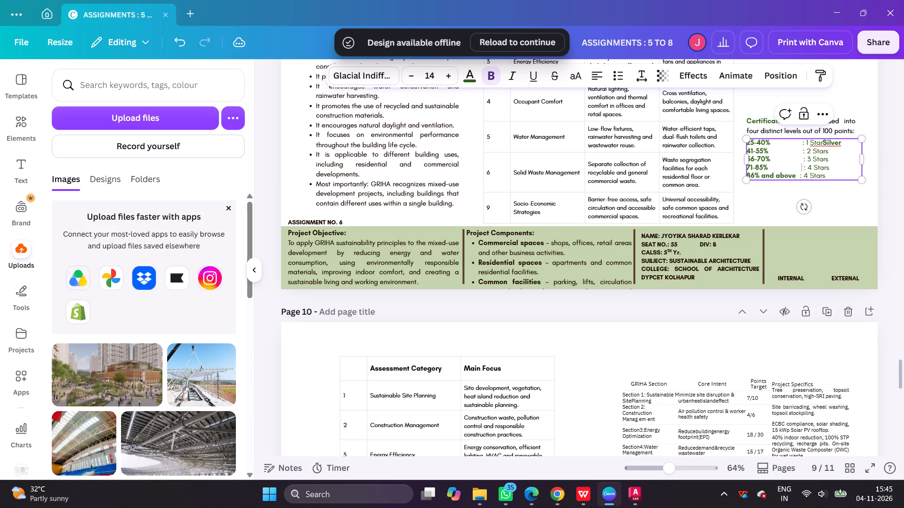
click(798, 175)
key(space)
key(space)
Change the star rating in the "86% and above" row to 5 Stars.
click(559, 503)
click(621, 495)
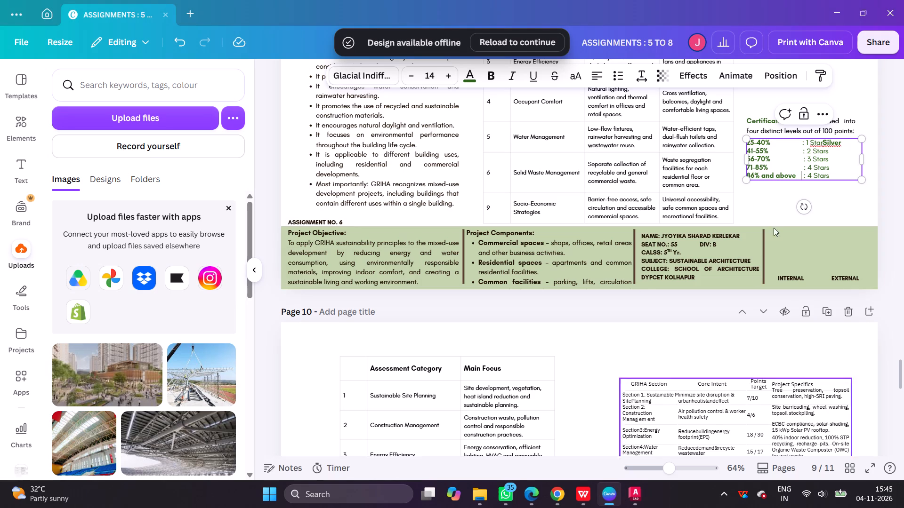
click(811, 175)
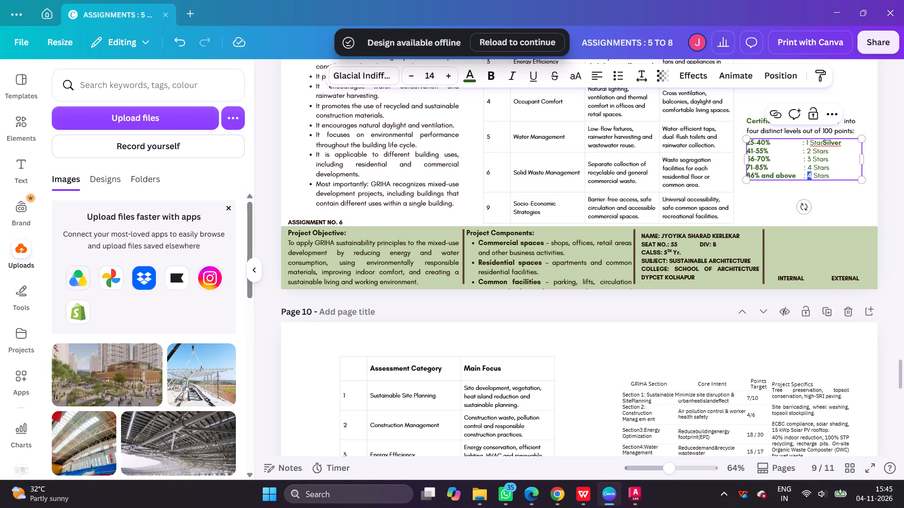
key(5)
click(823, 187)
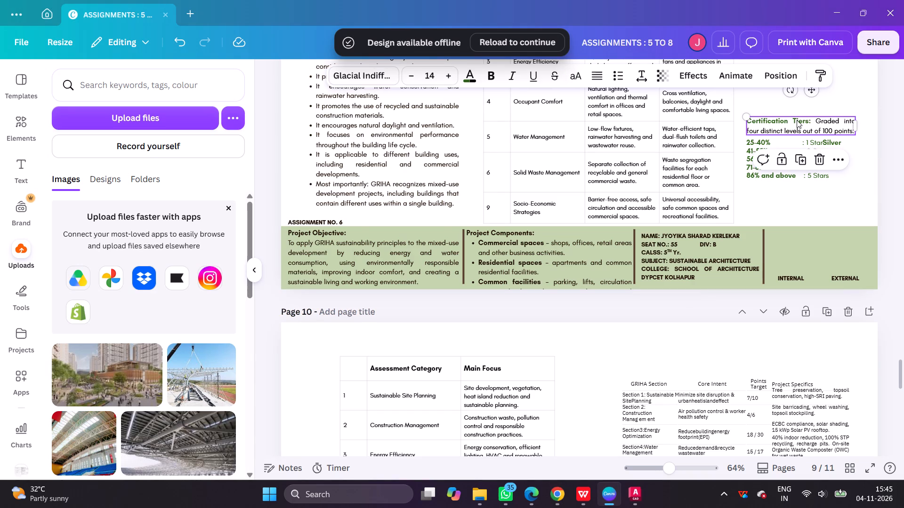
click(797, 120)
key(ctrl+v)
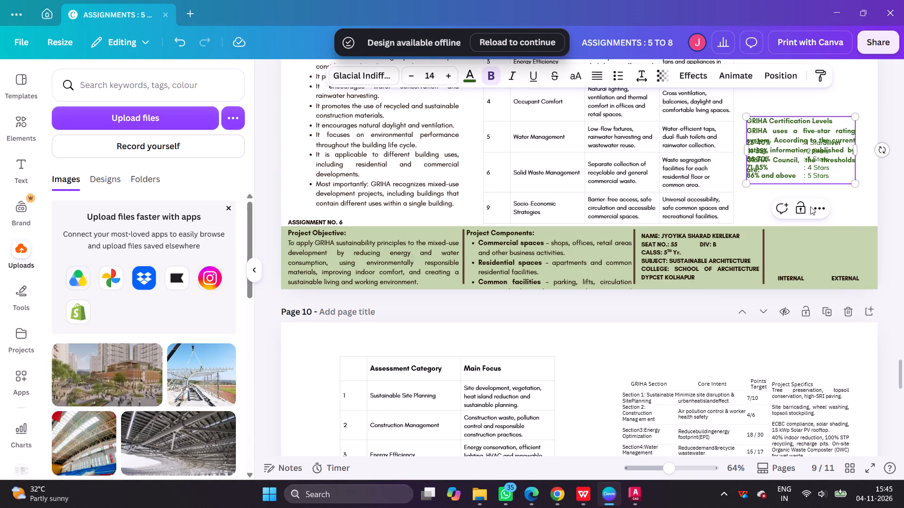
Delete the large pasted text box of percentages and star ratings above the certification text on page 9.
scroll(809, 231, up, 2)
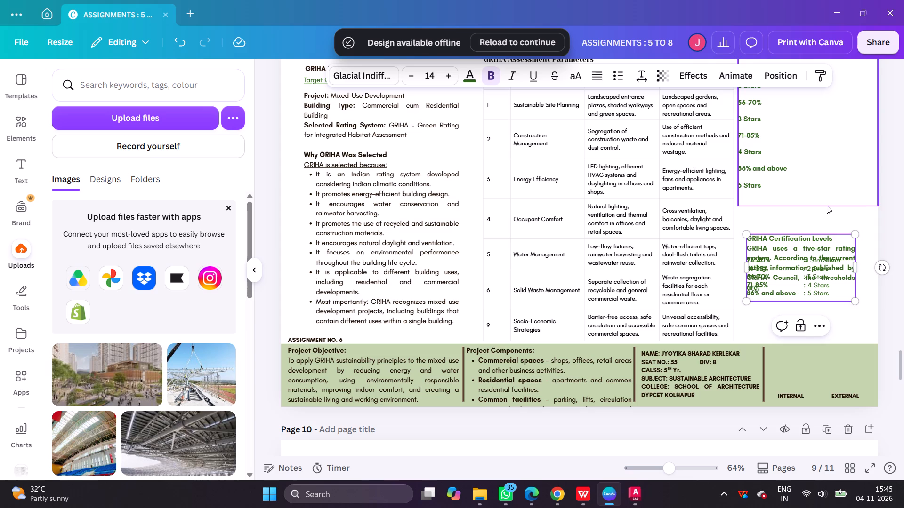
click(827, 206)
key(Delete)
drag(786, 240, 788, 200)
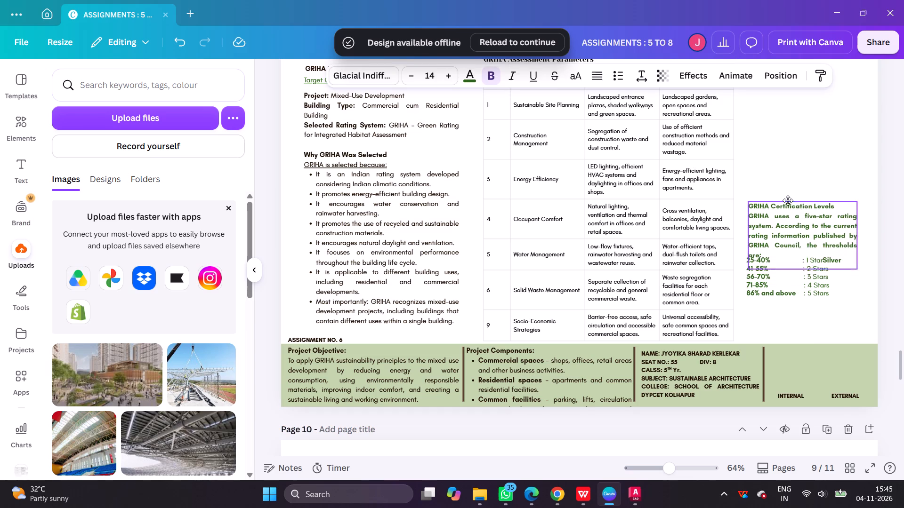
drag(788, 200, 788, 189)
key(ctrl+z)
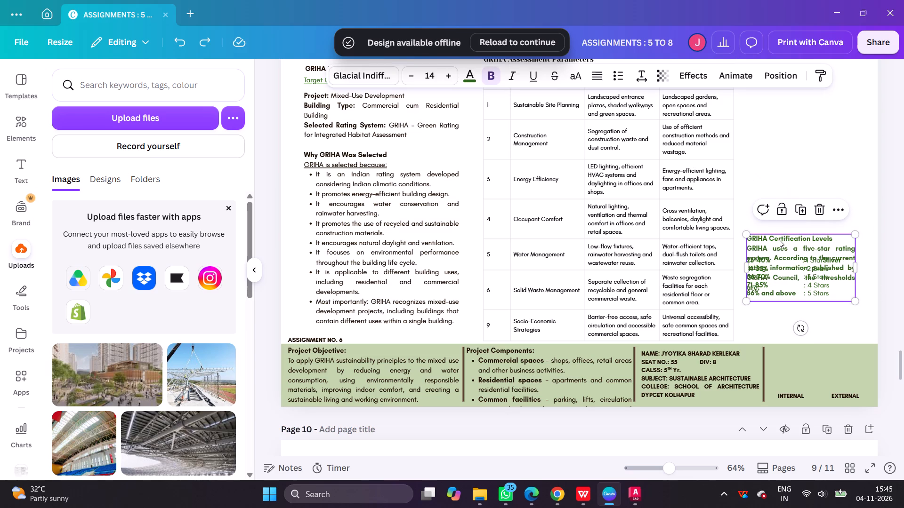
Move the GRIHA Certification Levels text box up so it sits clear above the star rating list on page 9.
shift+drag(779, 239, 778, 187)
Remove the bold from the paragraph under the GRIHA Certification Levels heading and colour it black.
click(775, 205)
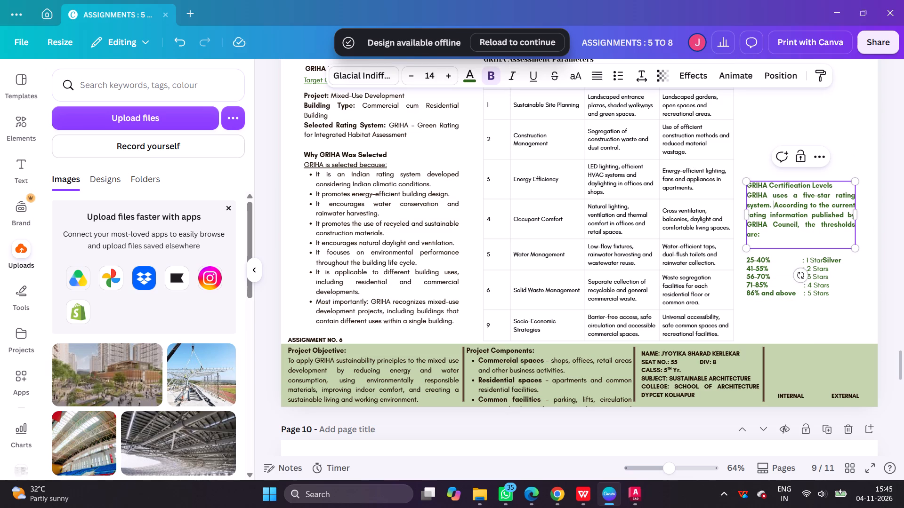
drag(766, 239, 756, 201)
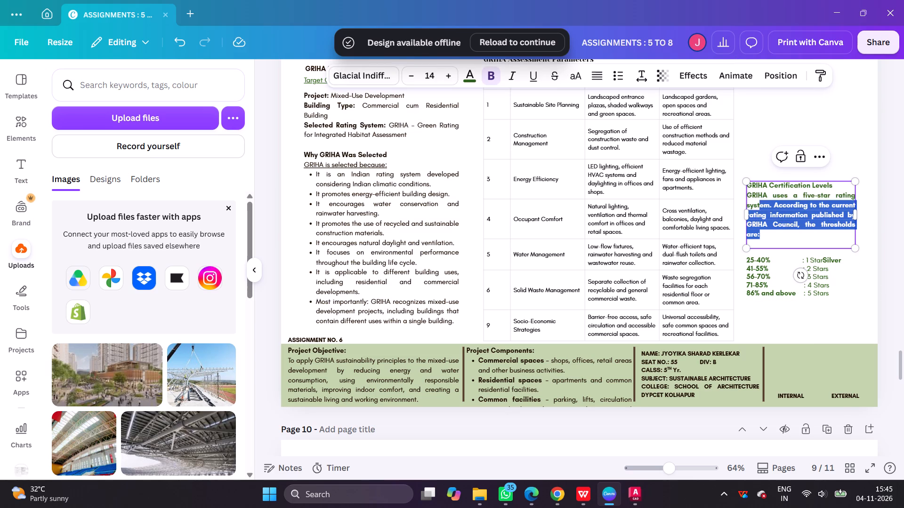
drag(756, 201, 745, 196)
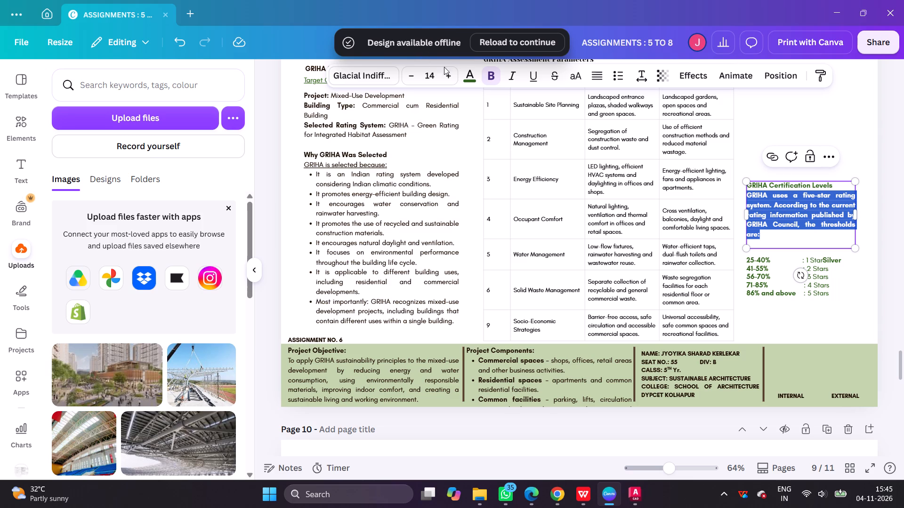
click(485, 75)
click(474, 77)
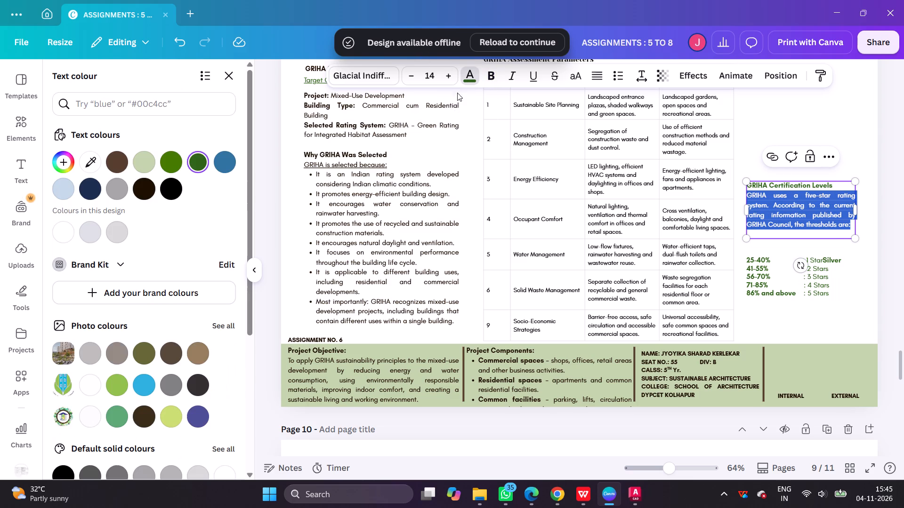
scroll(82, 353, down, 1)
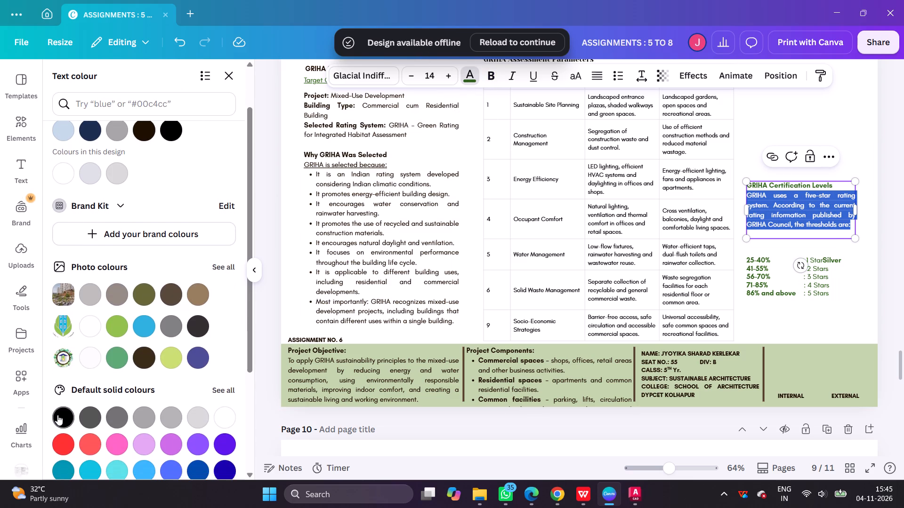
click(57, 415)
click(754, 159)
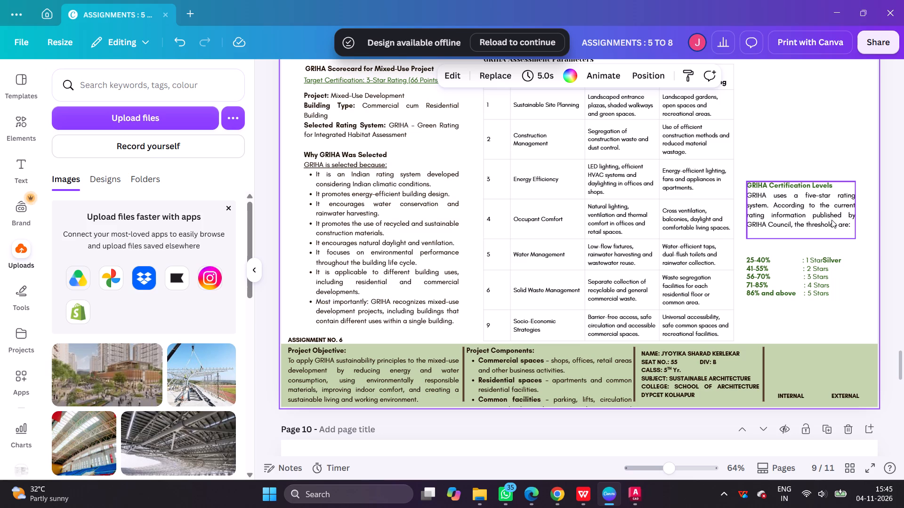
Copy page 9's certification levels text and star list into page 8's blank middle area, moving the old Certified-to-Platinum list out of page 8's footer.
scroll(782, 224, up, 1)
scroll(782, 224, down, 1)
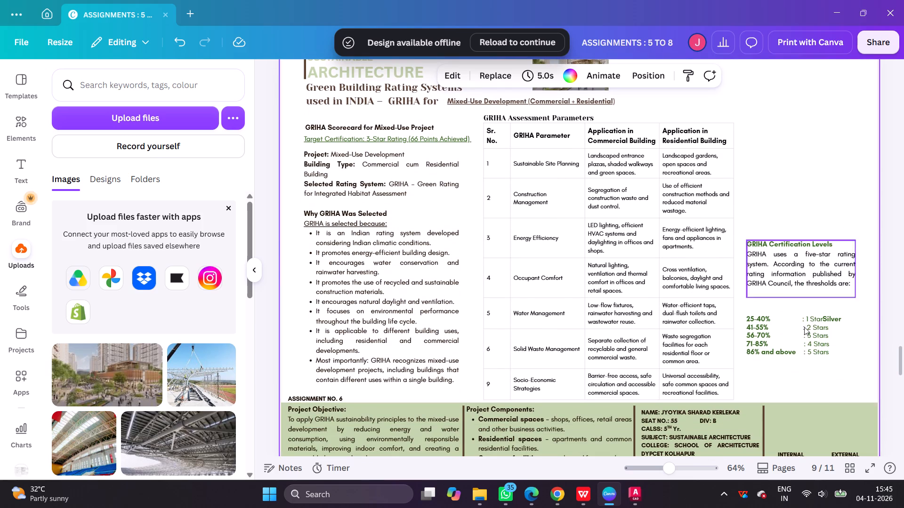
drag(840, 371, 768, 242)
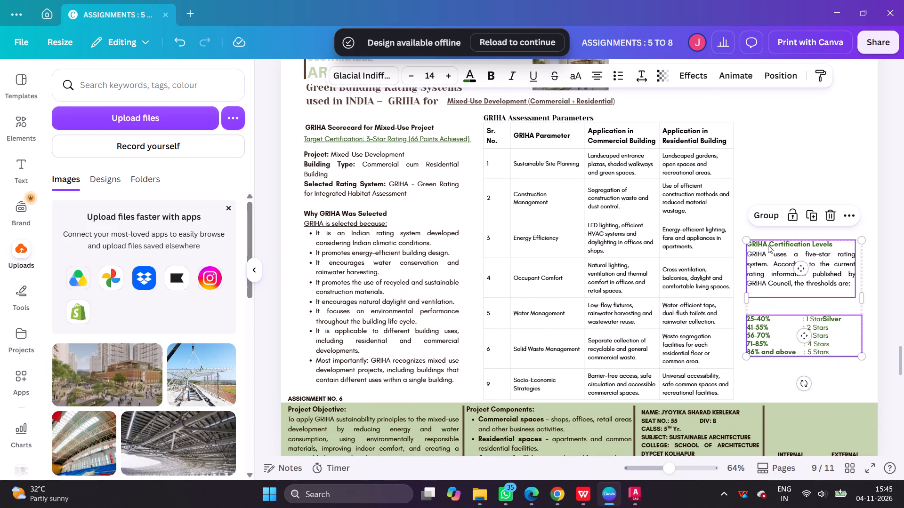
key(ctrl+c)
scroll(773, 285, up, 3)
click(484, 274)
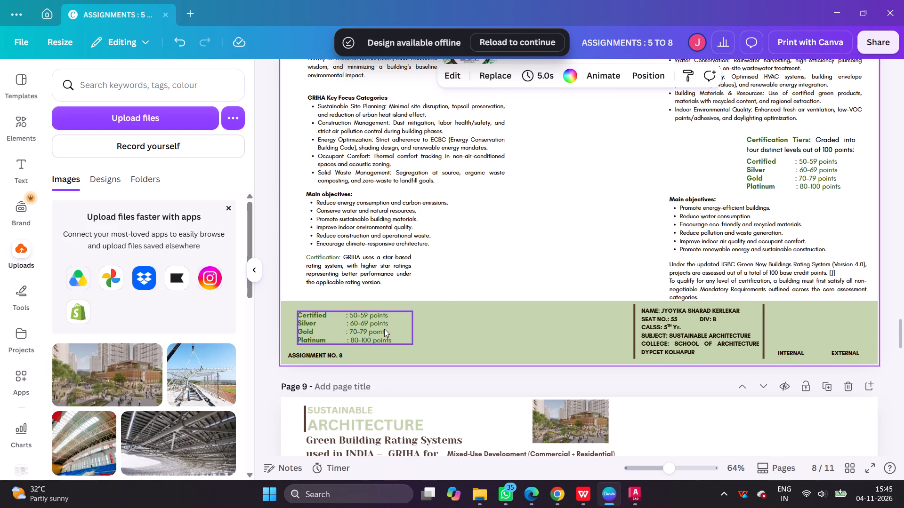
drag(362, 330, 570, 249)
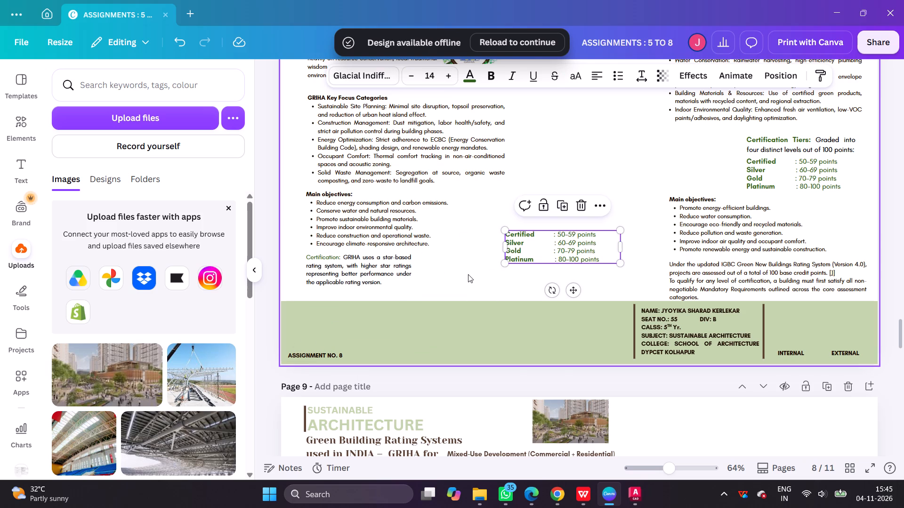
click(468, 274)
key(ctrl+v)
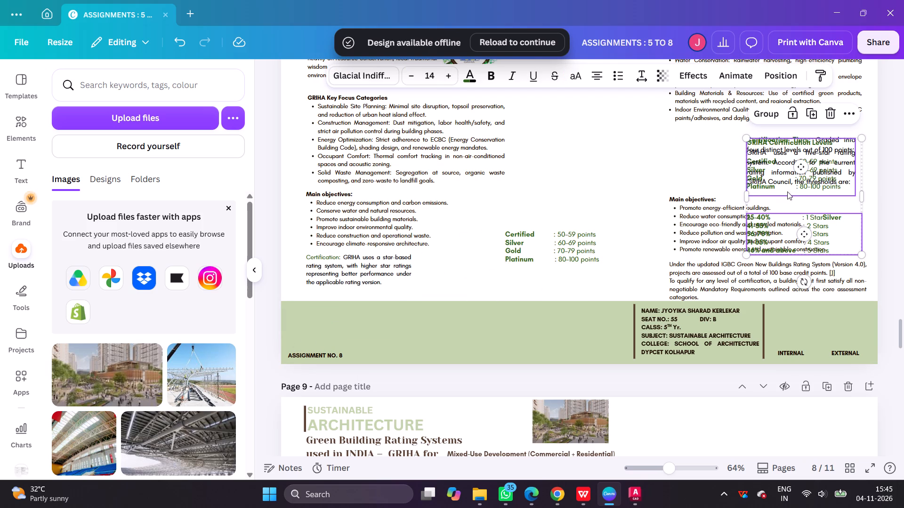
shift+drag(783, 189, 576, 181)
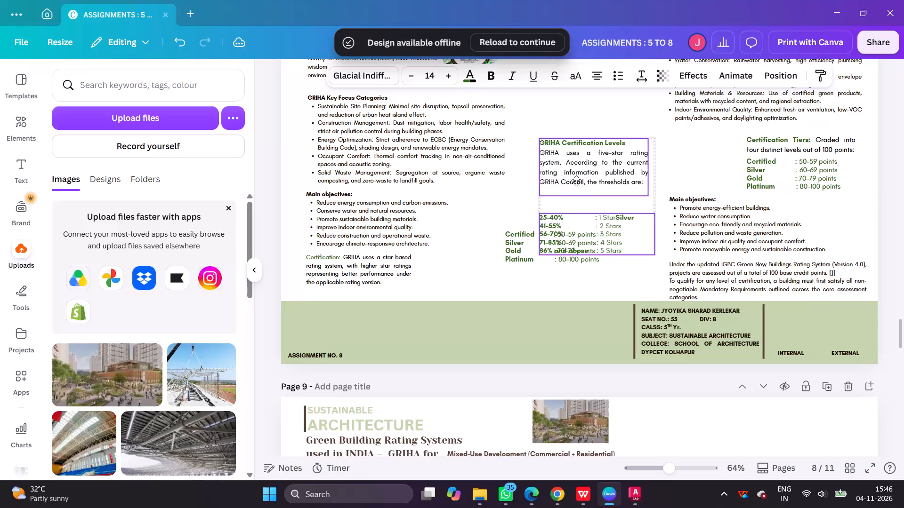
shift+drag(576, 181, 563, 179)
Delete the old Certified-to-Platinum points list overlapping the pasted star ratings in the middle of page 8.
click(507, 247)
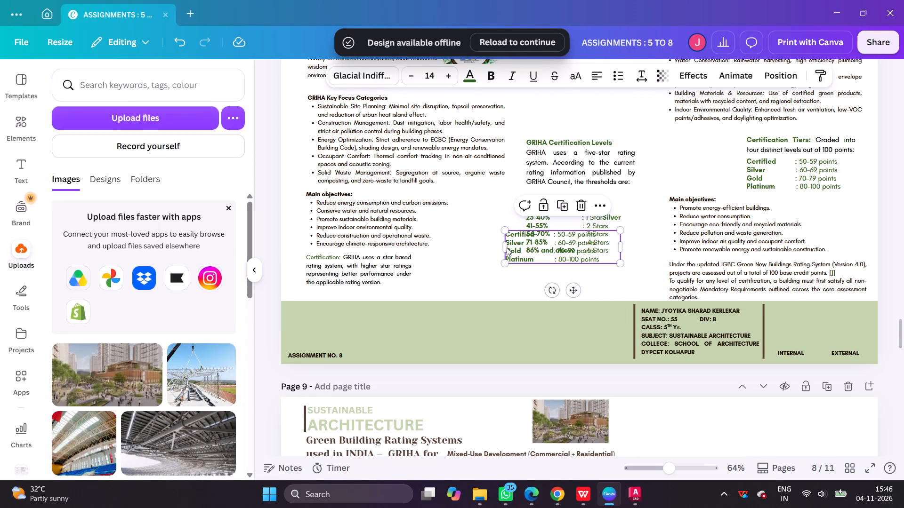
key(Delete)
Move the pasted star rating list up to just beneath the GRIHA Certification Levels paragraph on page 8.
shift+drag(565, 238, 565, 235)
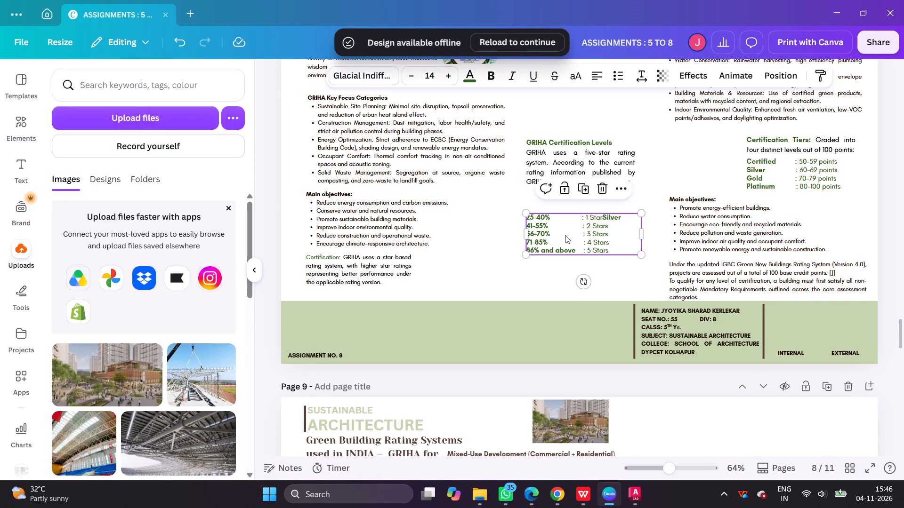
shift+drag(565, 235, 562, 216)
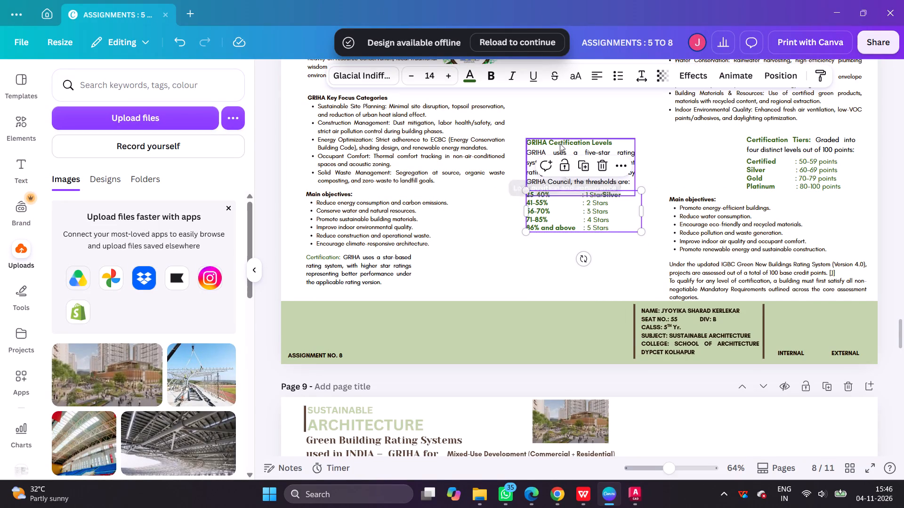
Move the GRIHA Certification Levels text into page 8's green footer at its left end, widen its box and remove the trailing blank line.
drag(561, 142, 320, 308)
drag(397, 333, 404, 331)
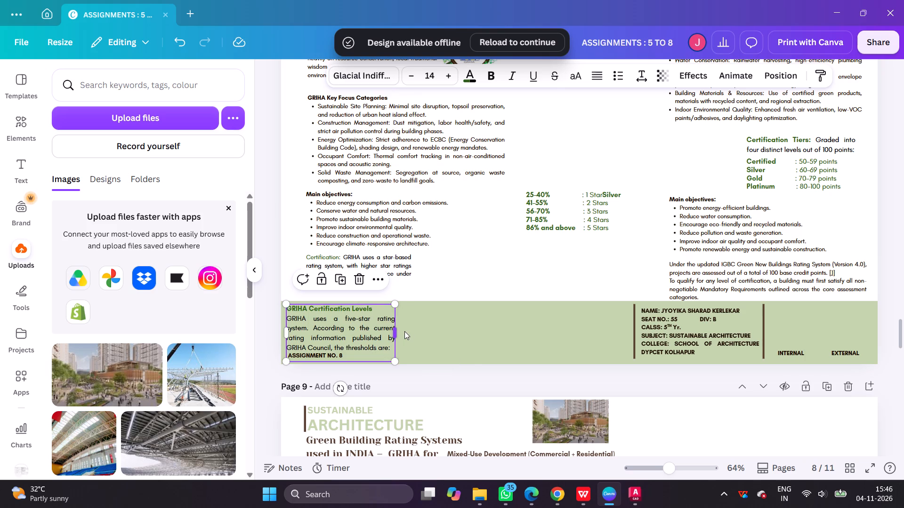
drag(404, 331, 417, 331)
click(363, 351)
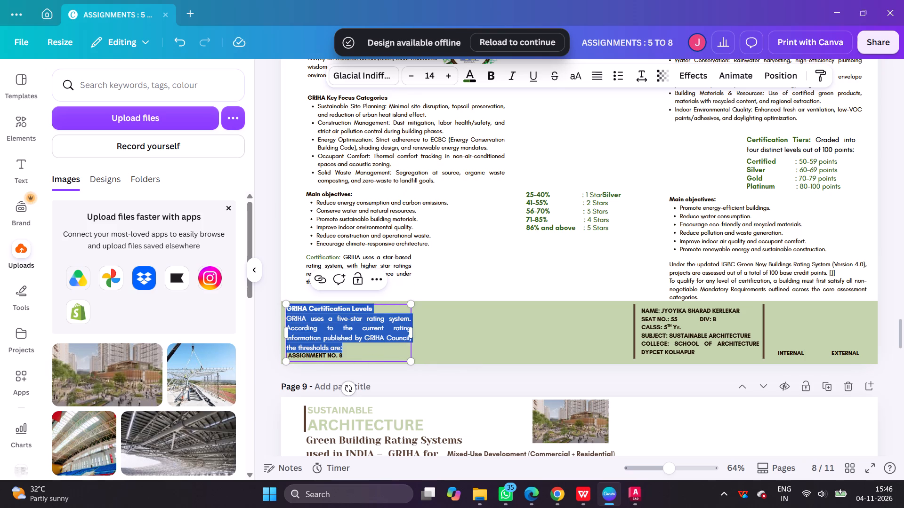
click(363, 353)
click(363, 355)
key(BackSpace)
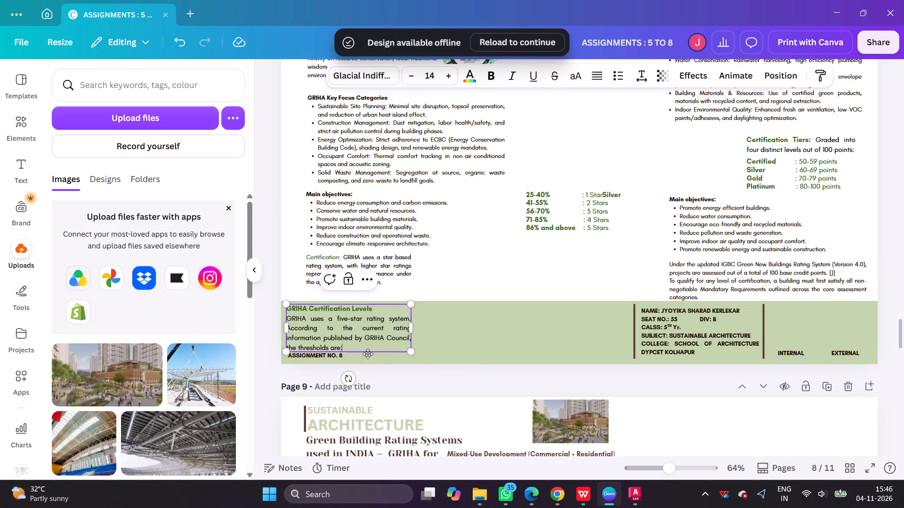
click(437, 290)
Move the star rating list into page 8's green footer, just beside the GRIHA Certification Levels paragraph.
drag(548, 216, 478, 312)
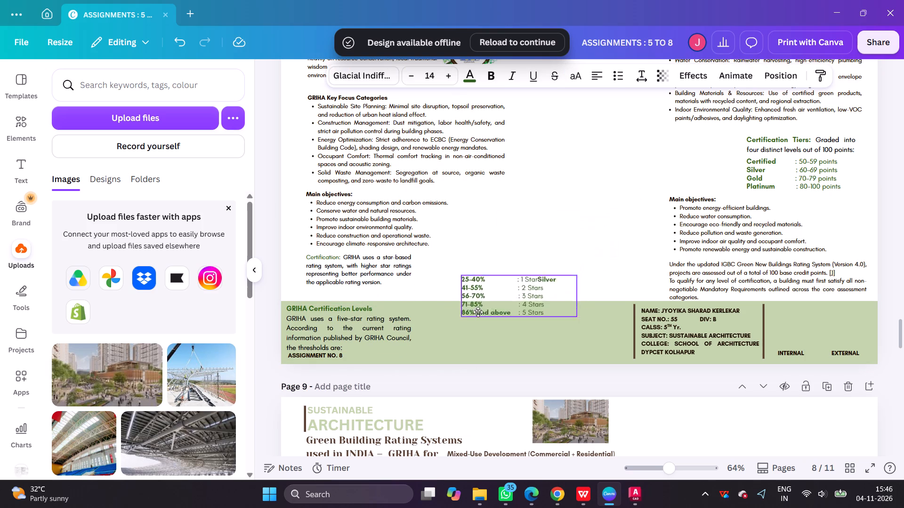
drag(478, 312, 447, 332)
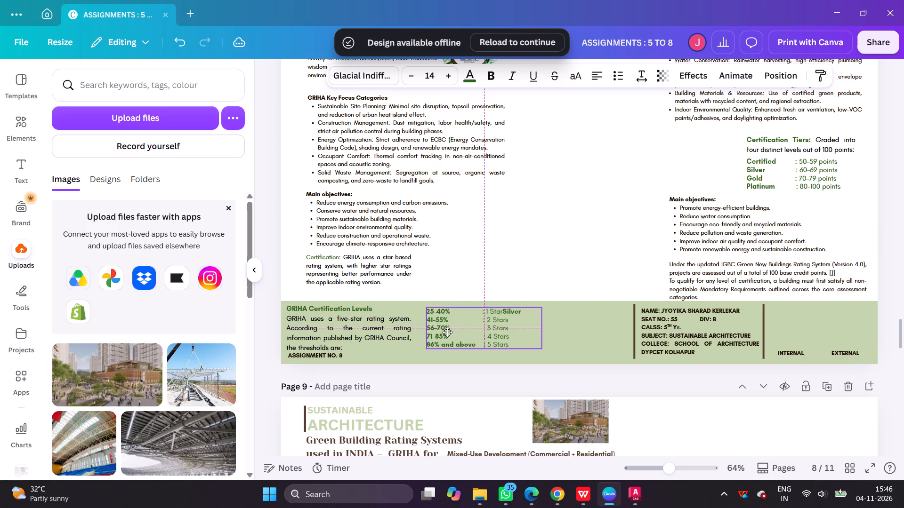
drag(447, 332, 445, 332)
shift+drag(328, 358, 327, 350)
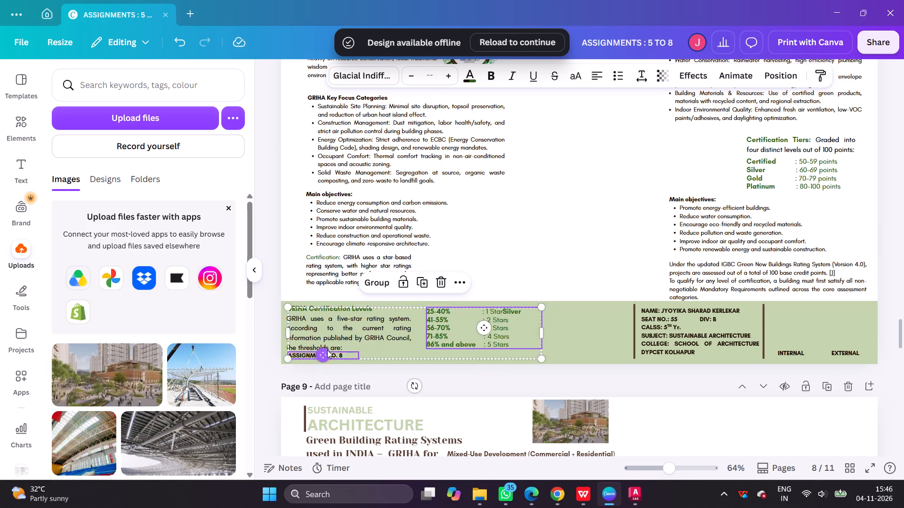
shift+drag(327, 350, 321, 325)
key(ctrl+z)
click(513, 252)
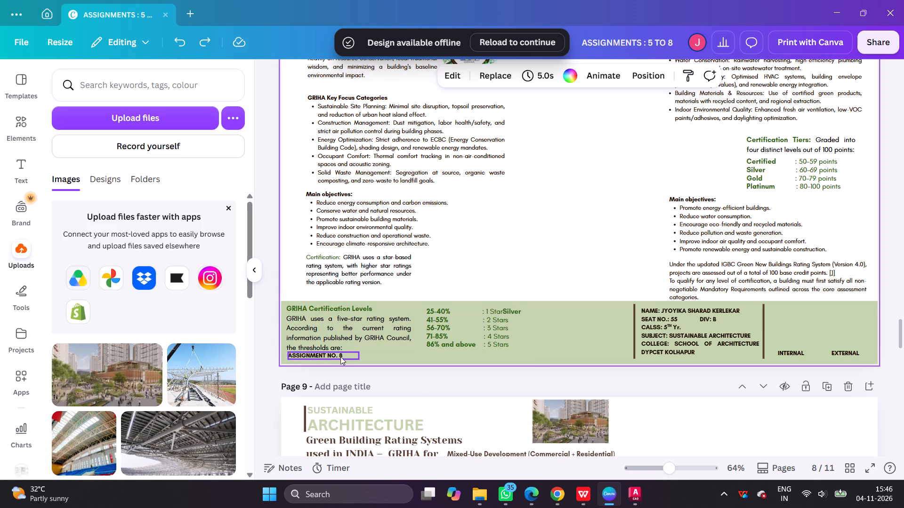
Move the "ASSIGNMENT NO. 8" label out of the green footer to just above its top edge.
shift+drag(340, 357, 337, 297)
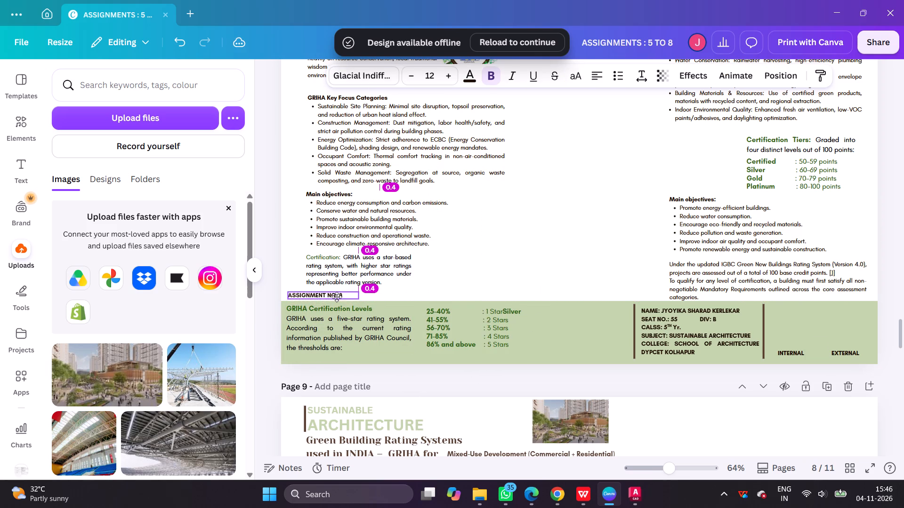
shift+drag(337, 297, 336, 298)
click(487, 287)
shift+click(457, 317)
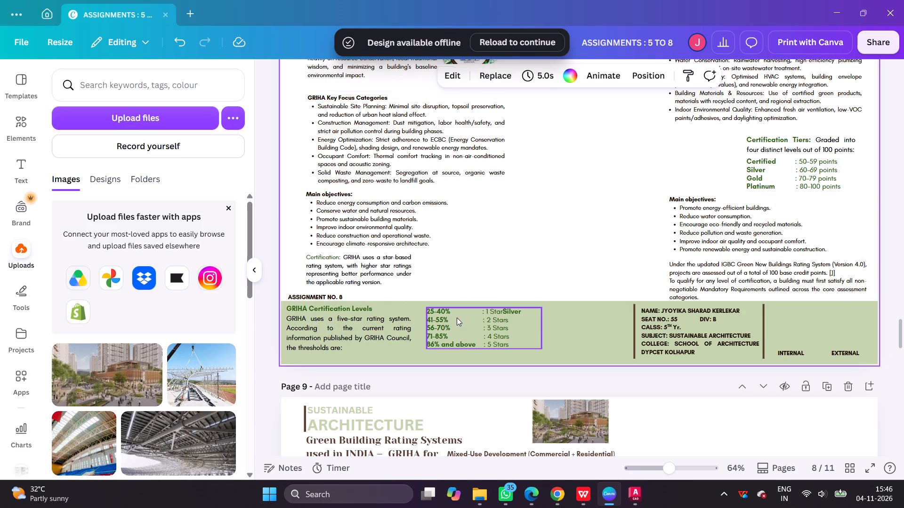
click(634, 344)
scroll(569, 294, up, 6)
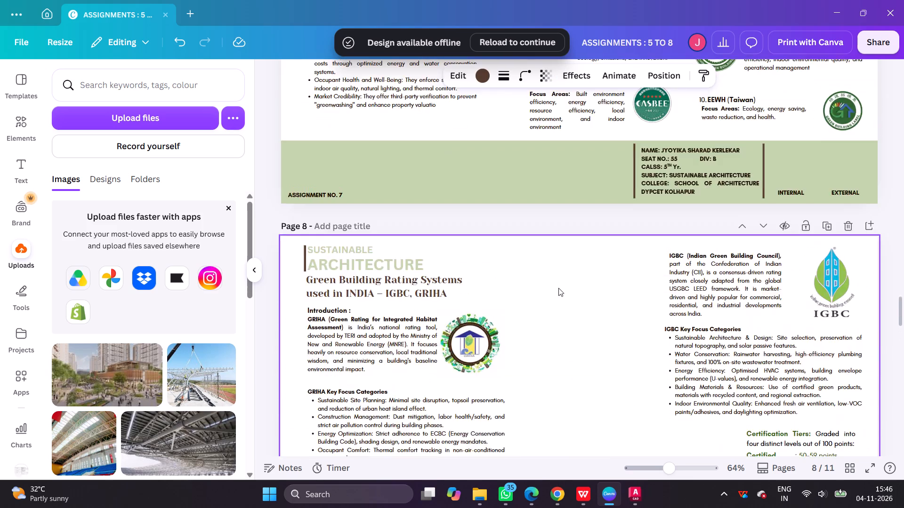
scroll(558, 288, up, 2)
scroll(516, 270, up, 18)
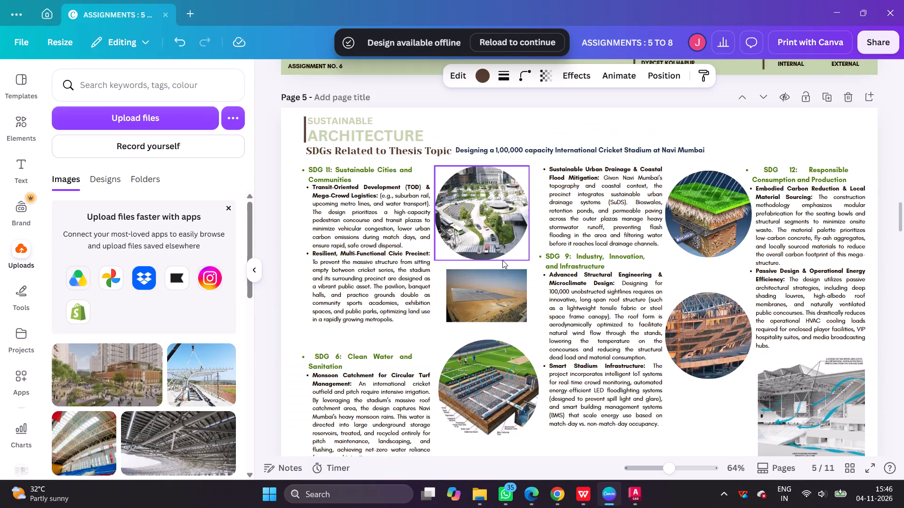
Look through the other assignment sheets, pages 3 to 11, reviewing their layouts and footers.
scroll(502, 260, up, 12)
scroll(497, 262, down, 2)
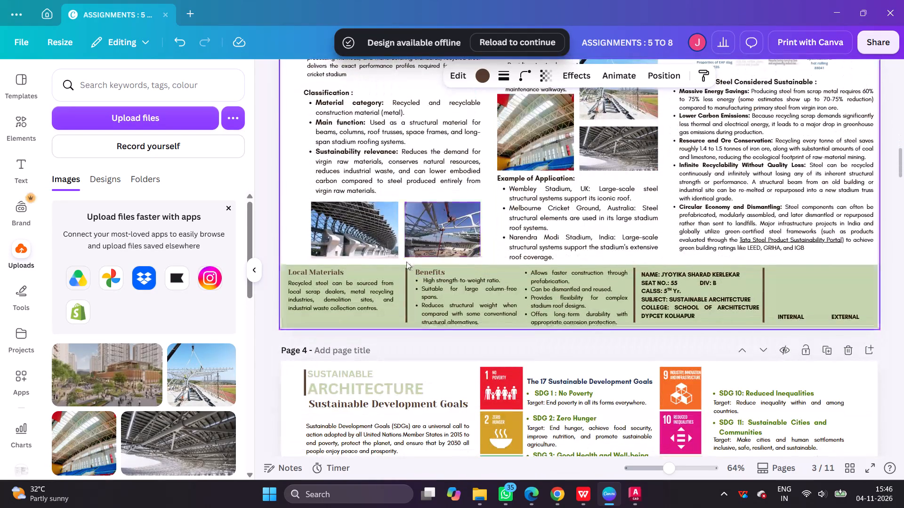
scroll(446, 244, down, 14)
scroll(446, 244, up, 1)
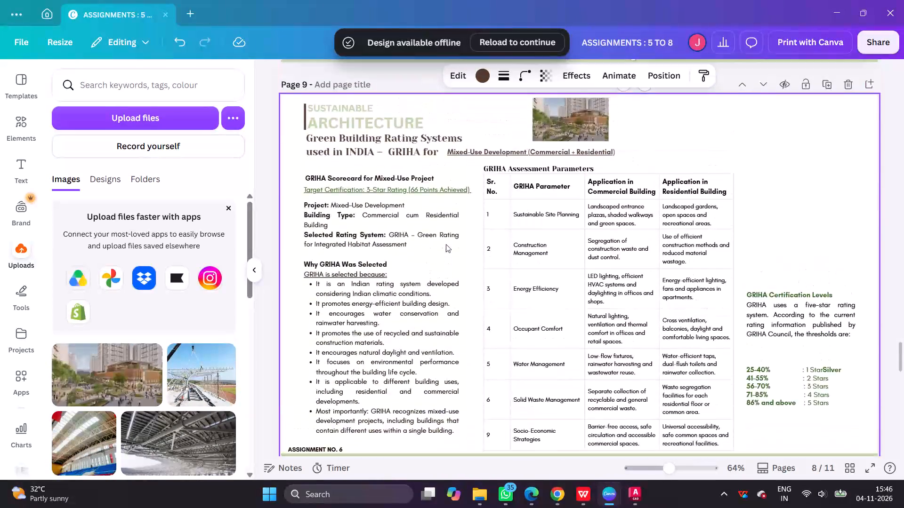
scroll(446, 244, up, 1)
scroll(446, 244, down, 4)
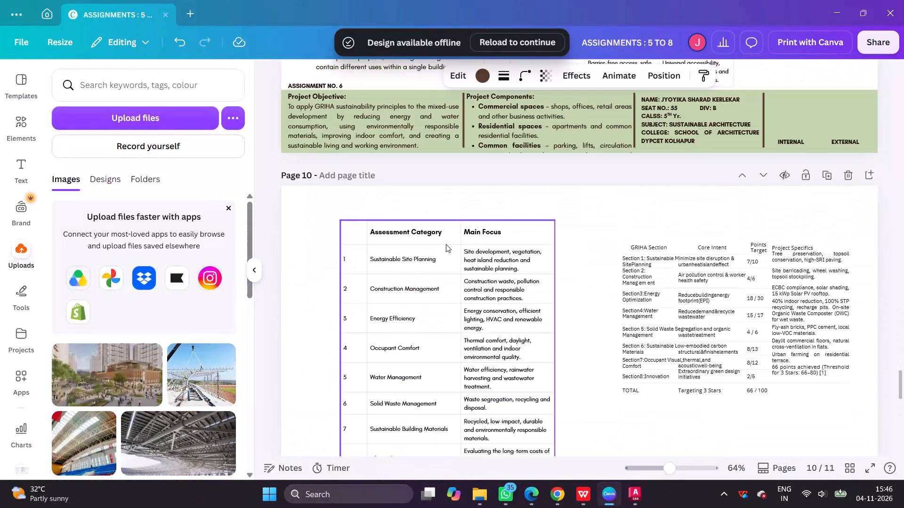
scroll(446, 244, up, 2)
scroll(446, 244, down, 3)
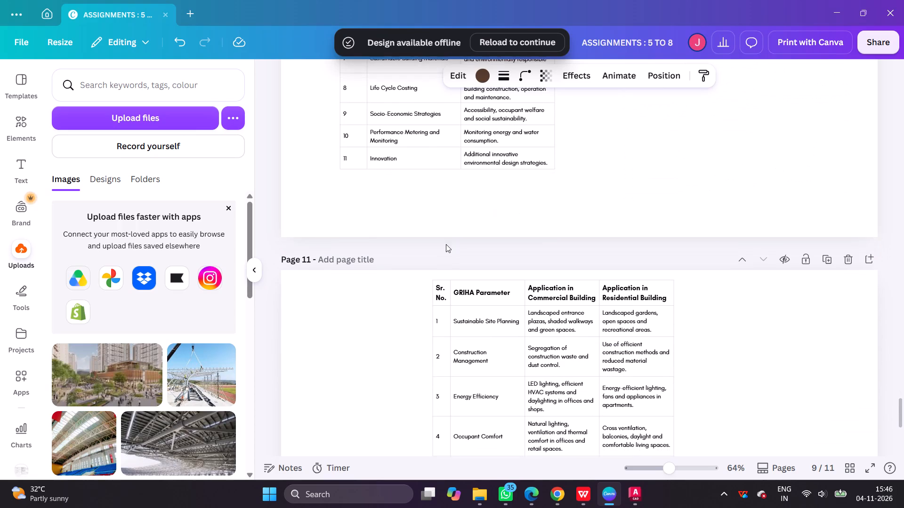
scroll(446, 244, down, 1)
scroll(557, 244, up, 10)
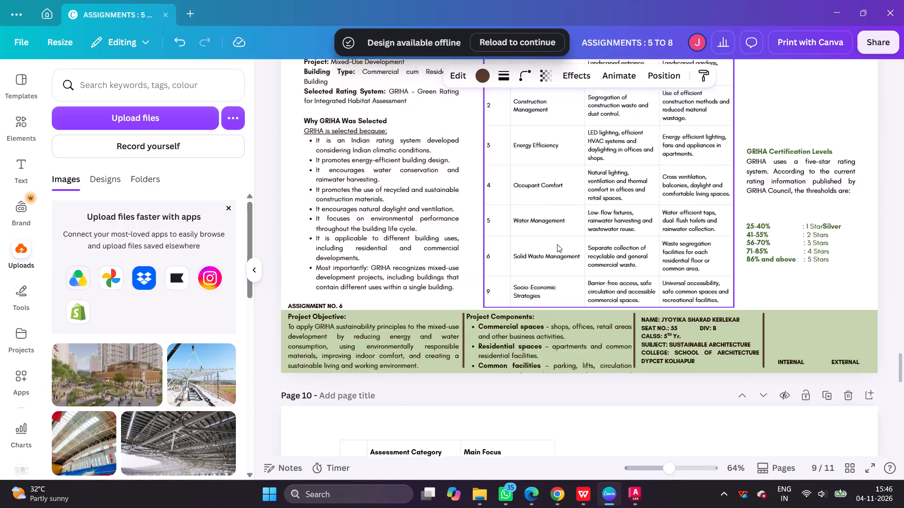
Move the extra brown divider line in page 8's footer to between the GRIHA Certification Levels paragraph and the star rating list.
scroll(557, 244, up, 2)
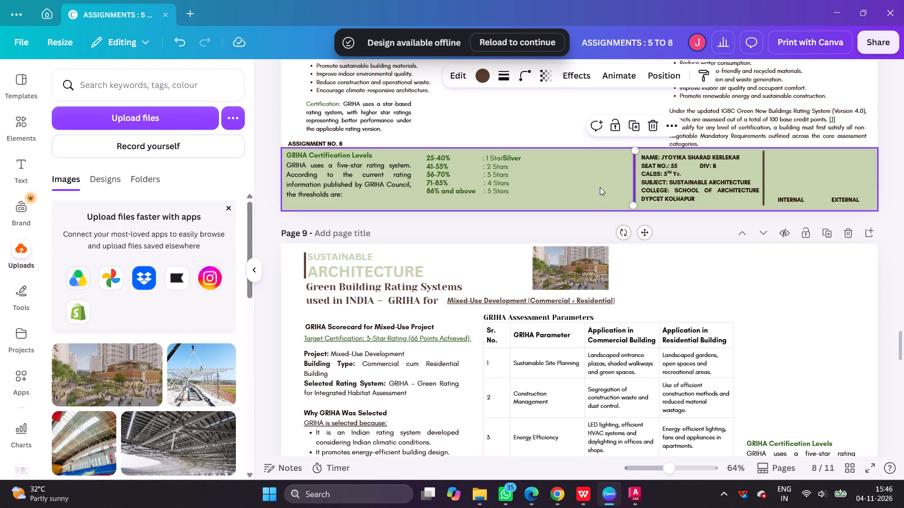
click(561, 121)
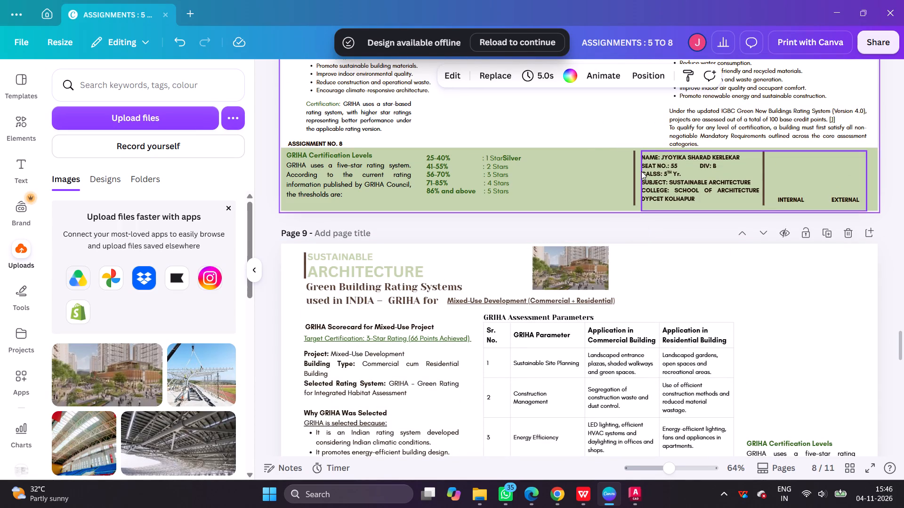
alt+shift+drag(635, 177, 520, 175)
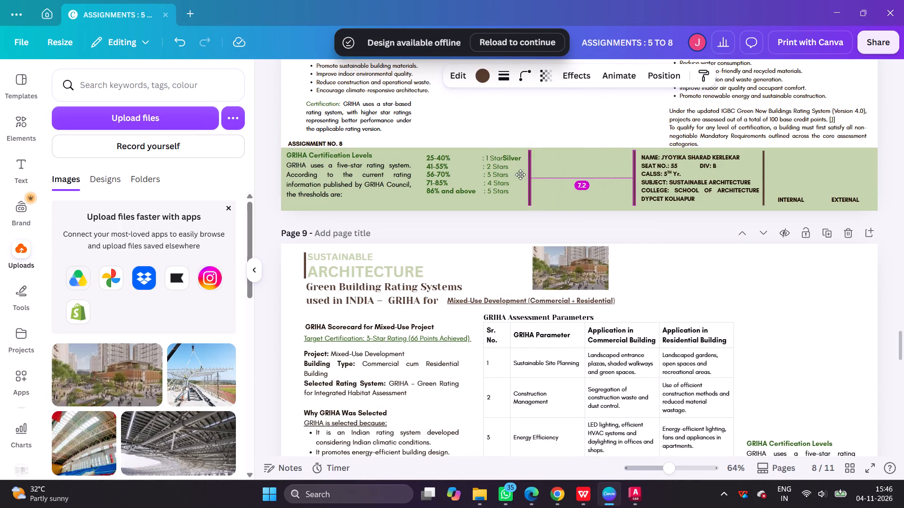
alt+shift+drag(520, 175, 417, 176)
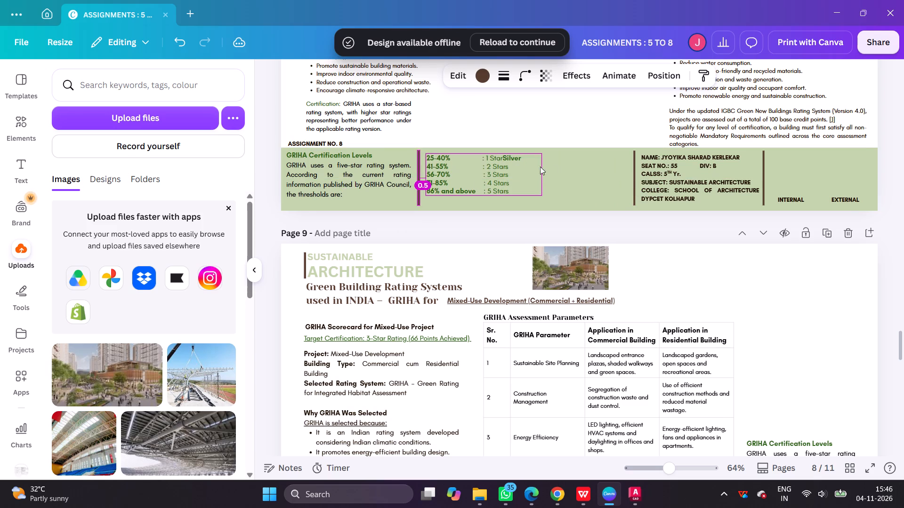
click(551, 123)
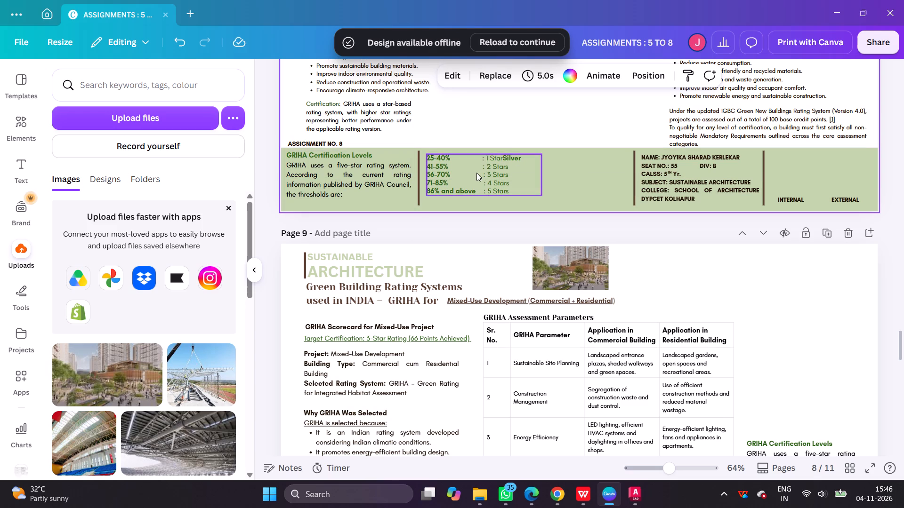
Shift the star rating list slightly lower within page 8's green footer.
shift+drag(491, 162, 491, 165)
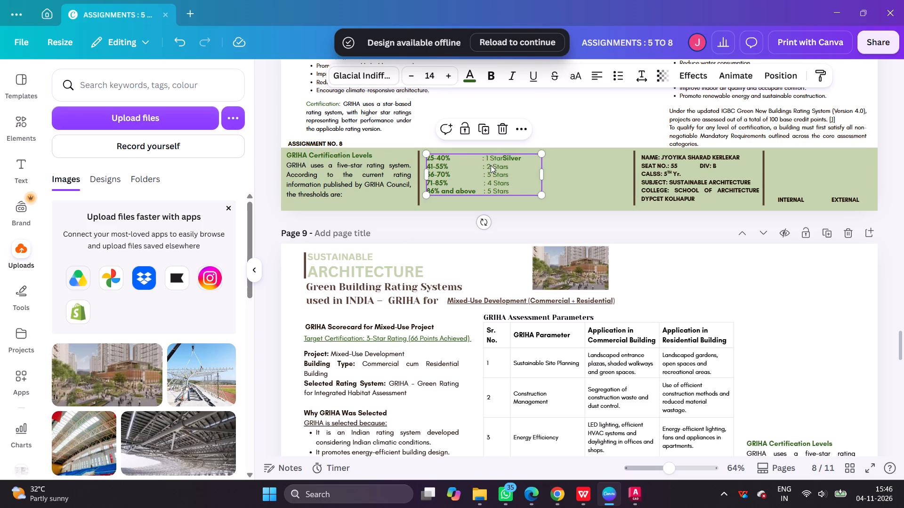
shift+drag(491, 165, 491, 169)
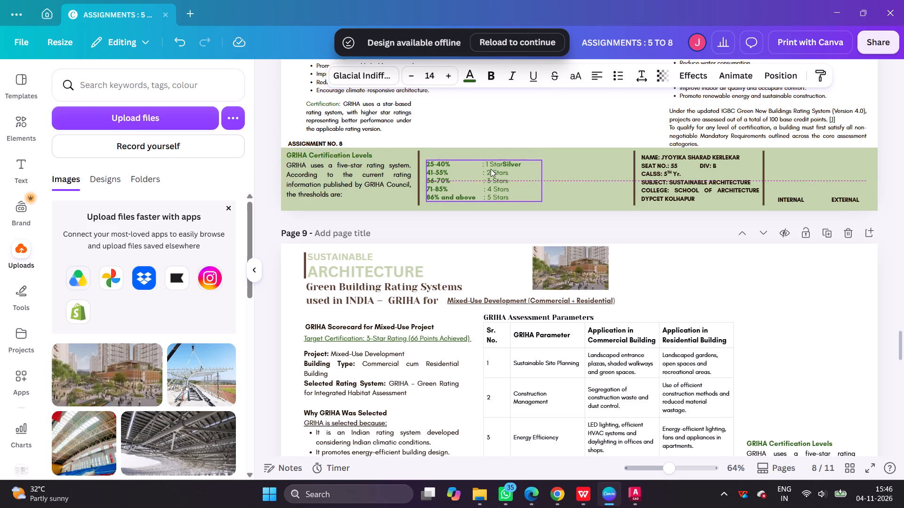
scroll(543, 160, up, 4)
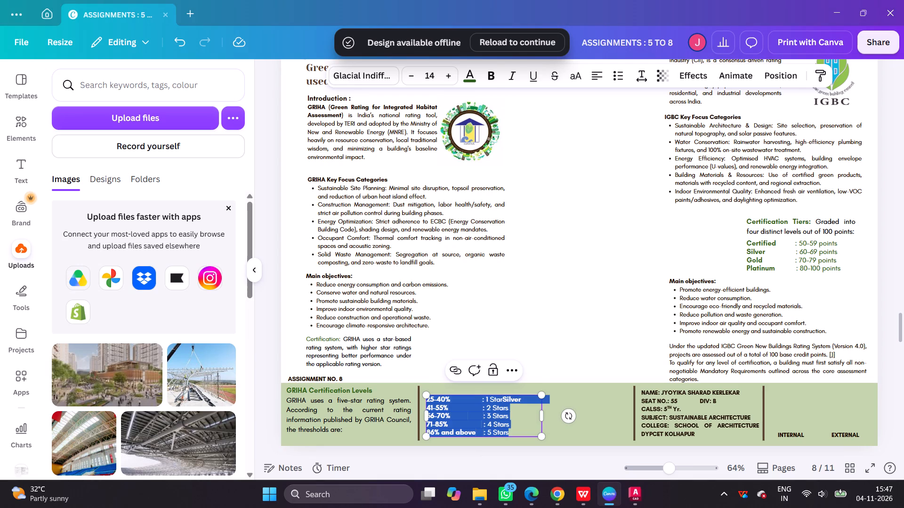
click(519, 401)
drag(523, 400, 427, 399)
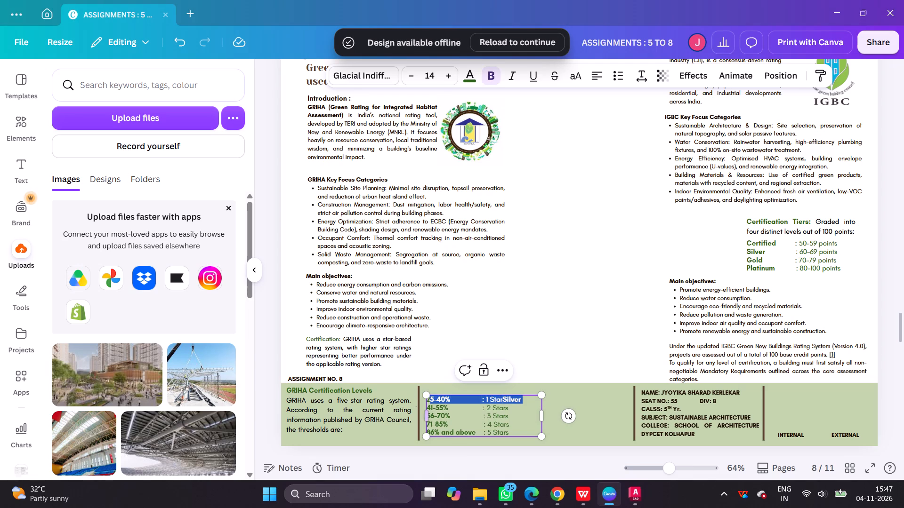
drag(427, 399, 423, 399)
key(ctrl+c)
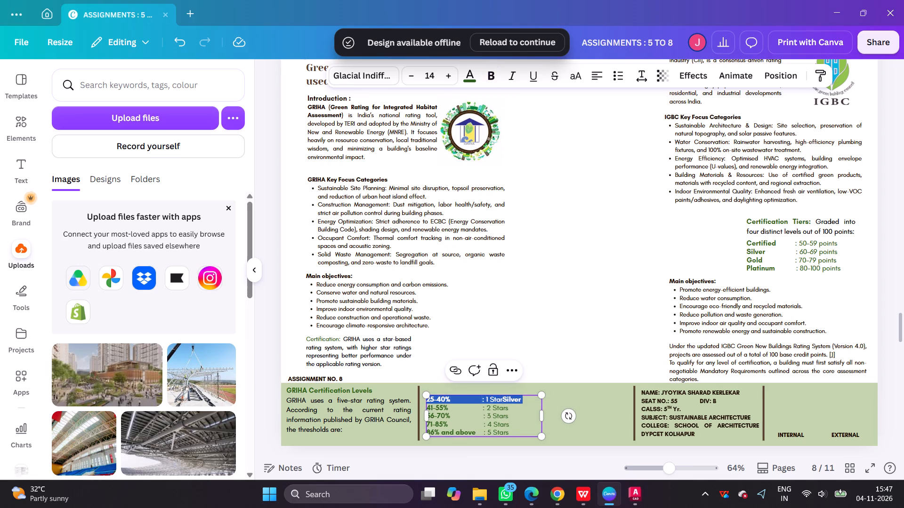
click(526, 402)
key(Return)
key(ctrl+v)
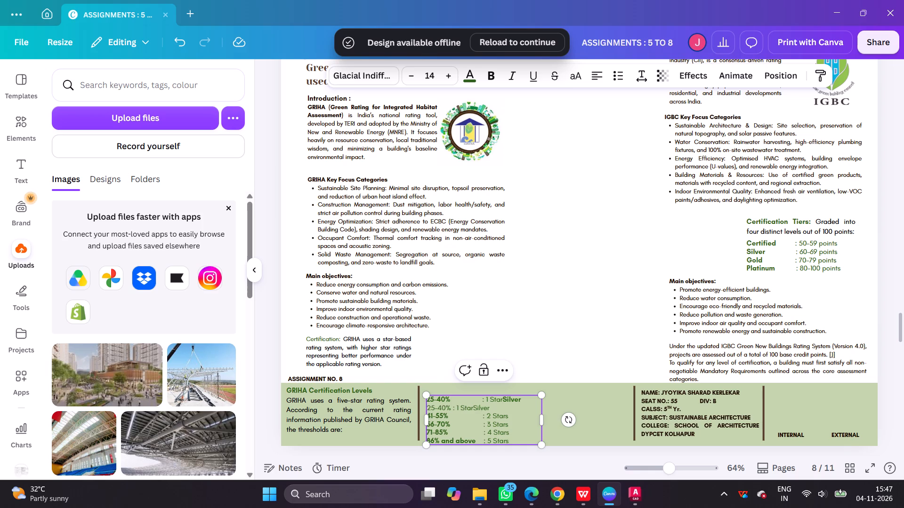
Bold "25-40%" in the duplicated line and add spaces after it until its colon lines up with the other rows.
drag(452, 408, 422, 406)
key(ctrl+b)
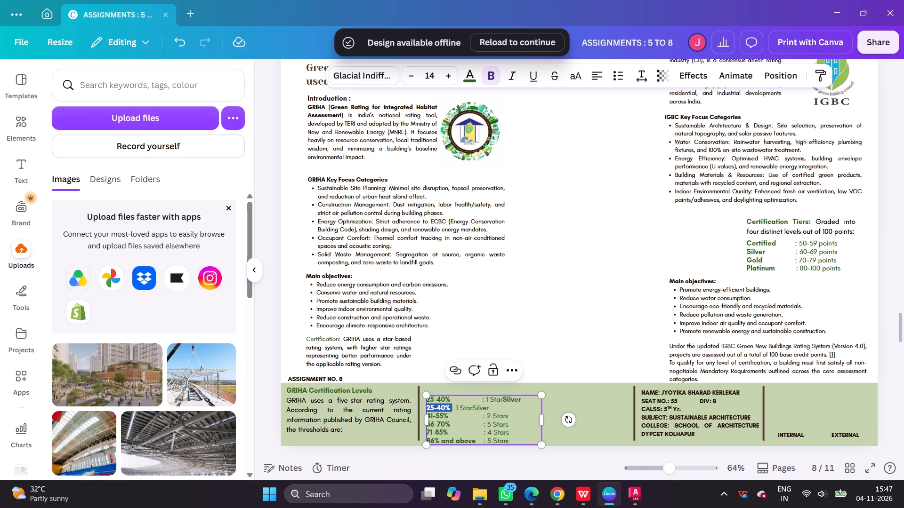
click(451, 407)
key(space)
key(space)
key(space)
key(space)
key(space)
key(space)
key(space)
key(space)
key(space)
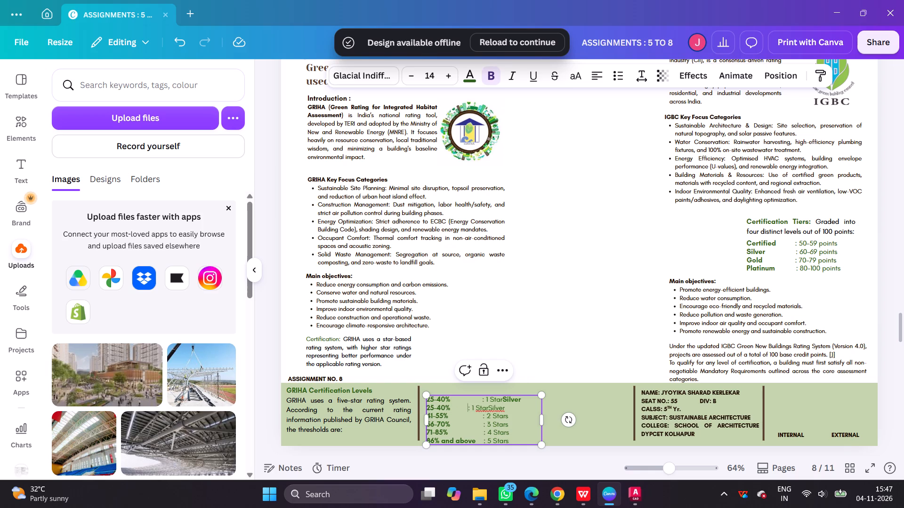
key(space)
key(space)
key(space)
key(space)
key(space)
key(space)
key(space)
key(space)
key(space)
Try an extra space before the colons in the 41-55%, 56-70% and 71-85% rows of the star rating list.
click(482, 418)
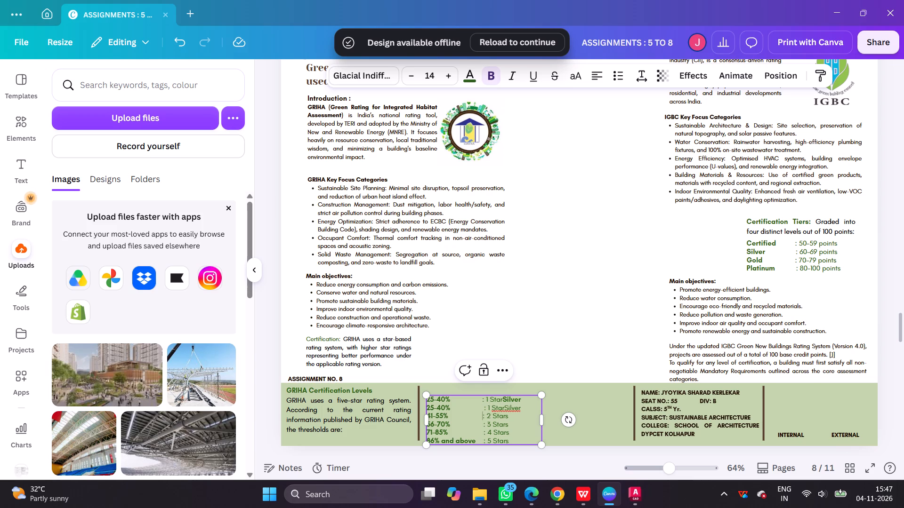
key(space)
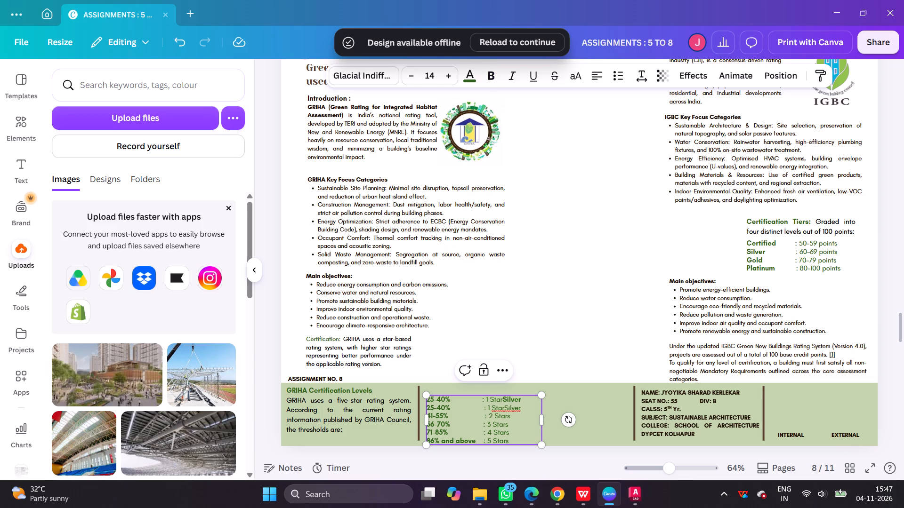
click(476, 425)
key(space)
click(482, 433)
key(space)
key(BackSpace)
Change the 71-85% row of the star rating list to justified alignment.
double_click(595, 79)
click(599, 75)
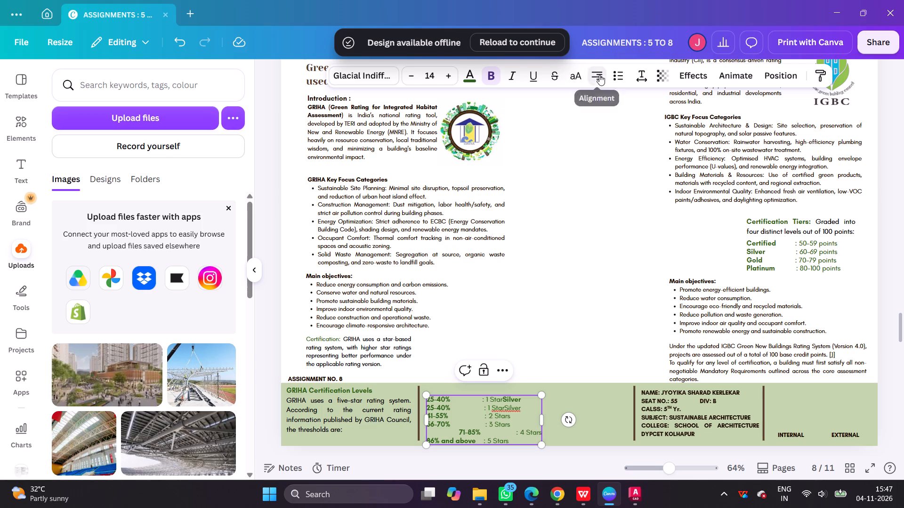
Readjust the spaces before the colons in the 56-70%, 41-55% and both 25-40% rows to align the rating column.
click(484, 425)
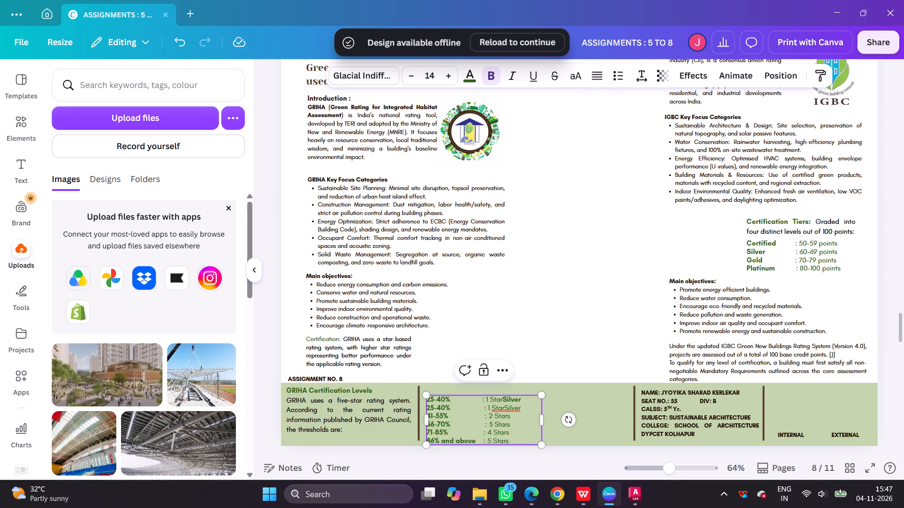
key(BackSpace)
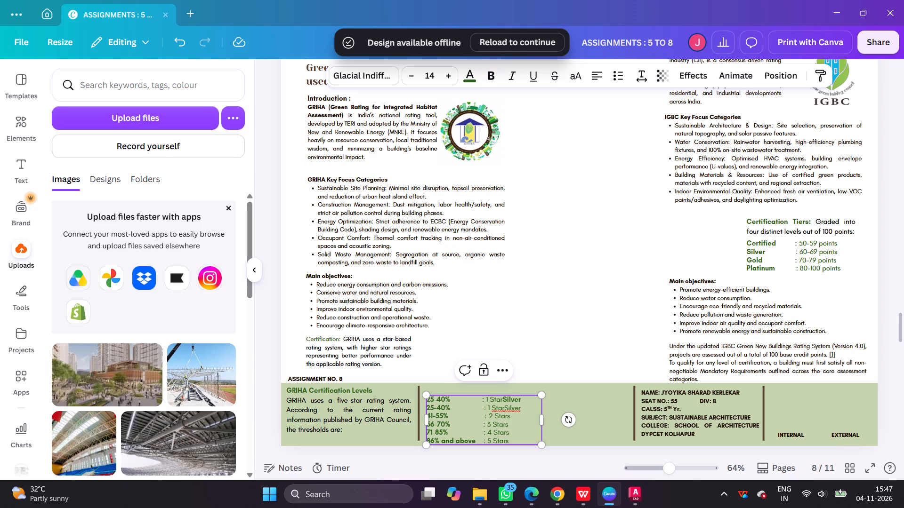
click(479, 417)
key(BackSpace)
click(481, 409)
key(BackSpace)
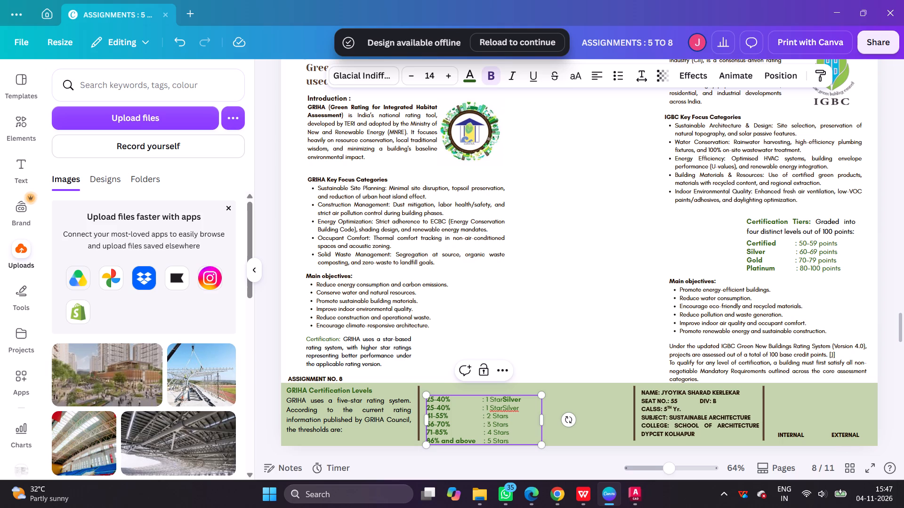
click(480, 417)
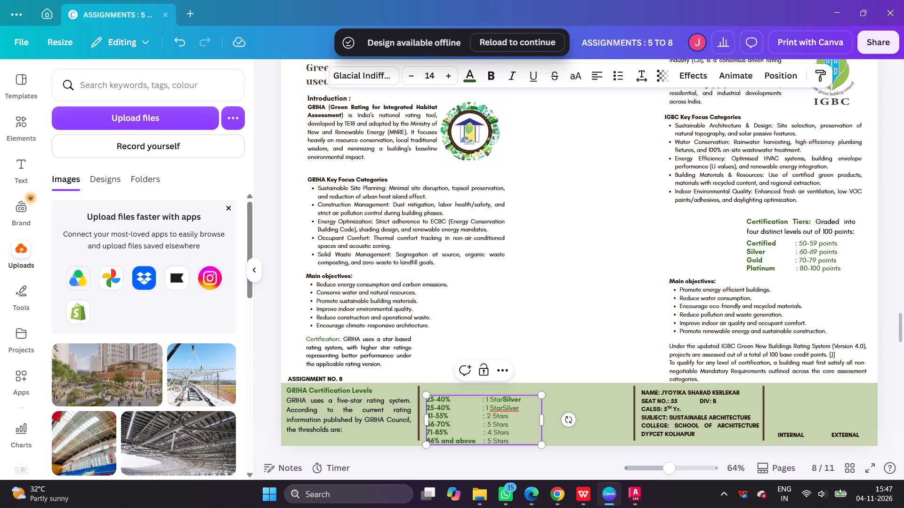
key(space)
click(480, 410)
key(space)
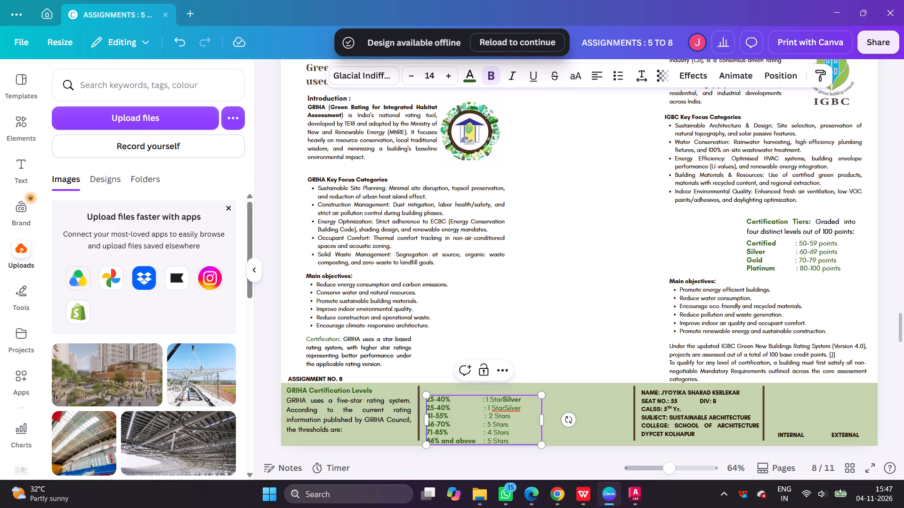
click(479, 401)
key(space)
Replace the first row's "25-40%" label in page 8's rating list with ChatGPT's "Percentage of points achieved" heading and widen the text box.
click(552, 494)
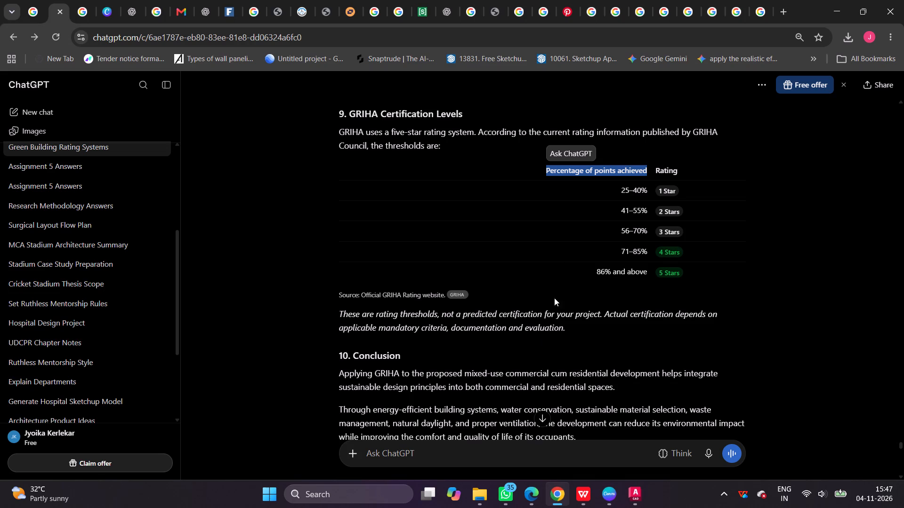
key(ctrl+c)
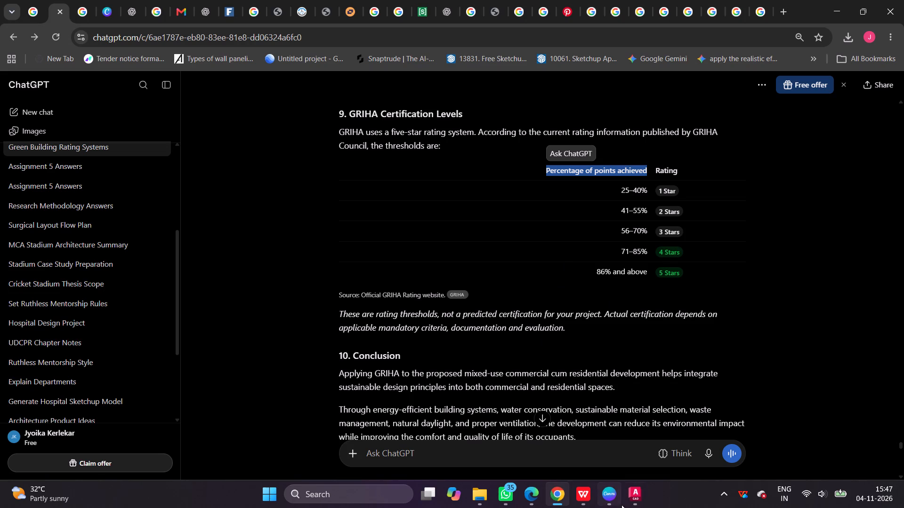
click(614, 496)
drag(450, 400, 426, 399)
key(ctrl+v)
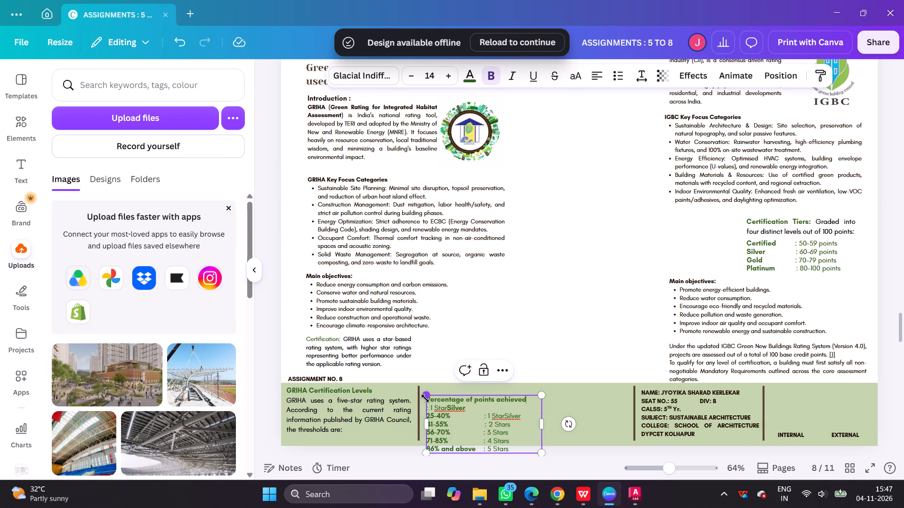
drag(544, 424, 622, 423)
click(534, 398)
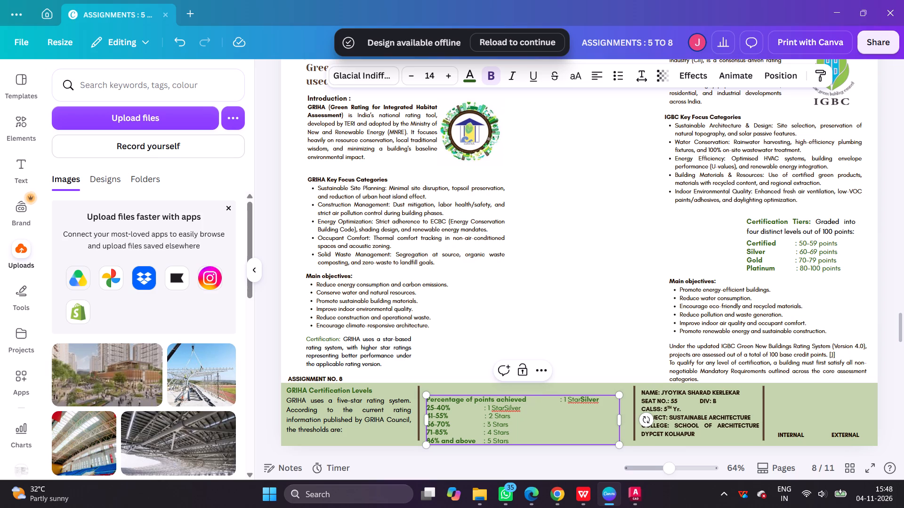
Split the heading over two lines by moving "points achieved" onto a new line below "Percentage of".
click(605, 403)
key(Return)
click(530, 401)
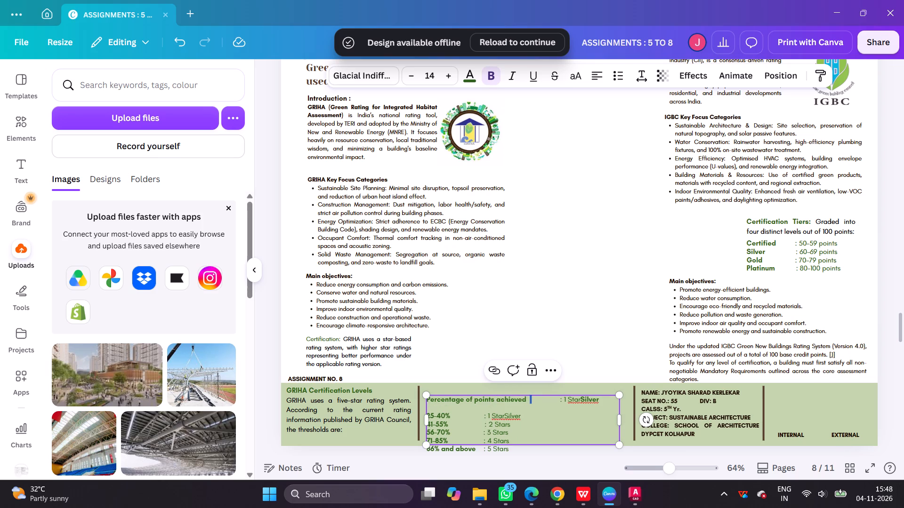
click(528, 398)
drag(528, 398, 480, 401)
click(531, 399)
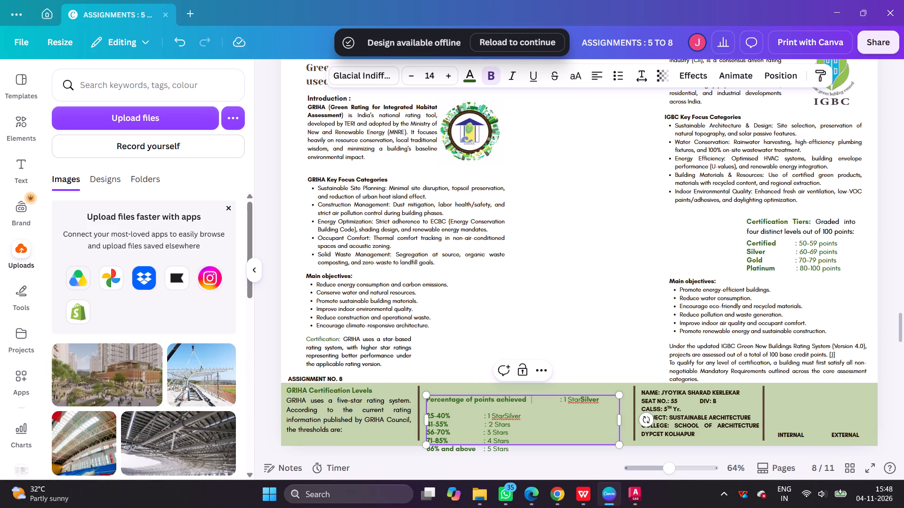
drag(526, 401, 474, 398)
key(ctrl+c)
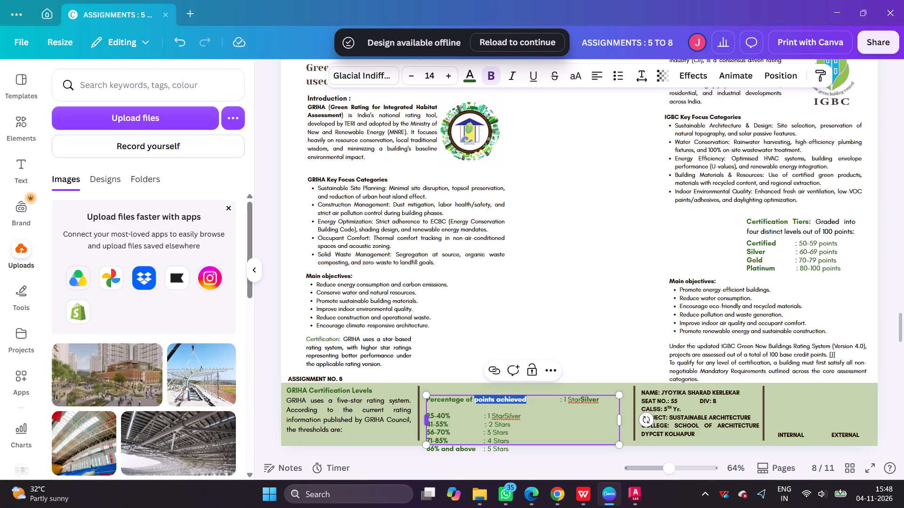
click(432, 406)
click(430, 408)
key(ctrl+v)
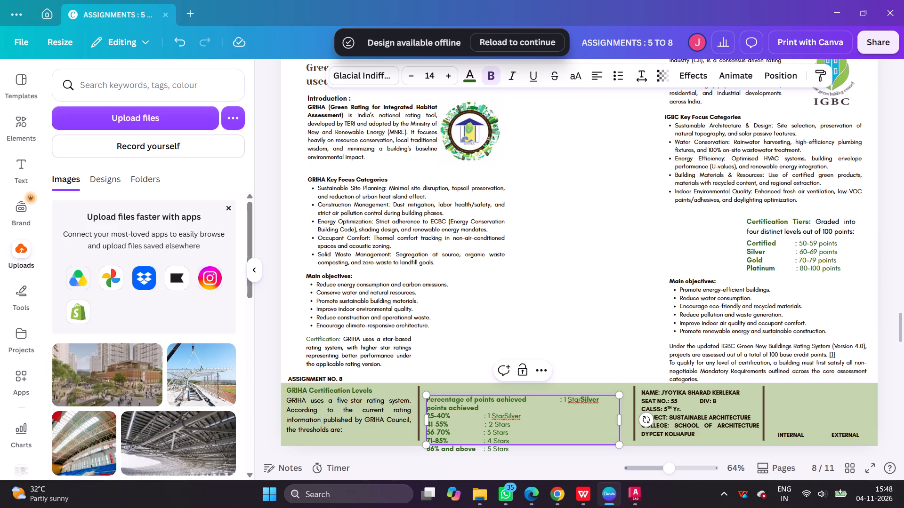
drag(529, 401, 474, 401)
key(BackSpace)
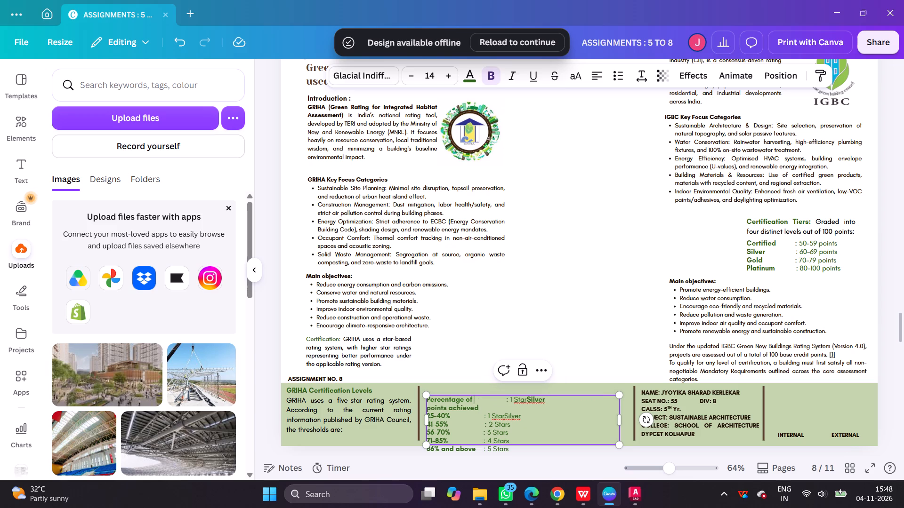
Add spaces before the colon in the 25-40% row to shift its rating clear of the heading text.
click(482, 417)
key(space)
key(space)
key(space)
key(space)
key(space)
key(space)
key(space)
key(space)
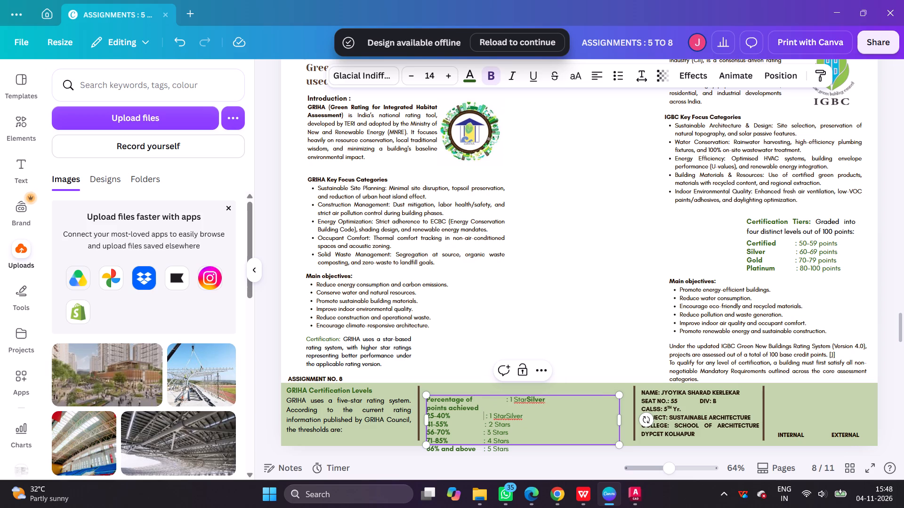
Adjust the spaces before the colon in the 41-55% row to line it up with the 25-40% row.
click(480, 423)
key(space)
key(space)
key(space)
key(space)
key(space)
key(space)
key(space)
key(space)
key(space)
key(space)
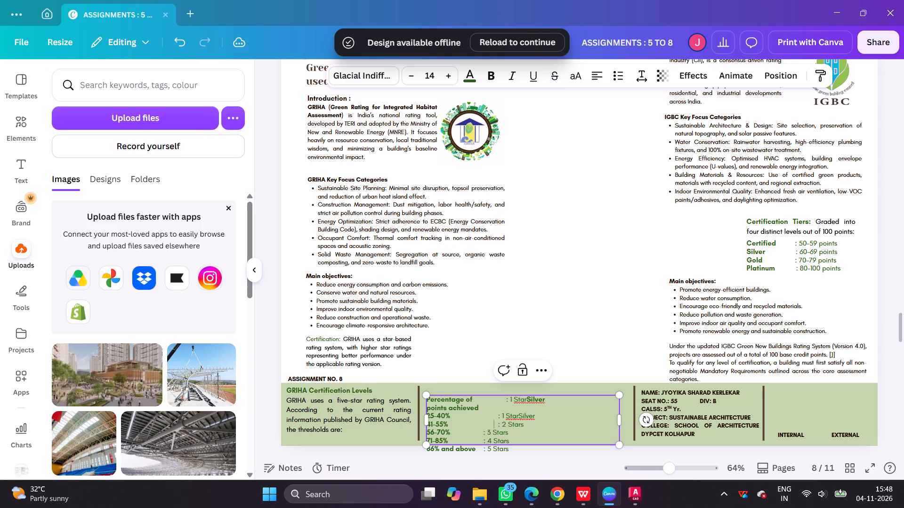
key(BackSpace)
key(BackSpace)
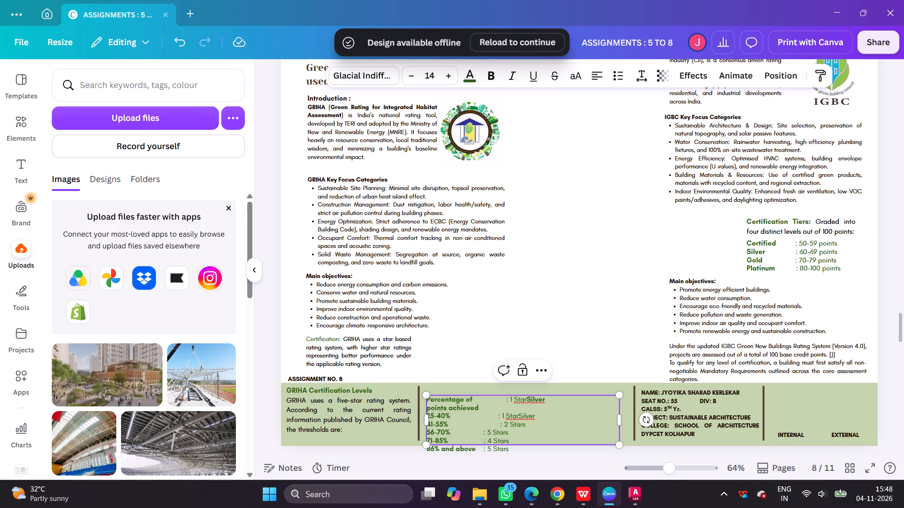
key(BackSpace)
Add spaces before the colon in the 56-70% row to line it up with the rows above.
click(478, 431)
key(BackSpace)
key(space)
key(space)
key(space)
key(space)
key(space)
key(space)
key(space)
key(space)
key(space)
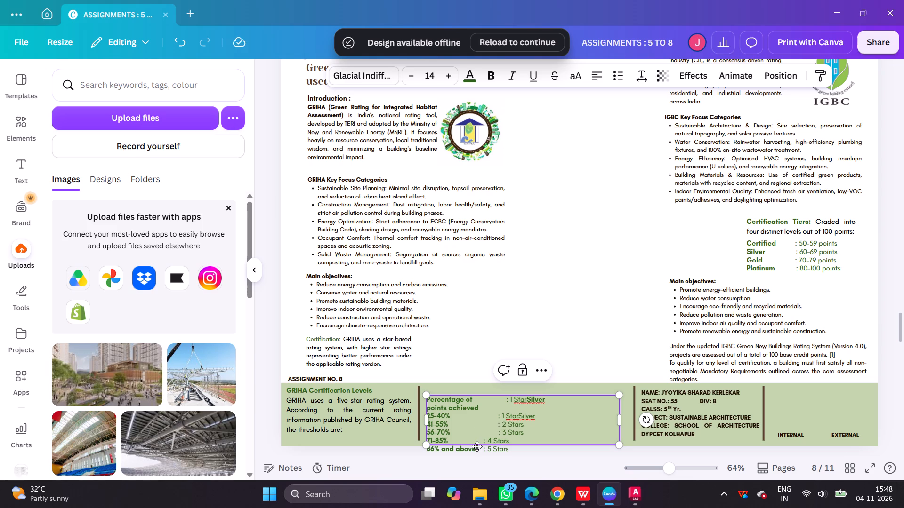
Add spaces before the colon in the 71-85% row to line it up with the rows above.
click(480, 441)
key(space)
key(space)
key(space)
key(space)
key(space)
key(space)
key(space)
key(space)
click(488, 346)
Move the star rating text box slightly up so all its rows fit inside the green footer band.
drag(475, 408, 476, 400)
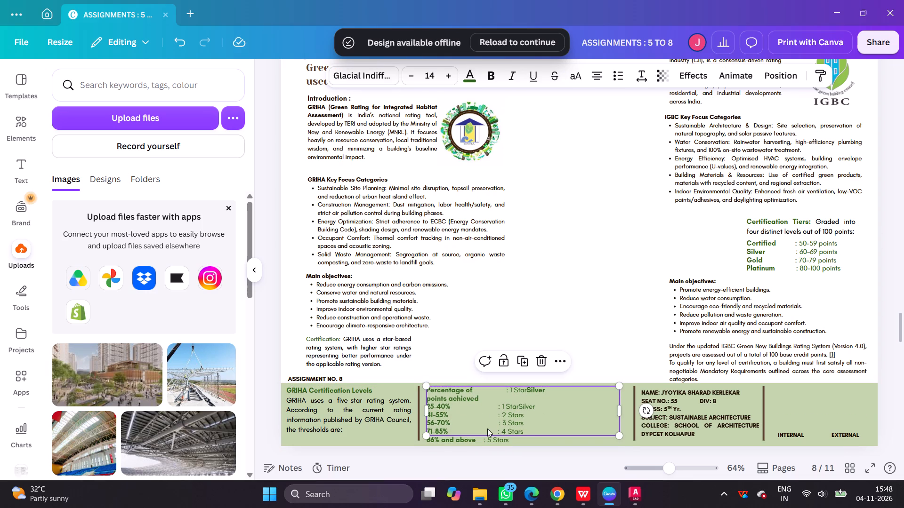
click(541, 317)
Add spaces before the colon in the "86% and above" row to line it up with the rating column.
click(489, 424)
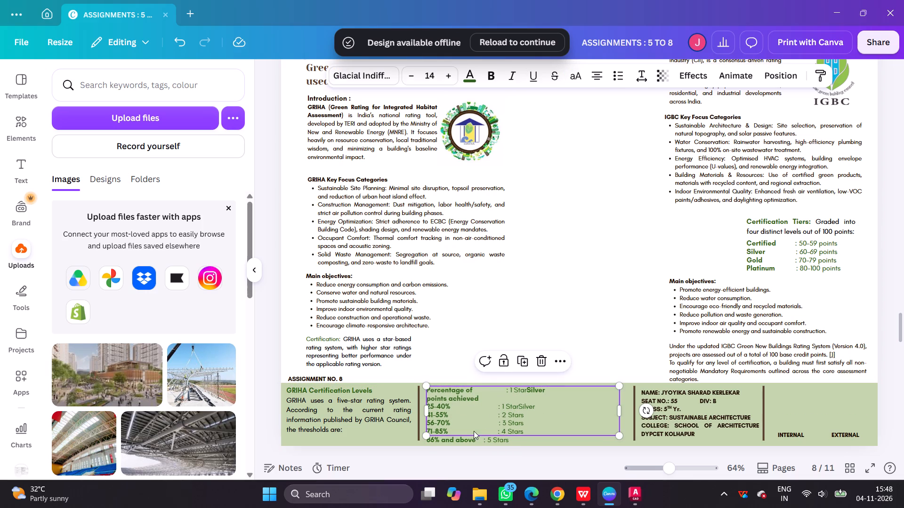
click(472, 426)
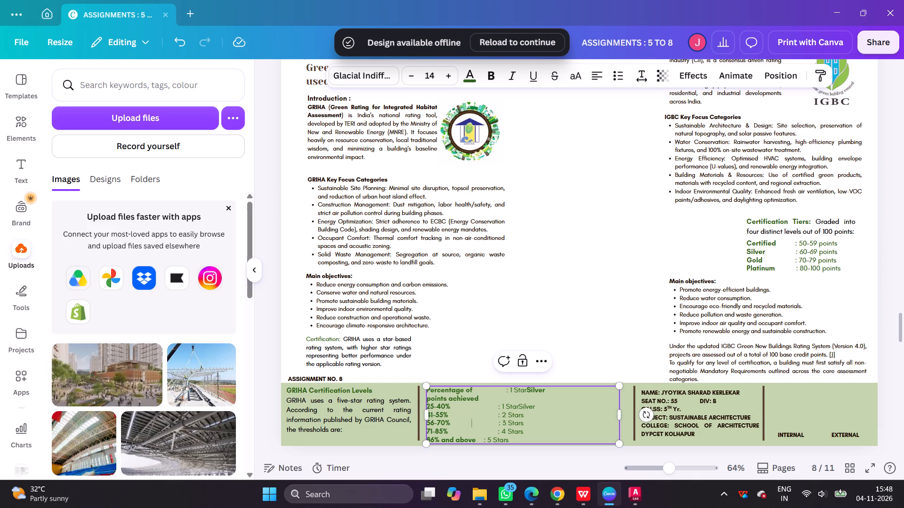
click(480, 437)
key(space)
key(space)
key(space)
key(space)
key(space)
key(space)
key(space)
Trim the spaces in the "Percentage of" heading line to match the rating column and delete its colon.
click(500, 394)
key(BackSpace)
key(BackSpace)
key(BackSpace)
key(BackSpace)
key(BackSpace)
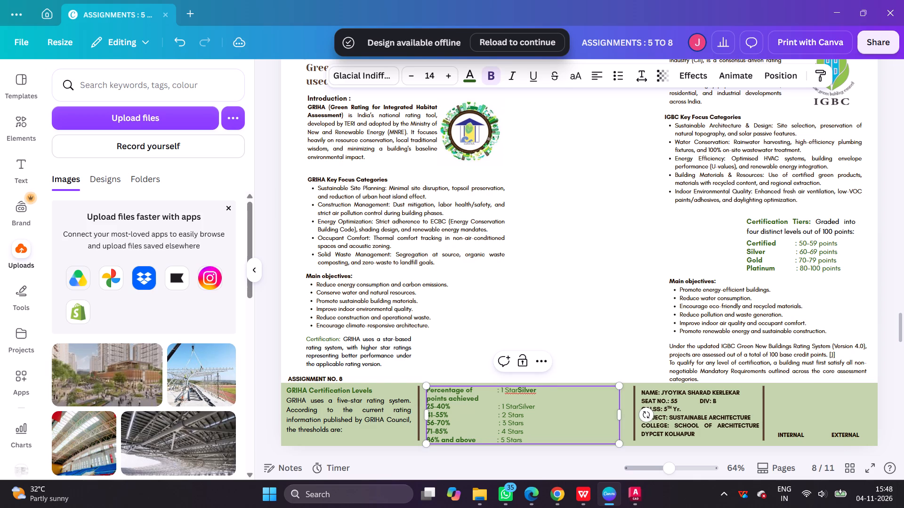
key(space)
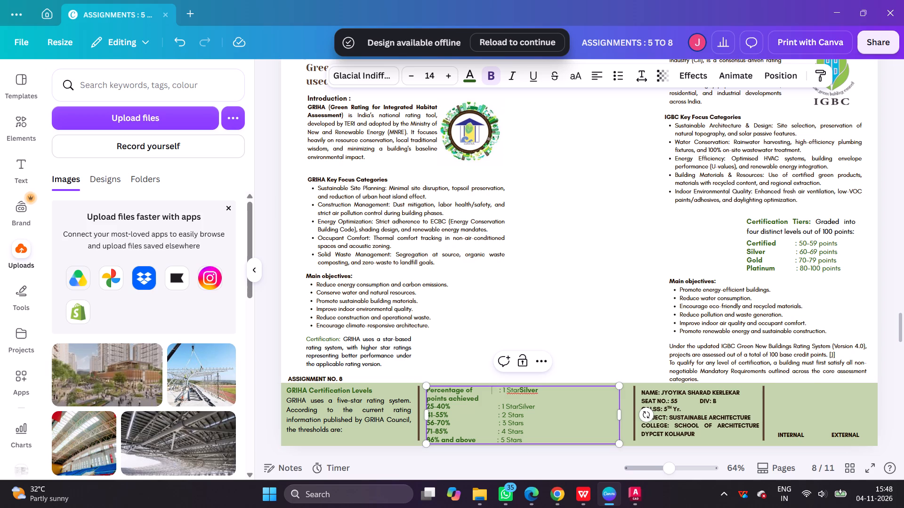
click(498, 390)
key(BackSpace)
click(556, 489)
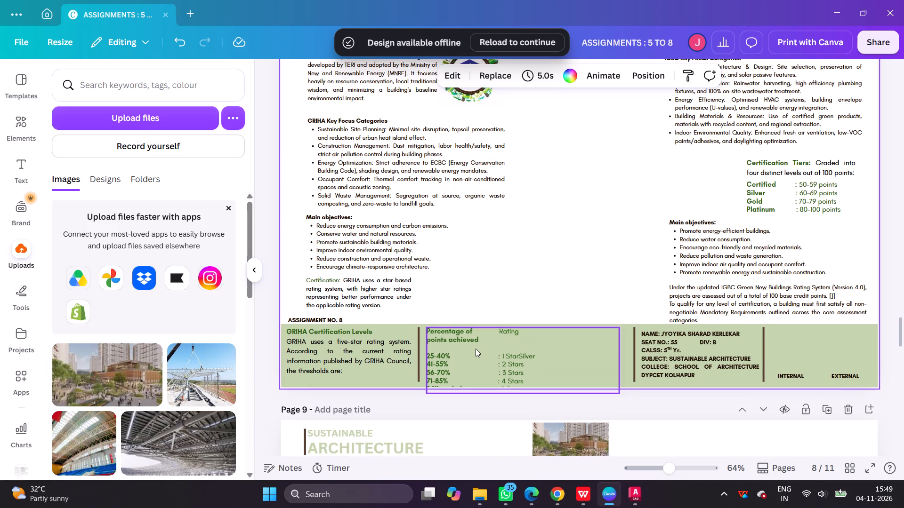
shift+click(474, 349)
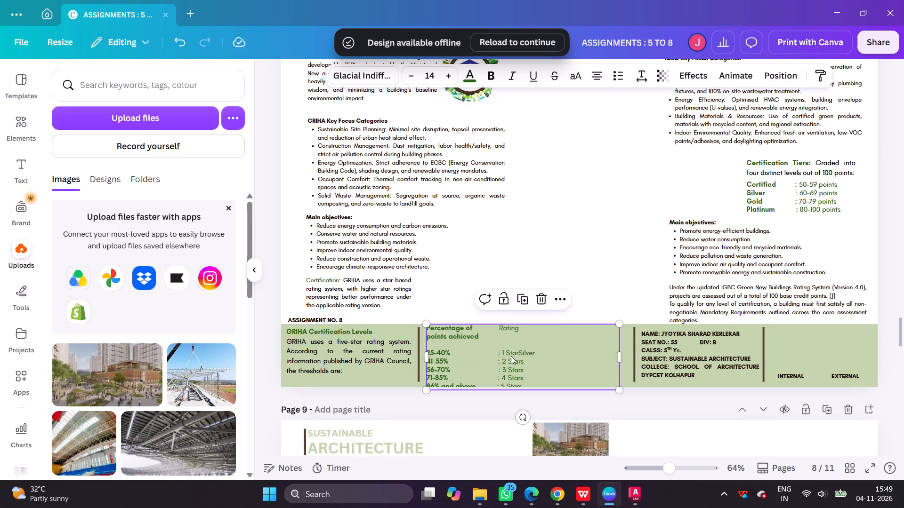
drag(623, 358, 637, 357)
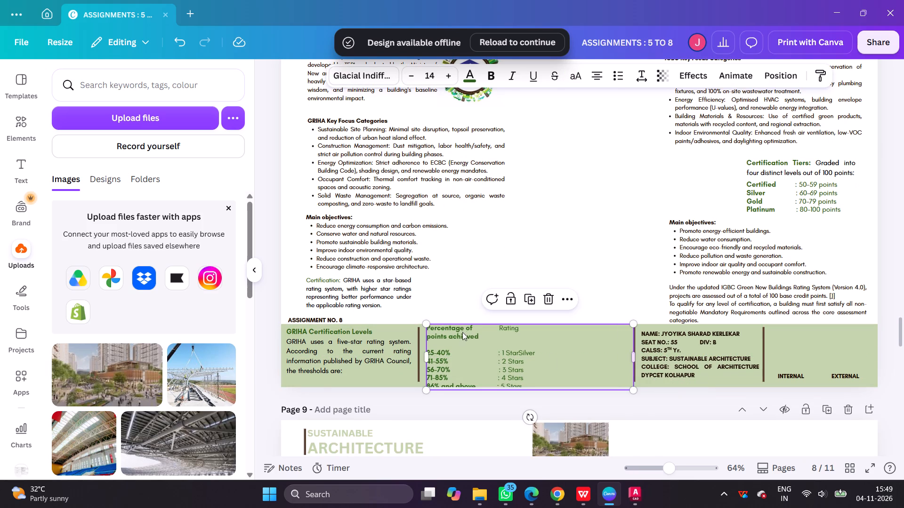
Copy "points achieved" onto the heading line after "Percentage of" and remove the duplicate second heading line.
click(494, 328)
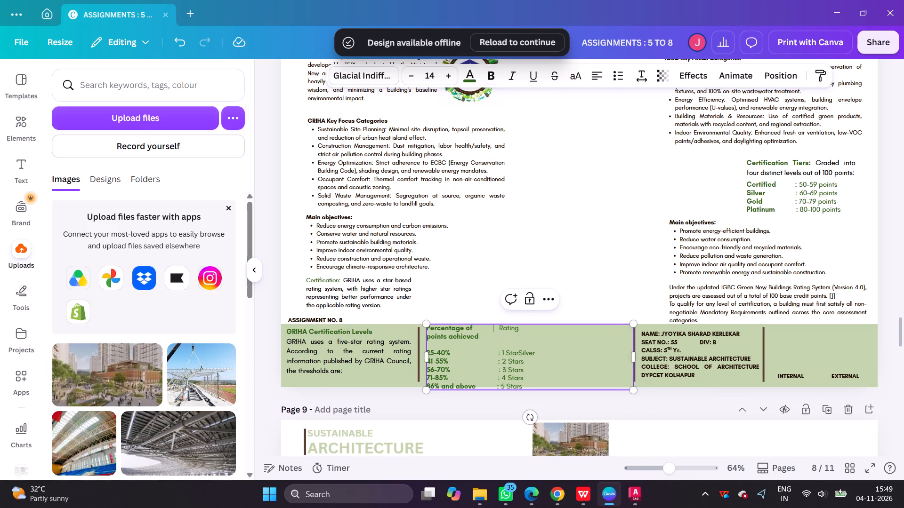
click(428, 338)
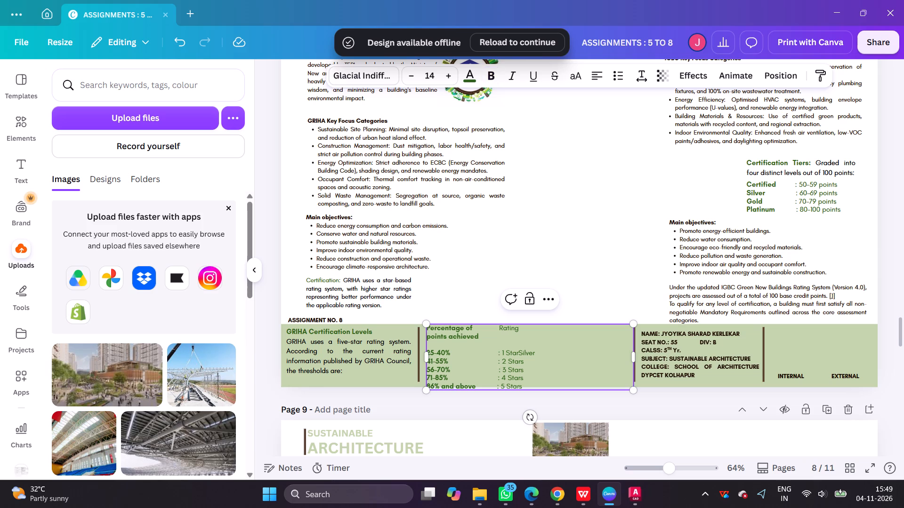
drag(482, 338, 427, 336)
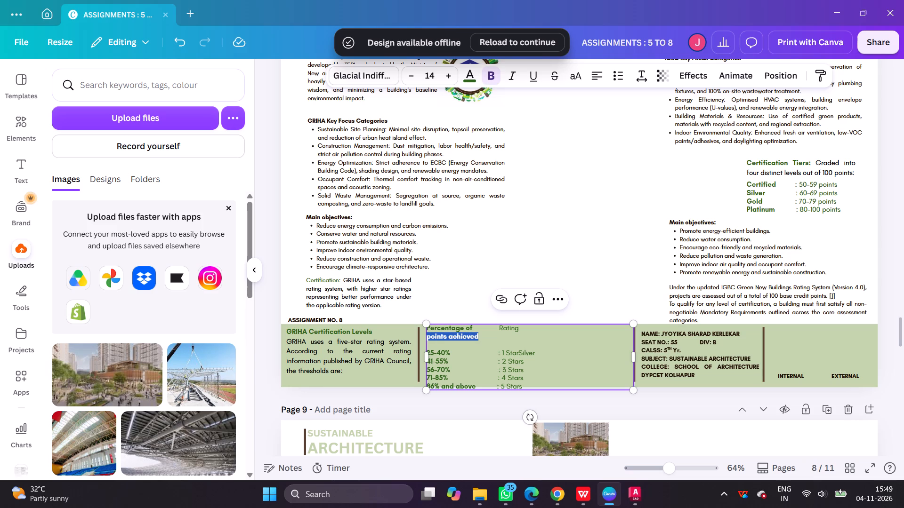
key(ctrl+c)
click(482, 329)
click(474, 329)
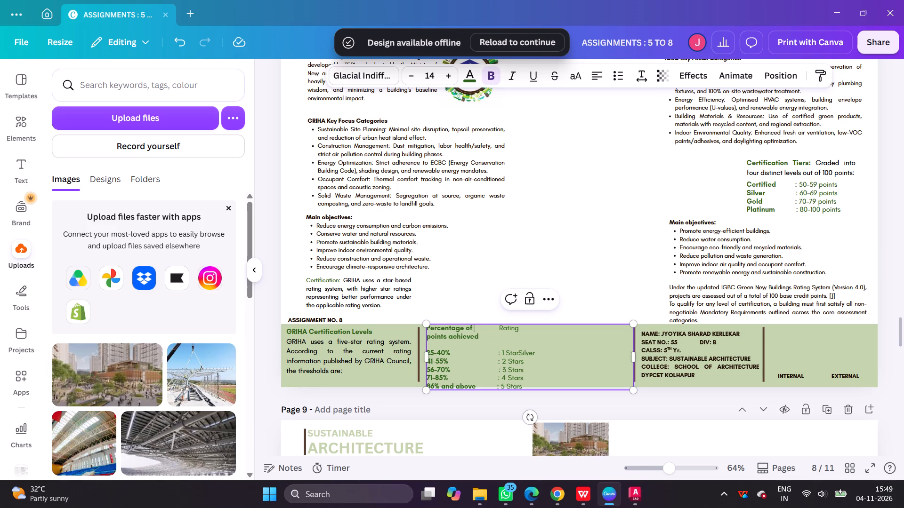
key(ctrl+v)
drag(482, 338, 427, 336)
key(BackSpace)
key(BackSpace)
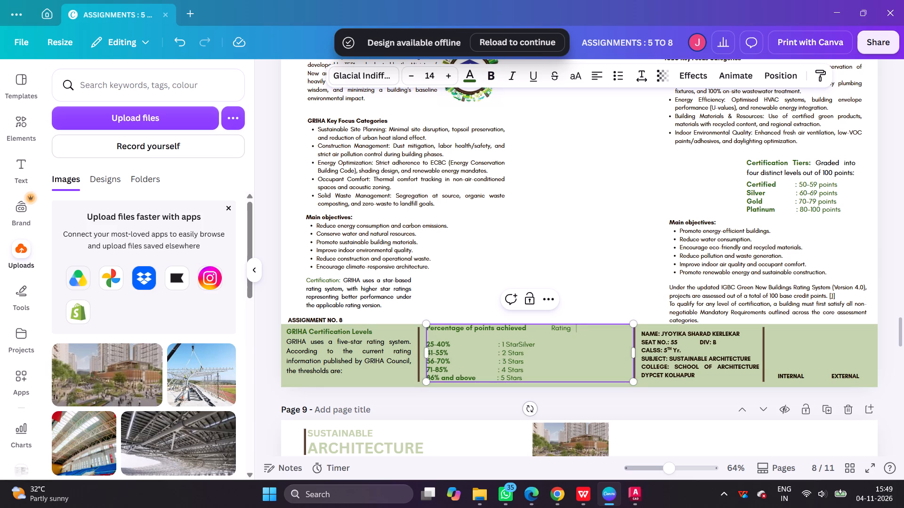
Add spaces before the colon in the 25-40% row to shift its rating under the "Rating" heading.
click(496, 343)
key(space)
key(space)
key(space)
key(space)
key(space)
key(space)
key(space)
key(space)
key(space)
key(space)
key(space)
key(space)
key(space)
key(space)
key(space)
key(space)
key(space)
key(space)
key(space)
key(space)
key(space)
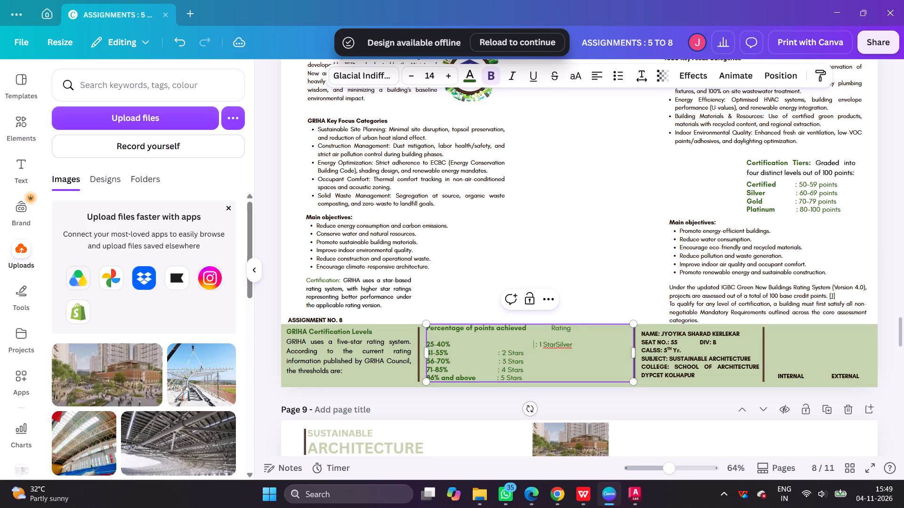
key(space)
key(space)
key(space)
Space out the 41-55% row so its ": 2 Stars" entry lines up with the row above.
click(493, 351)
key(space)
key(space)
key(space)
key(space)
key(space)
key(space)
key(space)
key(space)
key(space)
key(space)
key(space)
key(space)
key(space)
key(space)
key(space)
key(space)
key(space)
key(space)
key(space)
key(space)
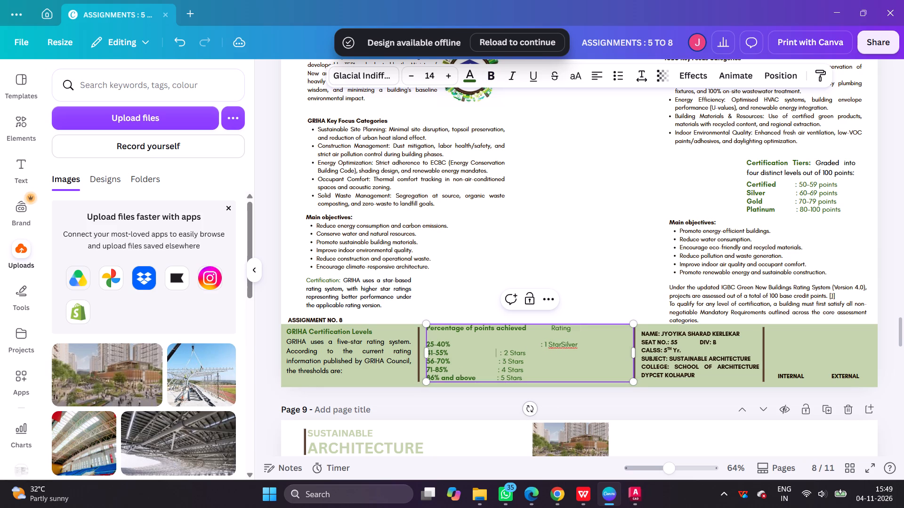
key(BackSpace)
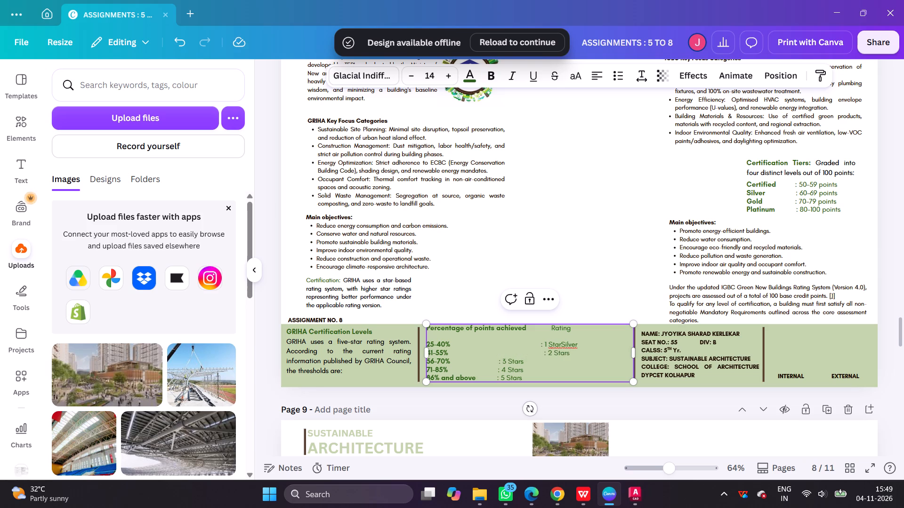
key(BackSpace)
key(BackSpace)
Space out the 56-70% row so its ": 3 Stars" entry lines up with the rows above.
click(489, 360)
key(space)
key(space)
key(space)
key(space)
key(space)
key(space)
key(space)
key(space)
key(space)
key(space)
key(space)
key(space)
key(space)
key(space)
key(space)
key(space)
key(space)
key(space)
key(space)
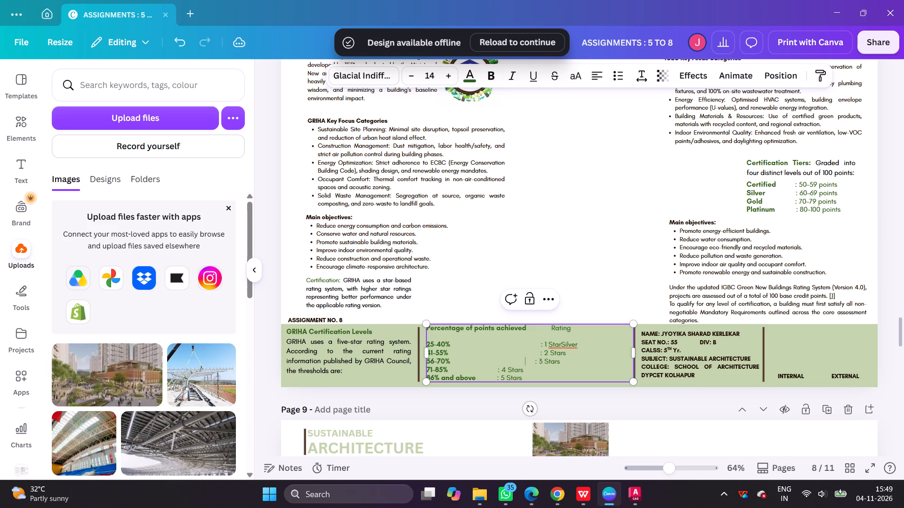
key(space)
key(space)
key(space)
Space out the 71-85% row so its ": 4 Stars" entry lines up with the rows above.
click(492, 370)
key(space)
key(space)
key(space)
key(space)
key(space)
key(space)
key(space)
key(space)
key(space)
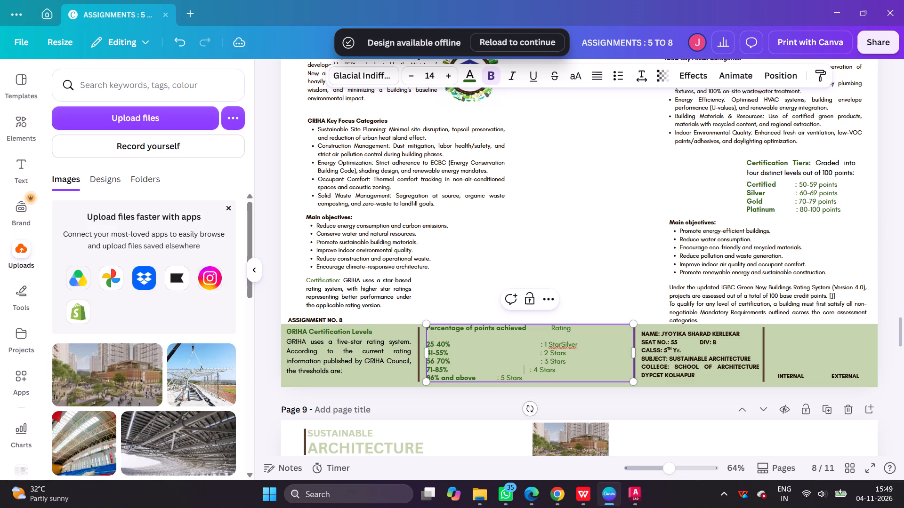
key(space)
key(space)
key(space)
key(BackSpace)
Space out the "86% and above" row so its ": 5 Stars" entry lines up with the rows above.
click(489, 377)
key(space)
key(space)
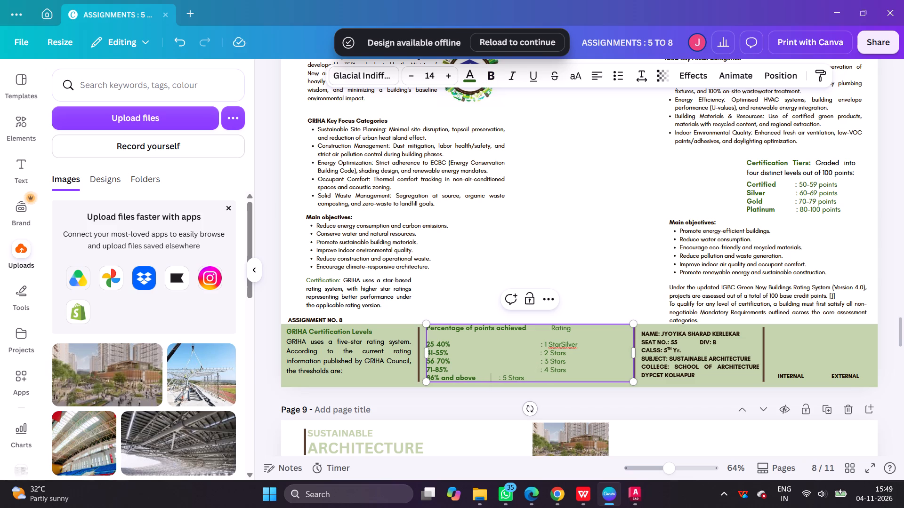
key(space)
key(space)
key(space)
key(space)
key(space)
key(space)
key(space)
key(space)
key(space)
key(space)
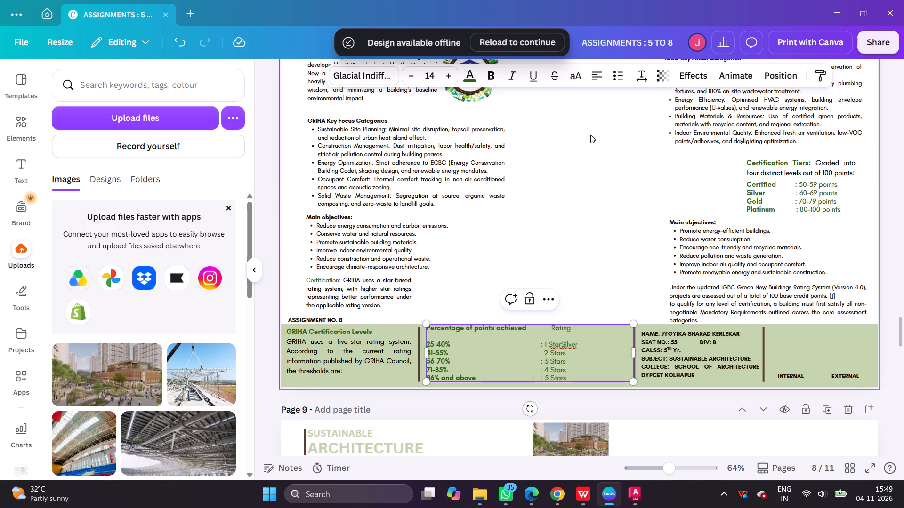
Set the whole star rating text box to justified alignment.
click(563, 271)
click(527, 349)
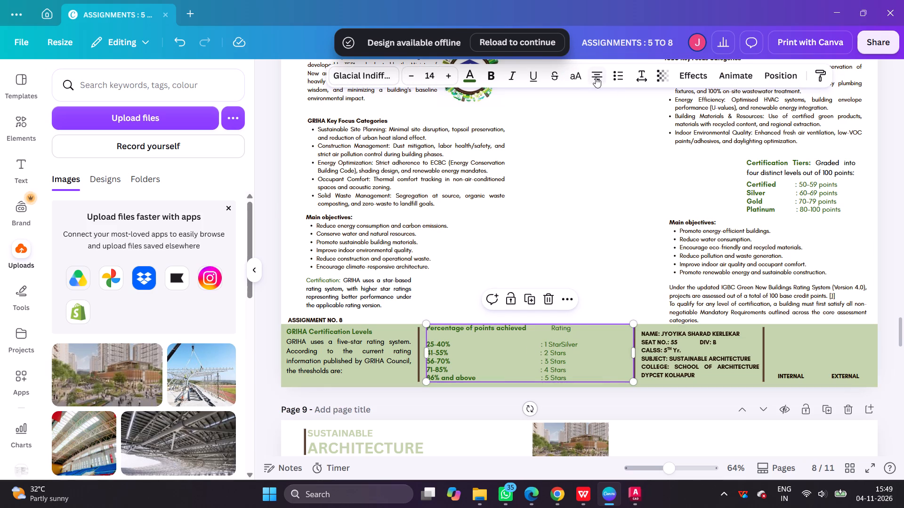
click(596, 77)
click(596, 77)
click(596, 212)
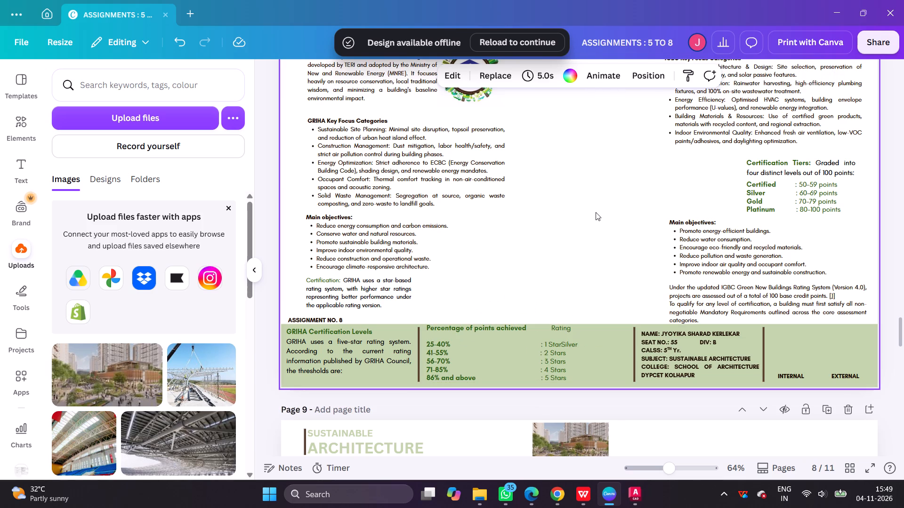
Nudge the star rating text box slightly down and left so its heading levels with "GRIHA Certification Levels".
ctrl+click(477, 344)
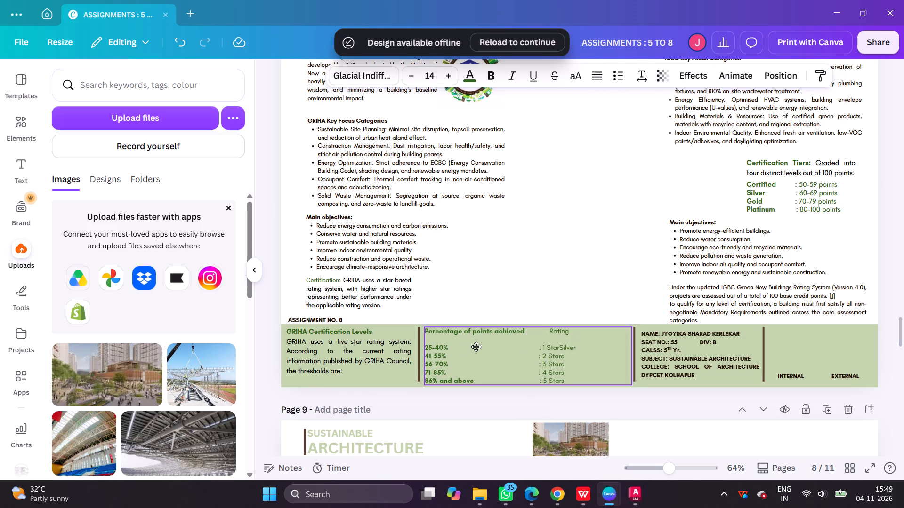
click(549, 248)
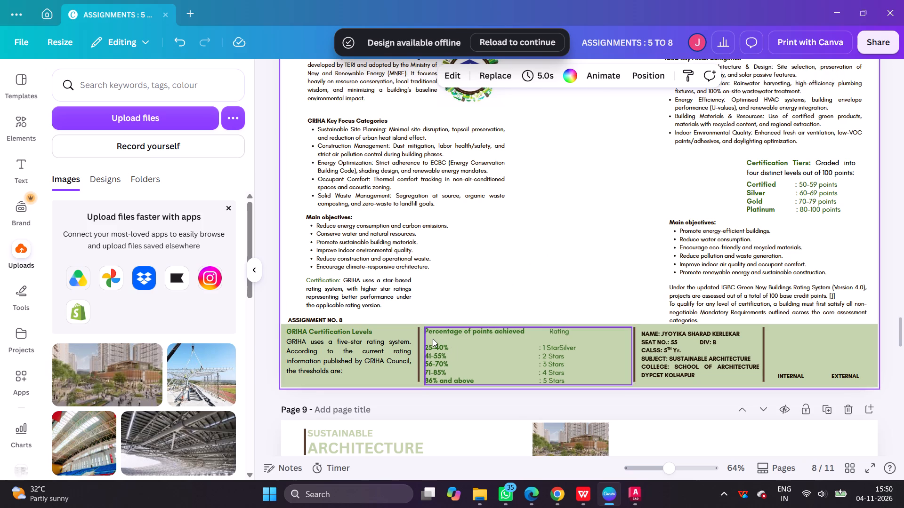
Delete the blank line between the "Percentage of points achieved" heading and the 25-40% row.
click(433, 338)
click(430, 338)
click(433, 338)
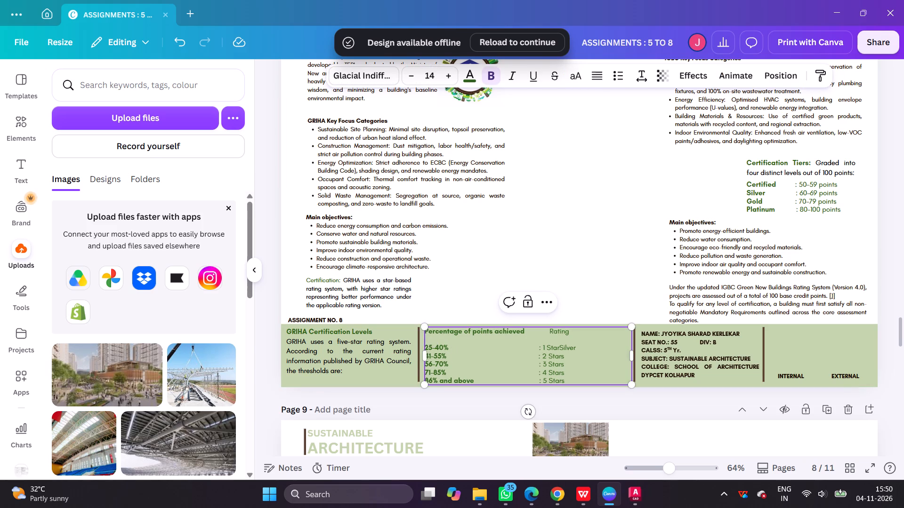
key(BackSpace)
click(521, 236)
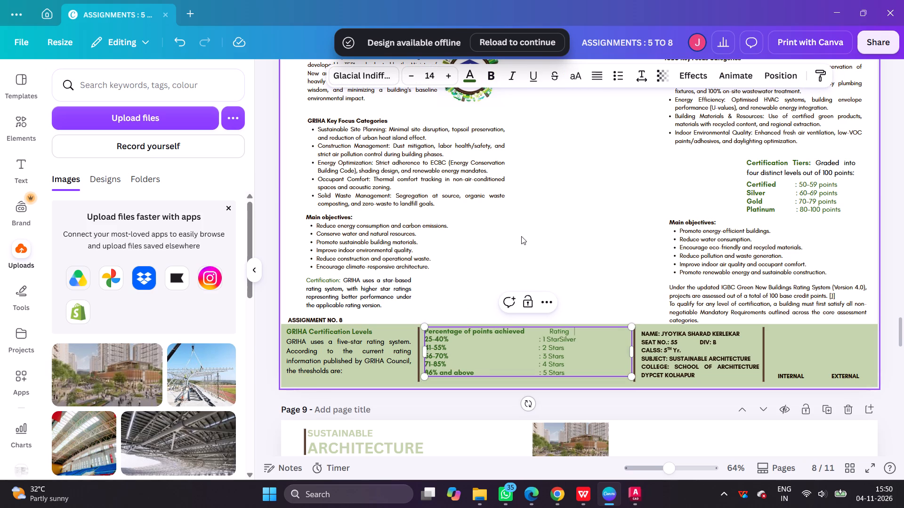
Set the five rating rows below the heading line to font size 12.
click(476, 331)
double_click(524, 333)
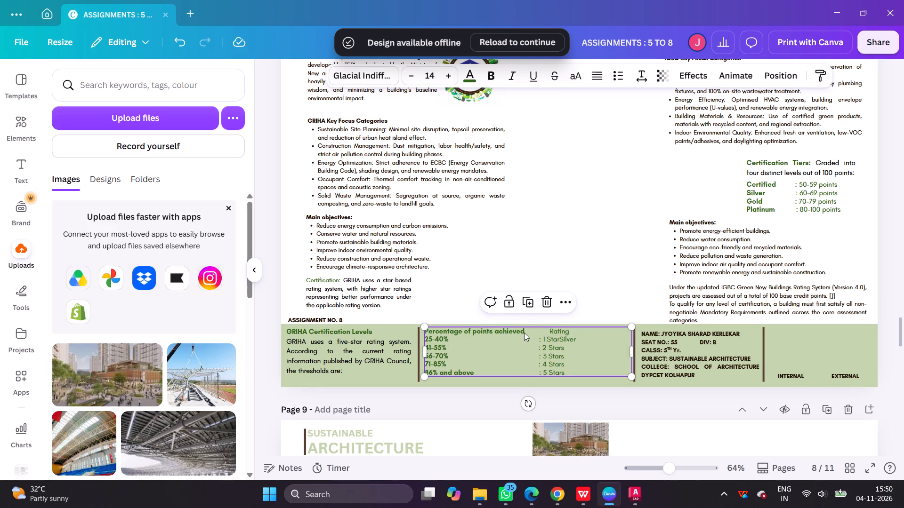
click(523, 331)
drag(524, 330, 428, 332)
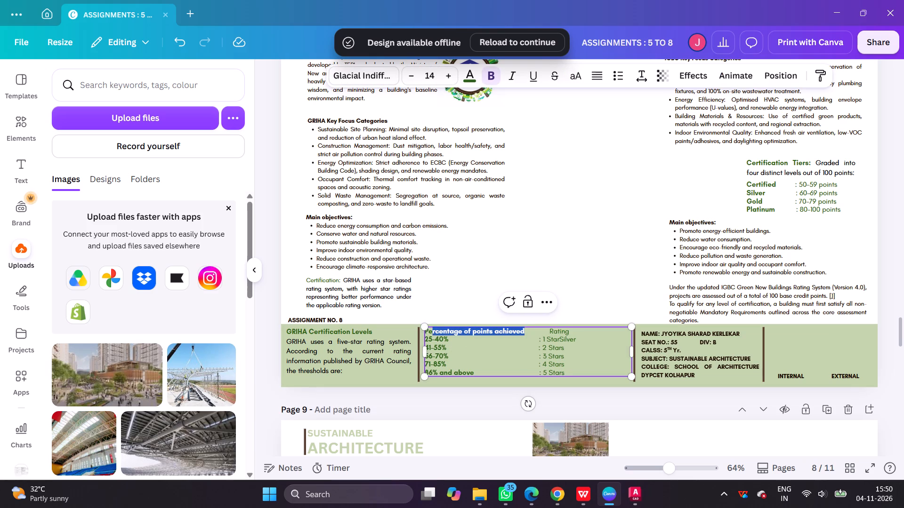
drag(428, 332, 422, 333)
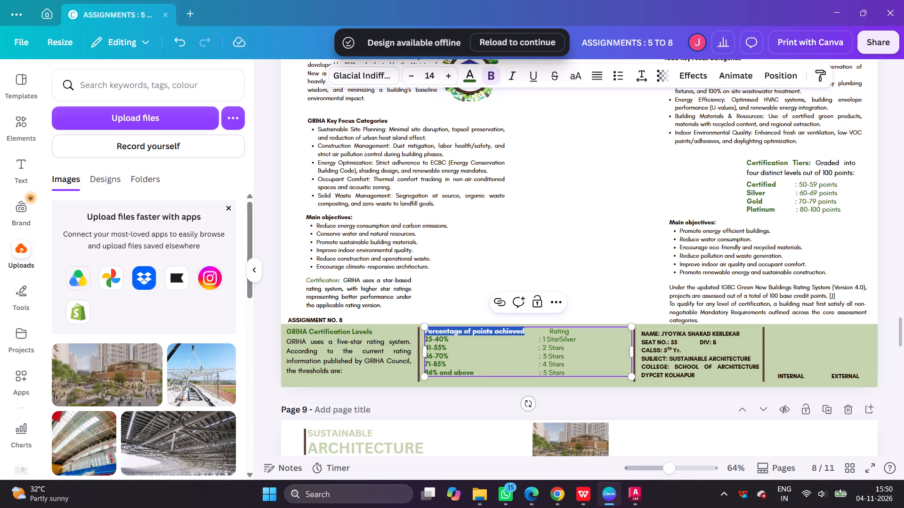
drag(573, 374, 424, 341)
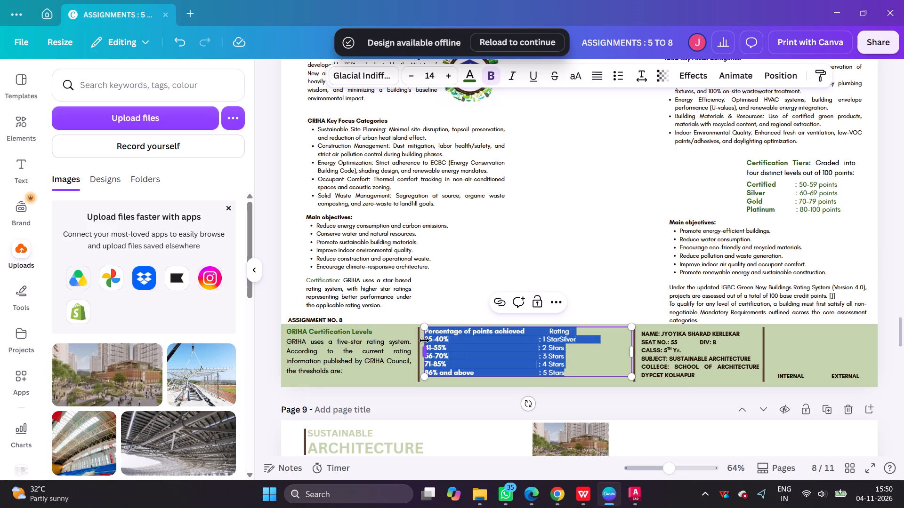
drag(424, 341, 424, 341)
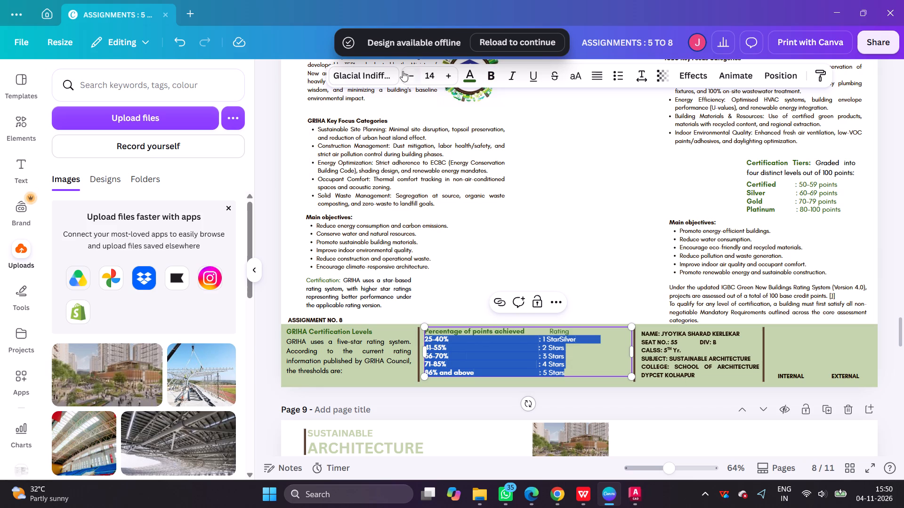
double_click(407, 74)
click(610, 206)
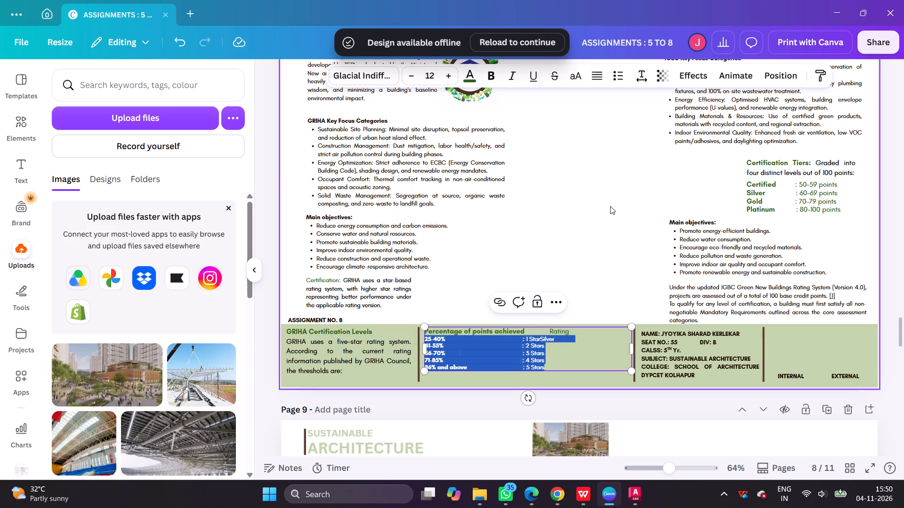
Add spaces before the colon in the resized 25-40% row to move its rating under the "Rating" heading.
click(512, 338)
click(517, 341)
key(space)
key(space)
key(space)
key(space)
key(space)
key(space)
key(space)
key(space)
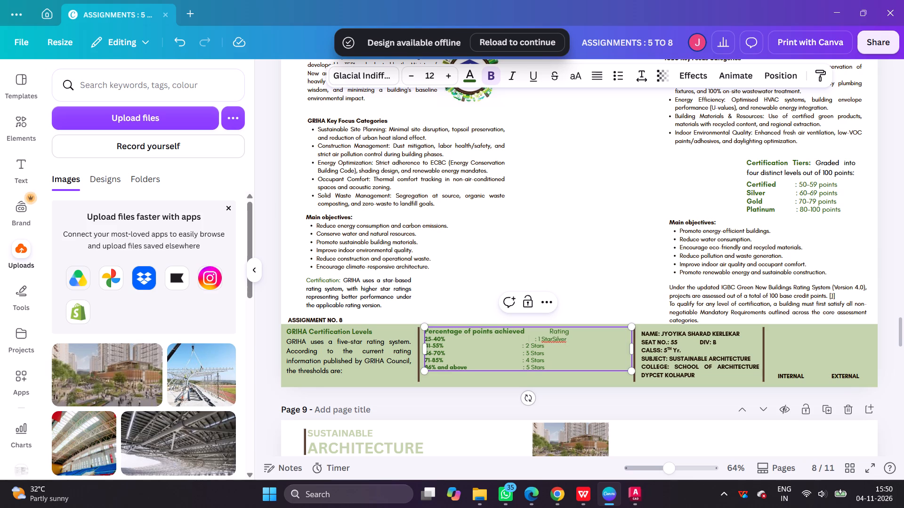
key(space)
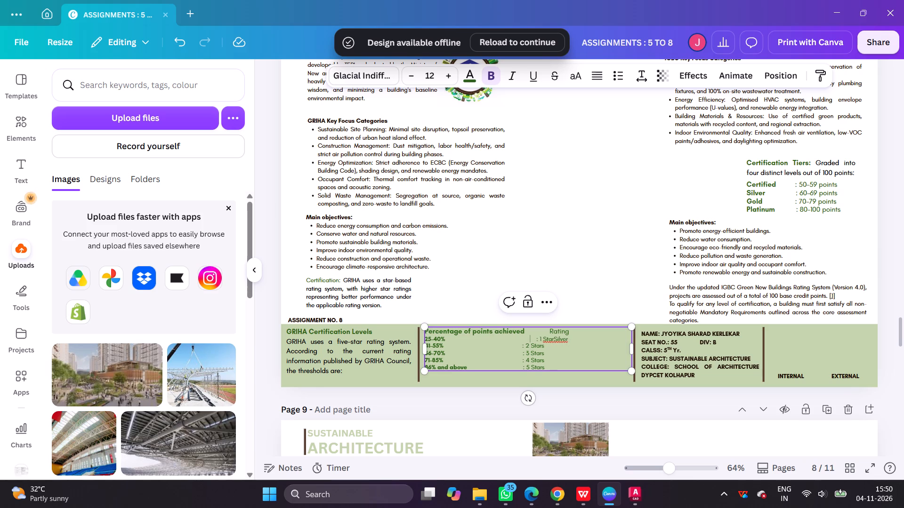
key(space)
Space out the resized 41-55% row so its ": 2 Stars" entry lines up with the row above.
click(517, 346)
key(space)
key(space)
key(space)
key(space)
key(space)
key(space)
key(space)
key(space)
key(space)
key(space)
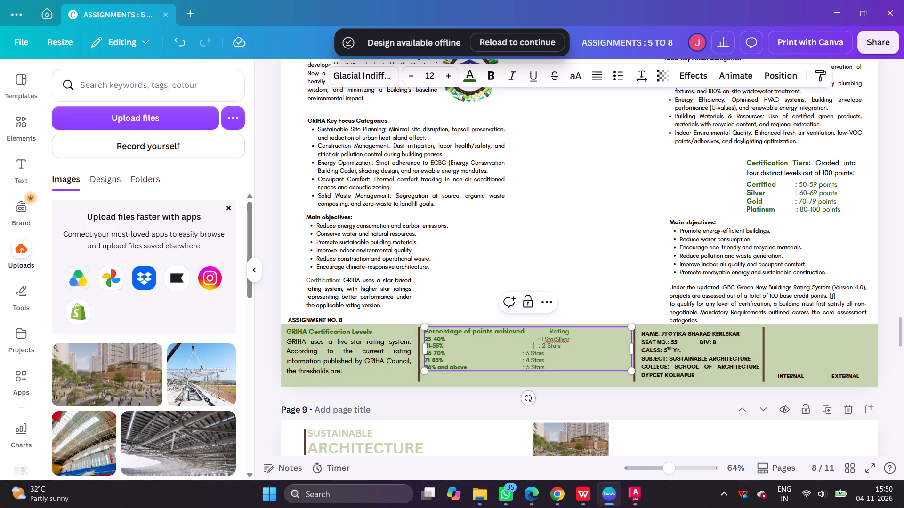
key(BackSpace)
Add spaces before the colon in the 56-70% row to bring its ": 3 Stars" entry under the "Rating" heading.
click(509, 350)
key(space)
key(space)
key(space)
key(space)
key(space)
key(space)
key(space)
key(space)
key(space)
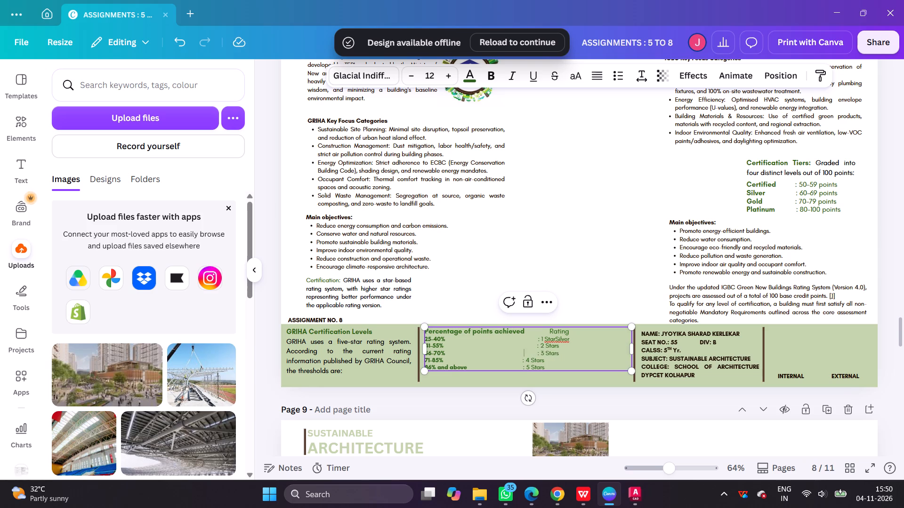
key(space)
Add spaces before the colon in the 71-85% row to bring its ": 4 Stars" entry under the "Rating" heading.
click(515, 360)
key(space)
key(space)
key(space)
key(space)
key(space)
key(space)
key(space)
key(space)
key(space)
key(space)
key(space)
Remove one extra space from the 56-70% row and one from the 71-85% row to align their colons with the rows above.
click(526, 355)
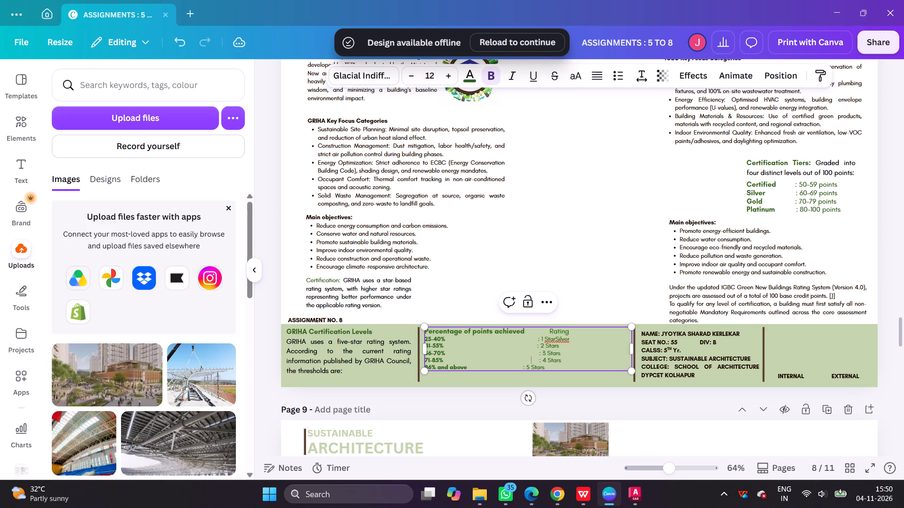
key(BackSpace)
click(524, 358)
key(BackSpace)
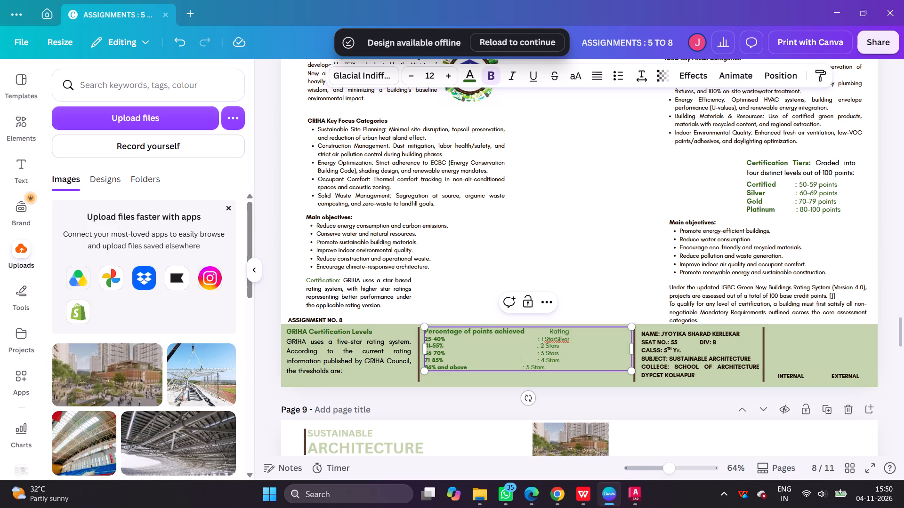
Space out the "86% and above" row so its ": 5 Stars" entry lines up with the other ratings.
click(512, 365)
key(space)
key(space)
key(space)
key(space)
key(space)
key(space)
key(space)
key(space)
key(space)
Narrow the page 8 rating list's text box so it ends just past the "Rating" column.
drag(634, 350, 572, 347)
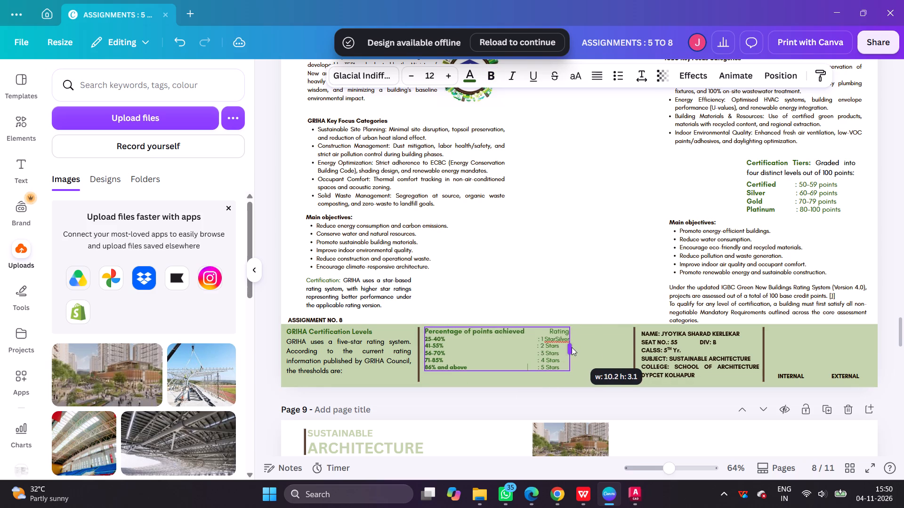
drag(572, 347, 576, 347)
click(543, 286)
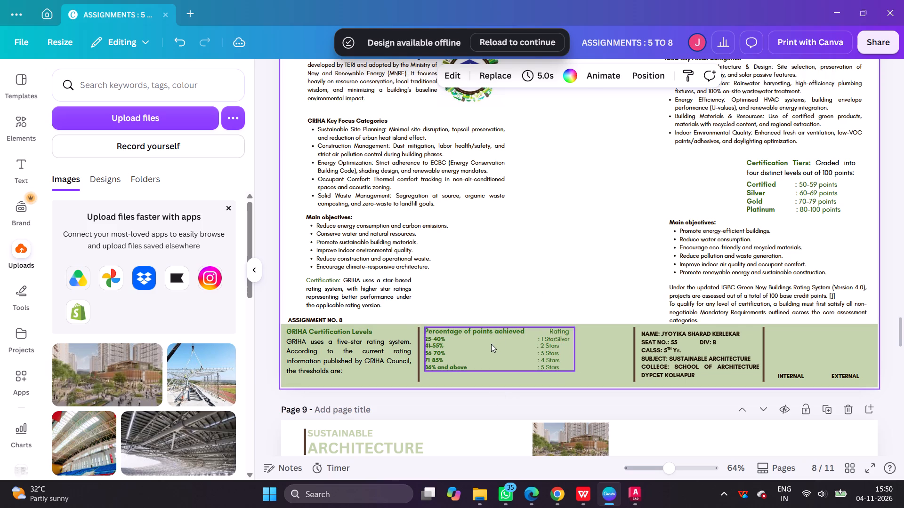
Insert a blank line between the "Percentage of points achieved" heading line and the 25-40% row.
drag(491, 344, 495, 349)
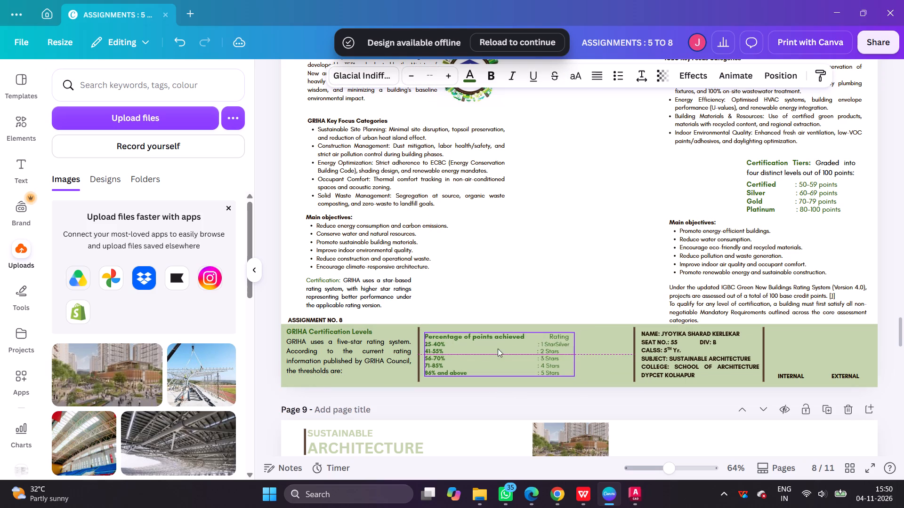
click(570, 338)
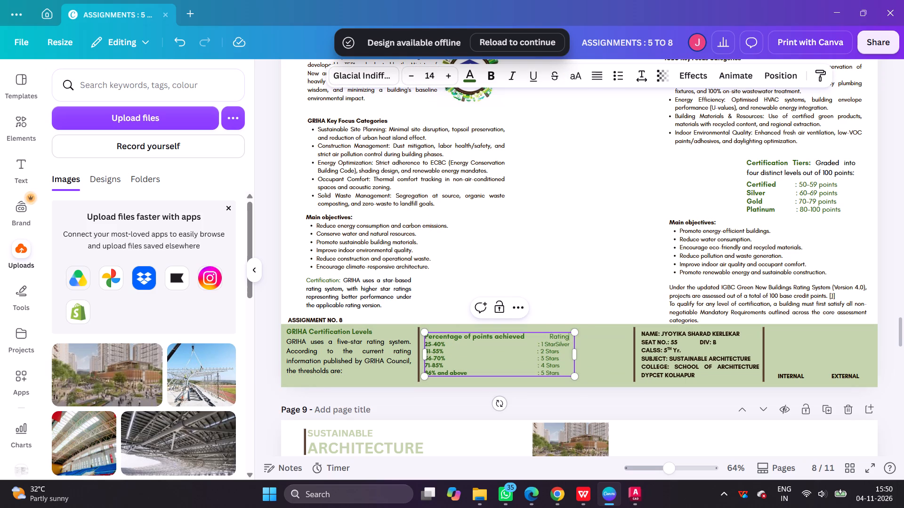
key(Return)
click(547, 286)
Move the rating list up and slightly right so it sits inside page 8's green footer, clear of the divider line.
shift+drag(495, 353, 495, 351)
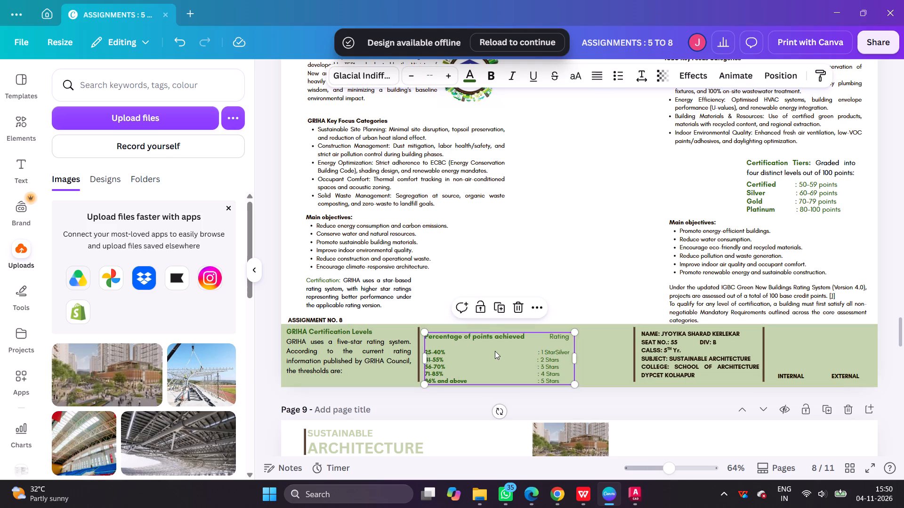
shift+drag(495, 351, 495, 348)
click(553, 281)
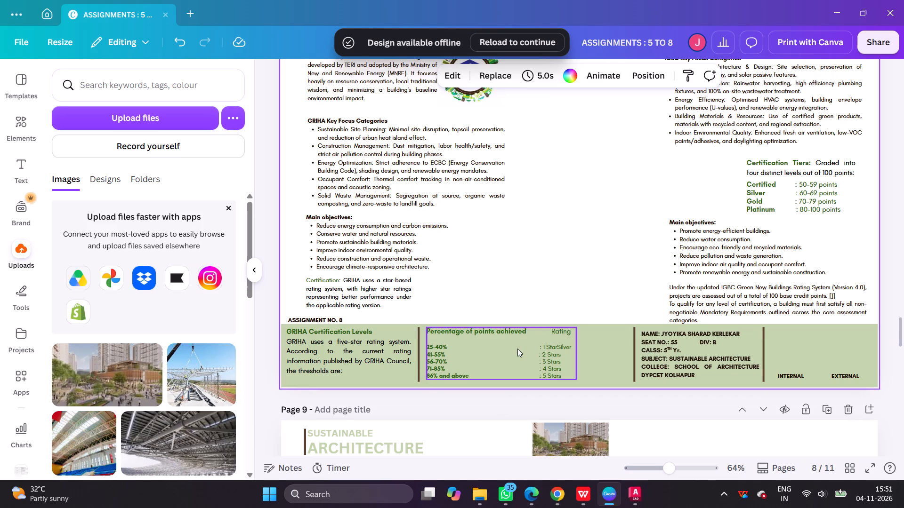
shift+drag(517, 349, 524, 349)
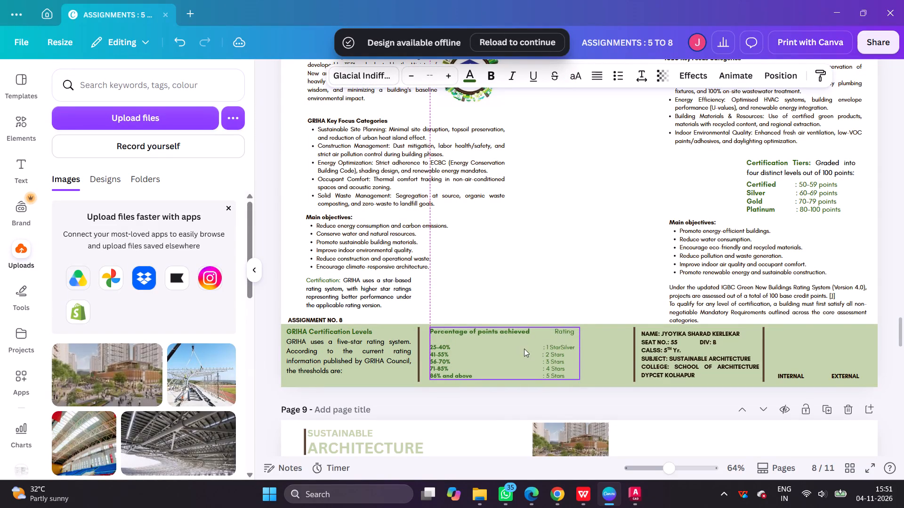
click(539, 249)
On page 9, move the "GRIHA Certification Levels" paragraph down to just above the star rating rows.
scroll(538, 253, up, 2)
scroll(538, 253, down, 5)
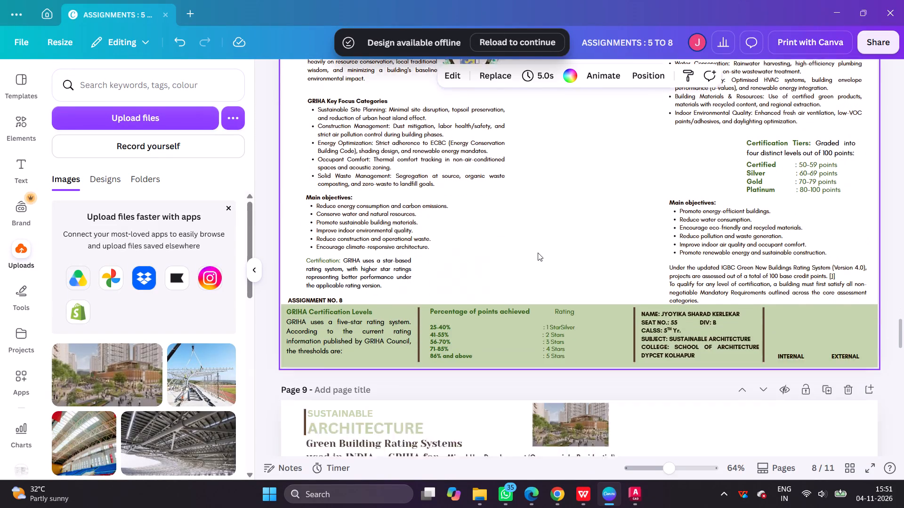
scroll(538, 253, down, 5)
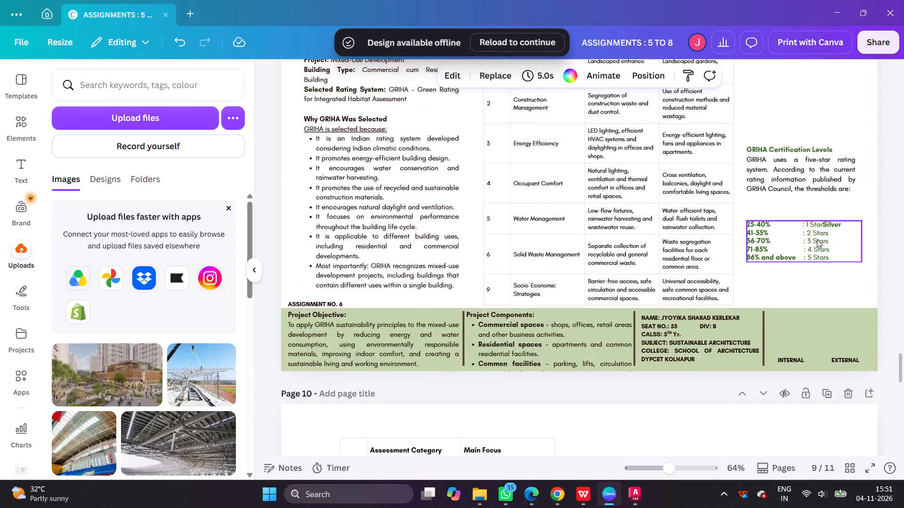
click(817, 239)
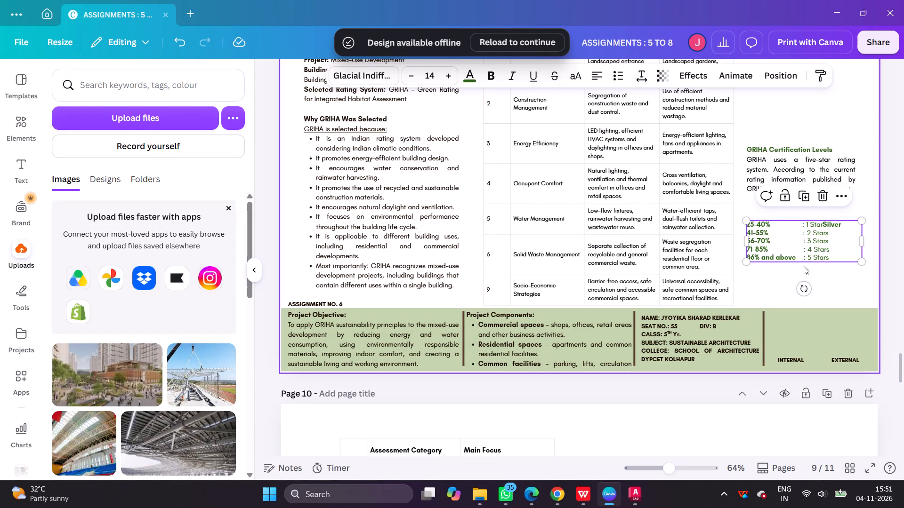
click(774, 280)
drag(831, 275, 784, 150)
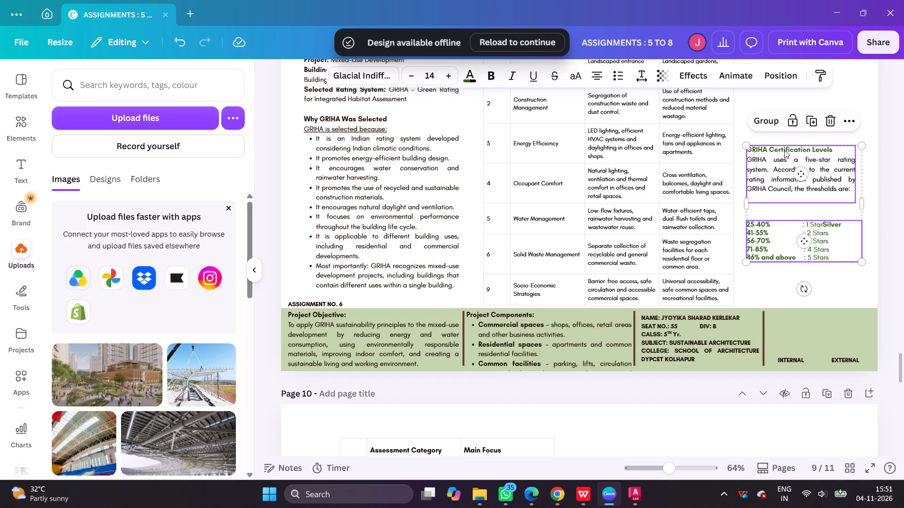
click(779, 215)
drag(786, 183, 786, 192)
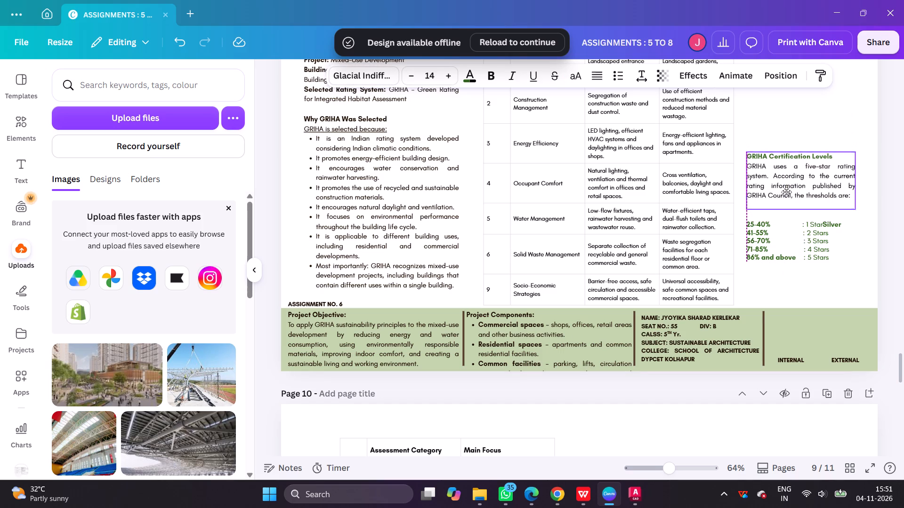
drag(786, 192, 786, 195)
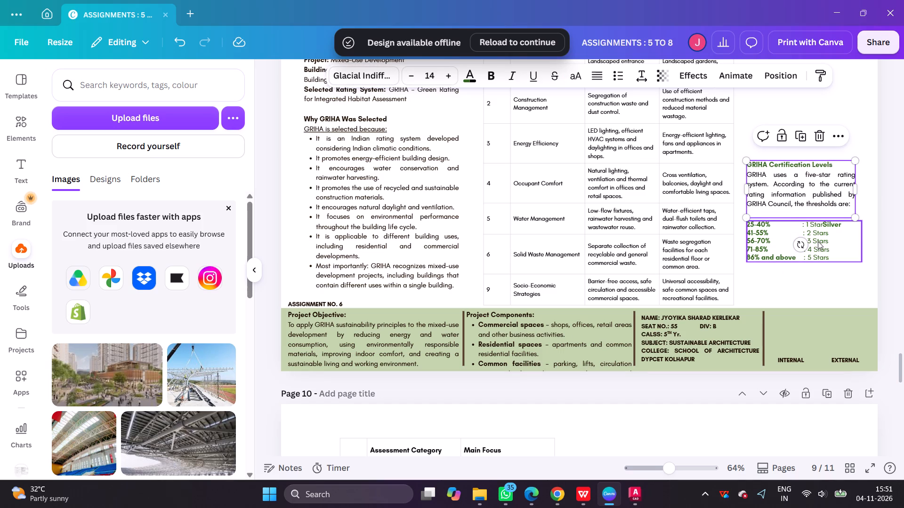
Move page 9's certification paragraph and star rating rows together down to just above the green footer.
shift+click(818, 241)
shift+drag(836, 191, 838, 209)
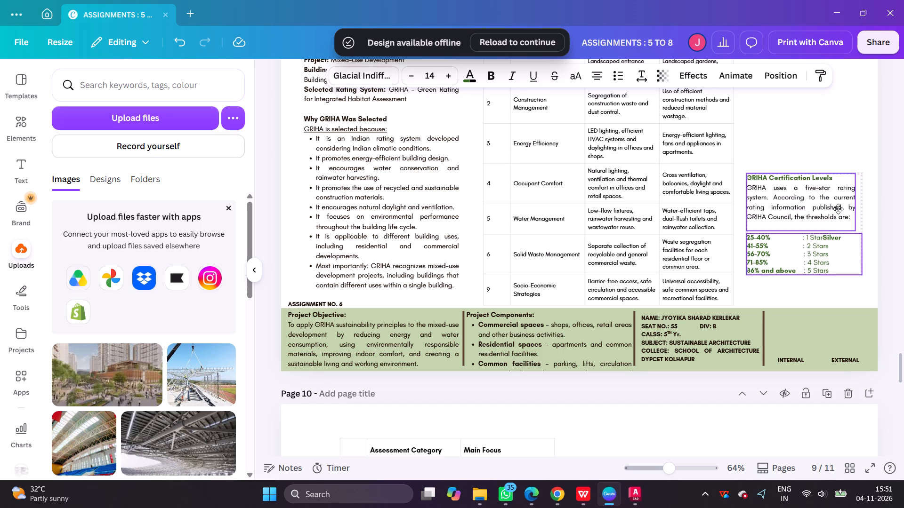
shift+drag(838, 209, 839, 227)
click(800, 151)
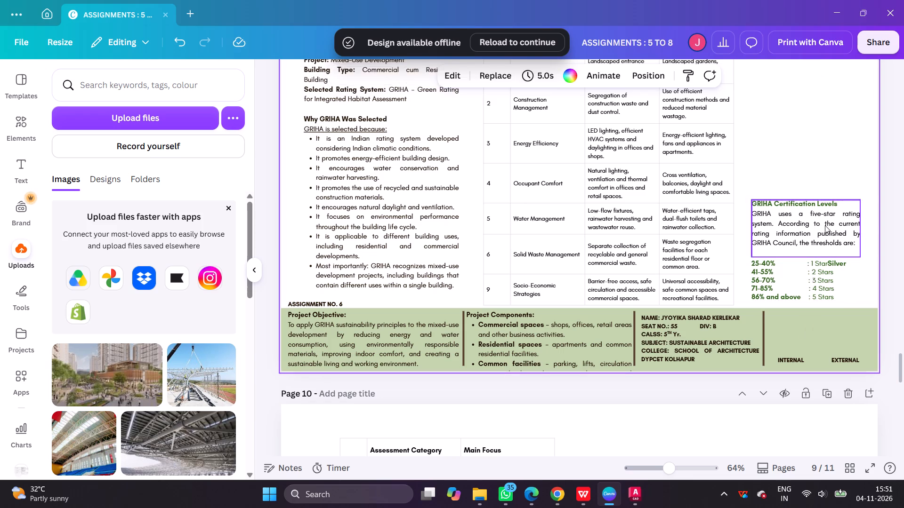
Widen the "GRIHA Certification Levels" paragraph box toward the page's outer edge.
click(825, 225)
drag(861, 226, 870, 226)
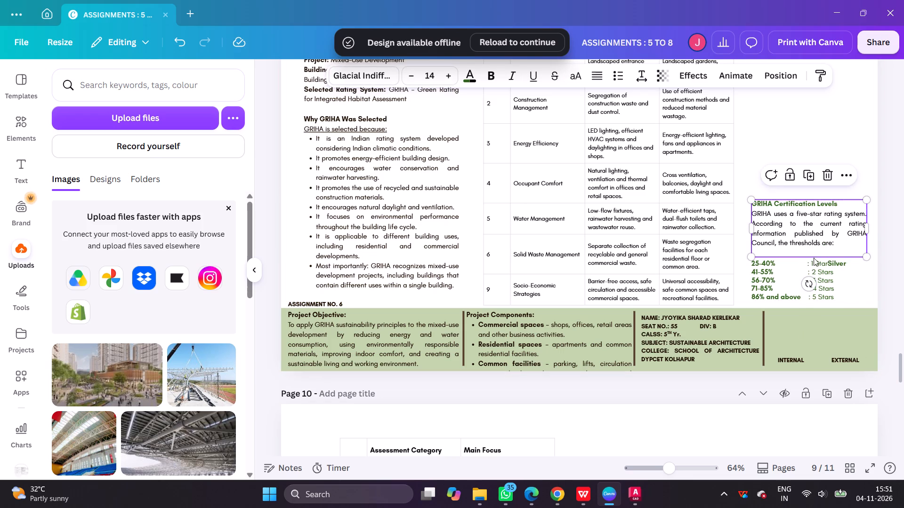
click(788, 269)
Delete the blank line ending the "GRIHA Certification Levels" paragraph and shift the paragraph down closer to the rating rows.
click(771, 222)
click(766, 252)
click(766, 252)
key(BackSpace)
click(762, 164)
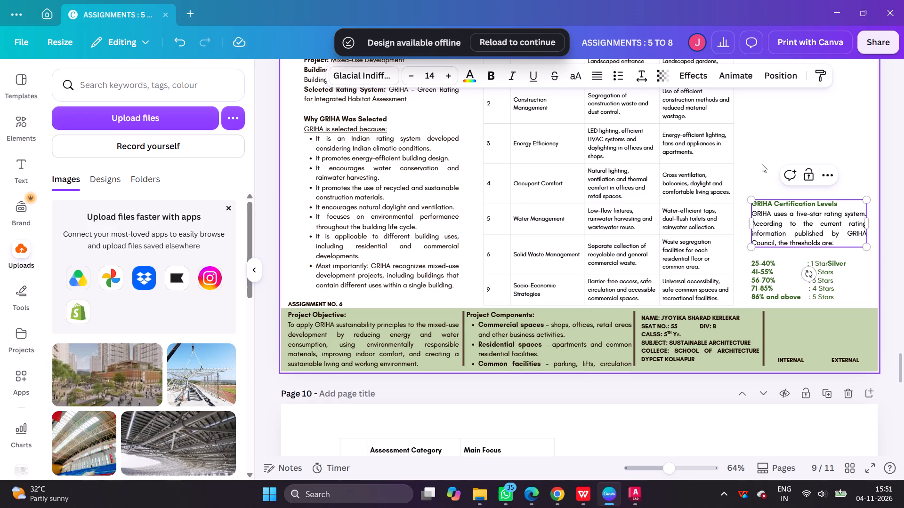
shift+drag(777, 228, 777, 237)
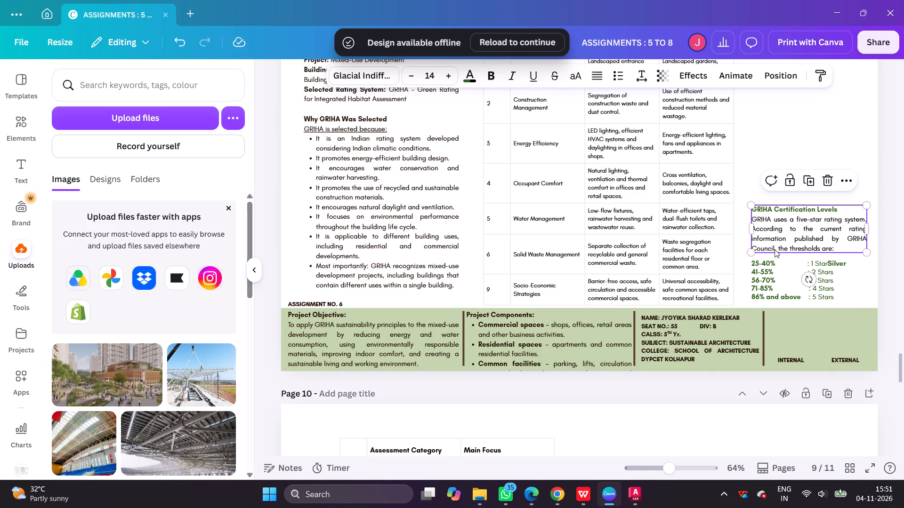
Widen the certification paragraph and rating rows together slightly toward the assessment table.
click(772, 268)
shift+click(765, 221)
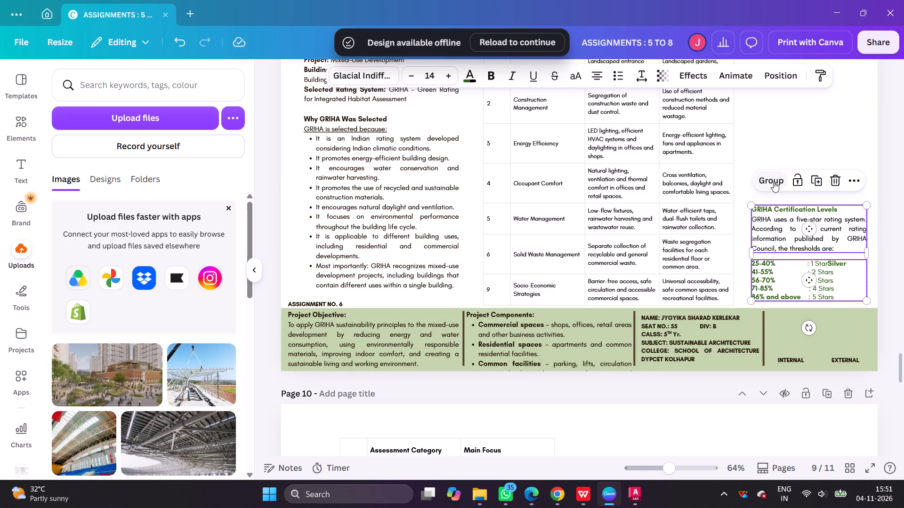
drag(750, 251, 743, 253)
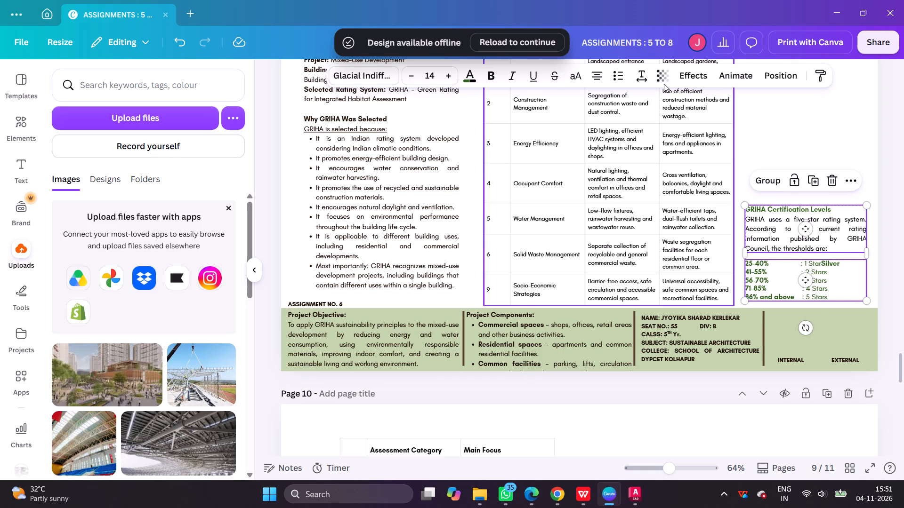
Group the "GRIHA Certification Levels" paragraph with the star rating rows on page 9.
double_click(593, 74)
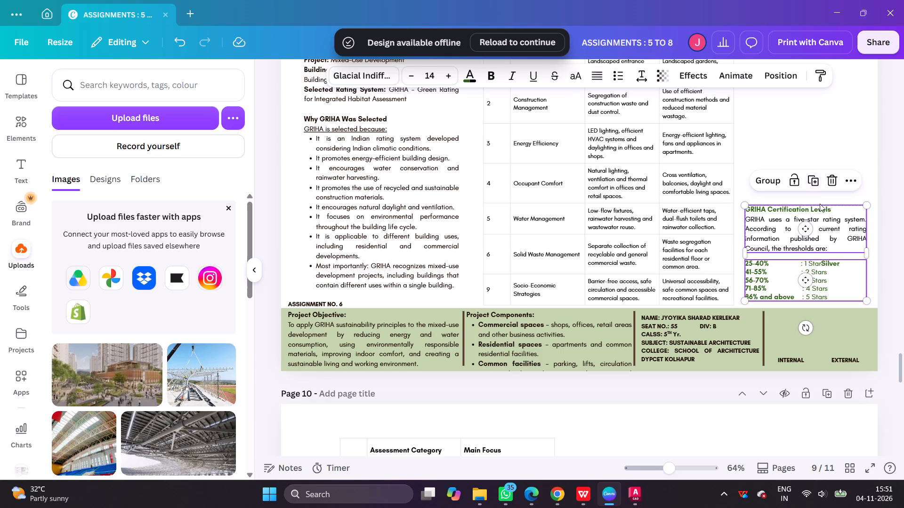
click(766, 174)
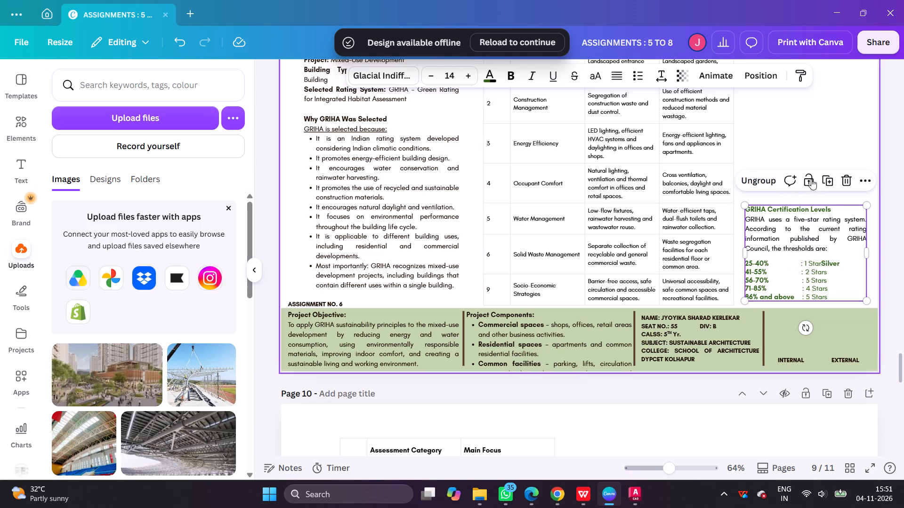
click(811, 147)
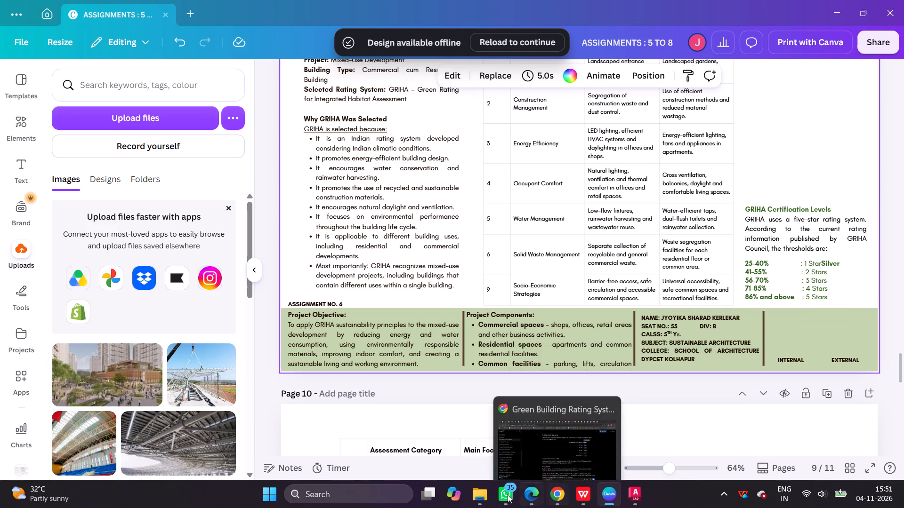
Switch to File Explorer and open the images folder inside the sustainable arch folder.
click(482, 492)
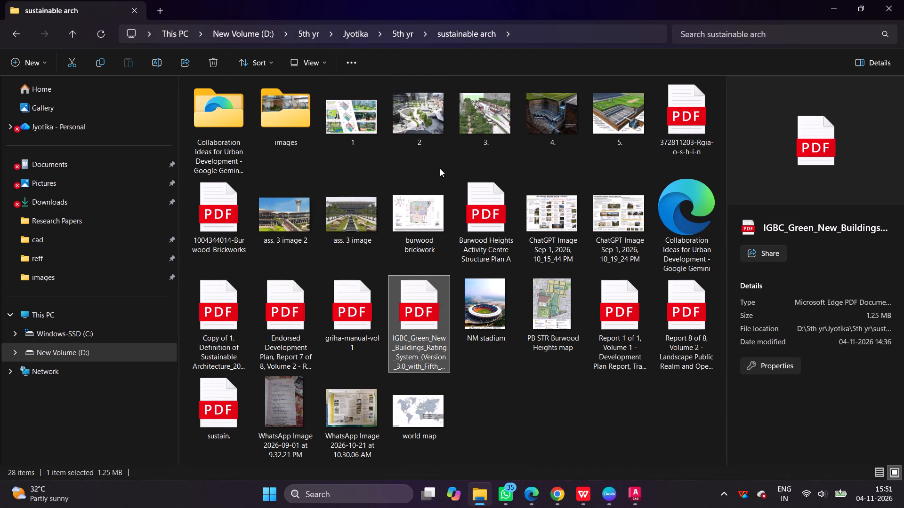
double_click(294, 120)
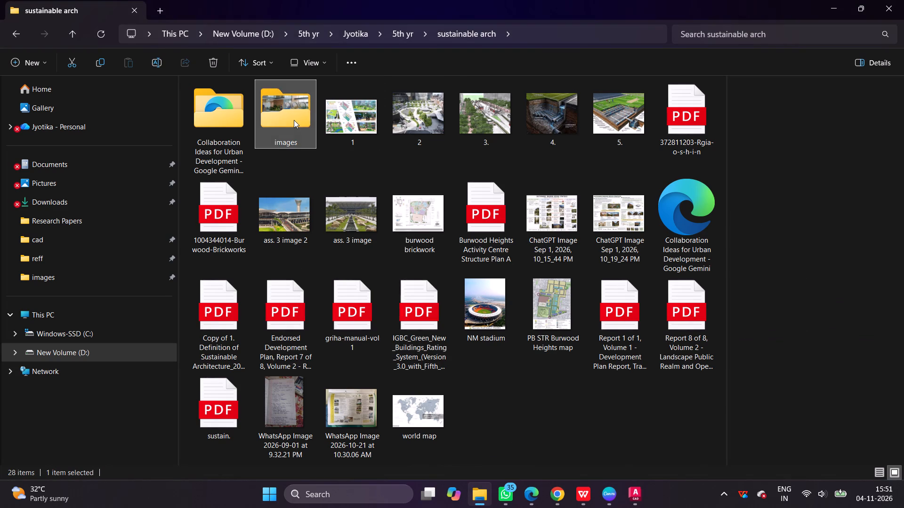
scroll(447, 212, down, 4)
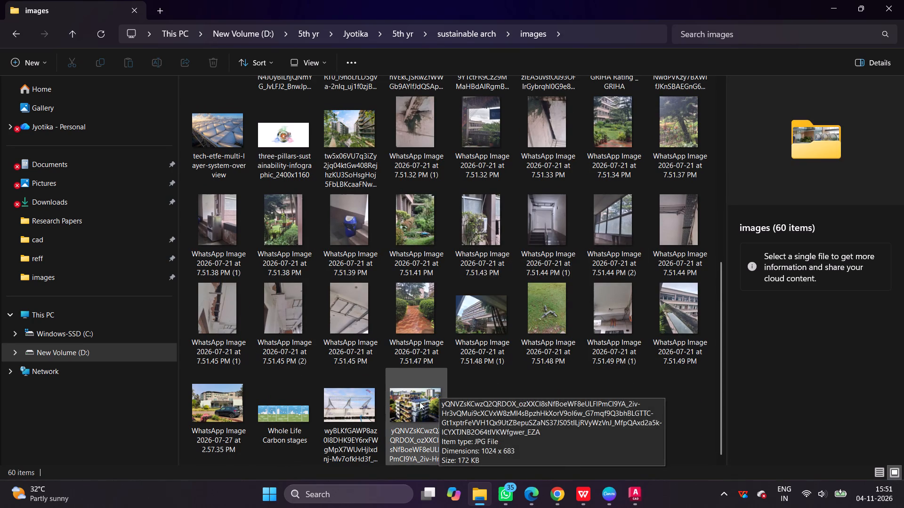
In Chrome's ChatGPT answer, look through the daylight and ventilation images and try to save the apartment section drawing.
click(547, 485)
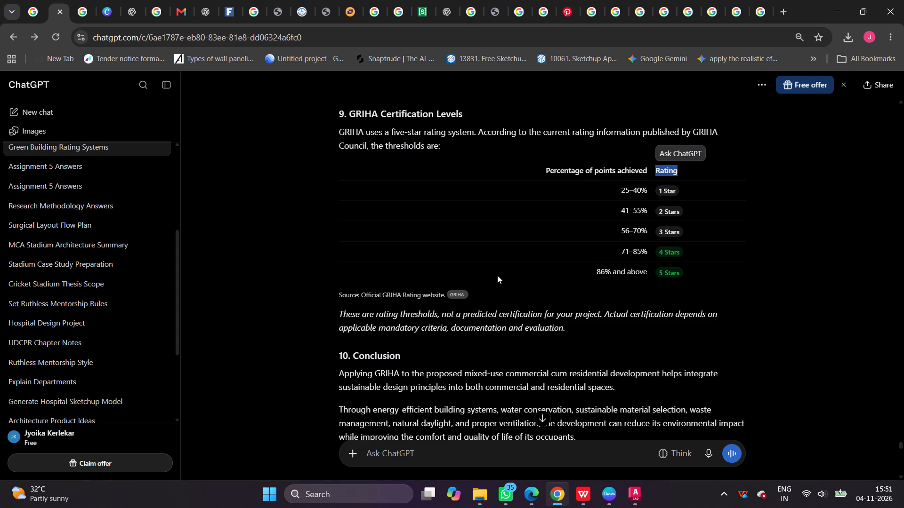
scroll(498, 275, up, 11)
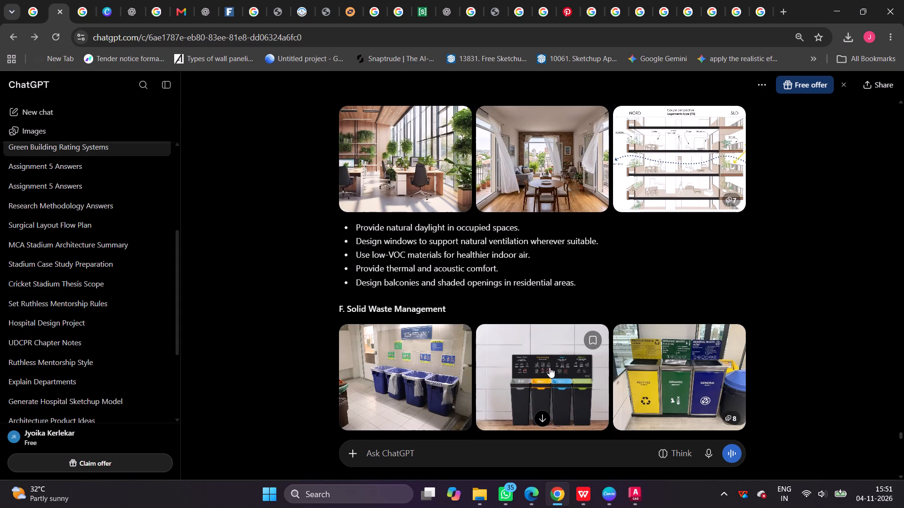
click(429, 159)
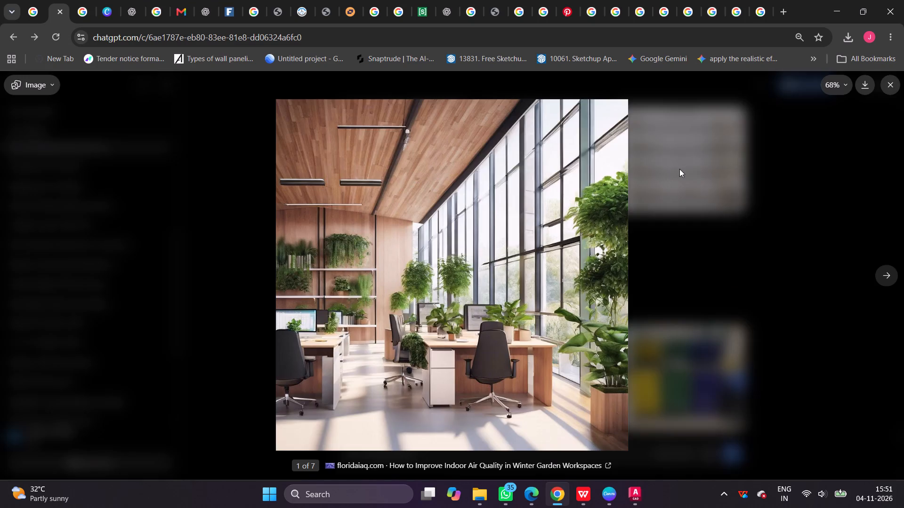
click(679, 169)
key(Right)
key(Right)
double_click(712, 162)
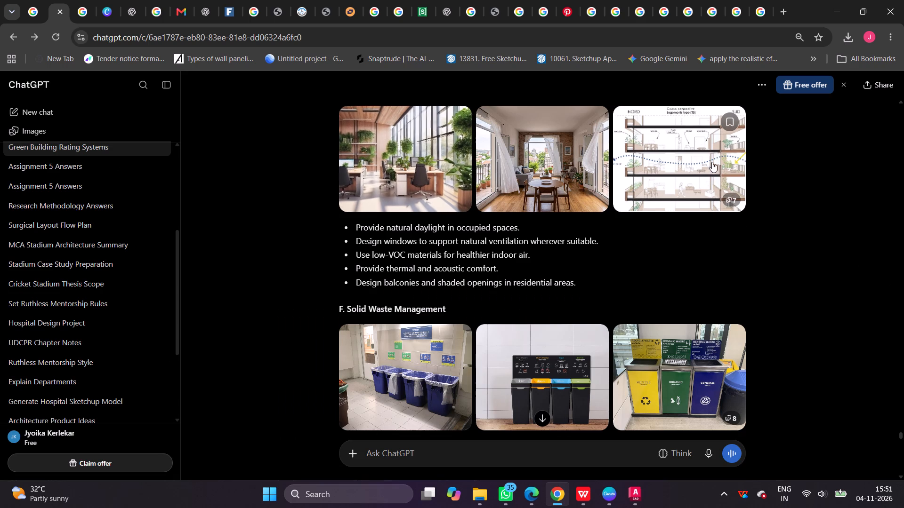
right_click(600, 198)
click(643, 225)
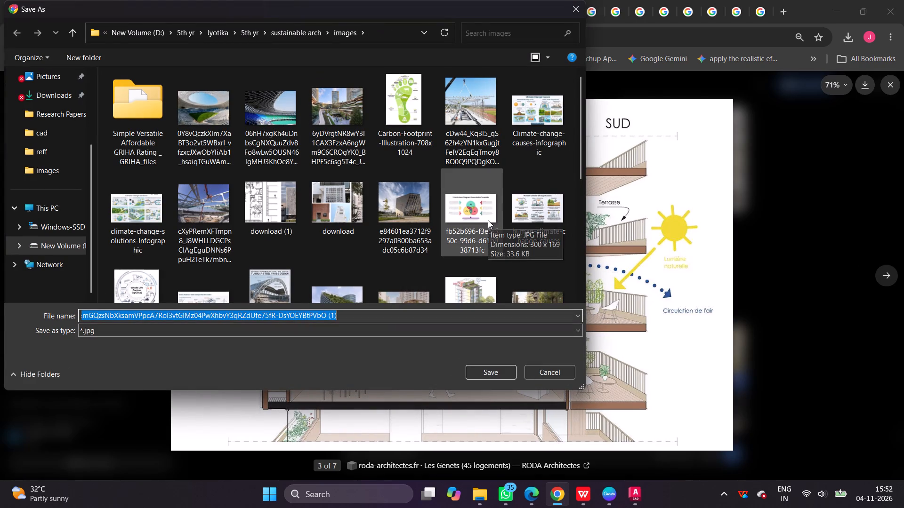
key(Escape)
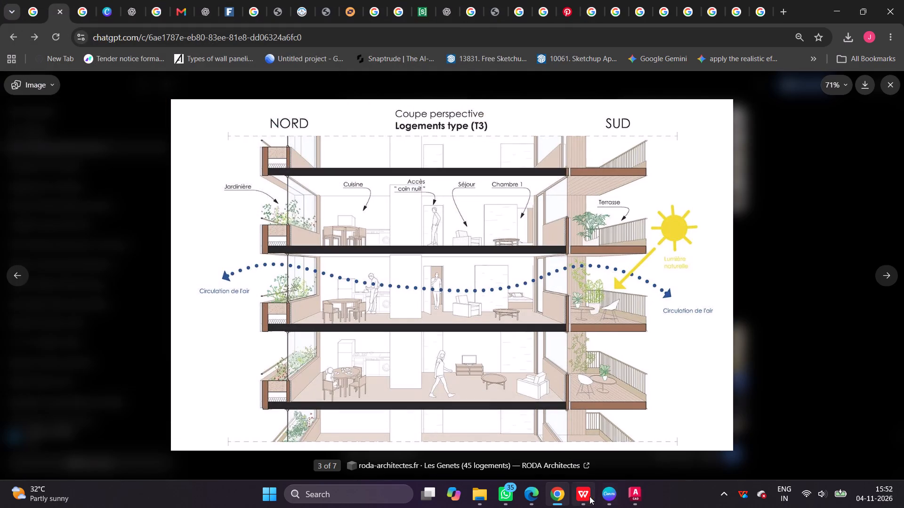
From the images folder, add six pictures to page 11 in Canva, including the plaza, solar-roof apartments, building section drawings and waste bins.
click(485, 492)
scroll(425, 354, up, 3)
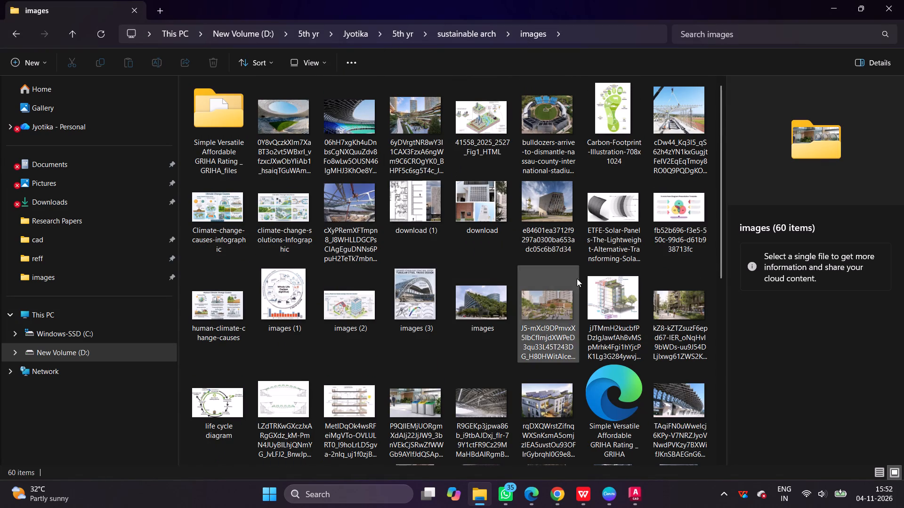
click(542, 298)
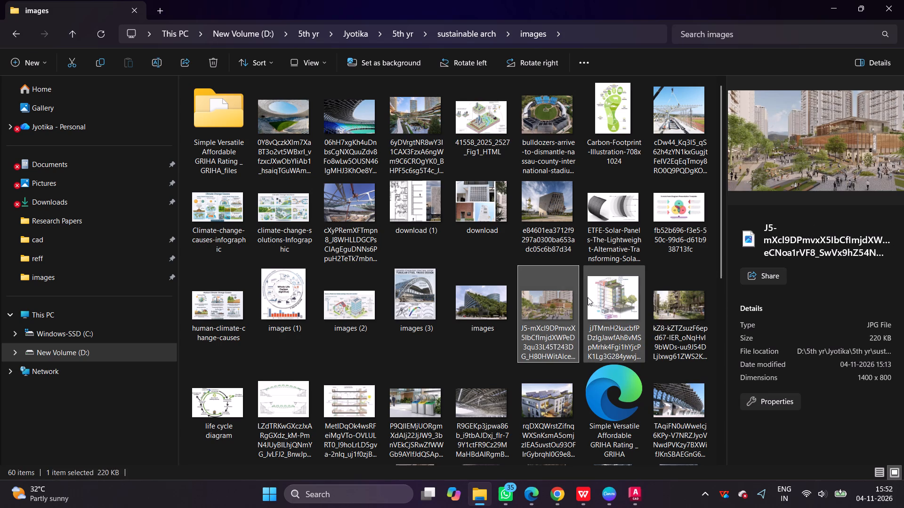
ctrl+click(604, 300)
ctrl+click(359, 396)
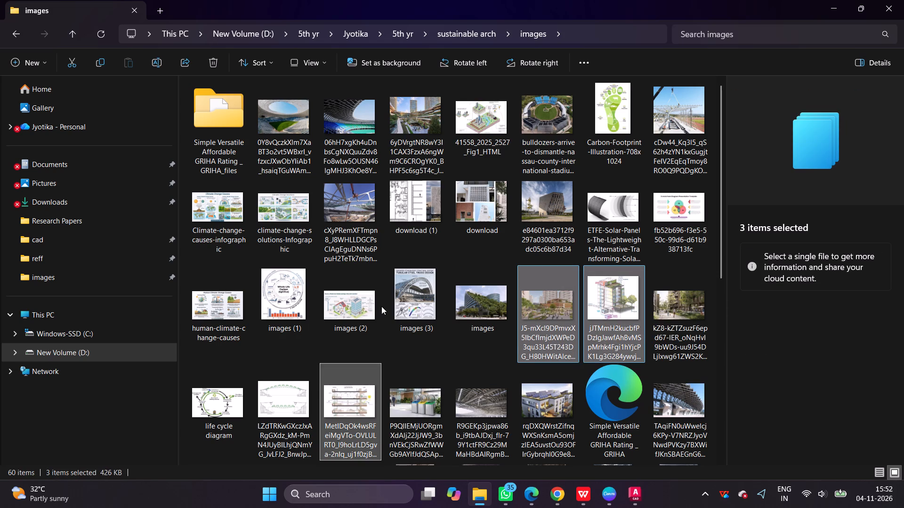
scroll(382, 304, down, 2)
ctrl+click(419, 412)
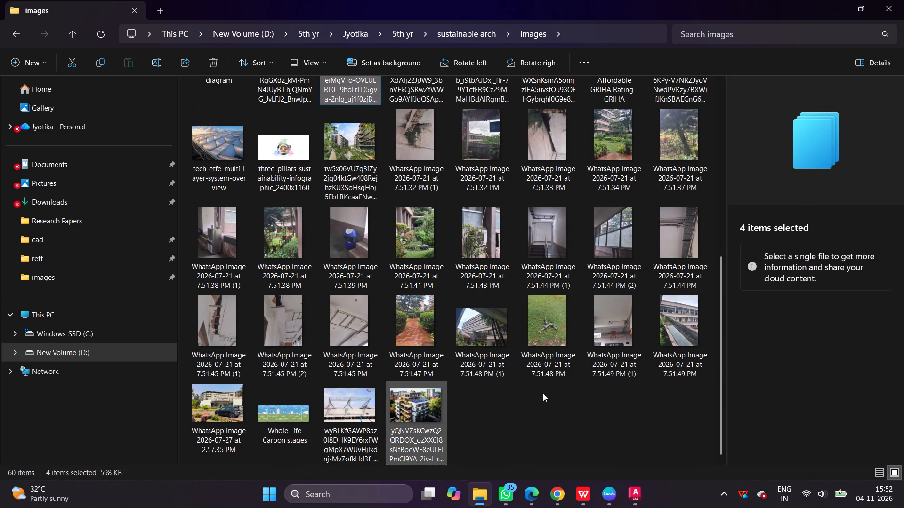
scroll(585, 393, up, 2)
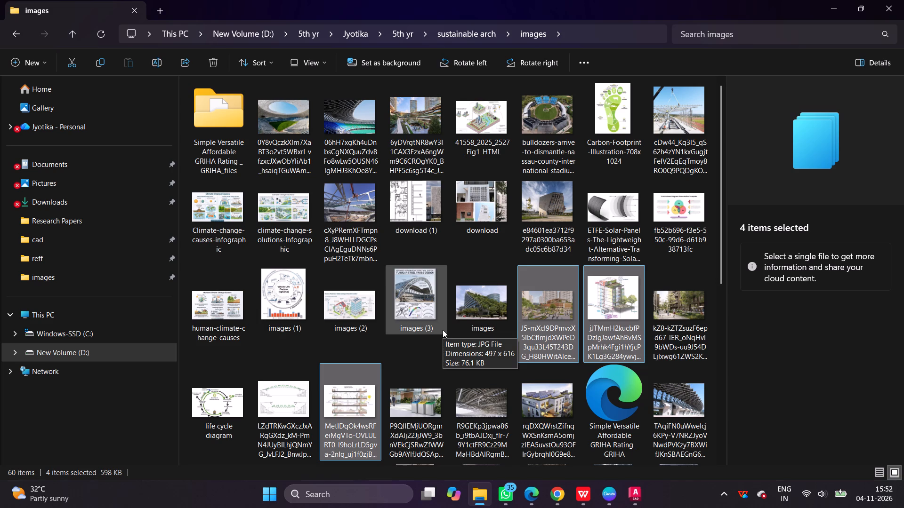
ctrl+click(414, 400)
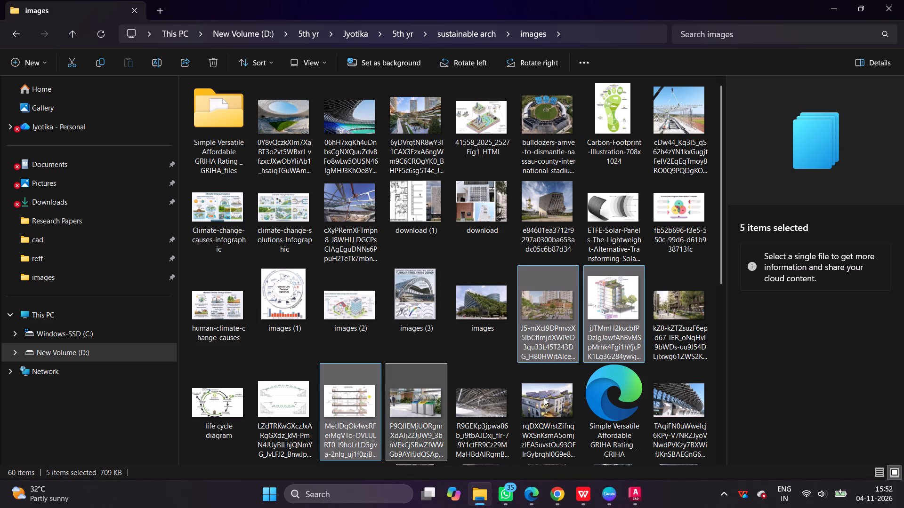
ctrl+click(544, 398)
scroll(527, 386, up, 1)
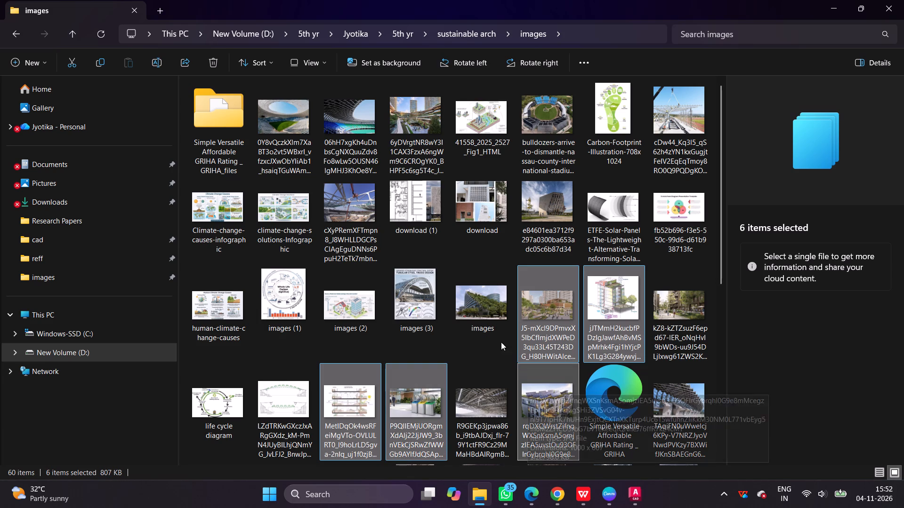
scroll(442, 261, down, 2)
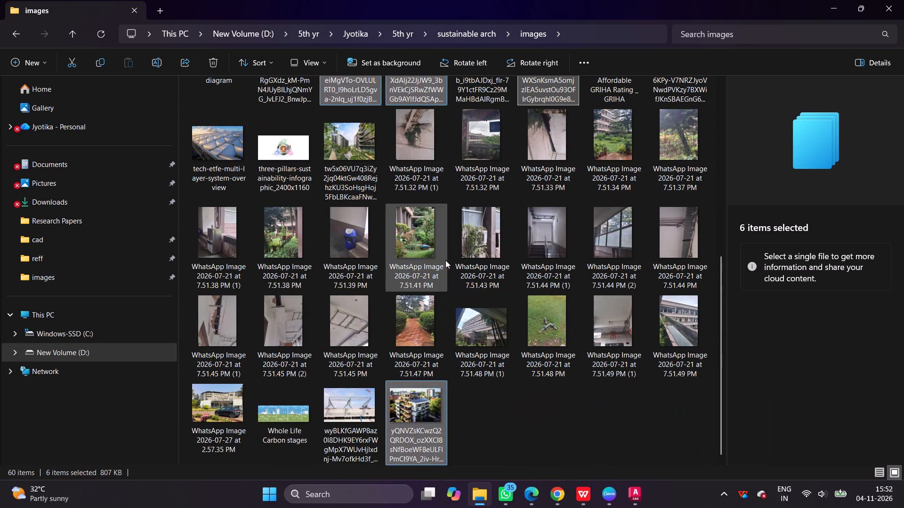
drag(414, 89, 418, 97)
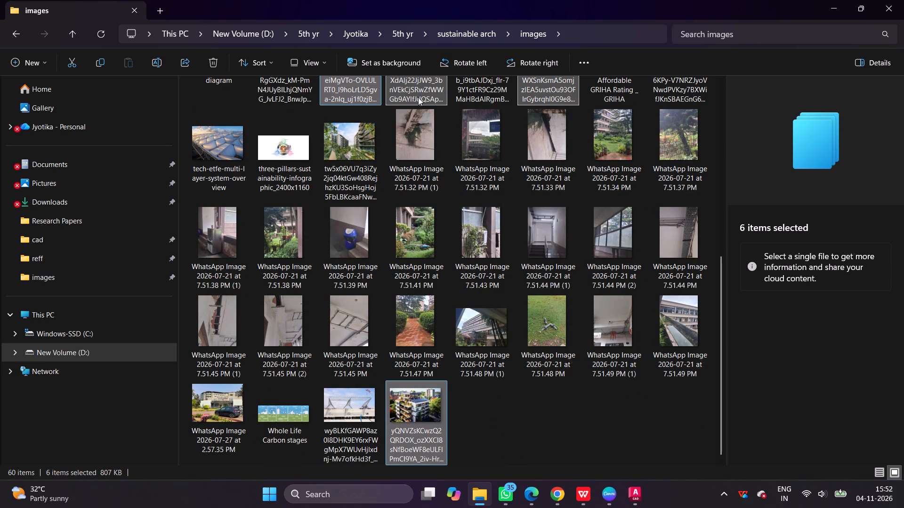
drag(418, 97, 605, 474)
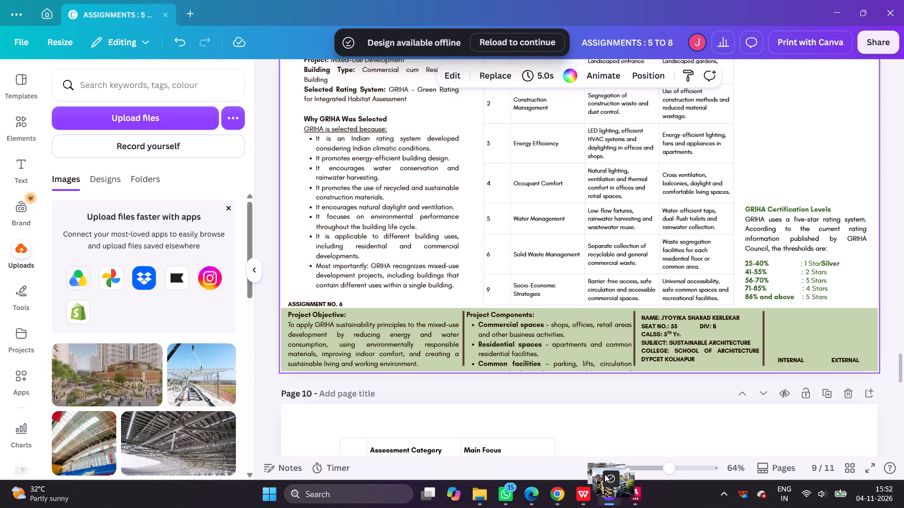
drag(605, 474, 671, 299)
scroll(523, 344, down, 8)
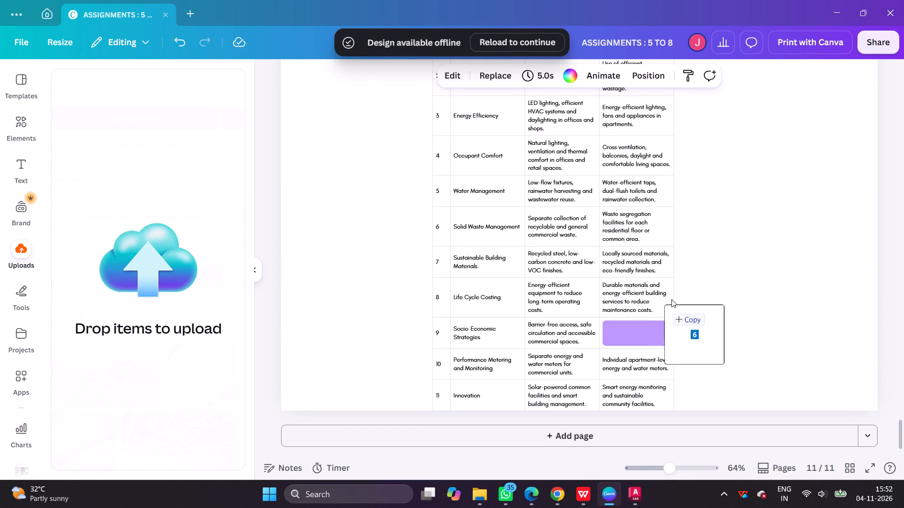
drag(671, 299, 698, 186)
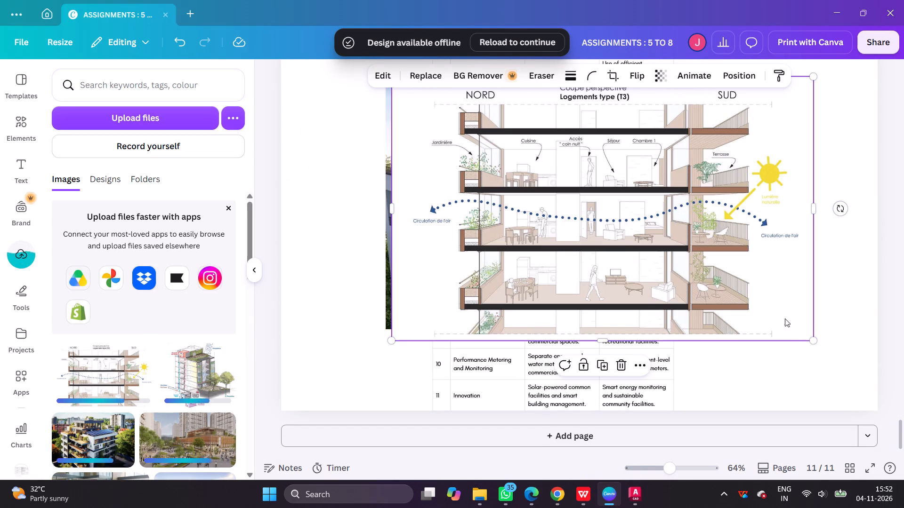
Shrink the "Logements type (T3)" ventilation section drawing on page 11.
drag(814, 340, 510, 136)
Shrink the building water-cycle diagram and move it clear of the table to page 11's outer edge.
click(632, 222)
drag(727, 322, 605, 181)
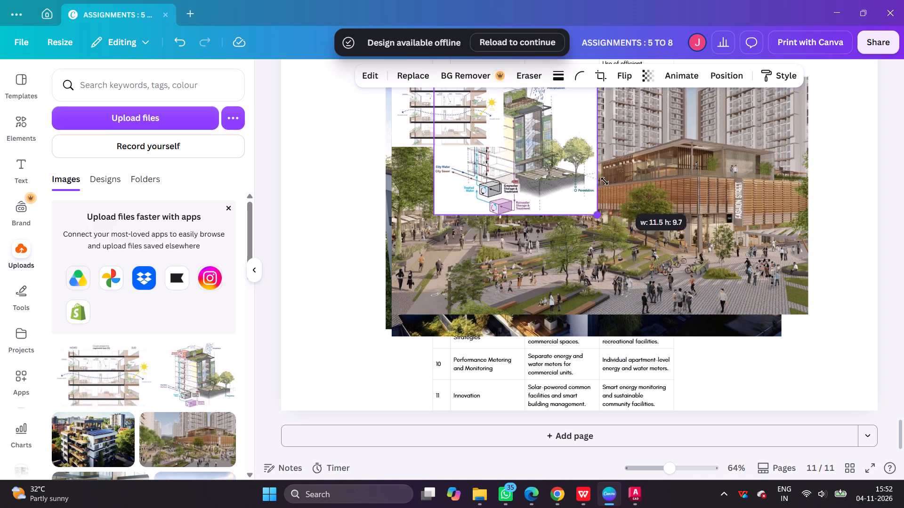
drag(605, 181, 600, 179)
drag(529, 129, 662, 140)
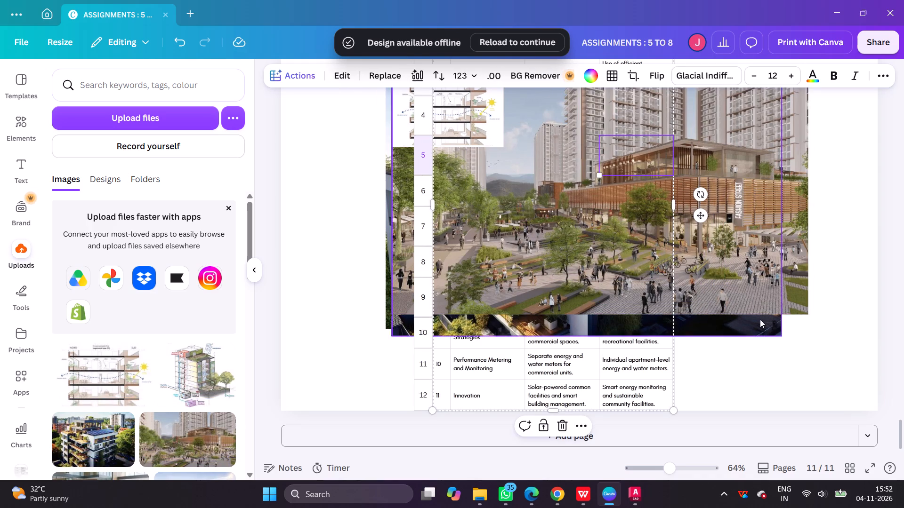
key(ctrl+z)
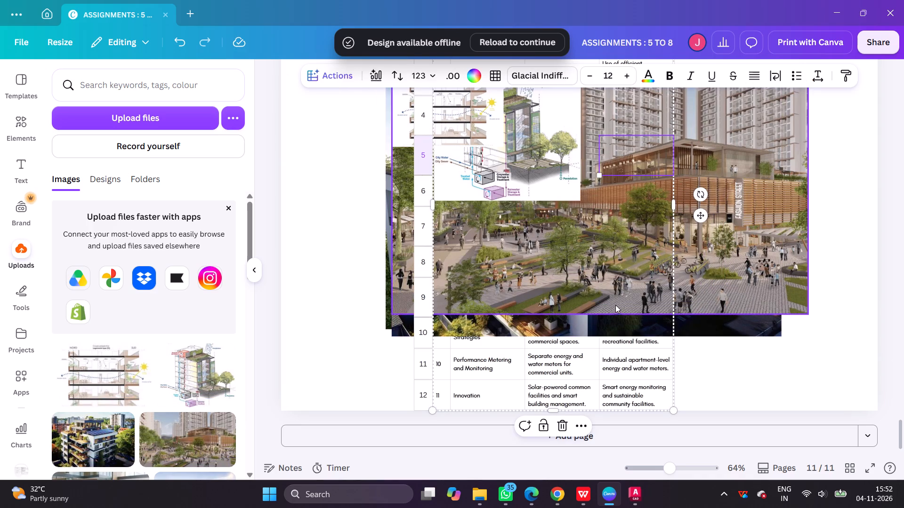
drag(528, 168, 828, 291)
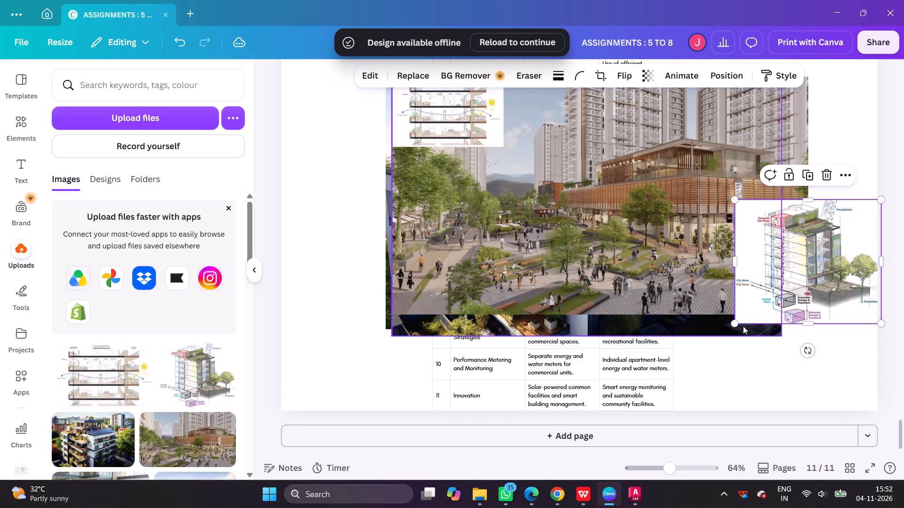
drag(736, 320, 822, 267)
Move the mixed-use plaza rendering toward page 11's outer edge and shrink it to a thumbnail beside the table.
drag(758, 270, 857, 344)
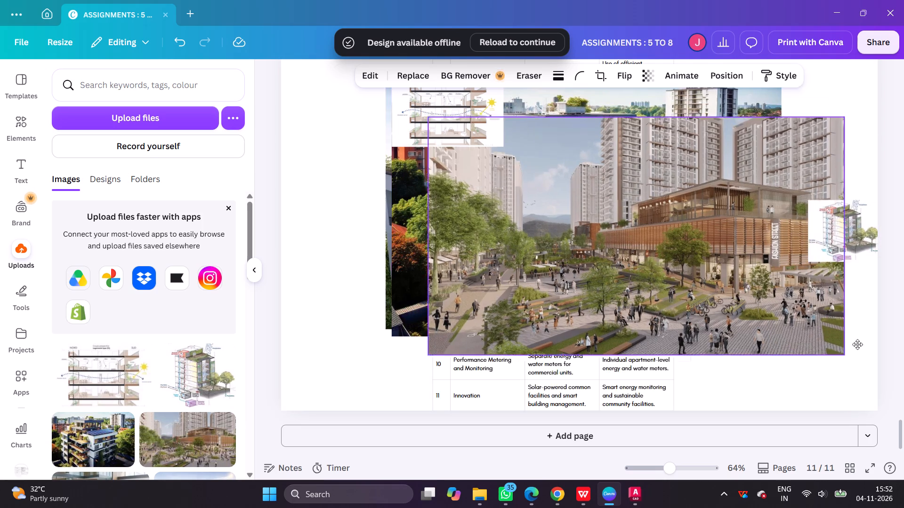
drag(857, 344, 792, 310)
drag(429, 354, 433, 351)
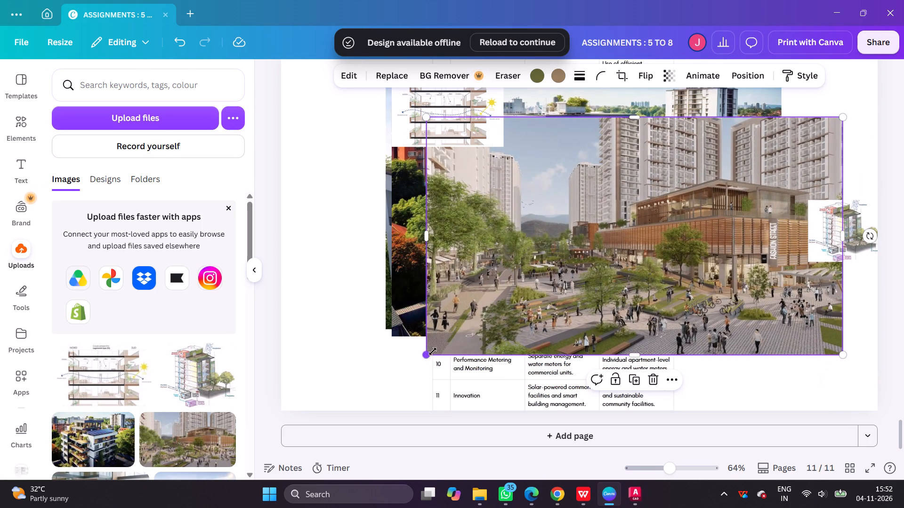
drag(433, 351, 774, 211)
Shrink the two solar-roof apartment building images into small thumbnails beside the table on page 11.
click(723, 237)
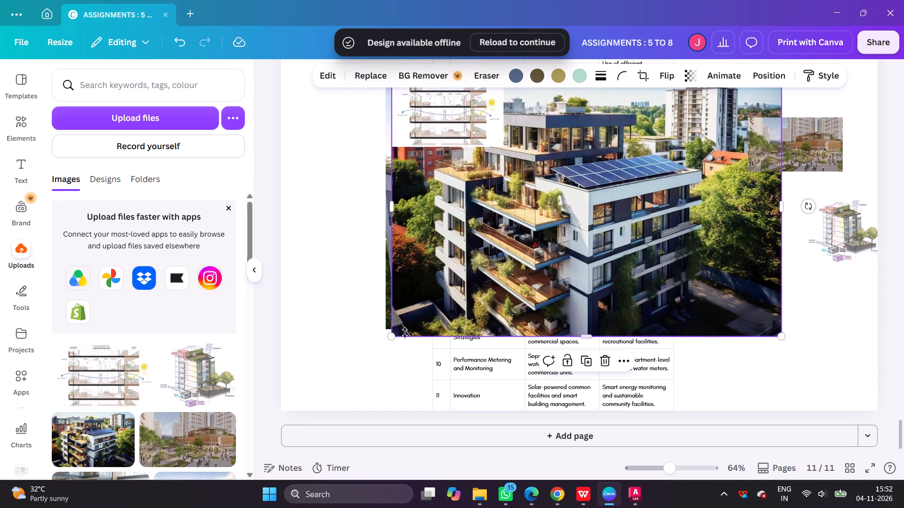
drag(394, 334, 714, 175)
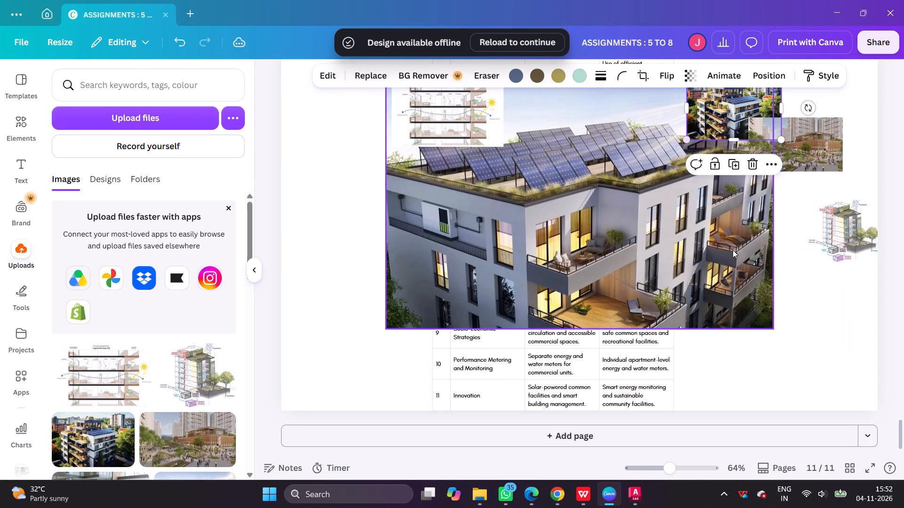
click(738, 263)
drag(380, 328, 684, 206)
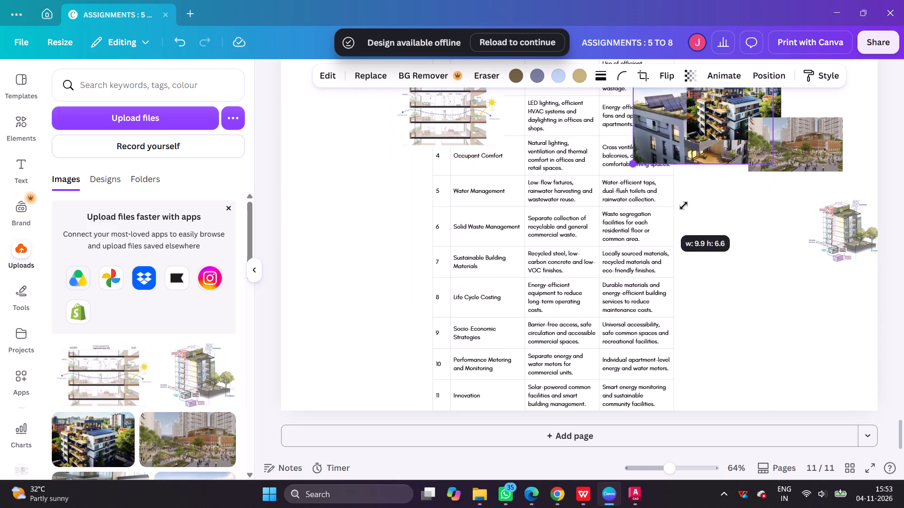
drag(684, 206, 703, 200)
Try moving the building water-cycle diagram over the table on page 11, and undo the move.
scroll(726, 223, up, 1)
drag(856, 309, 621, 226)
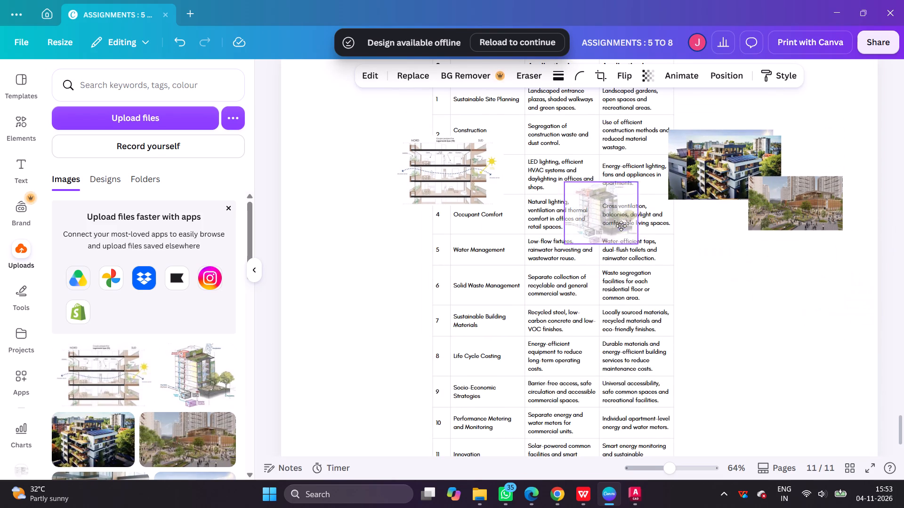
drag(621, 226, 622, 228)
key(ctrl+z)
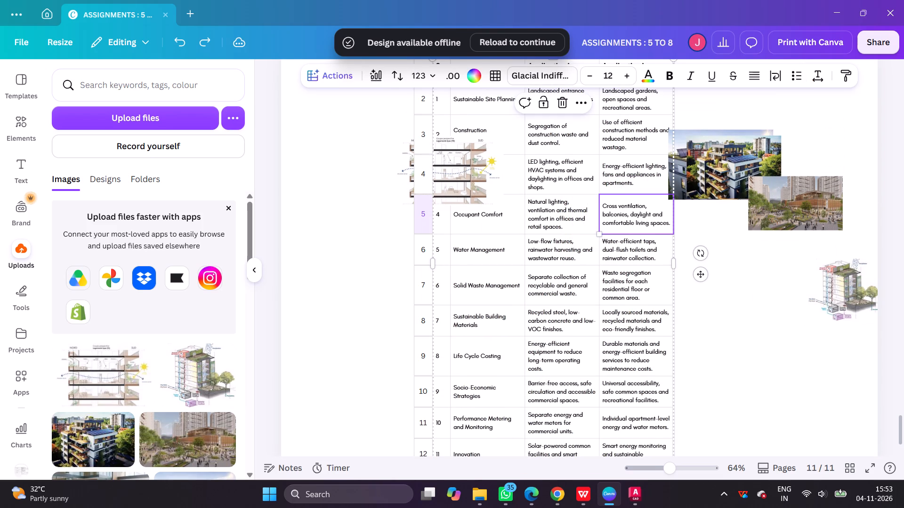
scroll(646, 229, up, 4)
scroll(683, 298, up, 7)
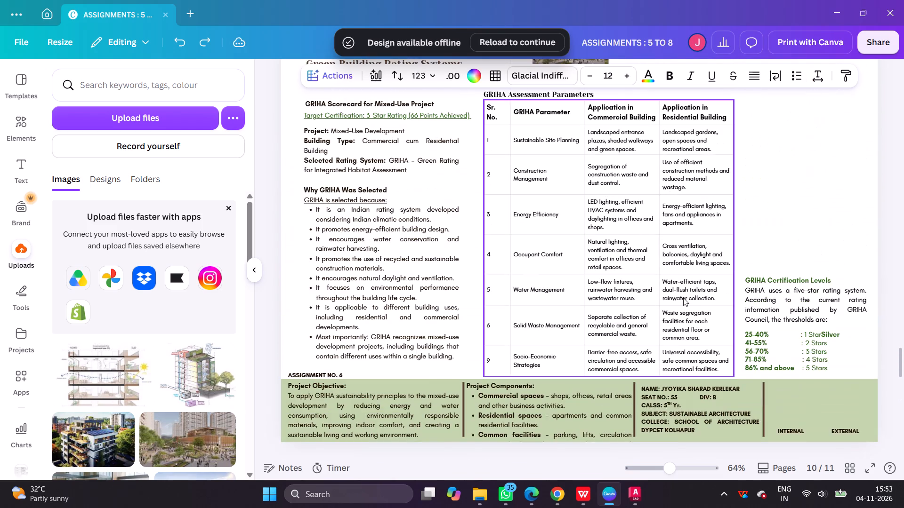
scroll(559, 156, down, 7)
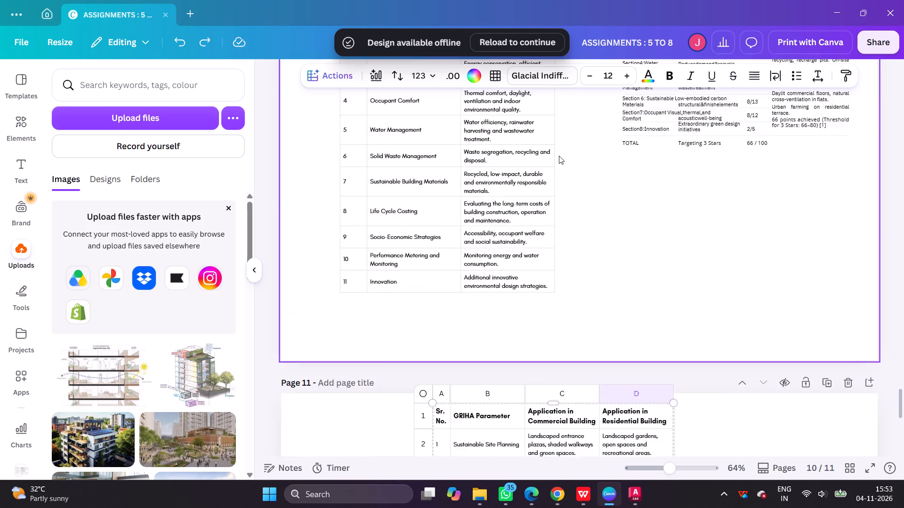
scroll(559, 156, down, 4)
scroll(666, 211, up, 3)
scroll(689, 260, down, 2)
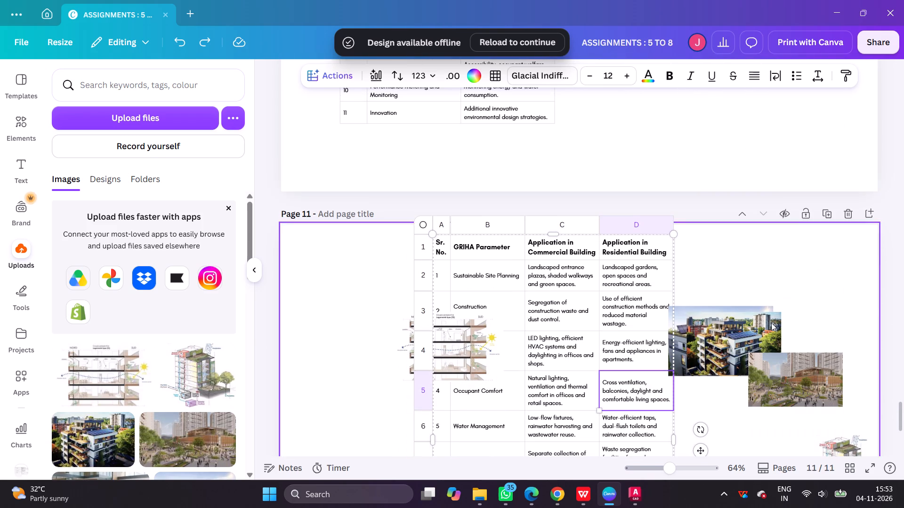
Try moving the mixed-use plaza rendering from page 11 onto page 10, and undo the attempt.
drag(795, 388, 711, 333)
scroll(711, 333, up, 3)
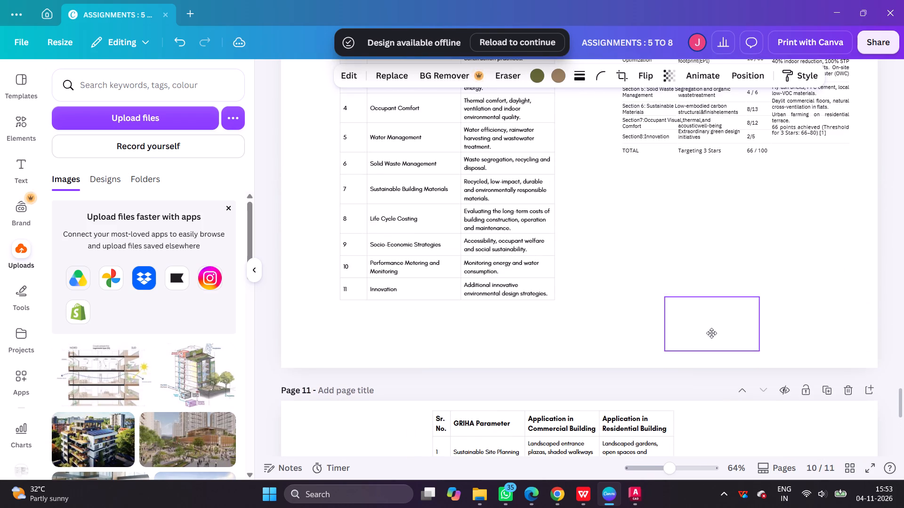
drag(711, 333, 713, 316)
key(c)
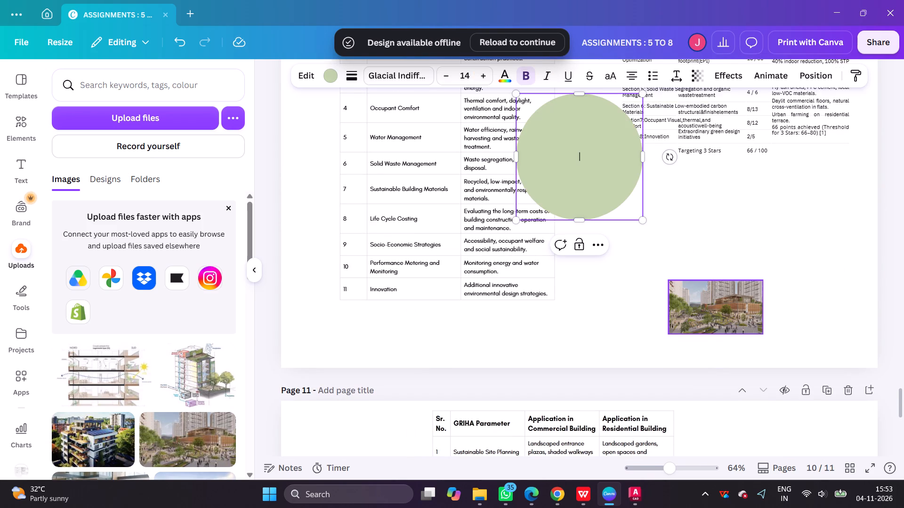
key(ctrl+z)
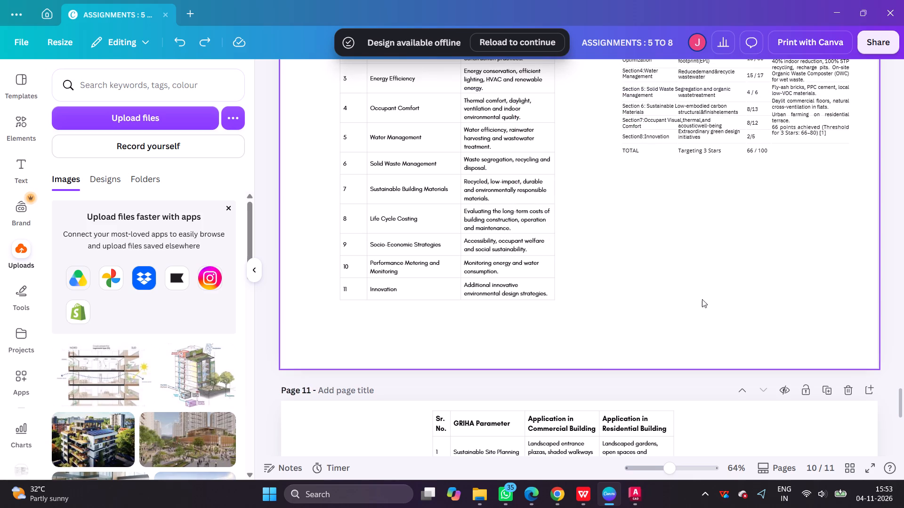
Copy the mixed-use plaza rendering from page 11 onto page 9, placing it beside the assessment table above the certification levels.
scroll(673, 282, down, 5)
click(794, 238)
key(ctrl+c)
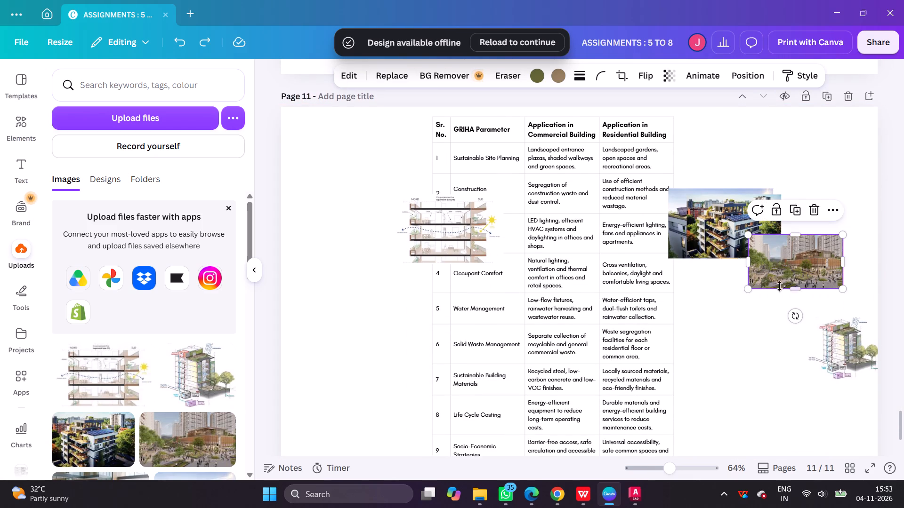
scroll(780, 286, up, 13)
click(773, 219)
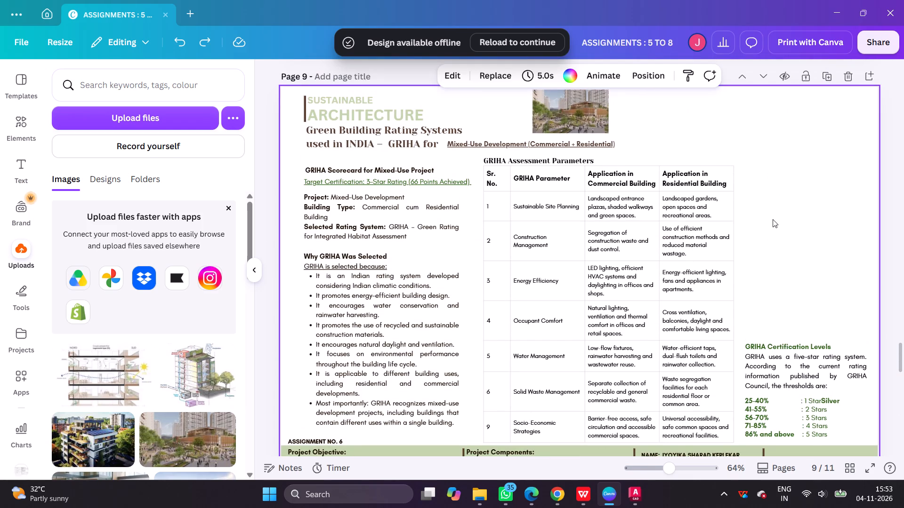
key(ctrl+v)
drag(772, 252, 767, 249)
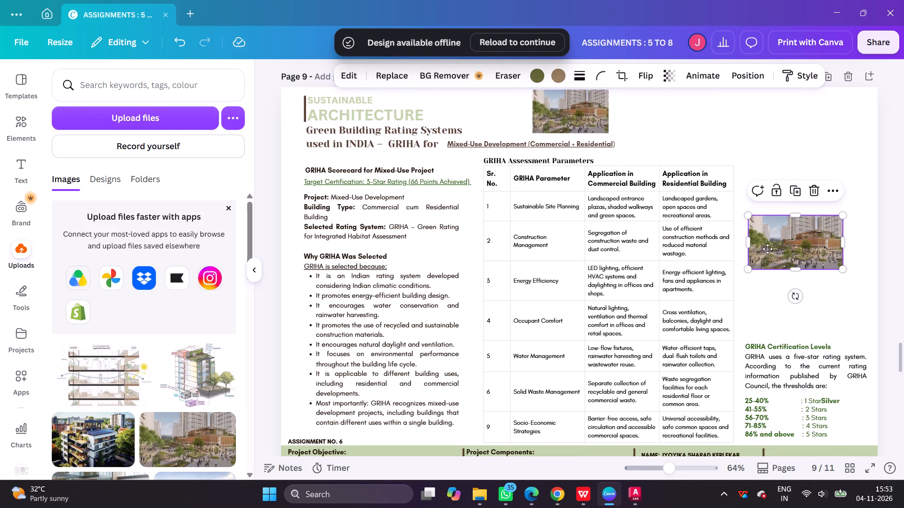
drag(767, 249, 720, 210)
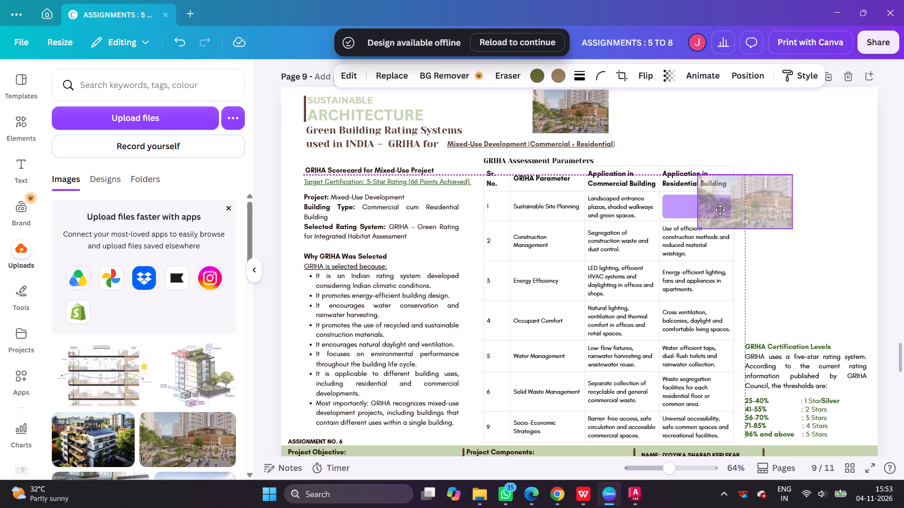
drag(720, 210, 778, 232)
Widen the GRIHA Assessment Parameters table on page 9 to meet the edge of the certification levels text.
click(726, 212)
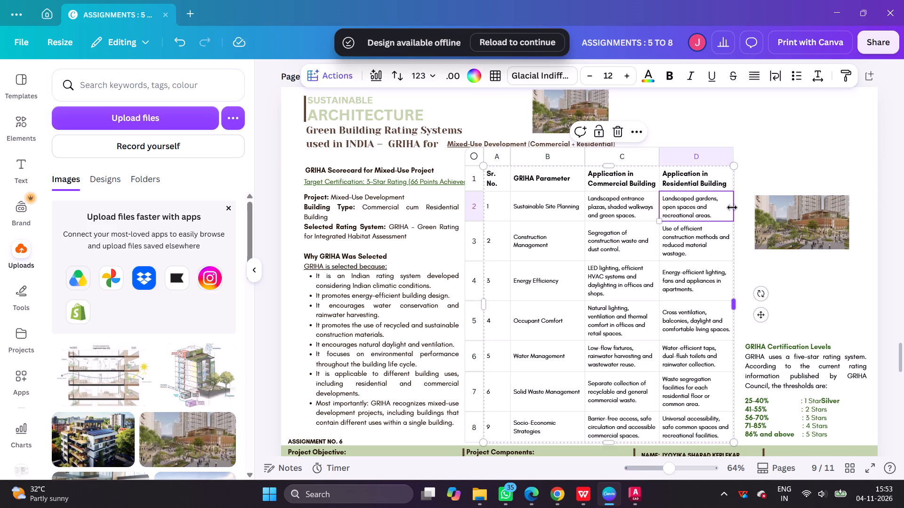
drag(735, 305, 747, 303)
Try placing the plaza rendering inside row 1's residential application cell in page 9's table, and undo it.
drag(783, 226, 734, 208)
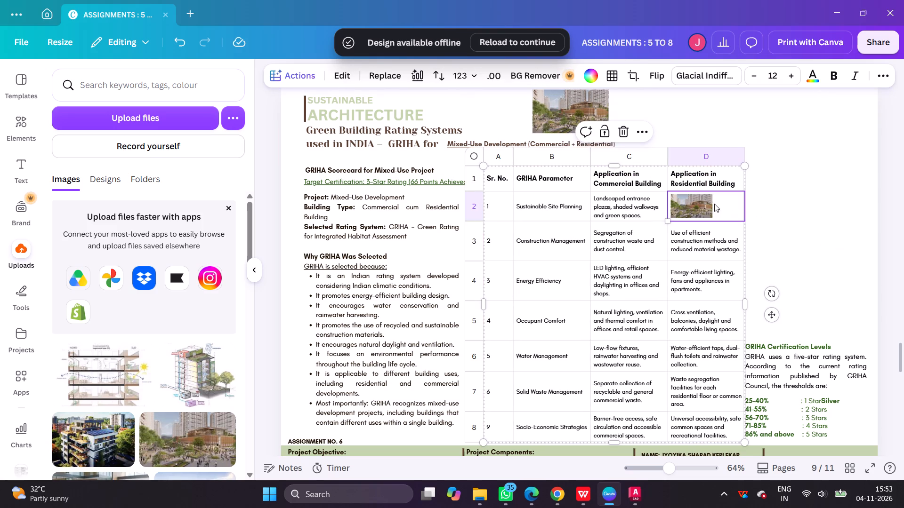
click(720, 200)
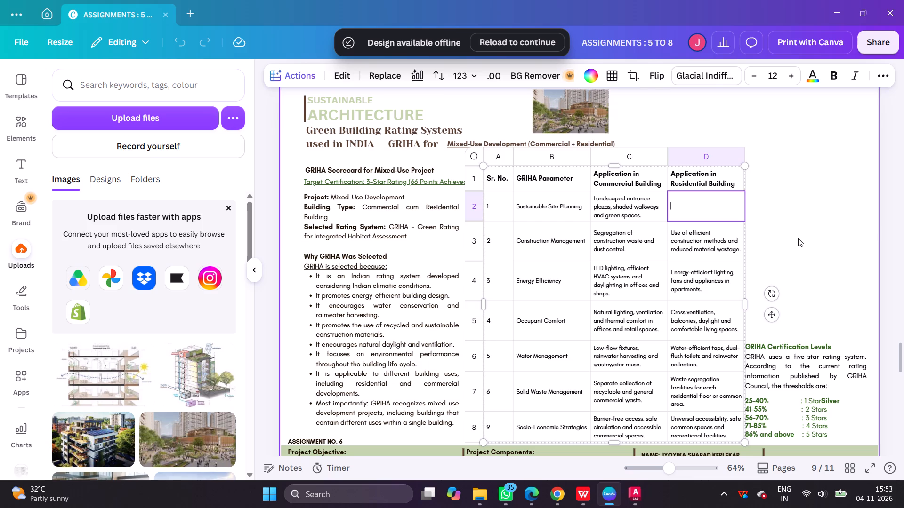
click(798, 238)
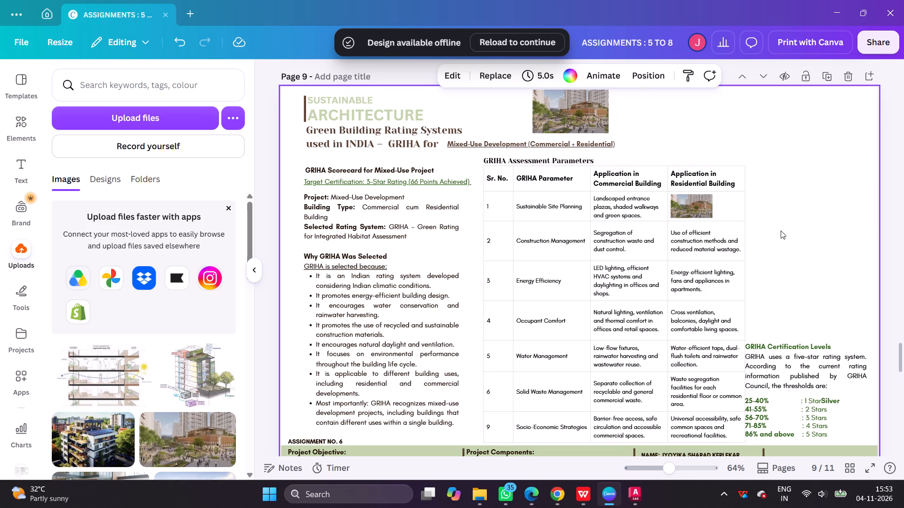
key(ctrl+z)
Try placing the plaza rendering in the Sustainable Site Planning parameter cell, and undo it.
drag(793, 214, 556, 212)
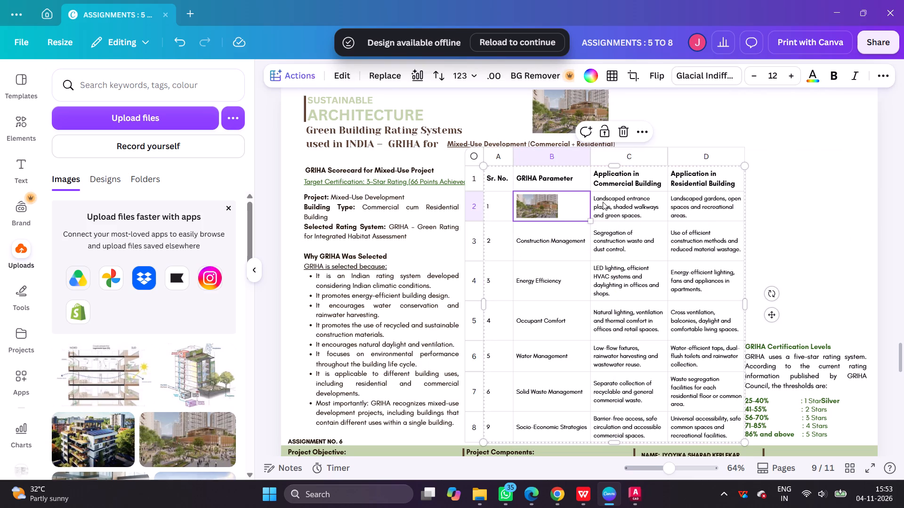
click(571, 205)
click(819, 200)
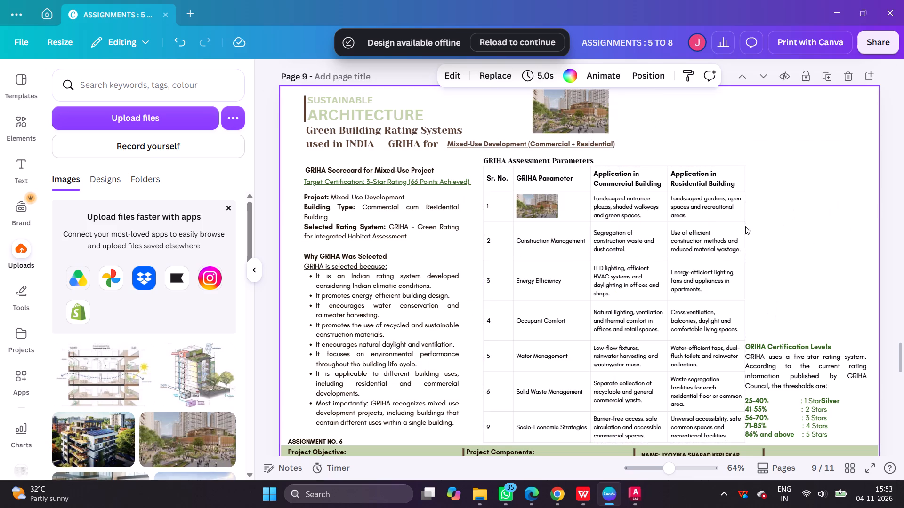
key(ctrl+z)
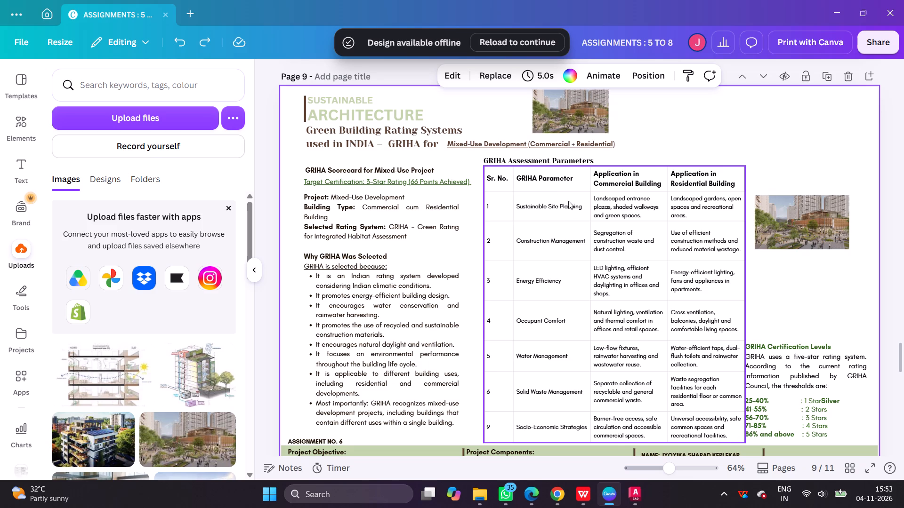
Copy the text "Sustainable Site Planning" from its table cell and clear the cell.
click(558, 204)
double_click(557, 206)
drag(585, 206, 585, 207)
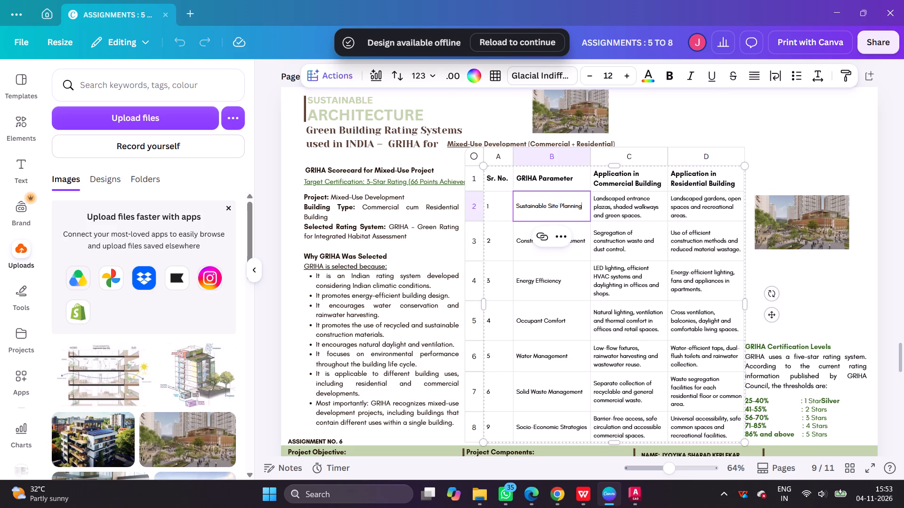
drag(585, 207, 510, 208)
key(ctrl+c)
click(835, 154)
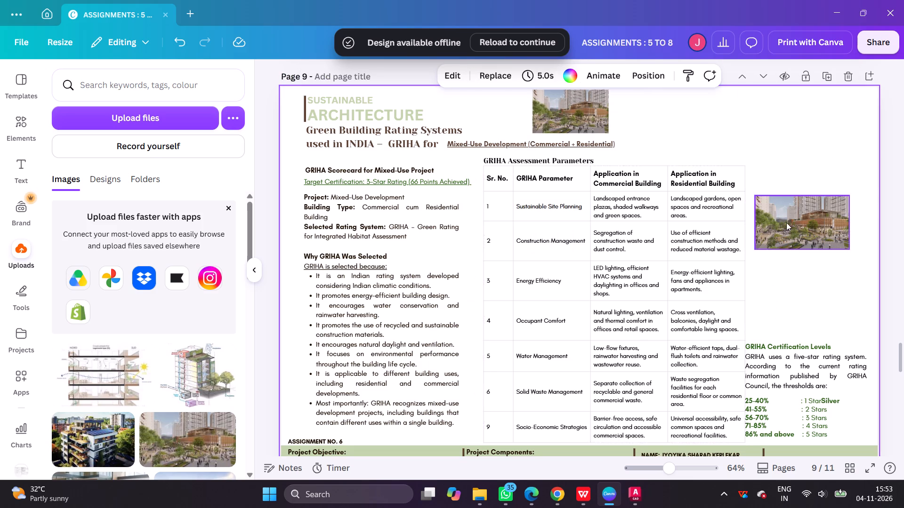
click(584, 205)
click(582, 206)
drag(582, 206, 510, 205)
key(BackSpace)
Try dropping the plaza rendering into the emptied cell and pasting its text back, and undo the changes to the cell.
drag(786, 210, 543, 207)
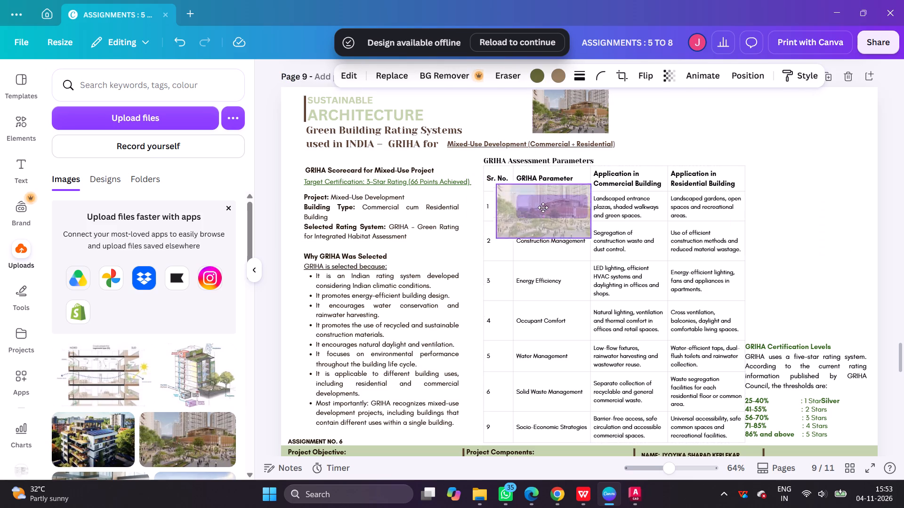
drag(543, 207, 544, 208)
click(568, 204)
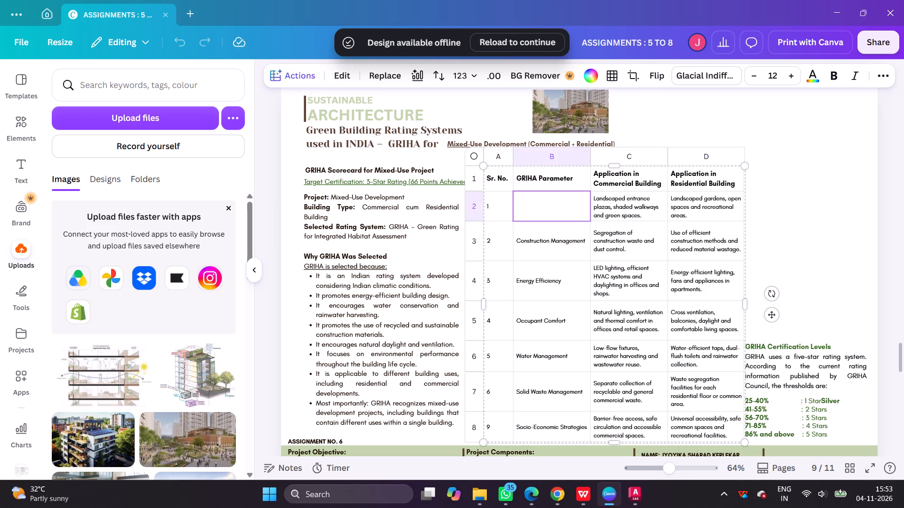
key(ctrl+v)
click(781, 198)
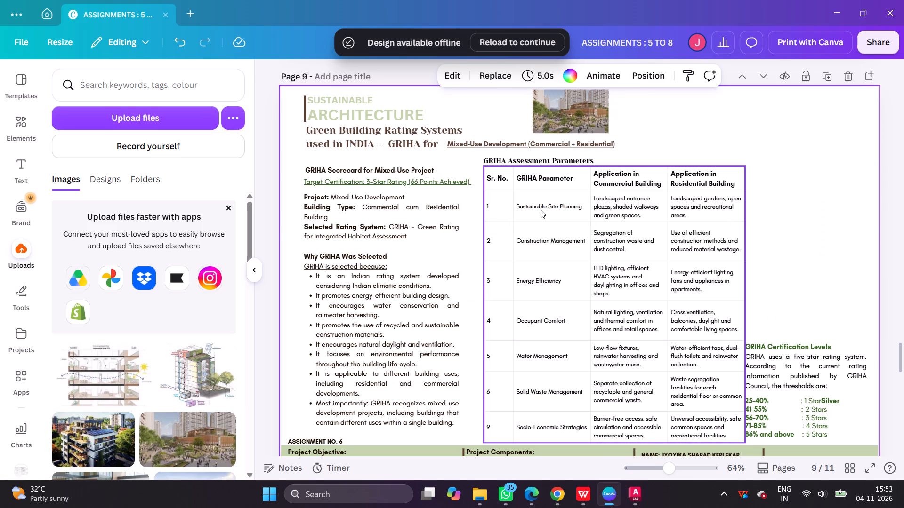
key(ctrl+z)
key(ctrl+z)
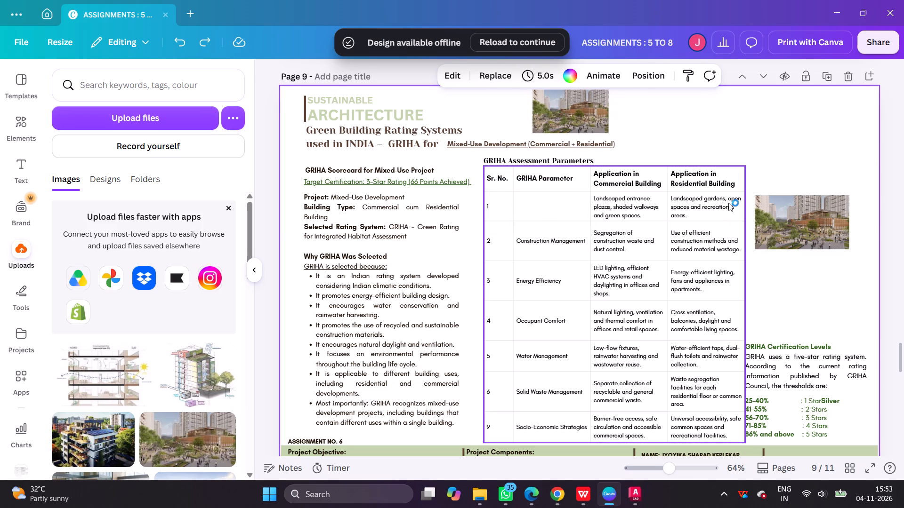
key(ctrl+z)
Move the plaza rendering on page 9 up beside the title area, near the page's outer edge.
click(777, 155)
drag(778, 218, 779, 156)
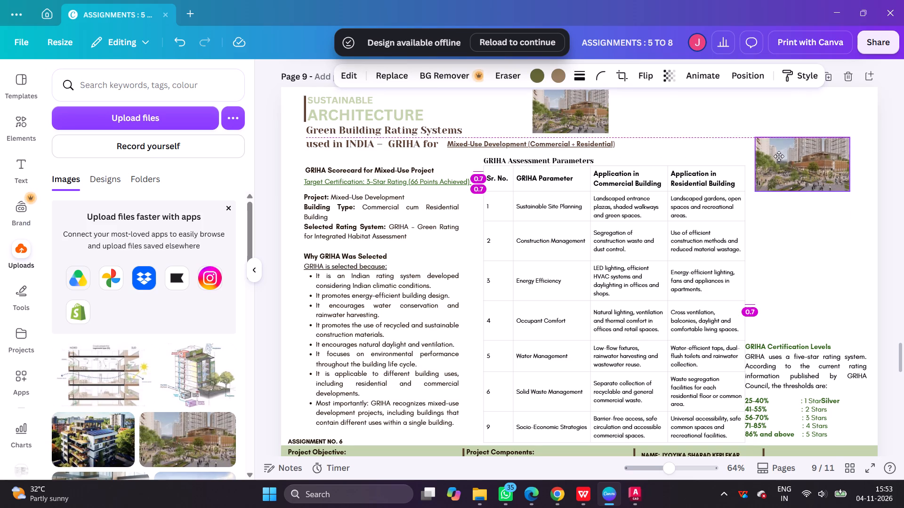
drag(779, 156, 782, 139)
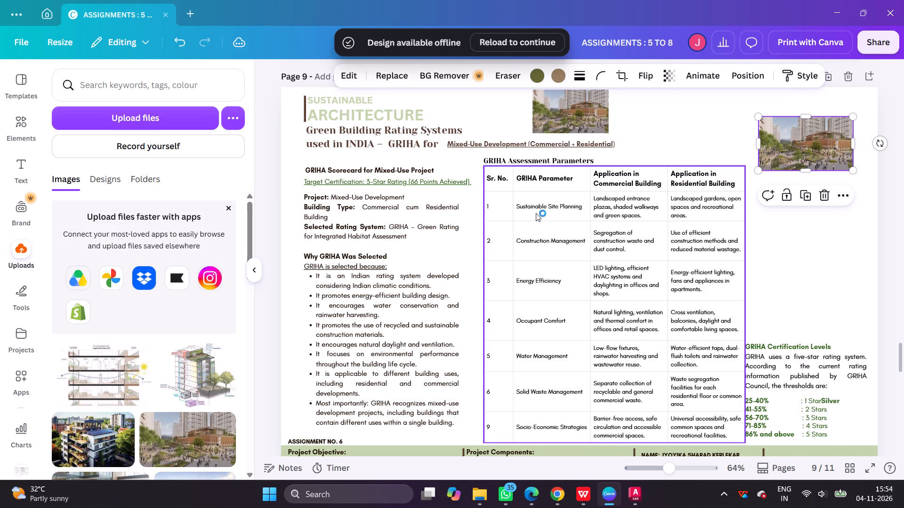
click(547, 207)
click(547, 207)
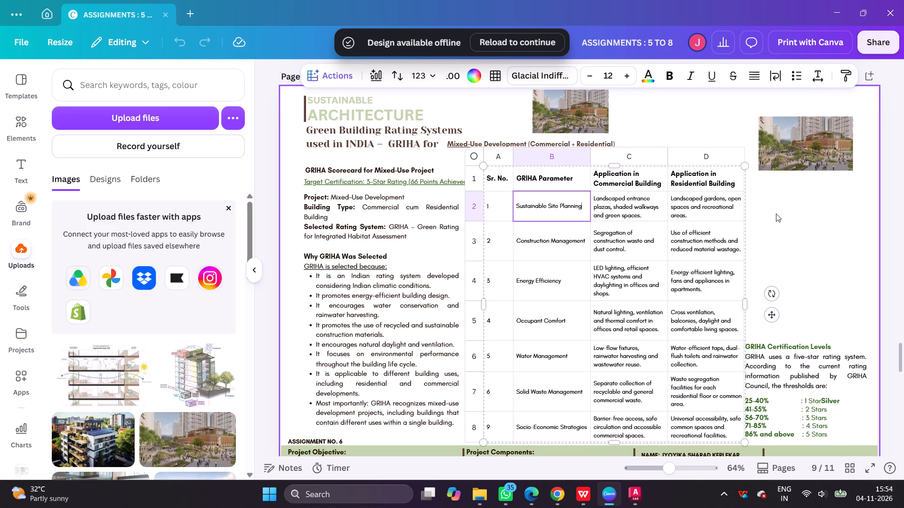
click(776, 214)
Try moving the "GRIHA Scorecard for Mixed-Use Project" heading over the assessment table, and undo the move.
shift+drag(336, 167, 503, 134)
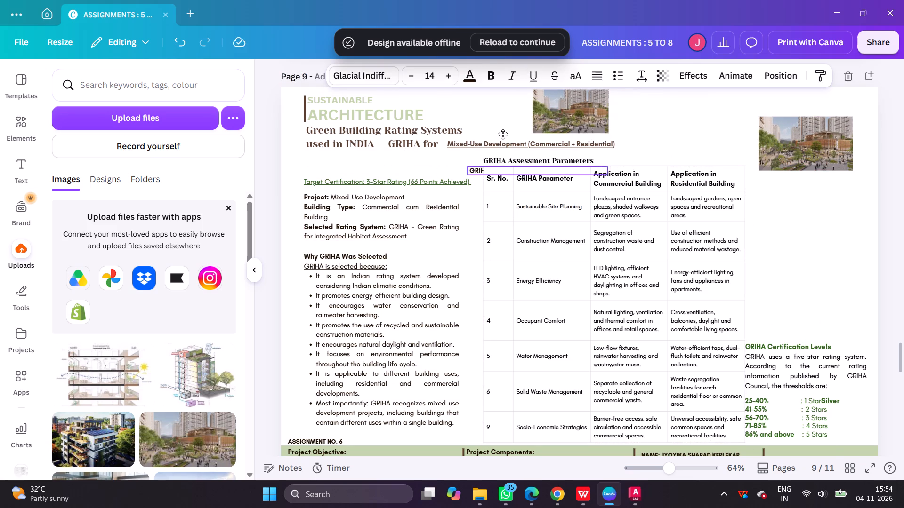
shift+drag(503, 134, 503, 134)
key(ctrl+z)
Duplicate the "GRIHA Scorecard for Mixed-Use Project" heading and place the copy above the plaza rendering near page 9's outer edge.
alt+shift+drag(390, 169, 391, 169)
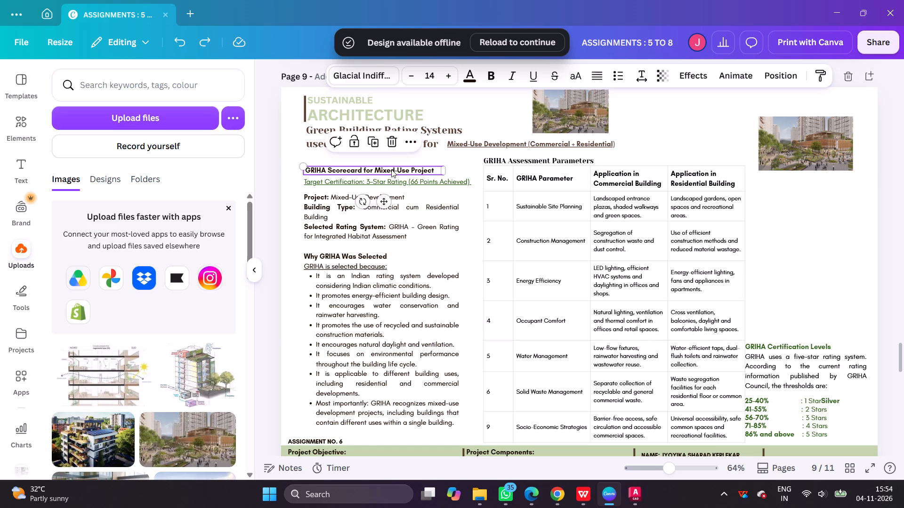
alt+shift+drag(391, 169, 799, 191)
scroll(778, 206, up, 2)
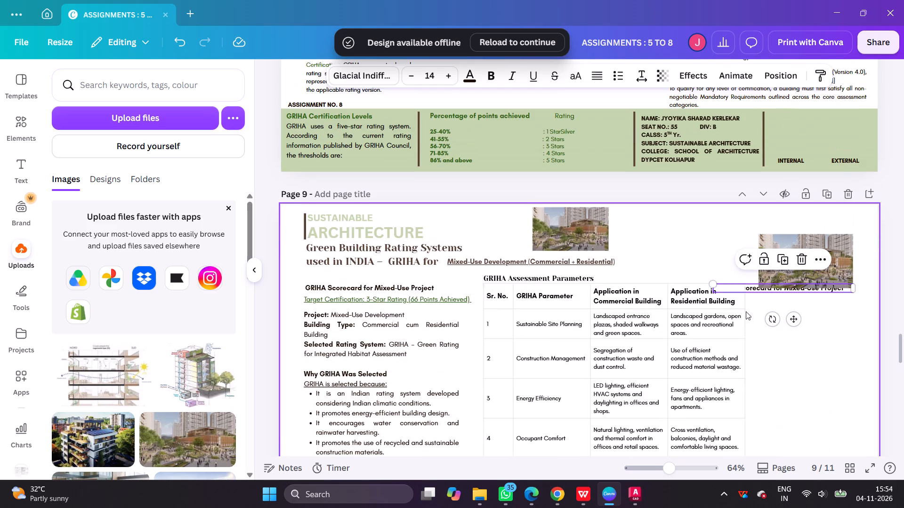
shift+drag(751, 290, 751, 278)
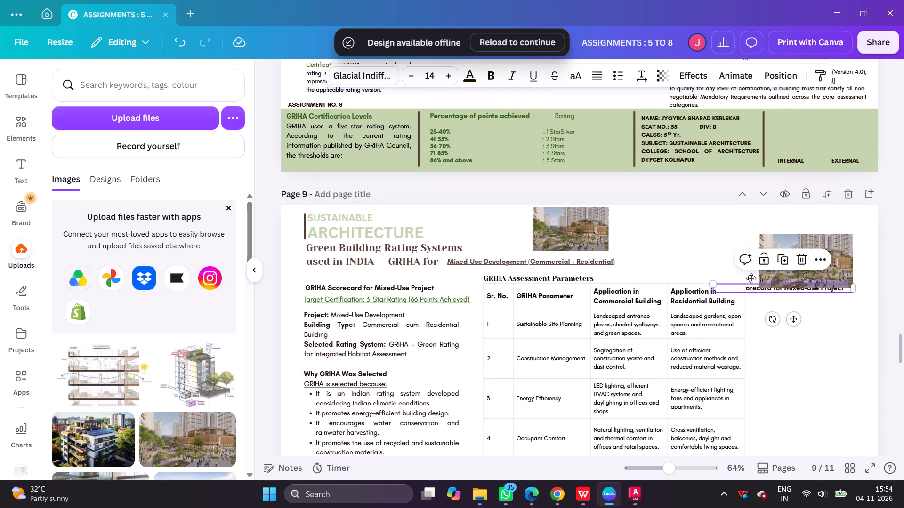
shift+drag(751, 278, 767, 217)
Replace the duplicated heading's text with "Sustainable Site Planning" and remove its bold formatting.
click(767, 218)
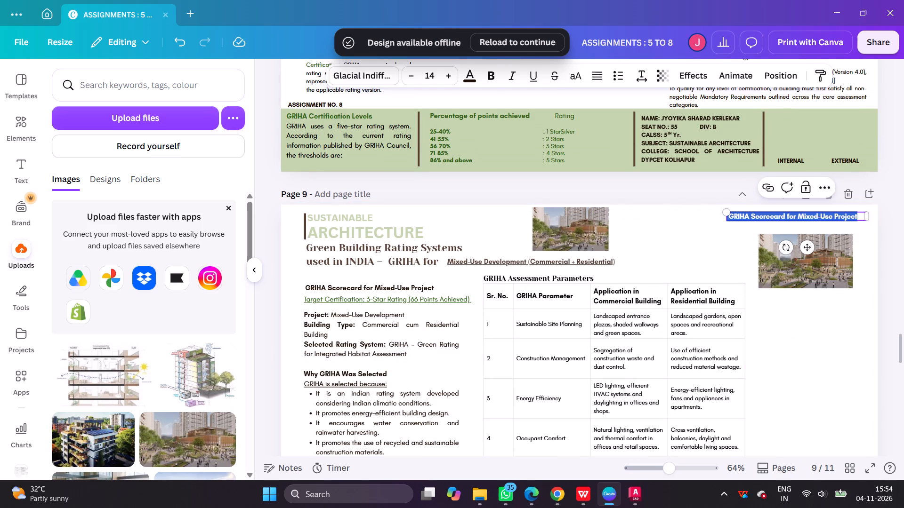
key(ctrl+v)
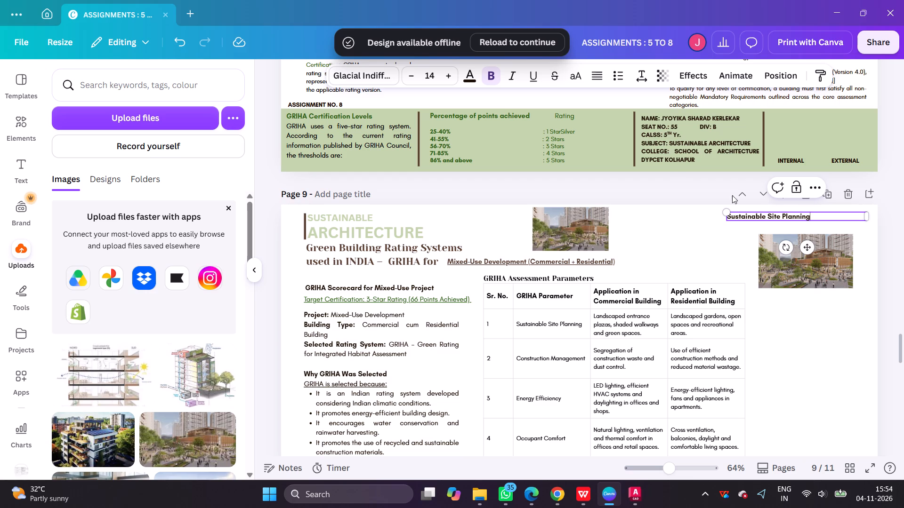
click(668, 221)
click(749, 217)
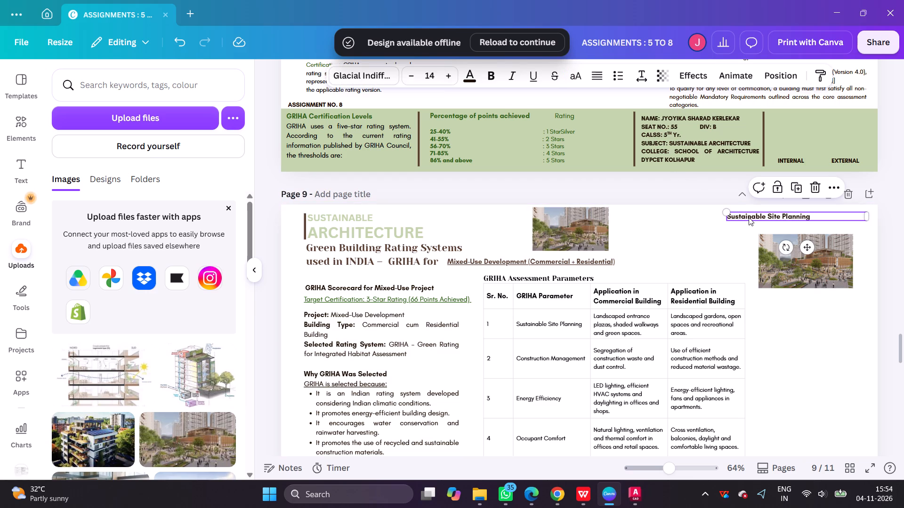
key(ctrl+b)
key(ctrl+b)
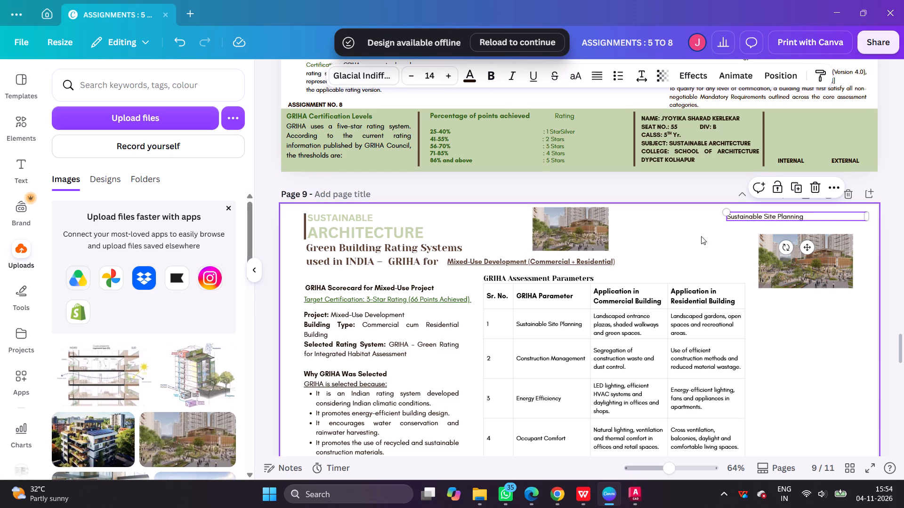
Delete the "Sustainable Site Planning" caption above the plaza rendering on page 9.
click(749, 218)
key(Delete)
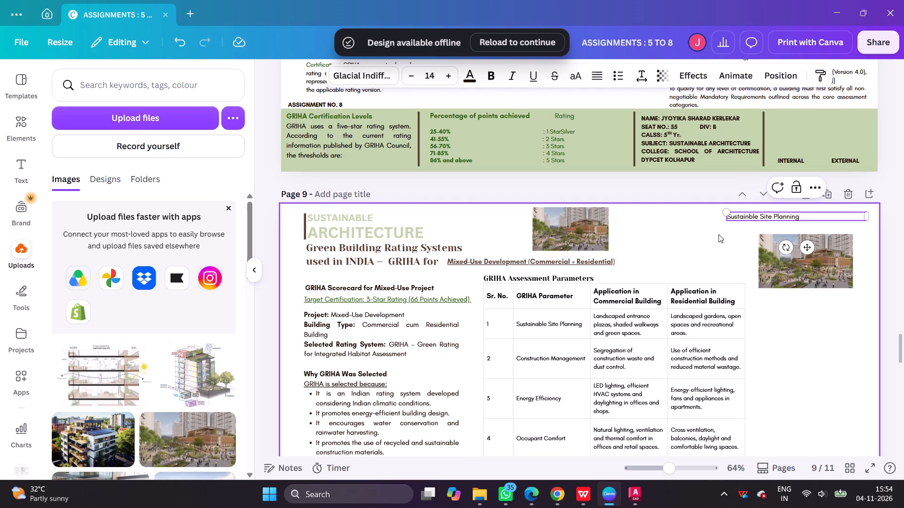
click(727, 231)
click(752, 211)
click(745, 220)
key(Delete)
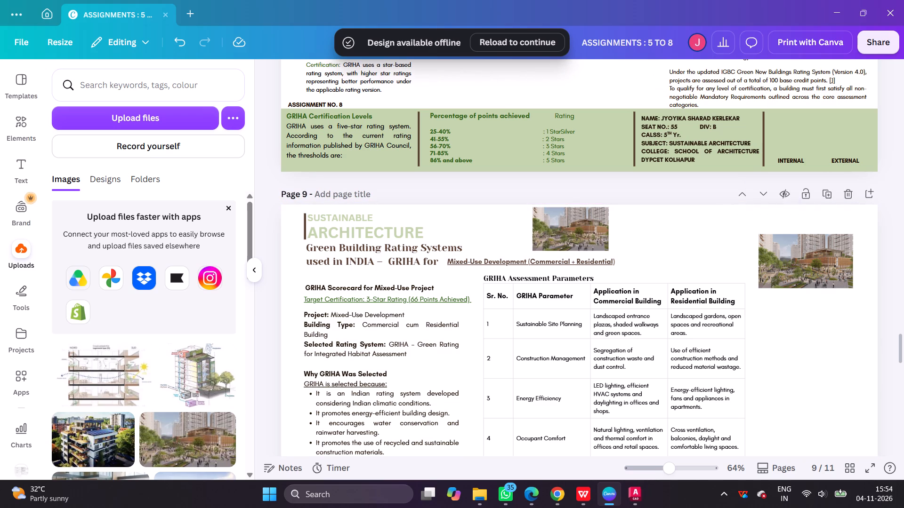
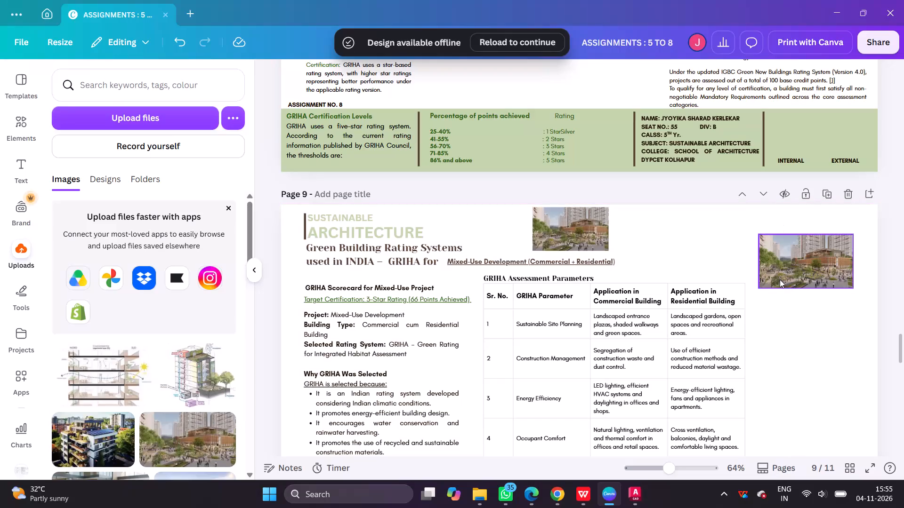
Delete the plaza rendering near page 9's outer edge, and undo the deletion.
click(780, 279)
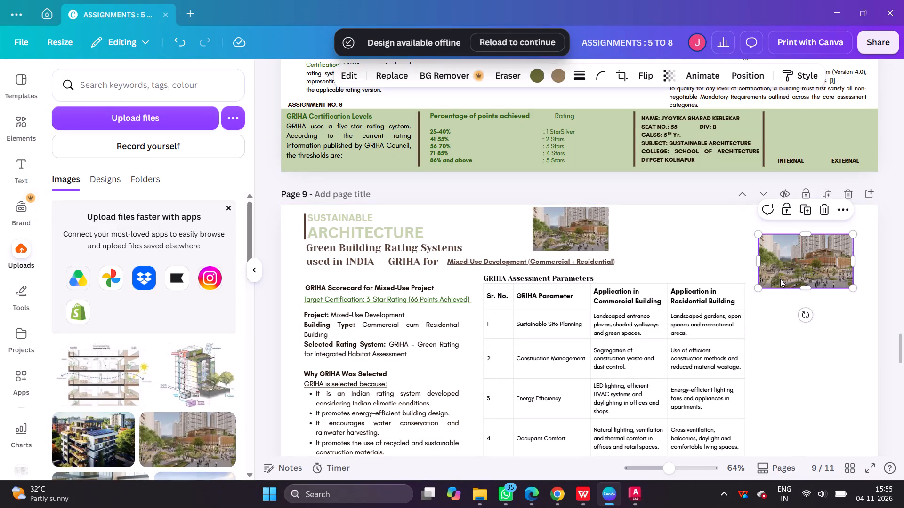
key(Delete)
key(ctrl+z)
Delete the extra plaza rendering above the "Mixed-Use Development (Commercial + Residential)" subtitle on page 9.
click(597, 225)
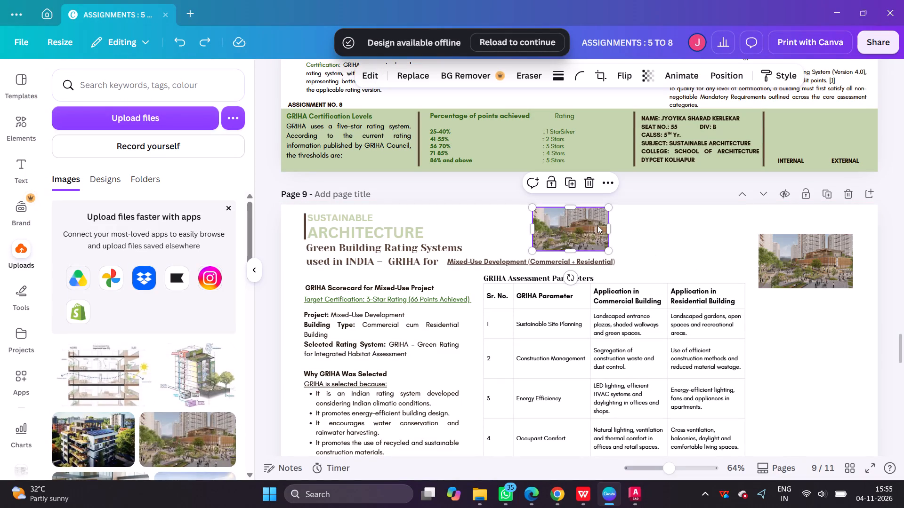
key(Delete)
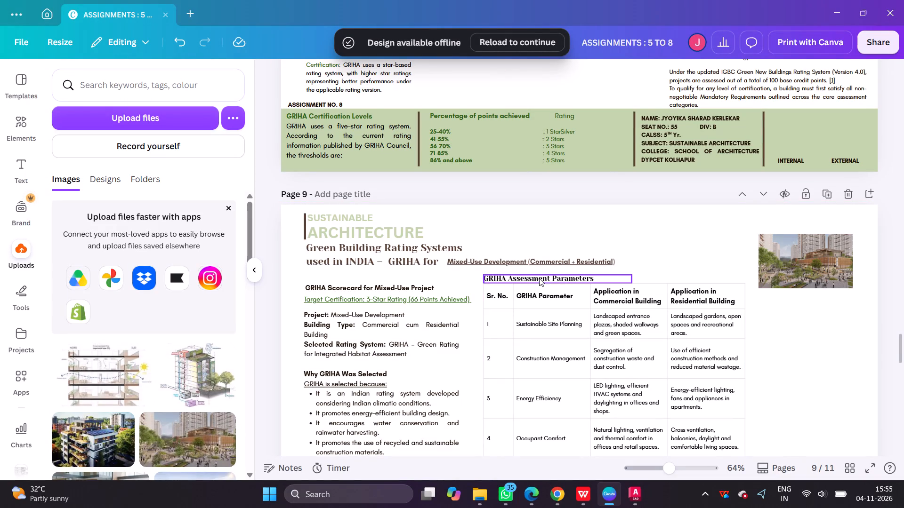
Move page 9's GRIHA Certification Levels block from beside the assessment table to the table's lower inner corner.
scroll(538, 277, up, 3)
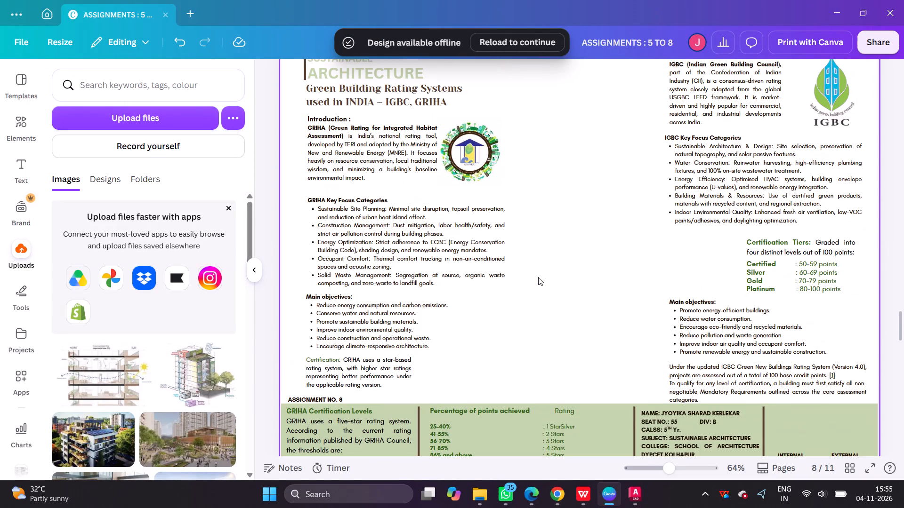
scroll(555, 277, up, 7)
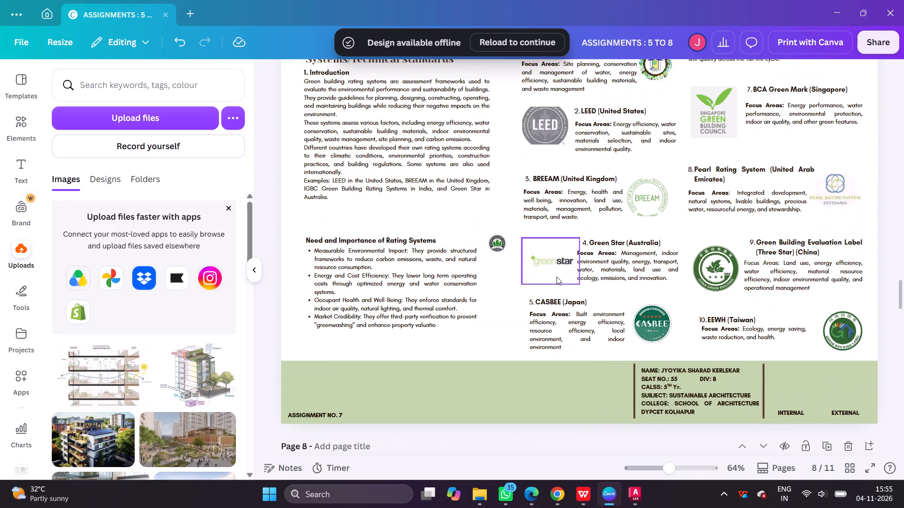
ctrl+scroll(557, 277, down, 4)
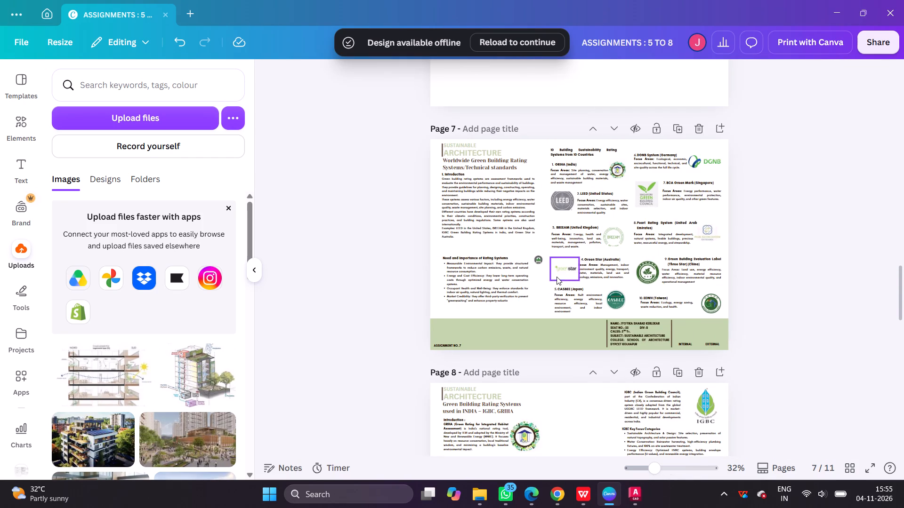
scroll(557, 277, down, 8)
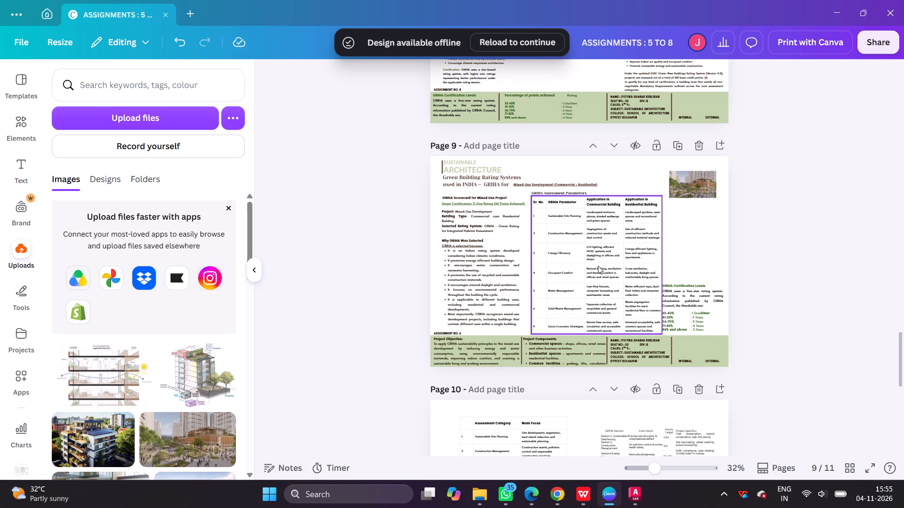
drag(694, 301, 538, 311)
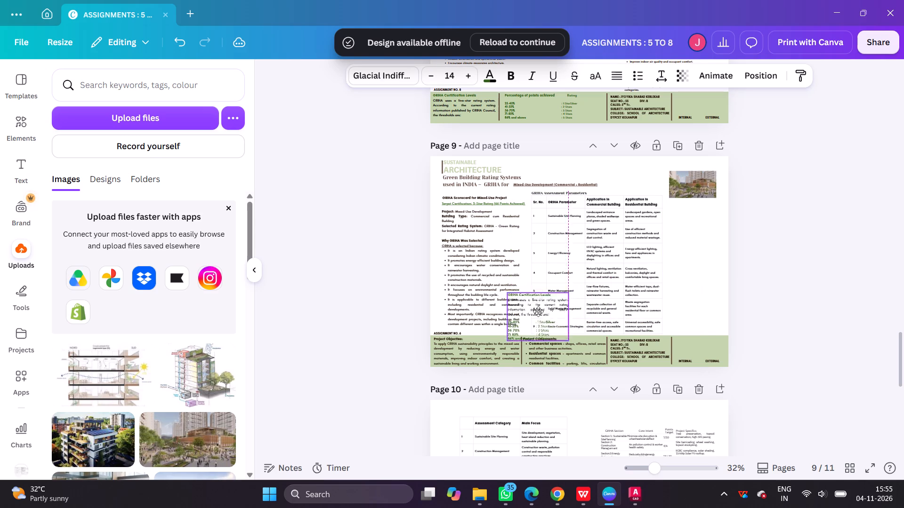
drag(538, 311, 537, 312)
Move the "GRIHA Assessment Parameters" heading and its table together toward page 9's outer edge.
click(533, 196)
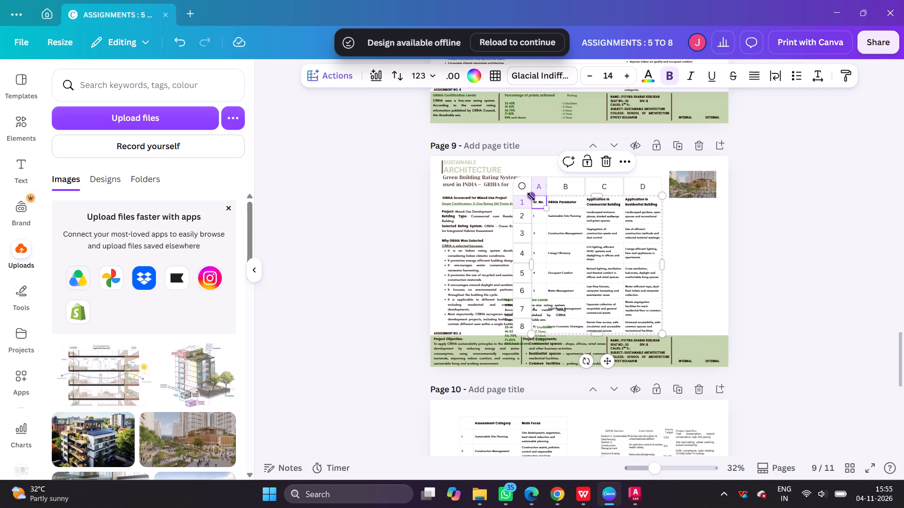
click(698, 235)
scroll(542, 196, up, 2)
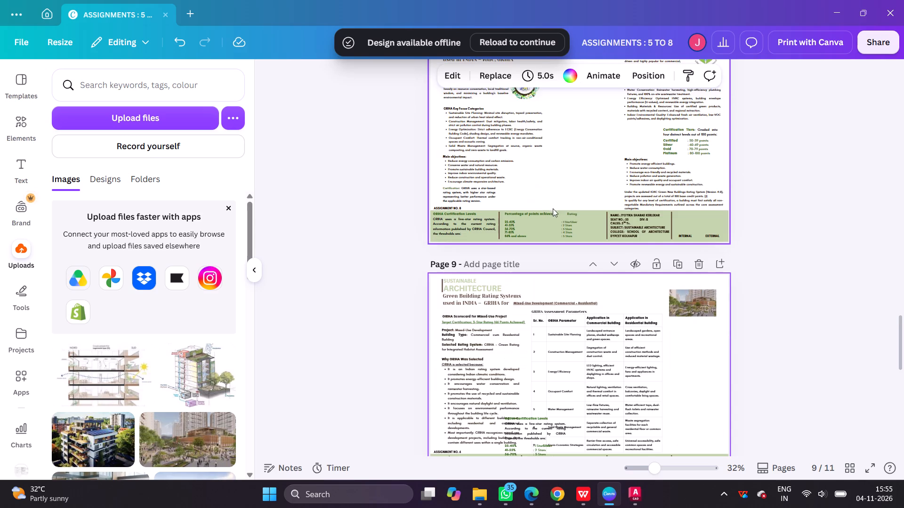
scroll(553, 211, down, 1)
ctrl+scroll(555, 260, up, 3)
click(567, 250)
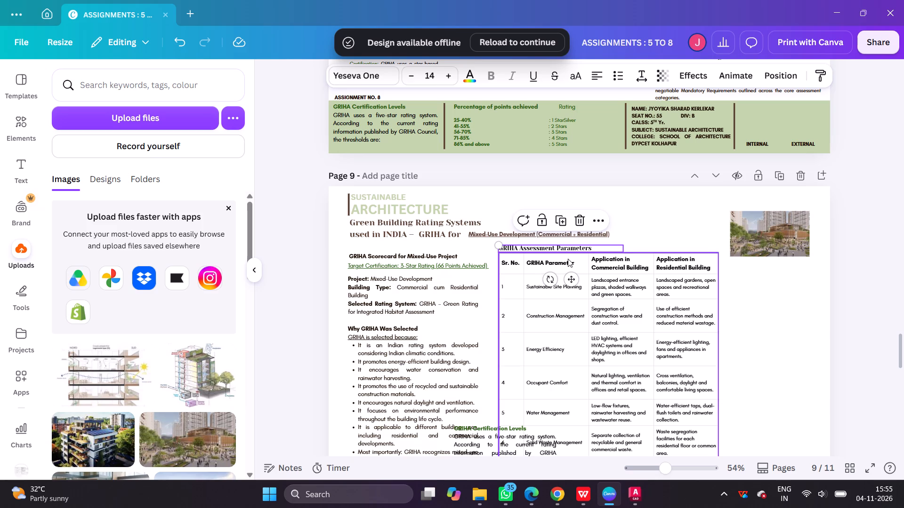
shift+click(568, 259)
drag(562, 248, 618, 247)
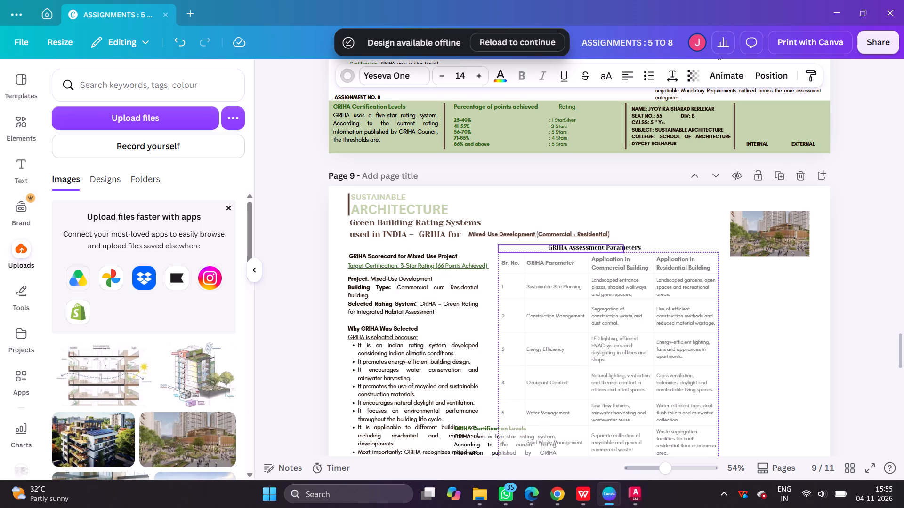
drag(618, 247, 686, 246)
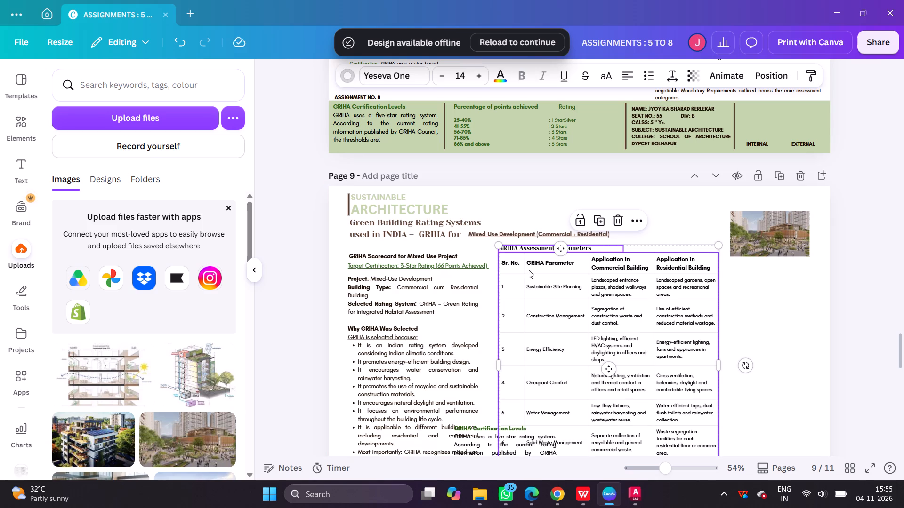
drag(534, 280, 639, 281)
Move the GRIHA Certification Levels block into the gap between the "Why GRIHA Was Selected" text and the assessment table.
scroll(519, 262, down, 2)
drag(499, 323, 532, 314)
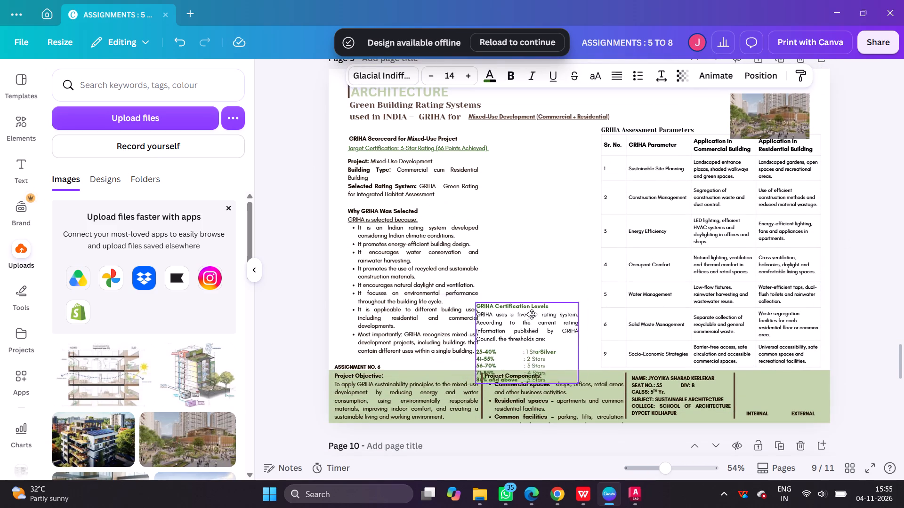
drag(532, 314, 536, 295)
Move the plaza rendering off the table into the gap beside the GRIHA Scorecard text.
drag(759, 105, 513, 154)
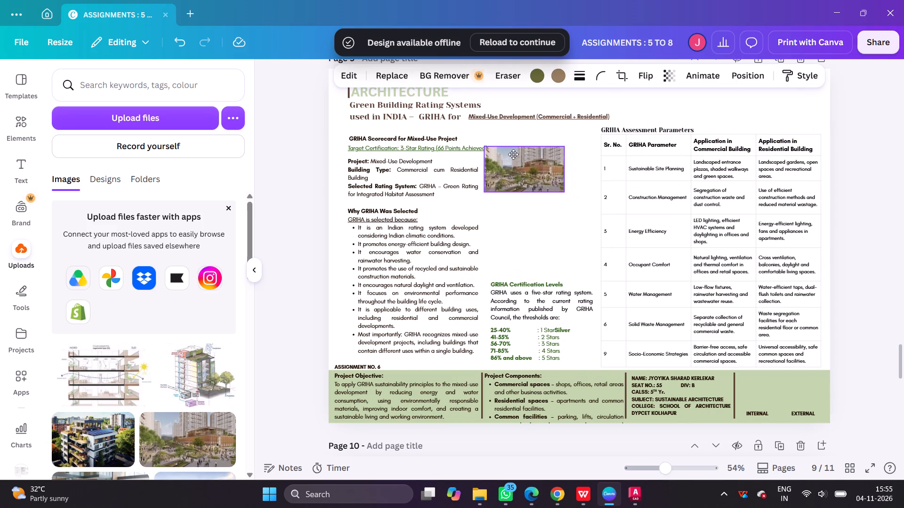
drag(513, 154, 529, 148)
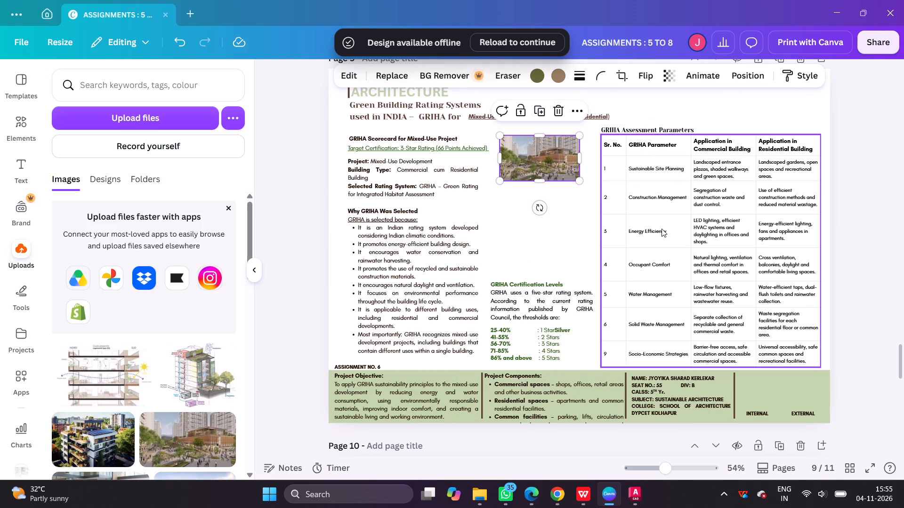
Narrow the GRIHA assessment table from its inner edge and reduce the width of its Sr. No. column.
click(655, 229)
drag(601, 251, 608, 251)
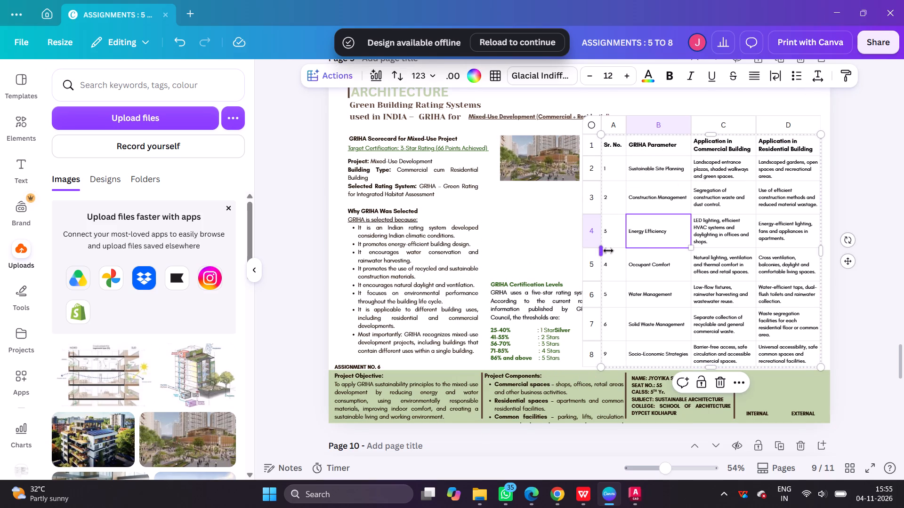
drag(608, 251, 615, 250)
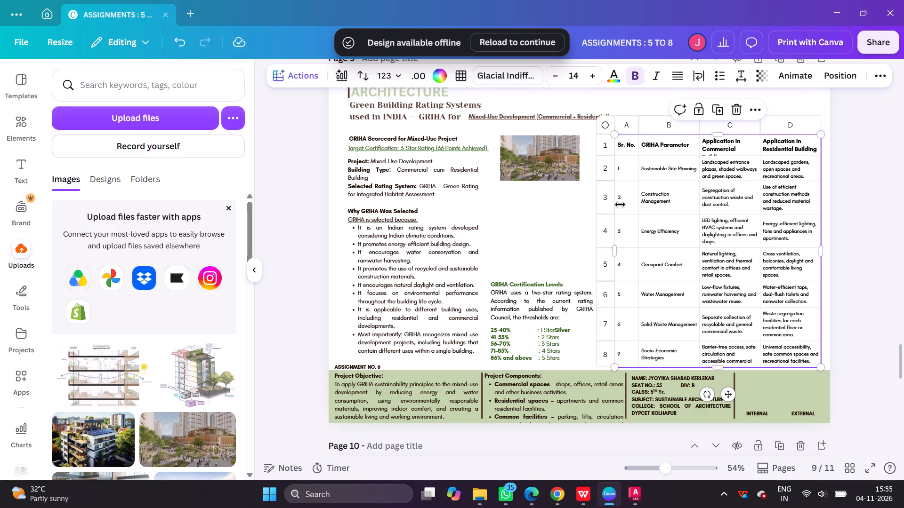
click(630, 161)
drag(638, 126, 630, 126)
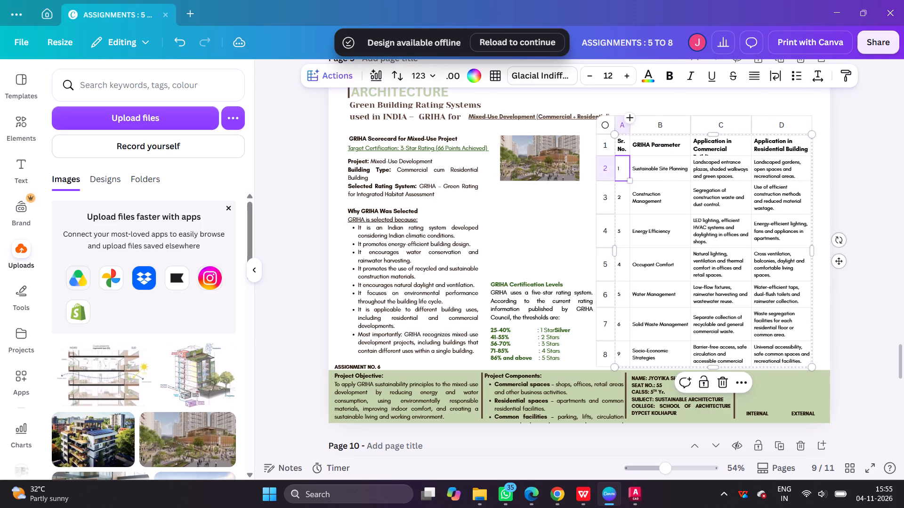
click(903, 244)
Align the "GRIHA Assessment Parameters" heading with the inner edge of the narrowed table.
click(656, 128)
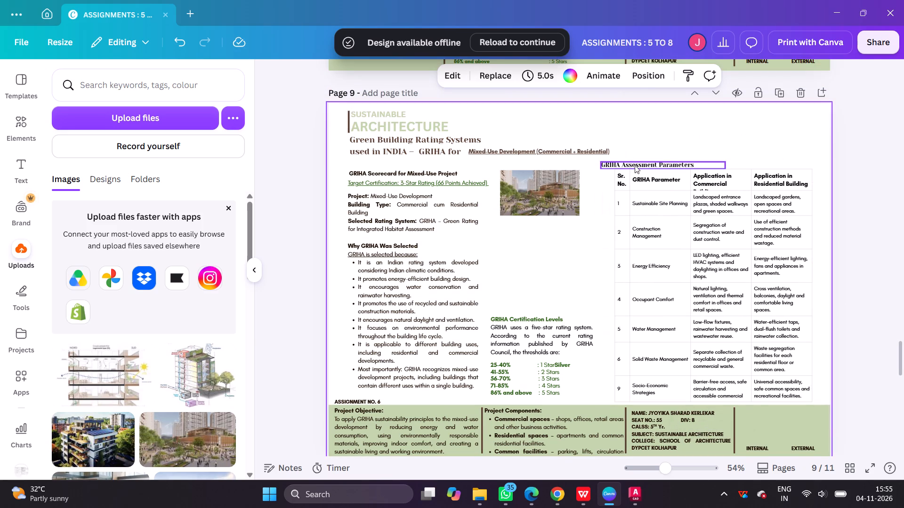
drag(634, 165, 646, 166)
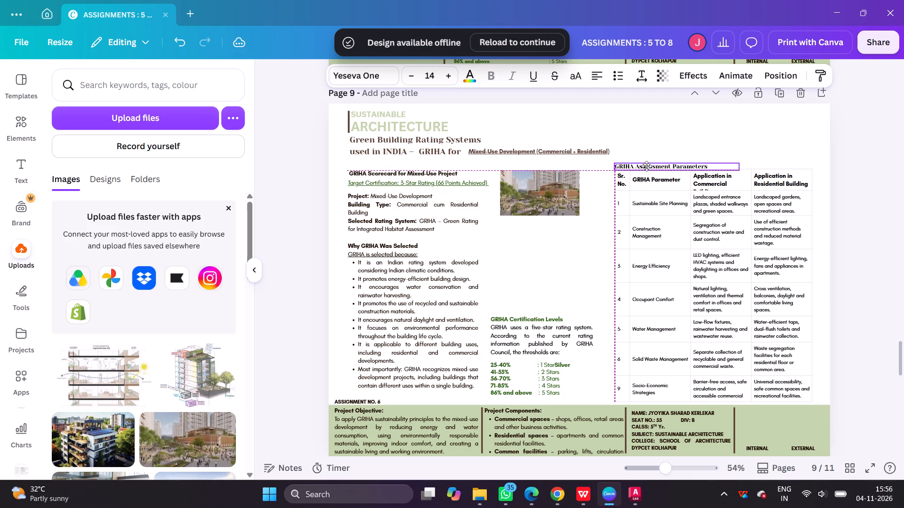
drag(646, 166, 648, 164)
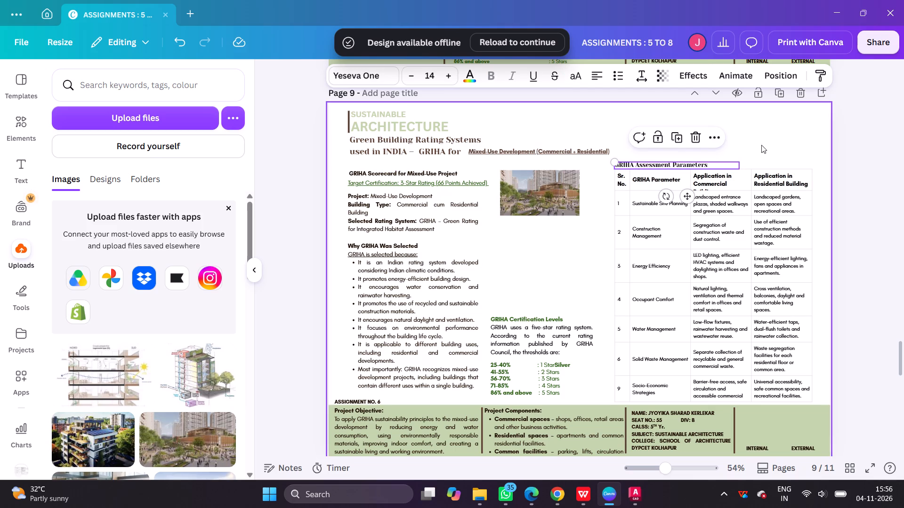
Move the assessment table and its heading together up into page 9's upper outer corner.
drag(761, 145, 725, 216)
shift+drag(658, 186, 664, 179)
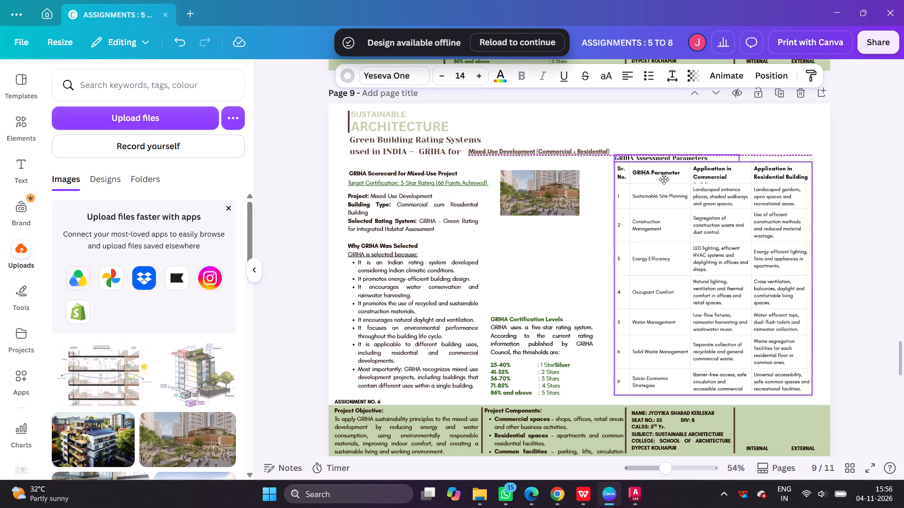
shift+drag(664, 179, 672, 137)
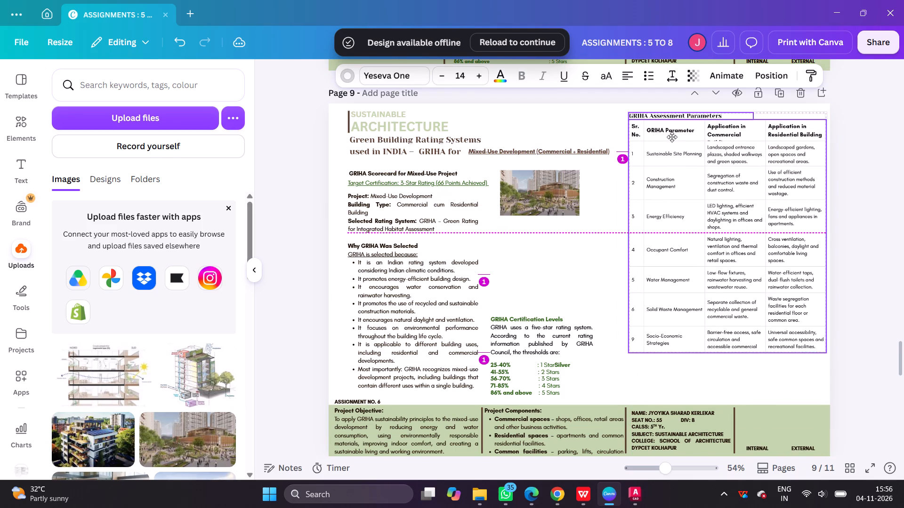
shift+drag(672, 137, 667, 134)
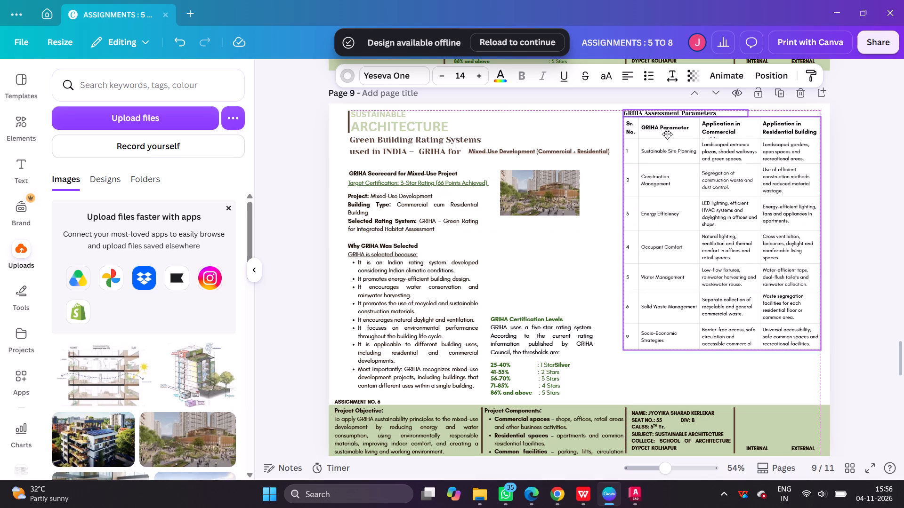
shift+drag(667, 134, 669, 134)
click(895, 256)
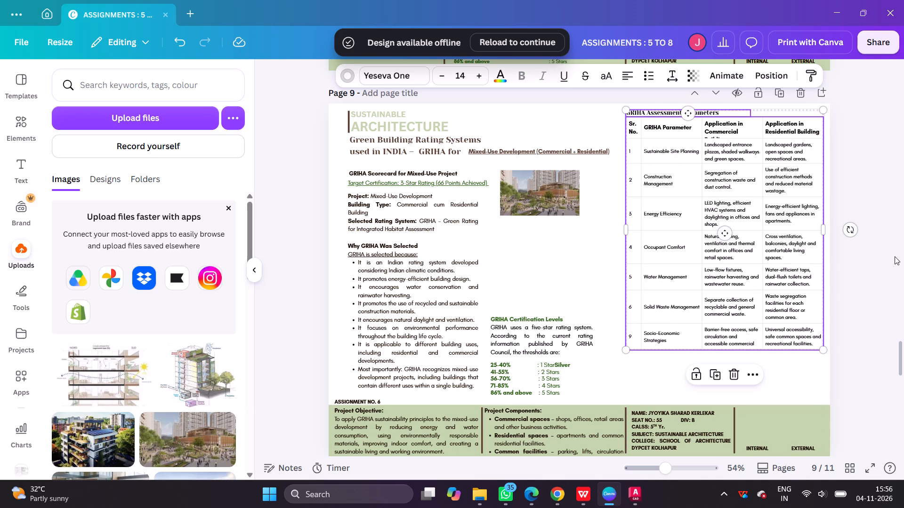
Ungroup the GRIHA Certification Levels block and move its percentage and star list beneath the table's outer end.
click(525, 344)
click(505, 291)
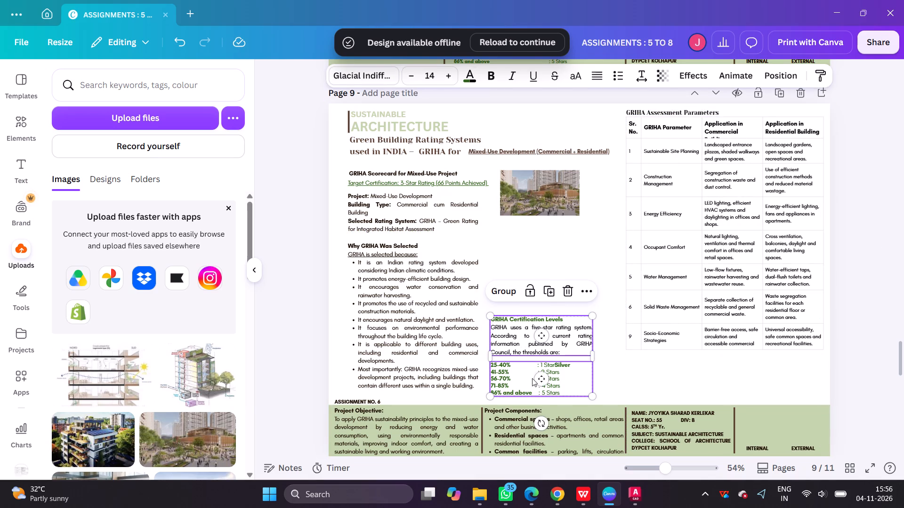
click(617, 375)
shift+drag(546, 376, 657, 374)
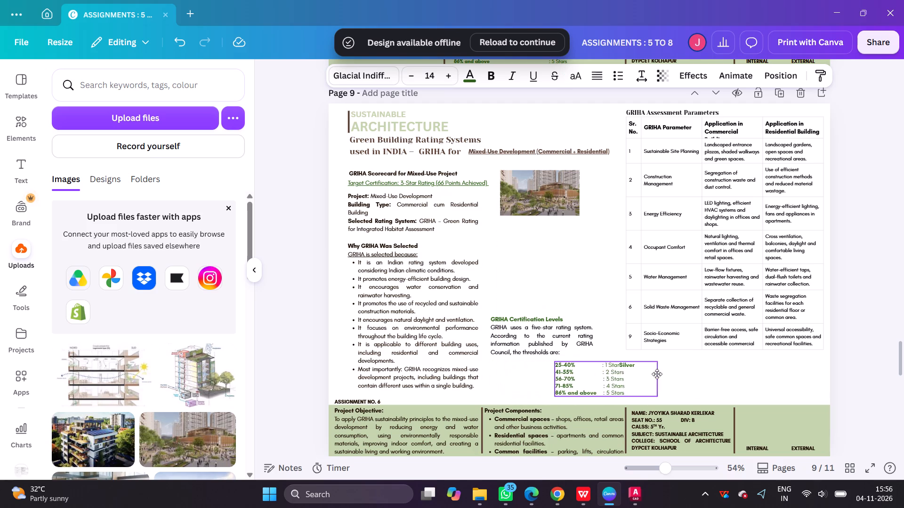
shift+drag(657, 374, 777, 380)
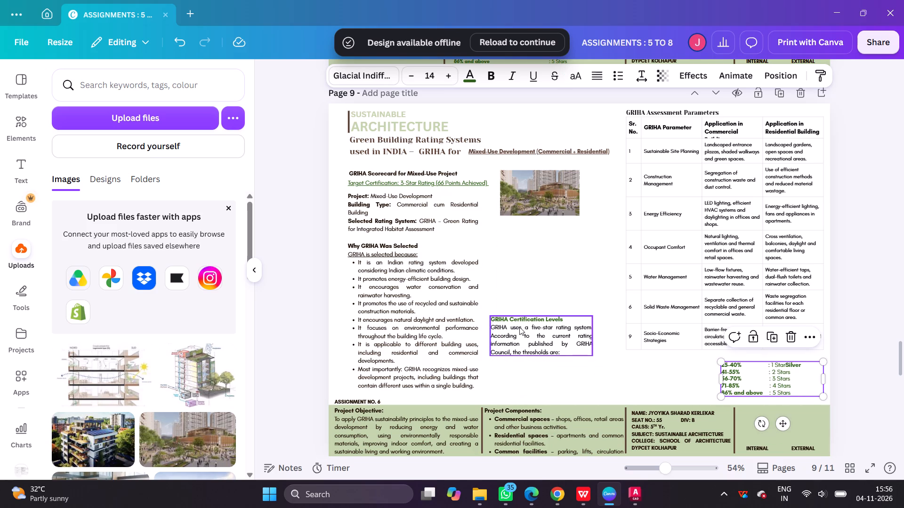
Move the GRIHA Certification Levels paragraph beneath the assessment table, beside the percentage and star list.
shift+drag(520, 328, 519, 355)
key(ctrl+z)
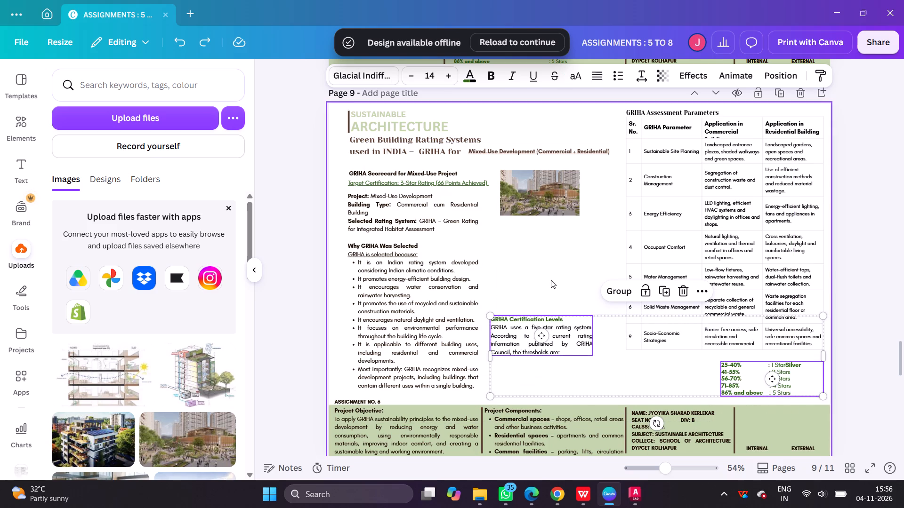
click(551, 273)
shift+drag(530, 328, 529, 364)
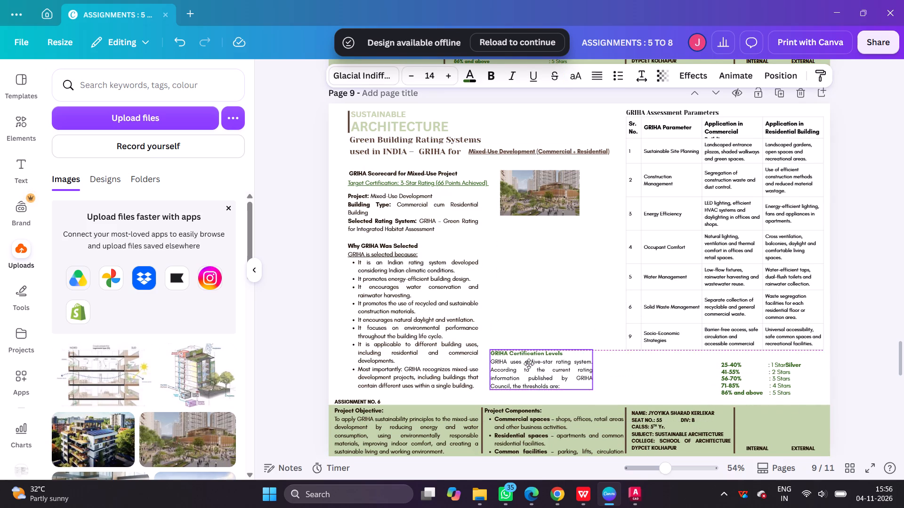
shift+drag(529, 364, 529, 367)
shift+drag(527, 370, 619, 370)
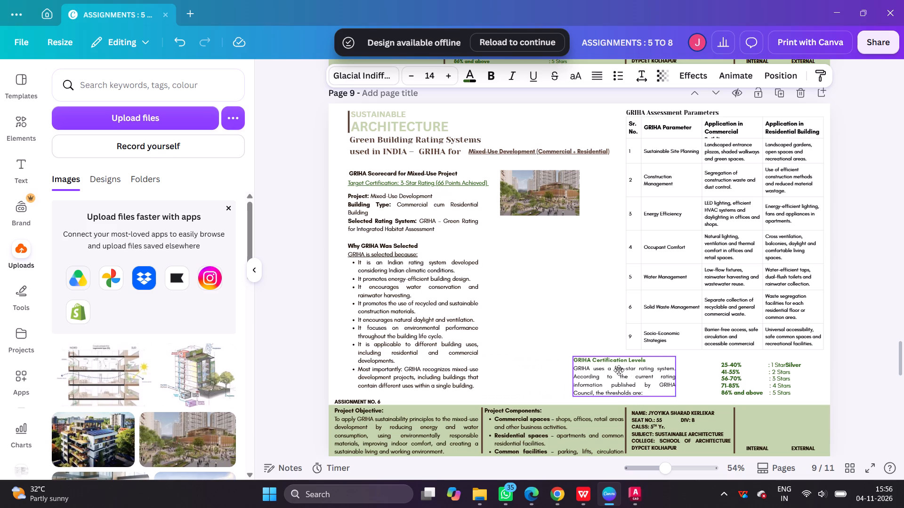
shift+drag(619, 370, 657, 370)
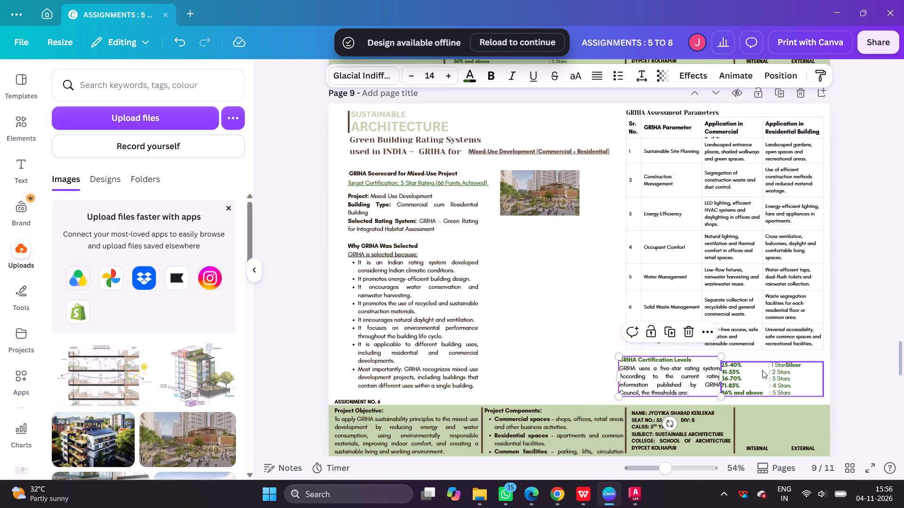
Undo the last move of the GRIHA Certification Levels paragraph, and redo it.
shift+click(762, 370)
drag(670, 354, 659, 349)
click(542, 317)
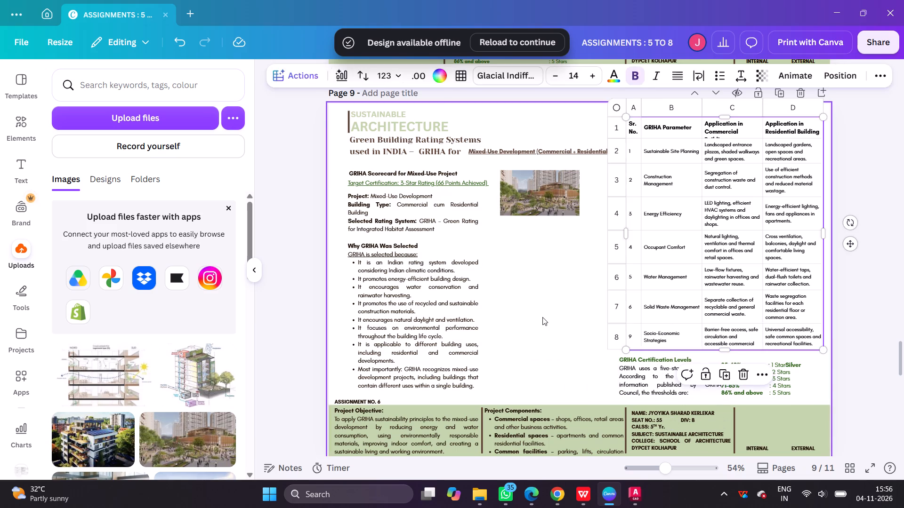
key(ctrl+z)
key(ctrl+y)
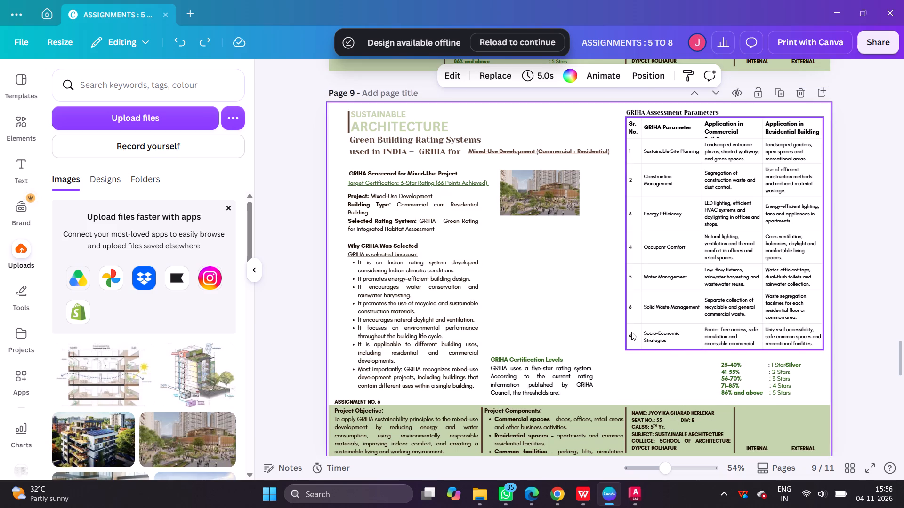
Shift the percentage and star list outward, clear of the GRIHA Certification Levels paragraph on page 9.
click(575, 327)
shift+drag(773, 381, 779, 380)
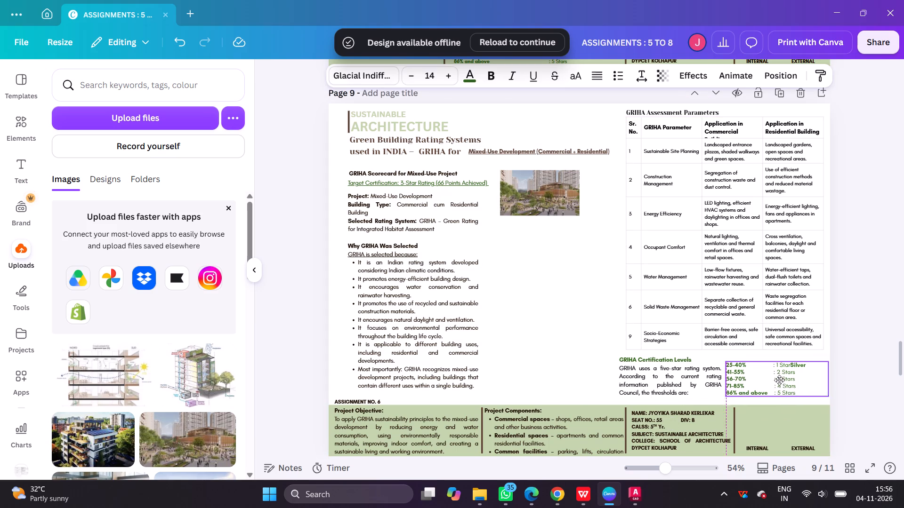
shift+drag(779, 380, 783, 379)
Remove the bold formatting from "Silver" in the 25-40% line of the star list.
click(799, 369)
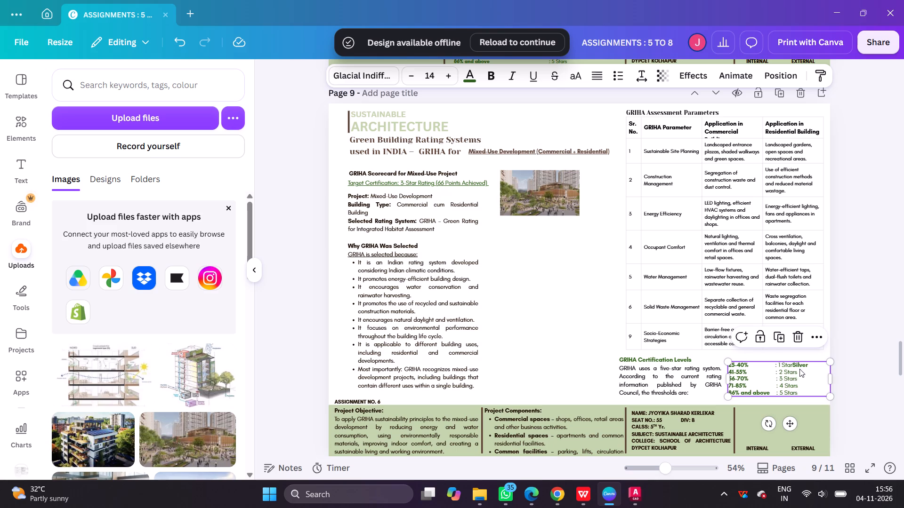
click(809, 366)
drag(809, 366, 798, 366)
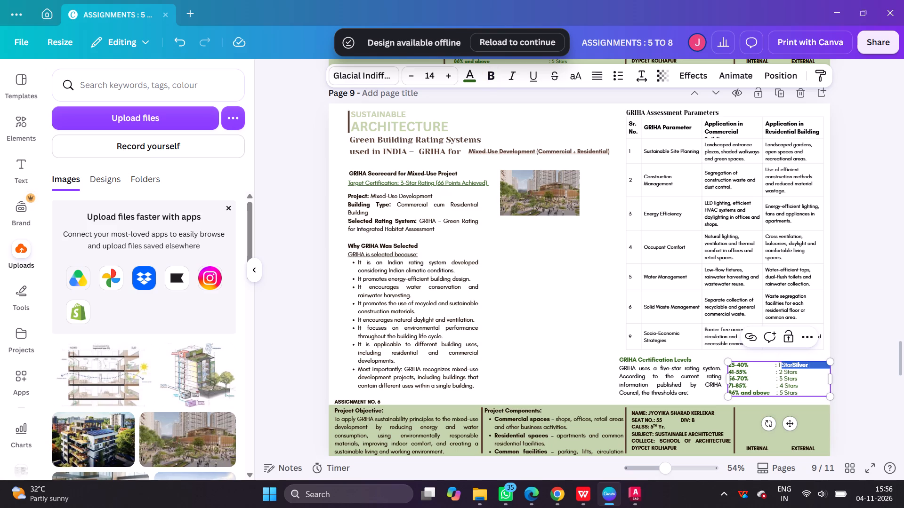
key(ctrl+b)
key(ctrl+b)
click(842, 360)
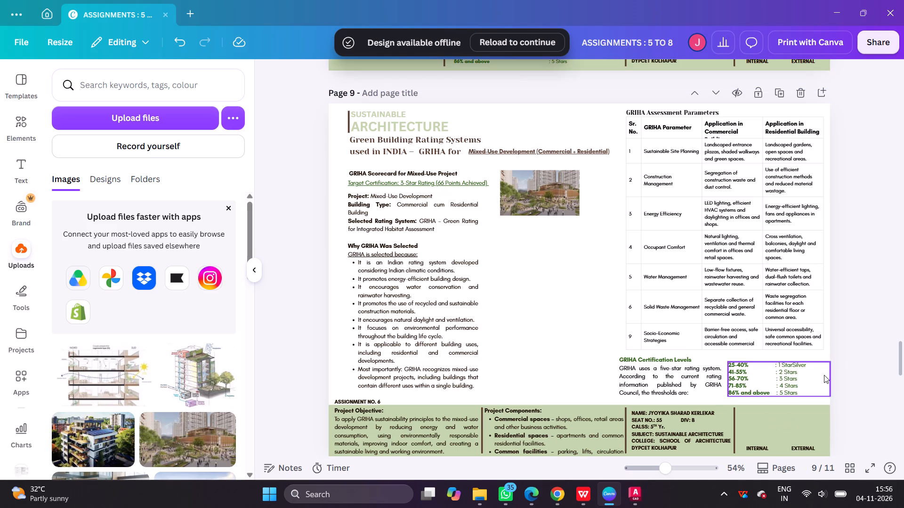
Narrow the percentage and star list's text box and align it with the assessment table's outer edge.
click(823, 375)
drag(831, 377, 818, 379)
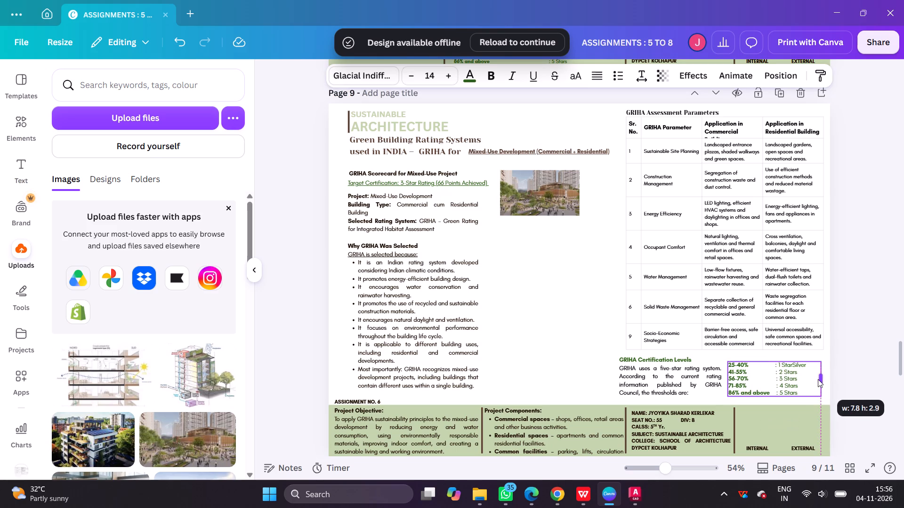
drag(818, 379, 811, 380)
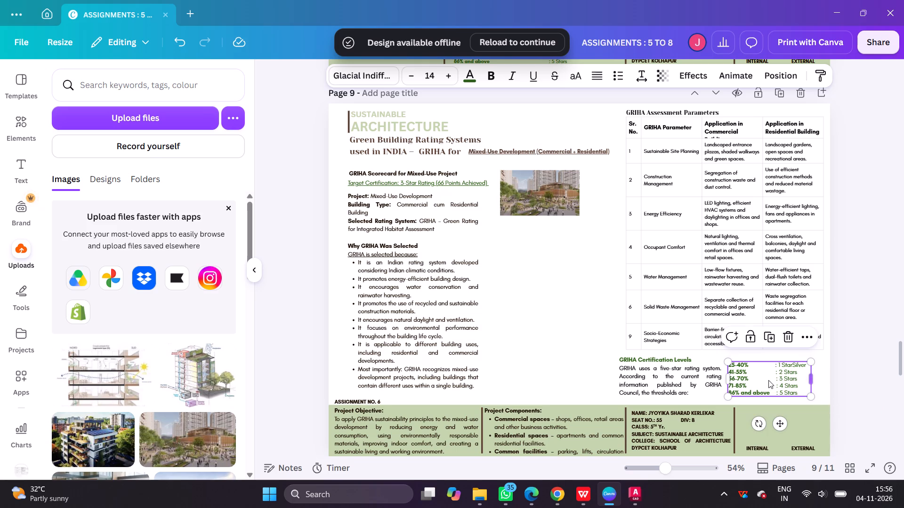
click(845, 374)
shift+drag(775, 377, 780, 377)
shift+drag(780, 377, 787, 377)
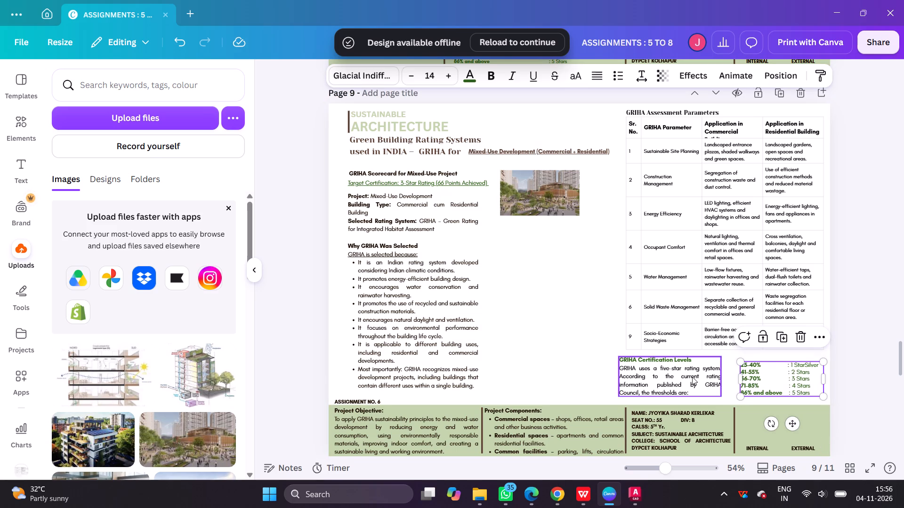
Move the GRIHA Certification Levels paragraph into line with the assessment table's inner edge.
shift+click(692, 377)
click(555, 332)
shift+drag(644, 363, 655, 364)
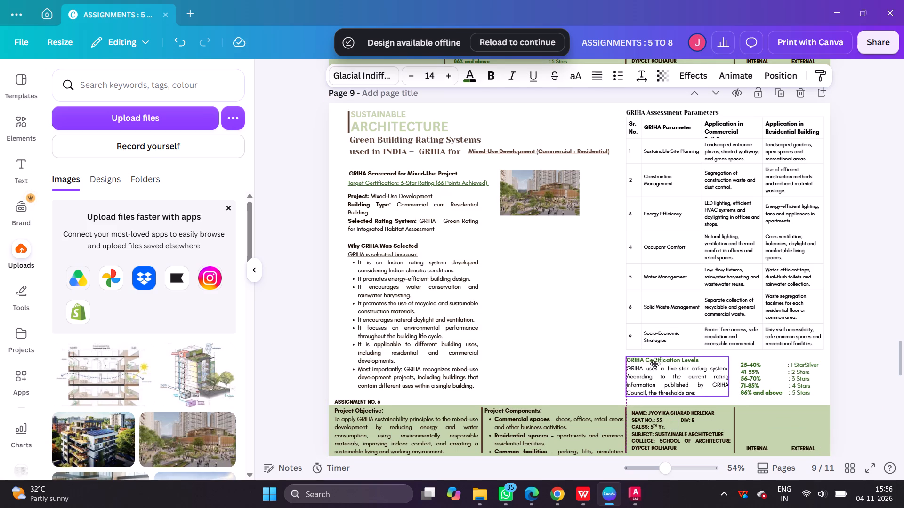
shift+drag(655, 364, 651, 365)
click(549, 315)
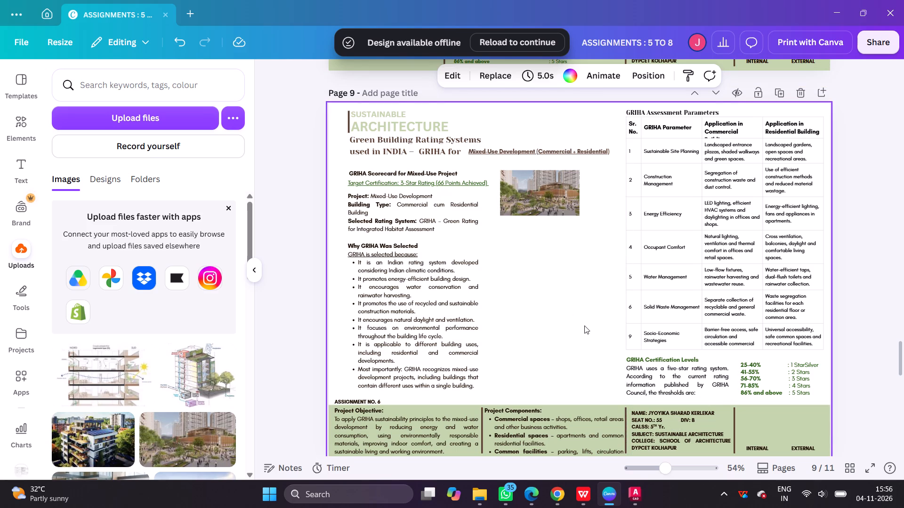
Move page 9's building picture slightly down and towards the assessment table.
drag(549, 196, 570, 204)
Copy the "Recycled steel Life Cycle" heading from page 3.
scroll(549, 262, up, 8)
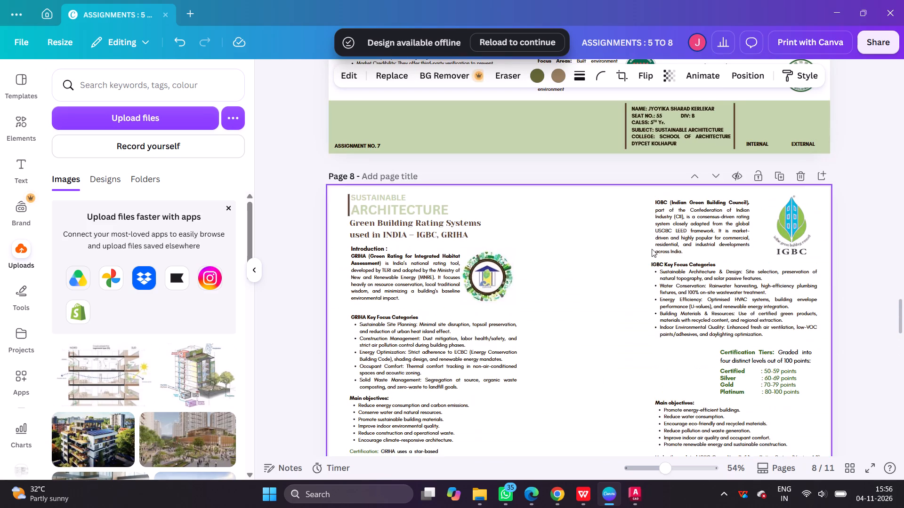
scroll(670, 260, up, 7)
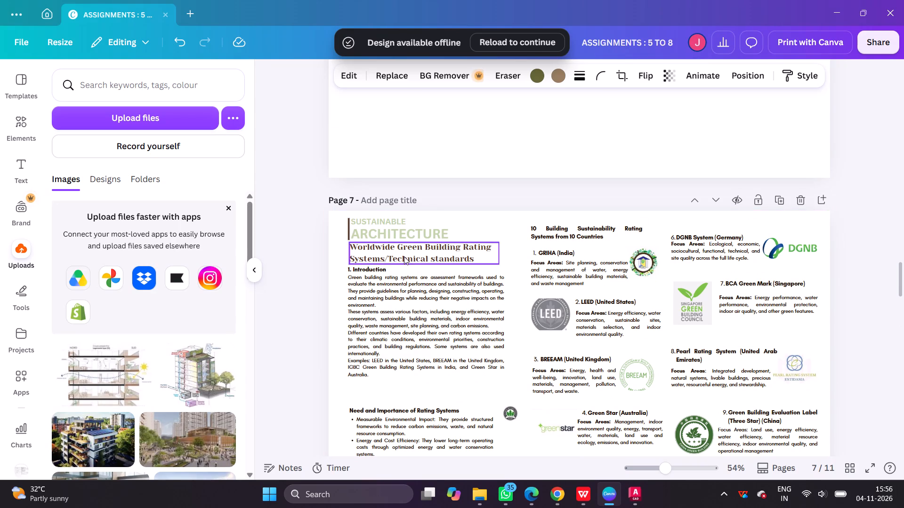
scroll(401, 273, up, 9)
scroll(694, 308, up, 3)
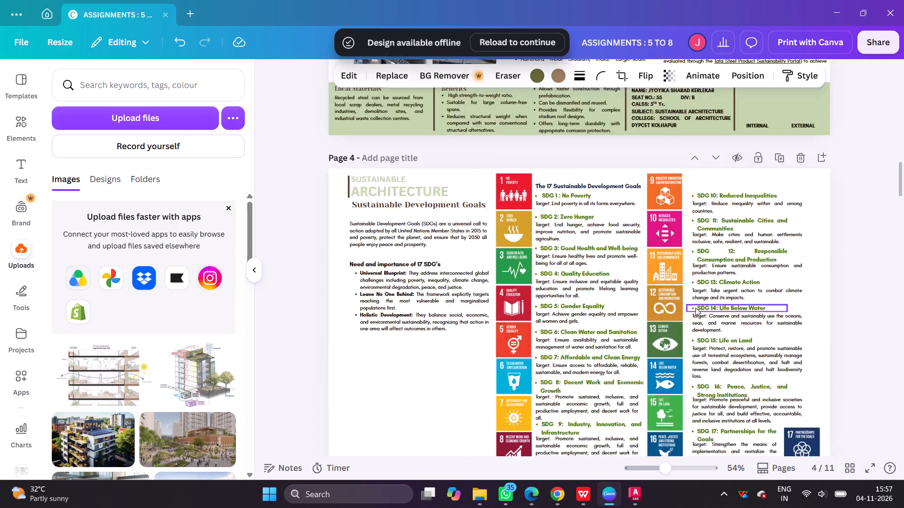
scroll(695, 308, up, 4)
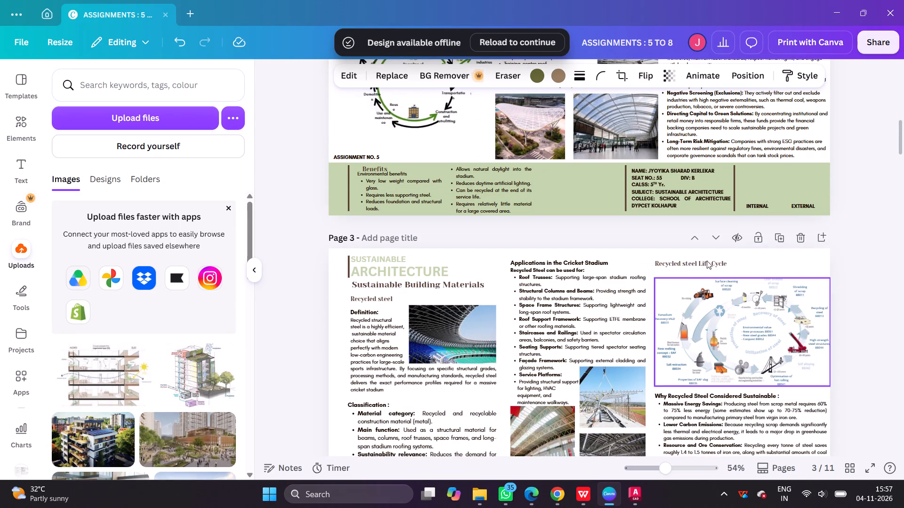
click(703, 264)
key(ctrl+c)
Paste the copied heading onto page 9 and place it directly above the building picture.
scroll(640, 224, down, 5)
scroll(640, 224, up, 1)
scroll(640, 224, down, 7)
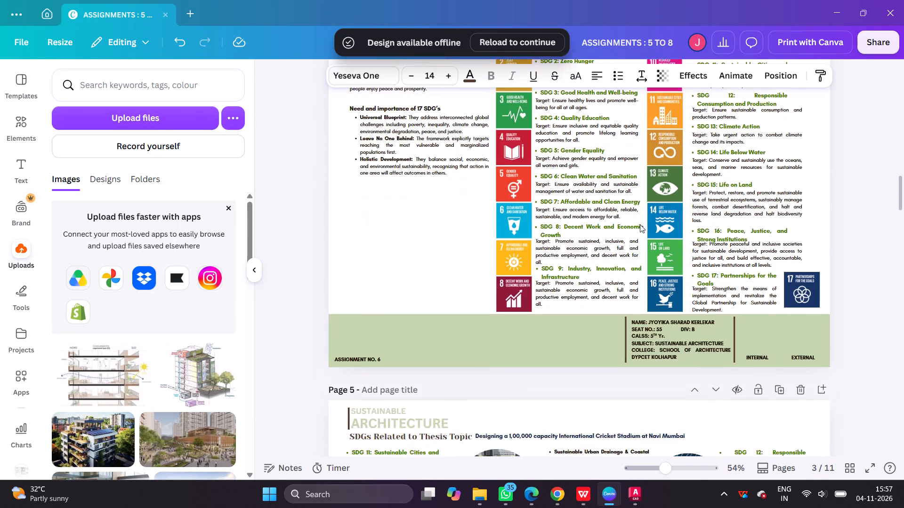
scroll(640, 224, down, 19)
scroll(636, 230, down, 5)
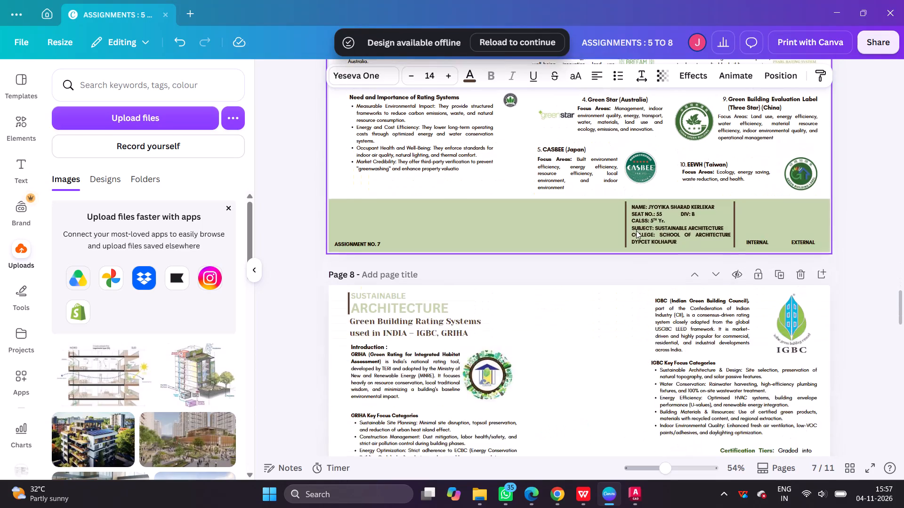
scroll(636, 230, down, 2)
click(583, 189)
scroll(587, 203, down, 3)
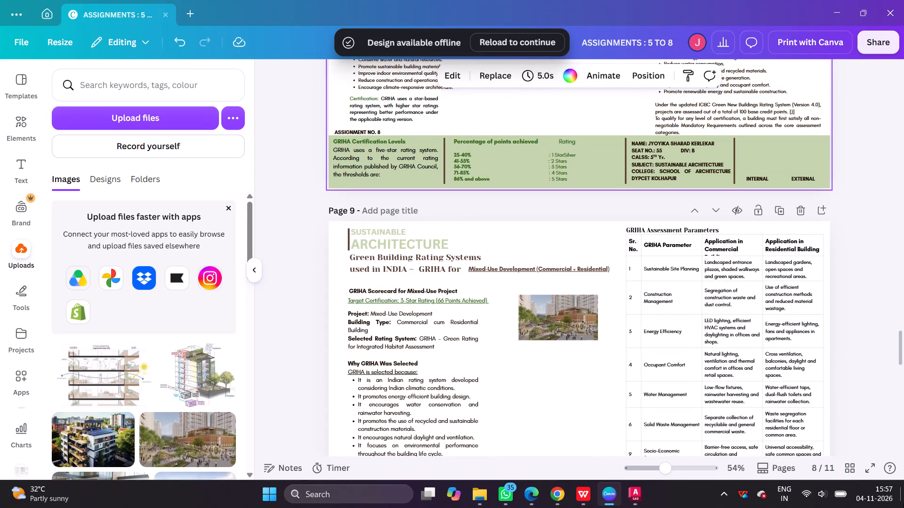
click(505, 347)
click(572, 387)
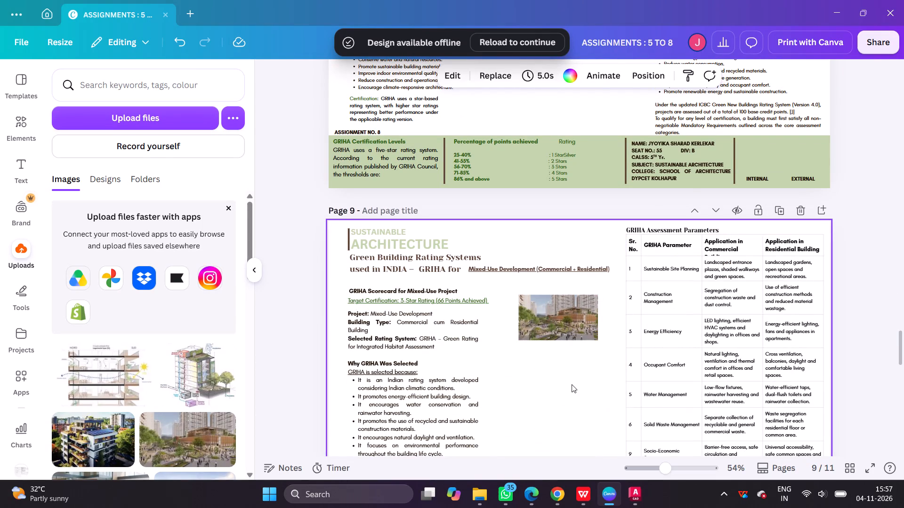
key(ctrl+v)
drag(726, 236, 589, 278)
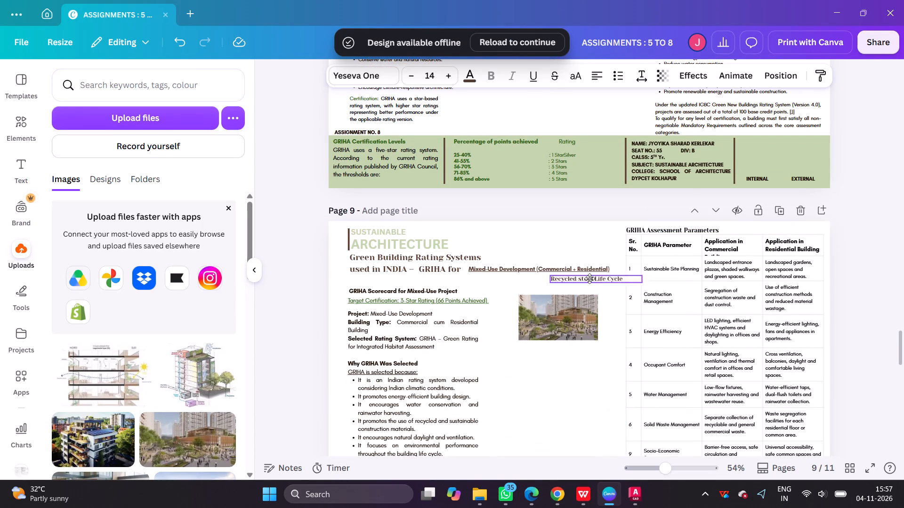
drag(589, 278, 583, 284)
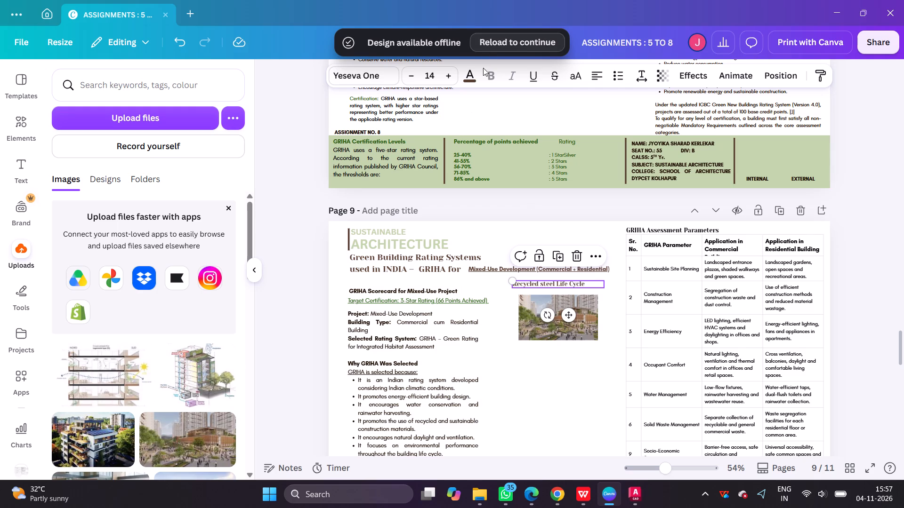
Change the pasted heading's text colour to black.
click(475, 76)
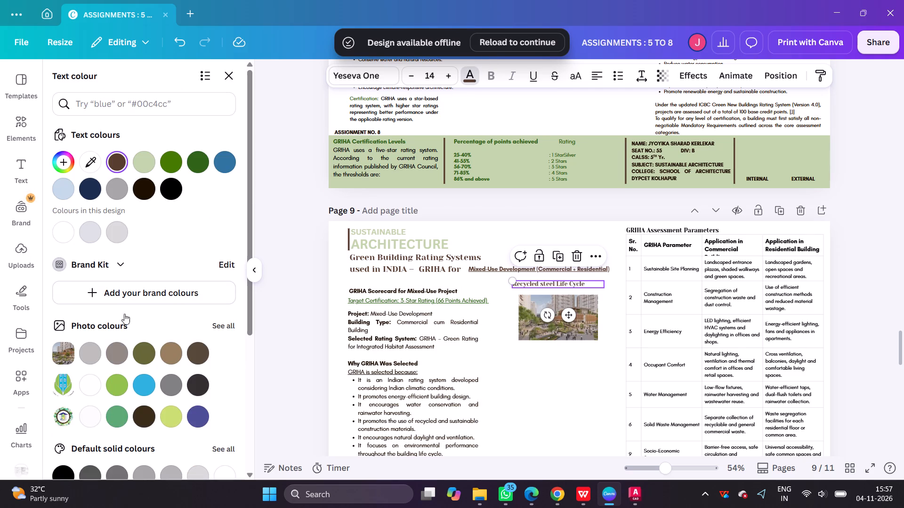
click(58, 474)
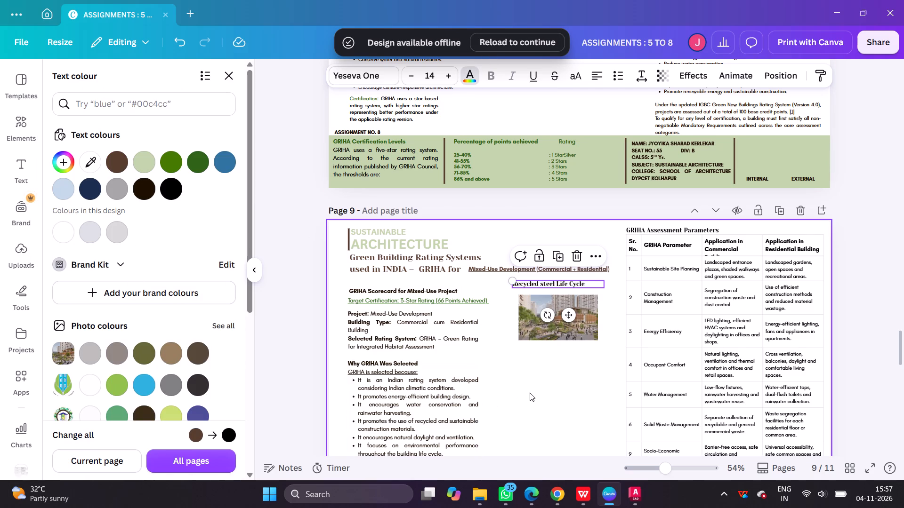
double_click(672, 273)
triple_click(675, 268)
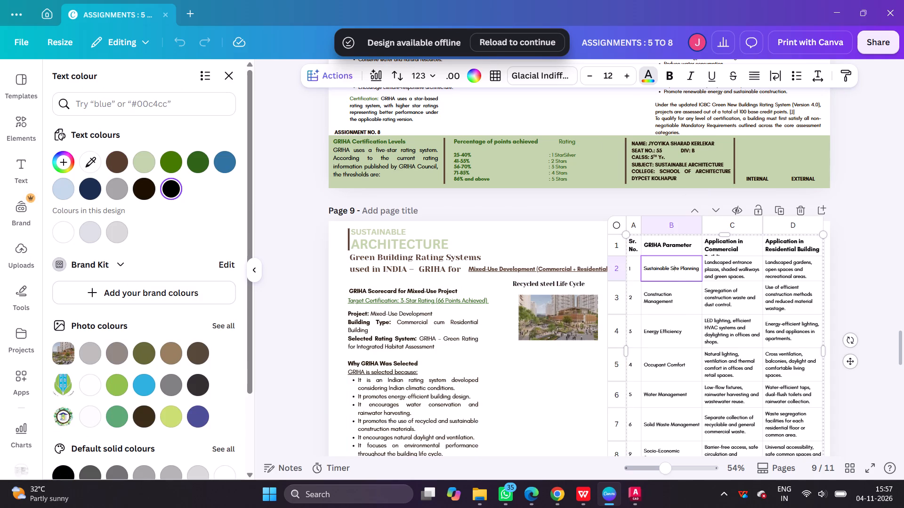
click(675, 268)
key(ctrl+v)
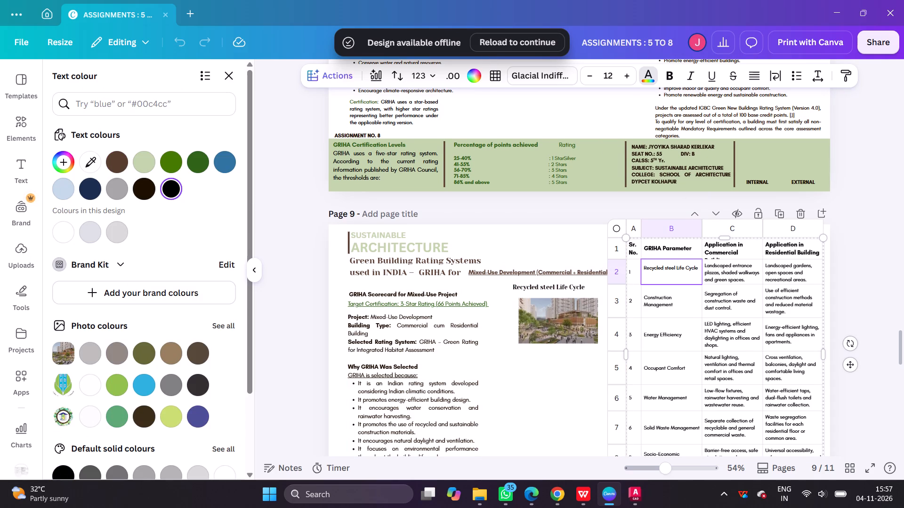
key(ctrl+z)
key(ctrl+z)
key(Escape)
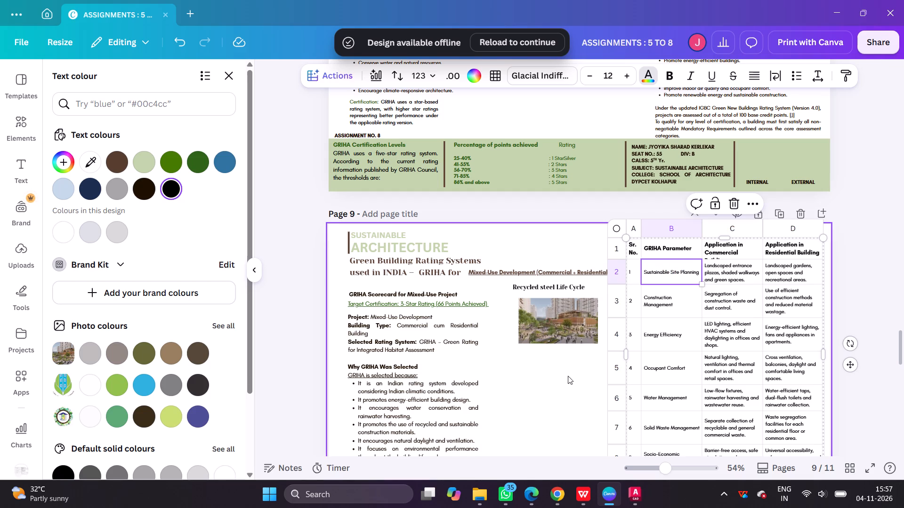
Replace the pasted heading's text with "Sustainable Site Planning", copied from the first parameter row of the assessment table.
triple_click(668, 273)
click(668, 273)
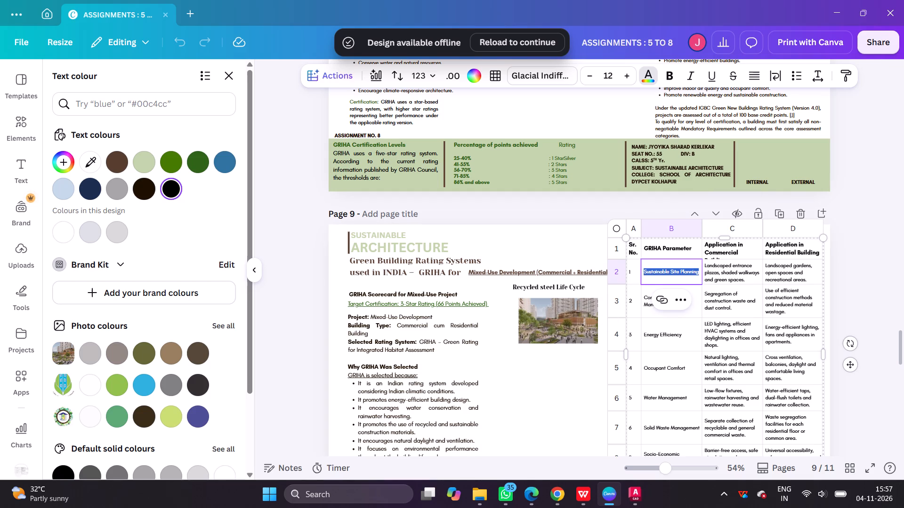
key(ctrl+c)
double_click(576, 290)
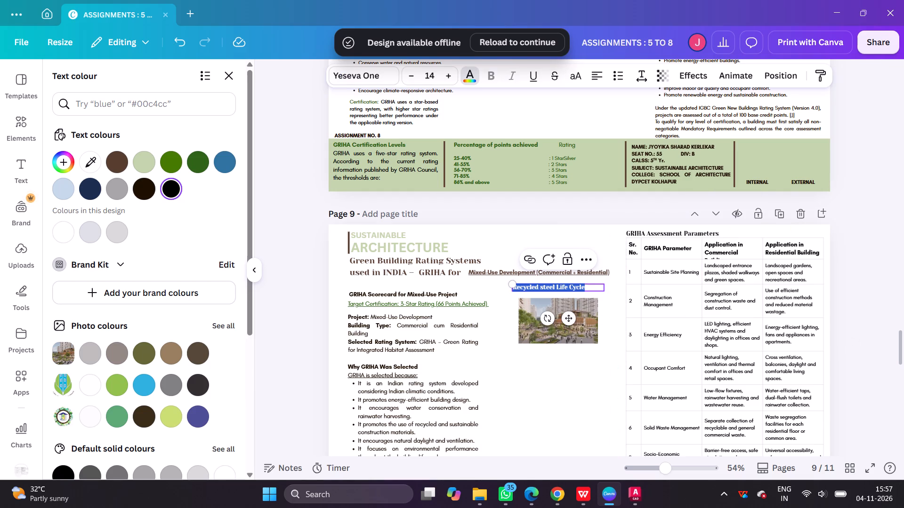
key(ctrl+v)
click(555, 372)
Align the building picture beneath the Sustainable Site Planning heading and enlarge it to reach almost to the assessment table.
drag(546, 320, 541, 317)
drag(592, 339, 611, 358)
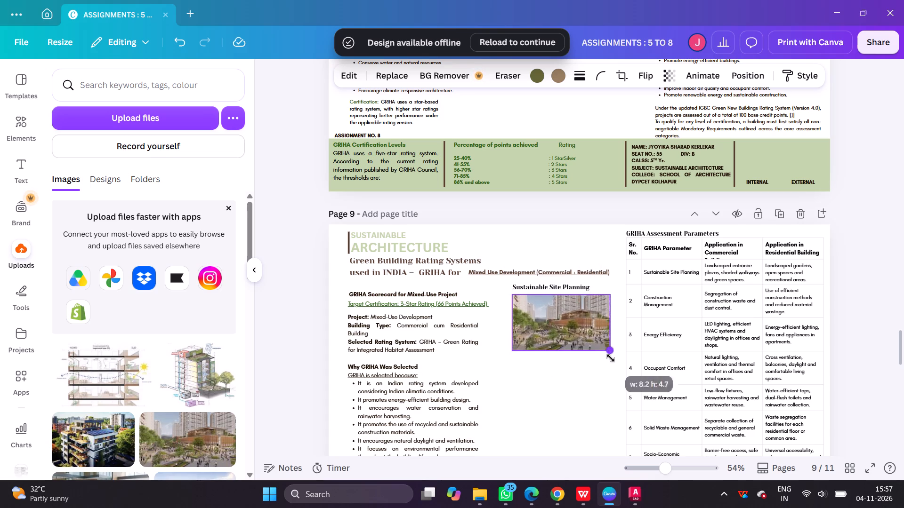
drag(611, 358, 618, 365)
click(513, 392)
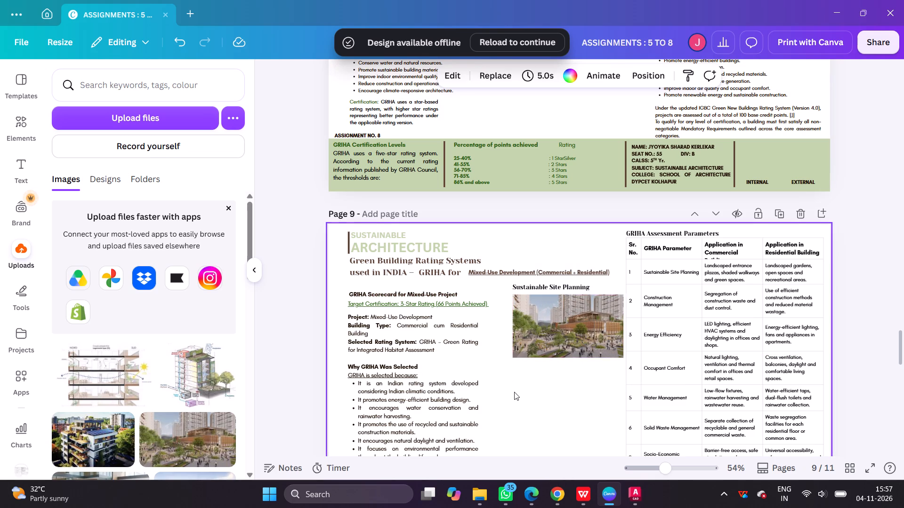
Delete page 10, which holds the Assessment Category table and the GRIHA points table.
scroll(623, 307, down, 2)
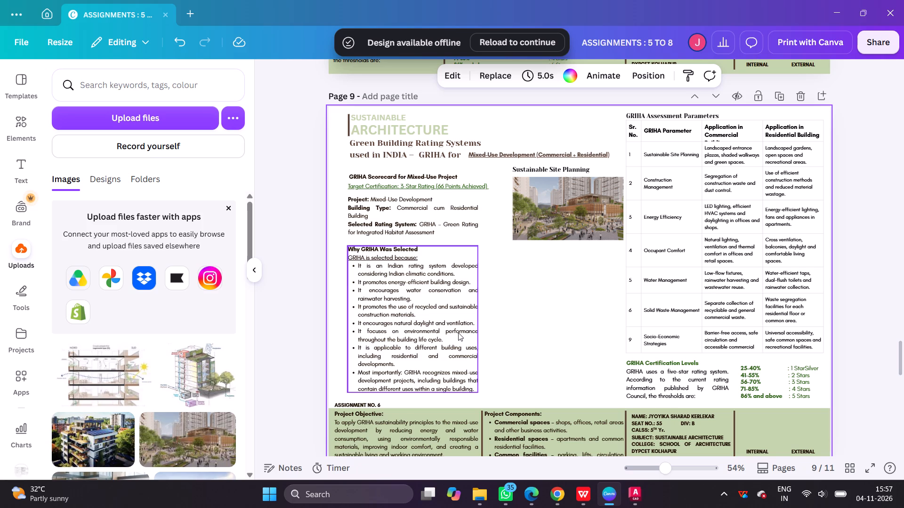
scroll(458, 333, down, 2)
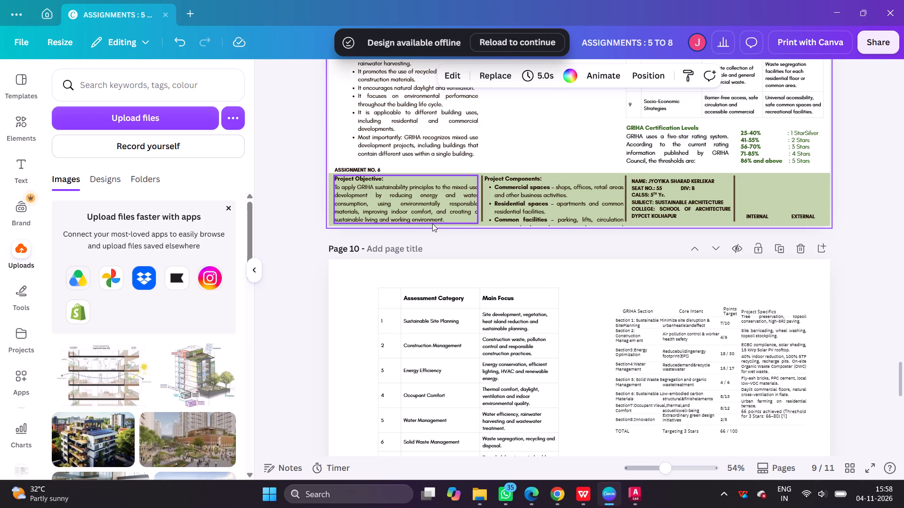
click(800, 247)
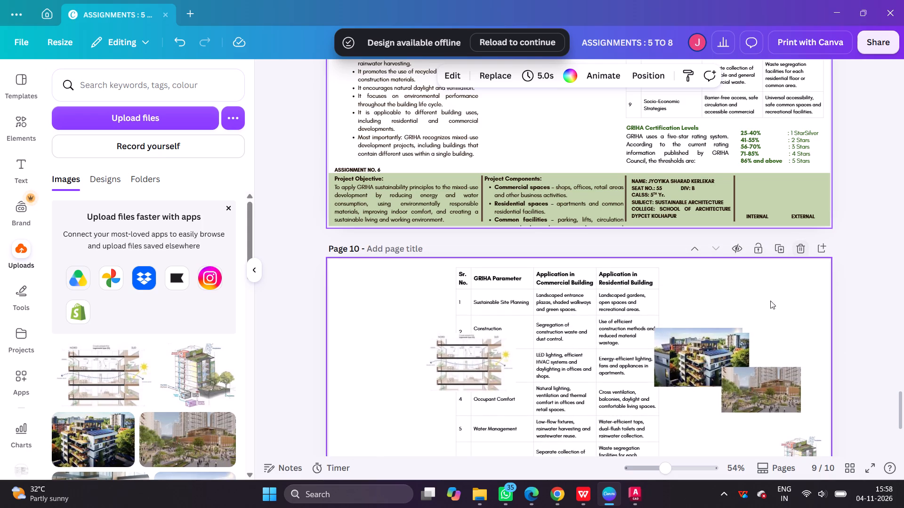
Move the terraced building picture overlapping the solar-roof picture to the upper outer corner of the current page 10.
drag(684, 365, 514, 116)
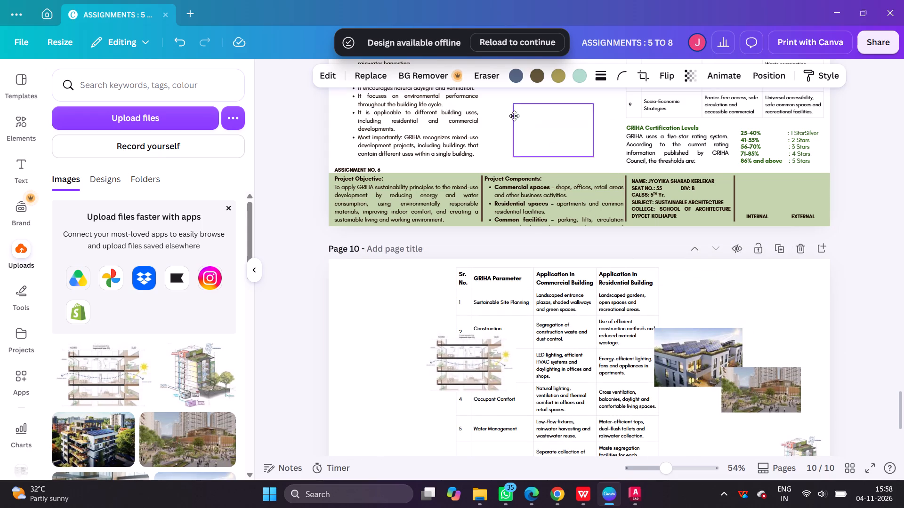
drag(514, 116, 752, 305)
Move the building section diagram from page 10 to the bottom of page 9's middle column, above the green band.
drag(449, 378, 528, 147)
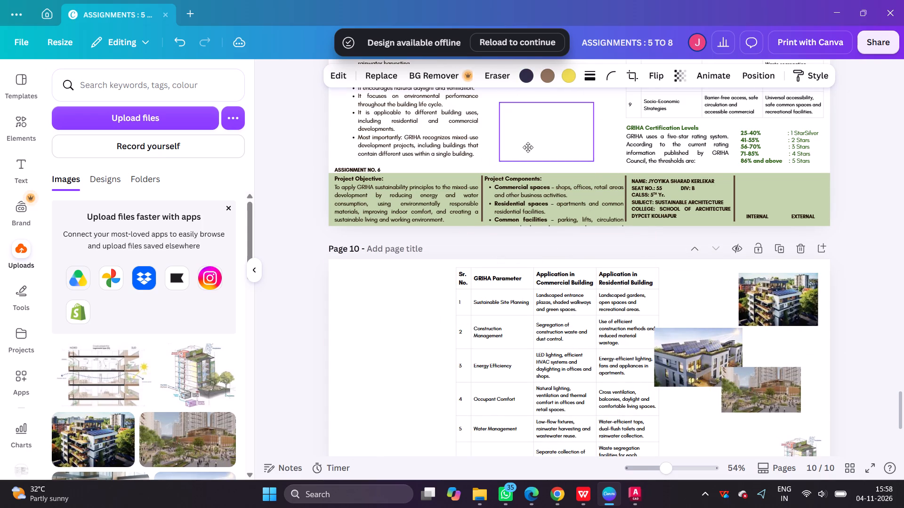
drag(528, 147, 539, 155)
scroll(573, 267, up, 4)
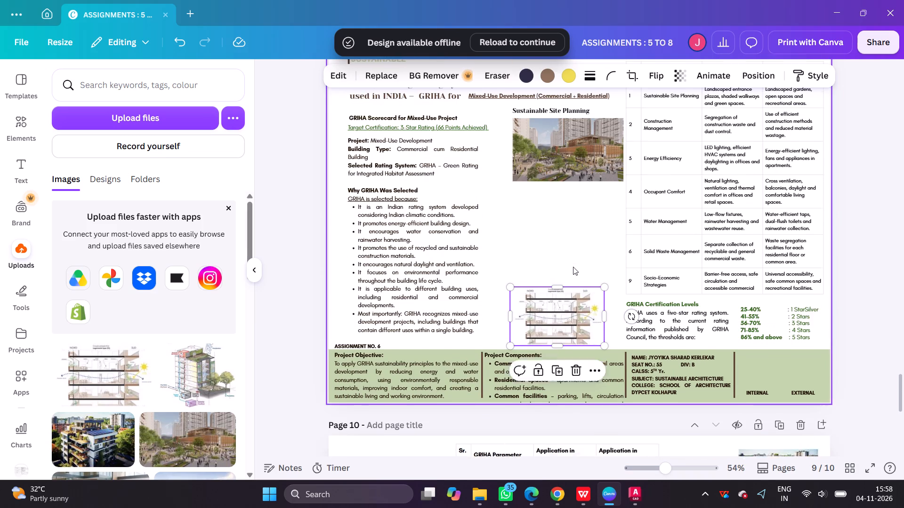
Scale down the GRIHA assessment table on page 9 from its lower inner corner, keeping its outer edge in place.
click(672, 280)
drag(625, 355, 629, 351)
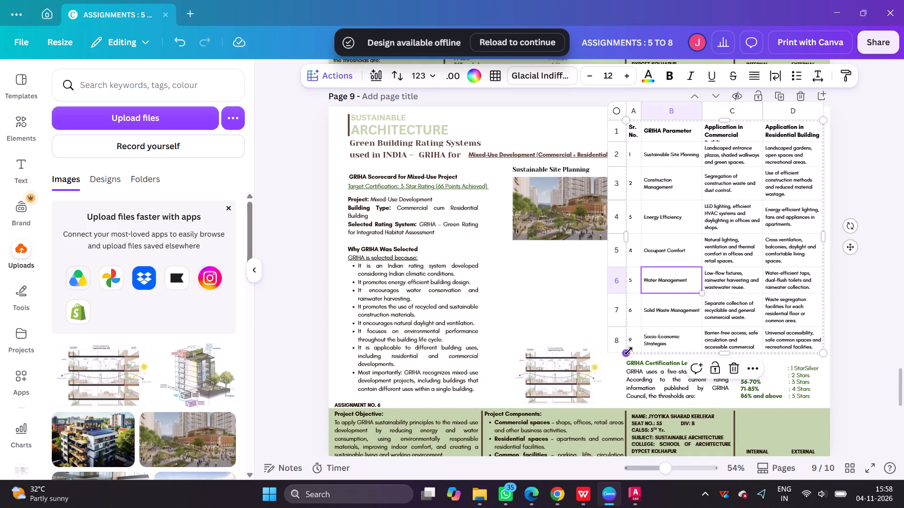
drag(629, 351, 649, 325)
click(571, 319)
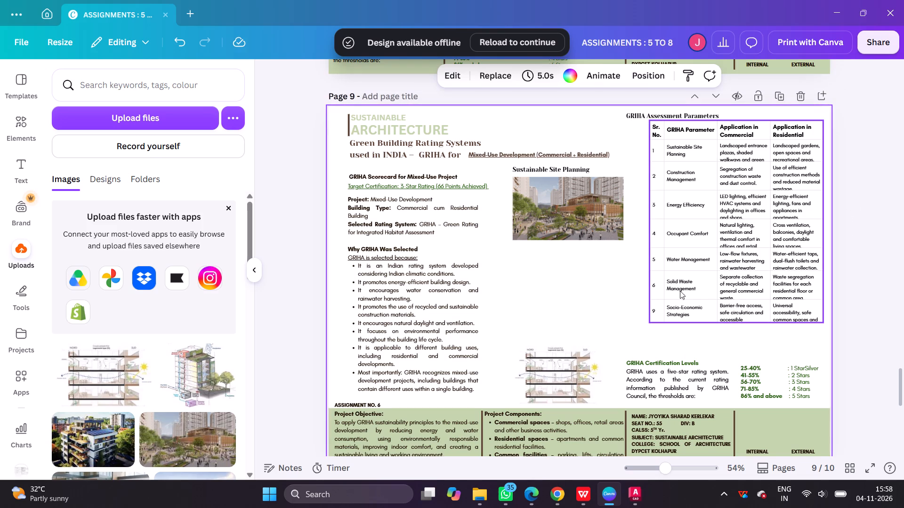
Shift the GRIHA Assessment Parameters heading to line up with the inner edge of the reduced table.
click(641, 114)
key(z)
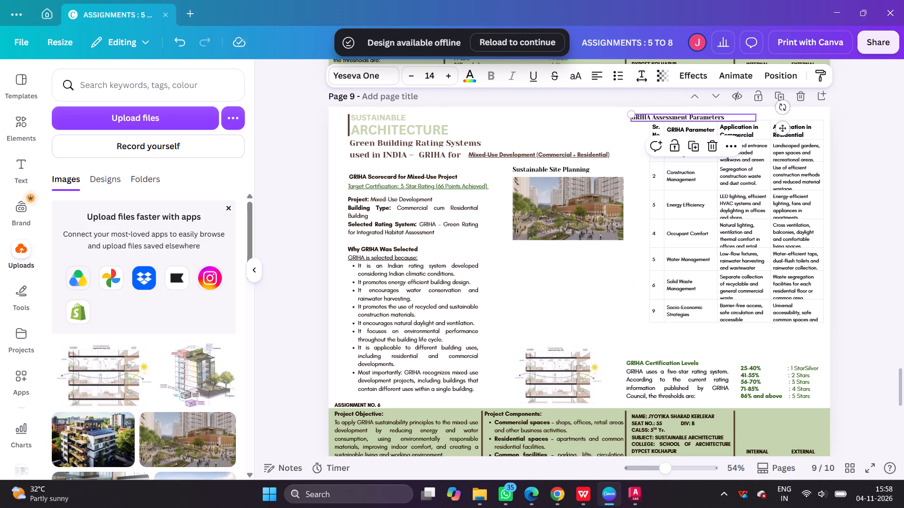
shift+drag(643, 116, 662, 115)
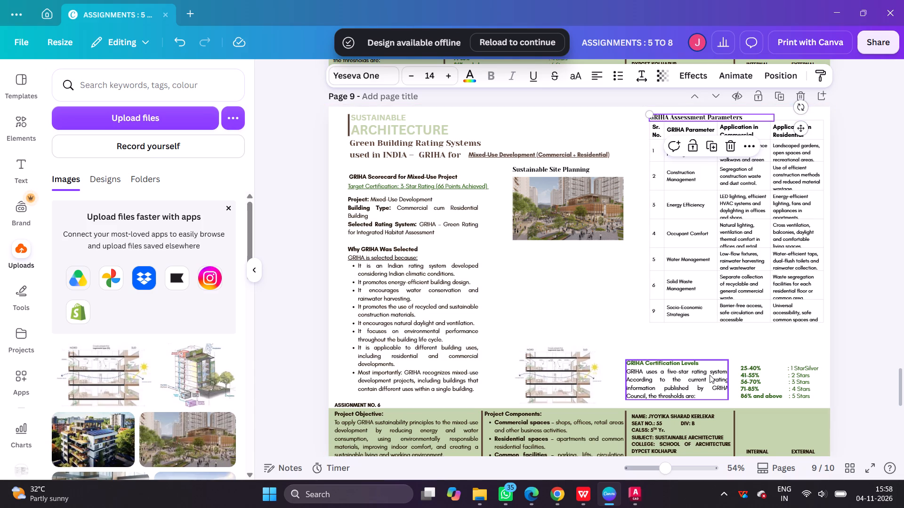
Move the GRIHA Certification Levels paragraph beneath the table's outer side and align the star-rating list directly under it.
shift+drag(762, 381, 762, 388)
key(ctrl+z)
click(753, 331)
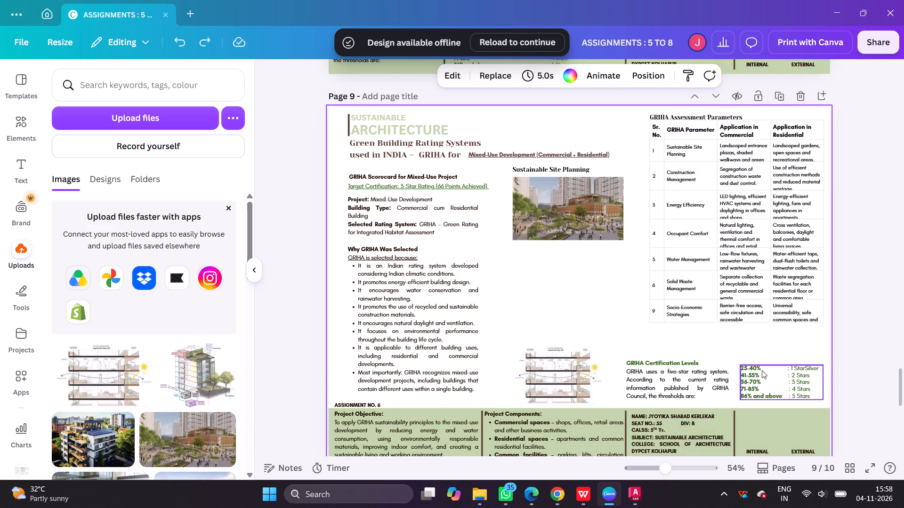
shift+drag(762, 370, 762, 377)
click(684, 377)
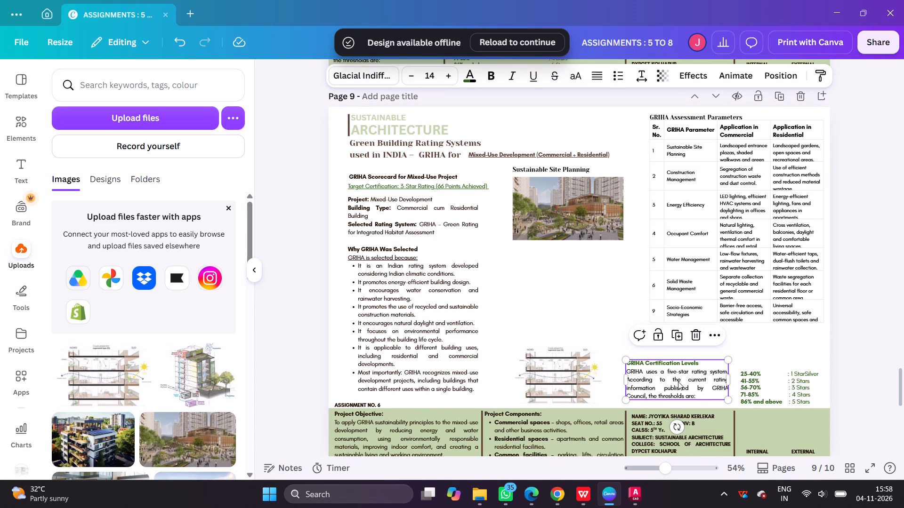
shift+drag(678, 381, 702, 345)
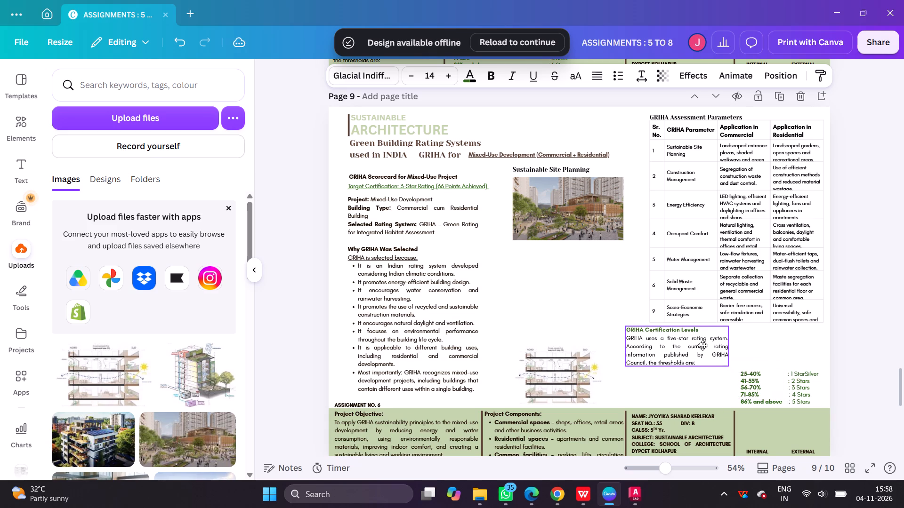
shift+drag(702, 345, 701, 348)
shift+drag(679, 349, 681, 351)
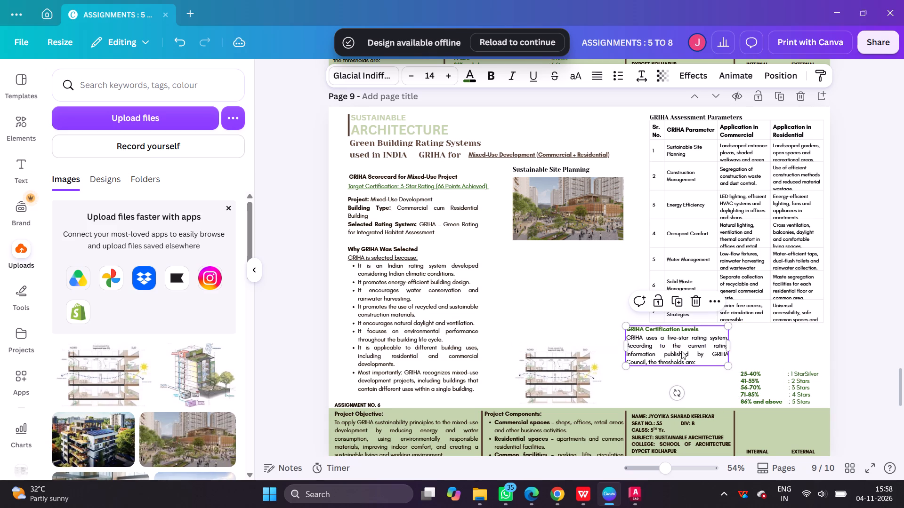
shift+drag(681, 351, 775, 353)
click(683, 381)
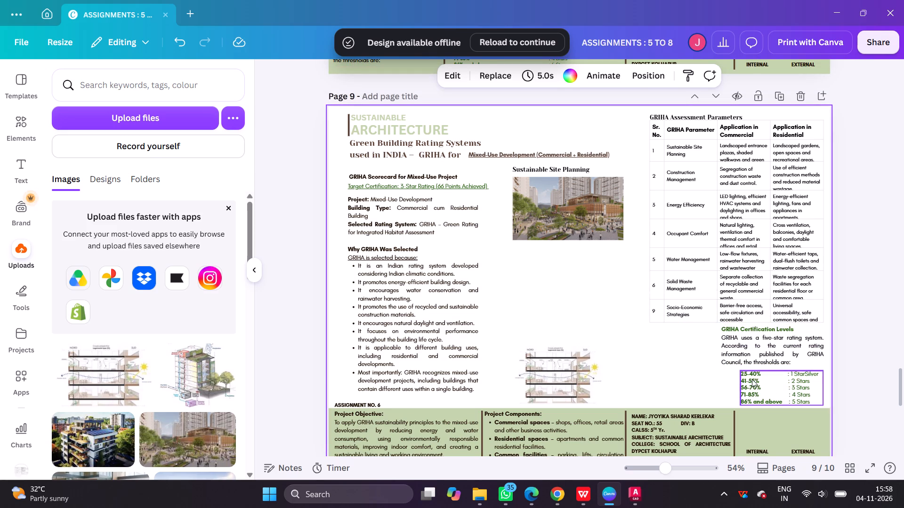
shift+drag(751, 380, 740, 380)
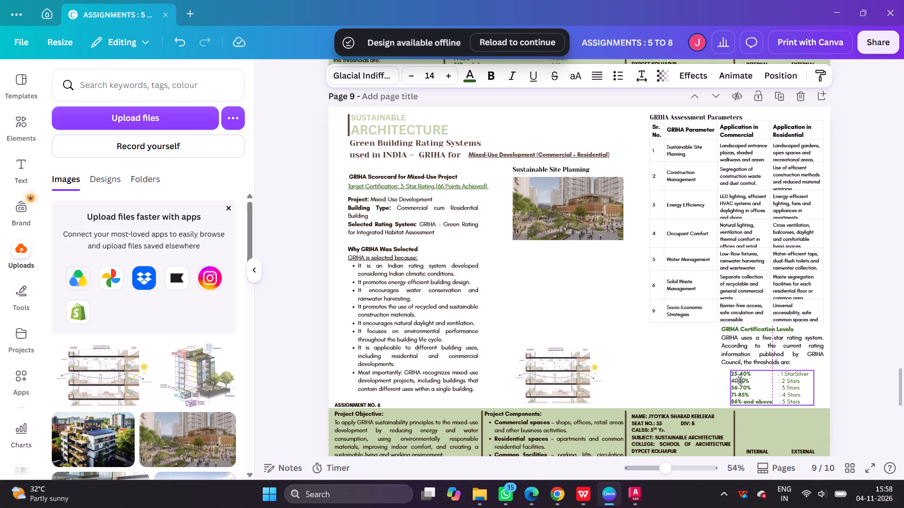
shift+drag(740, 380, 733, 381)
click(866, 338)
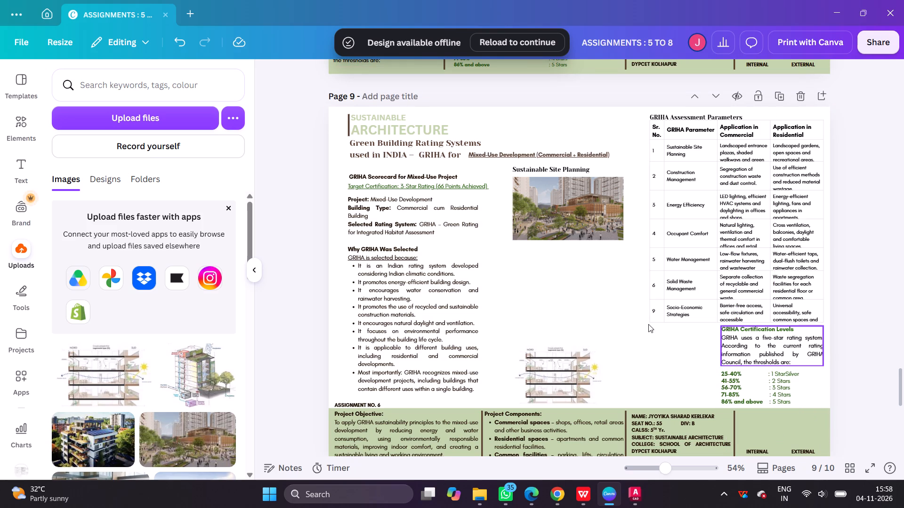
Move the building section diagram beneath the assessment table, beside the certification levels block.
drag(558, 371, 664, 367)
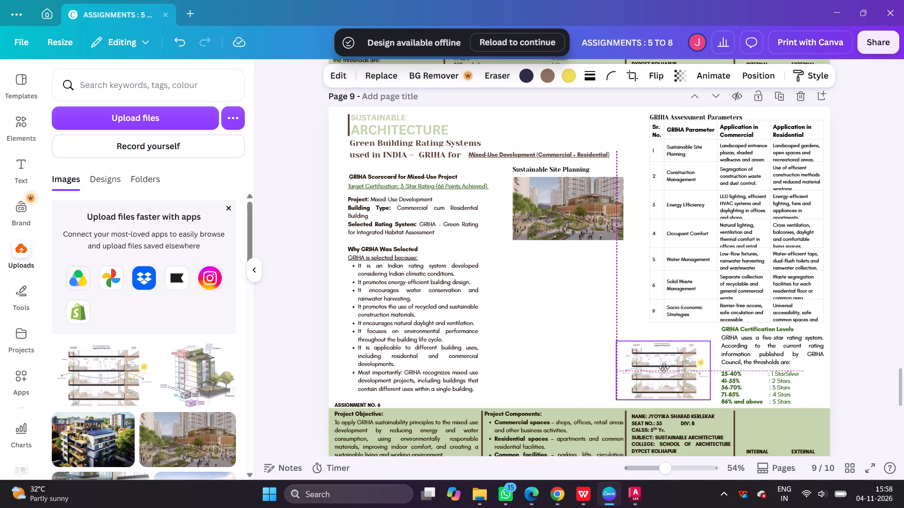
drag(664, 367, 664, 369)
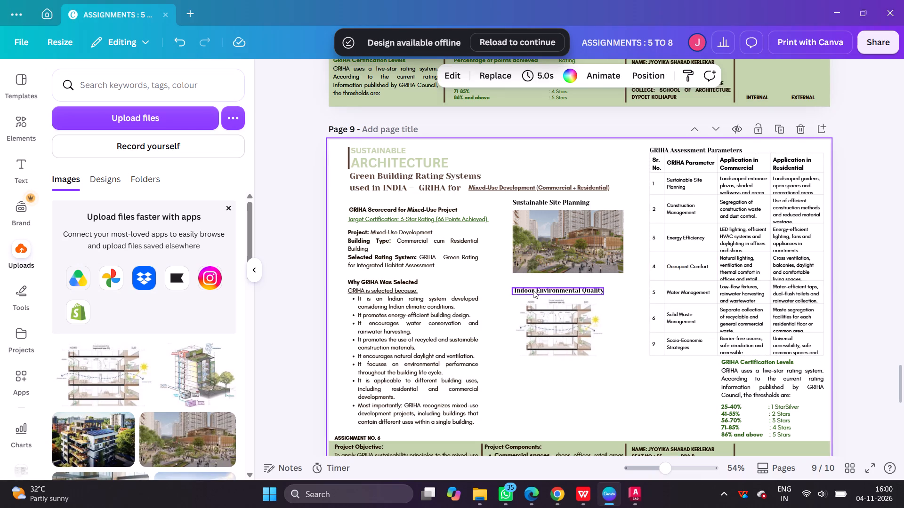
Move the Indoor Environmental Quality heading closer to the building picture, and shift and shrink that picture with its heading to text size 12.2.
drag(532, 290, 518, 280)
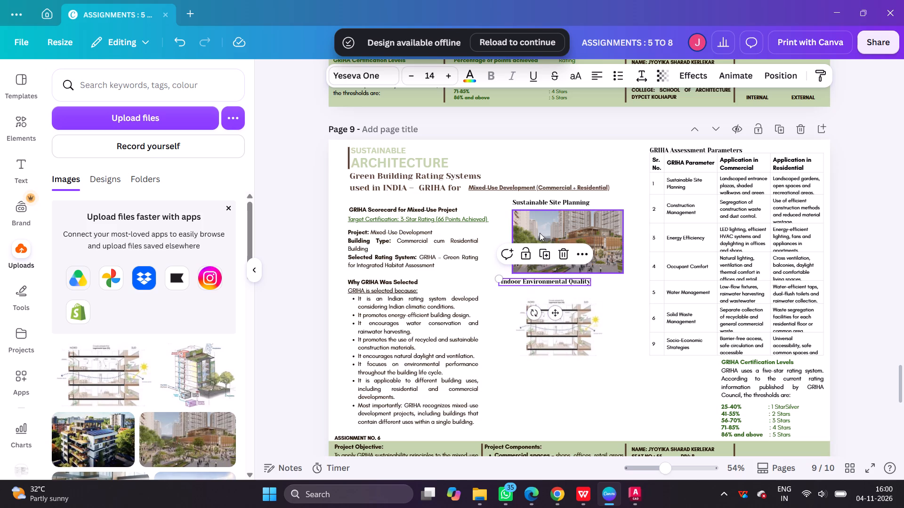
click(540, 213)
shift+click(536, 204)
shift+drag(528, 222, 521, 222)
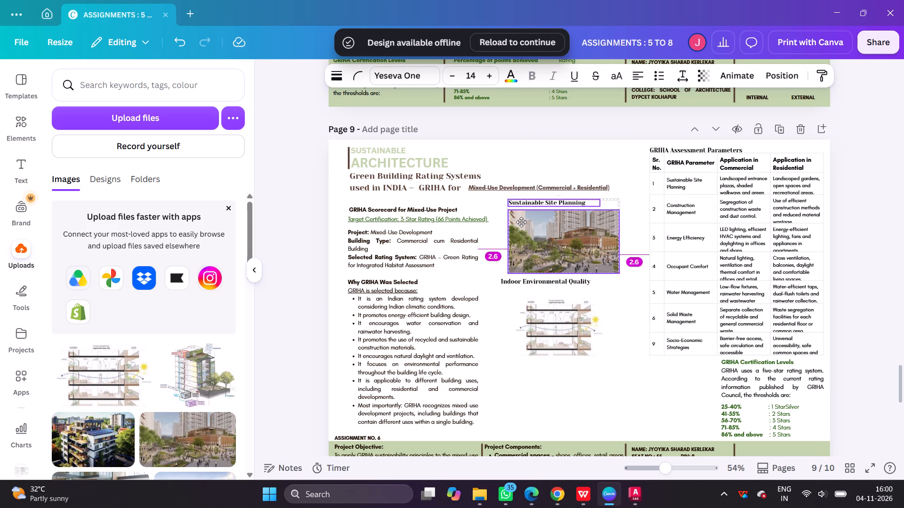
shift+drag(521, 222, 517, 222)
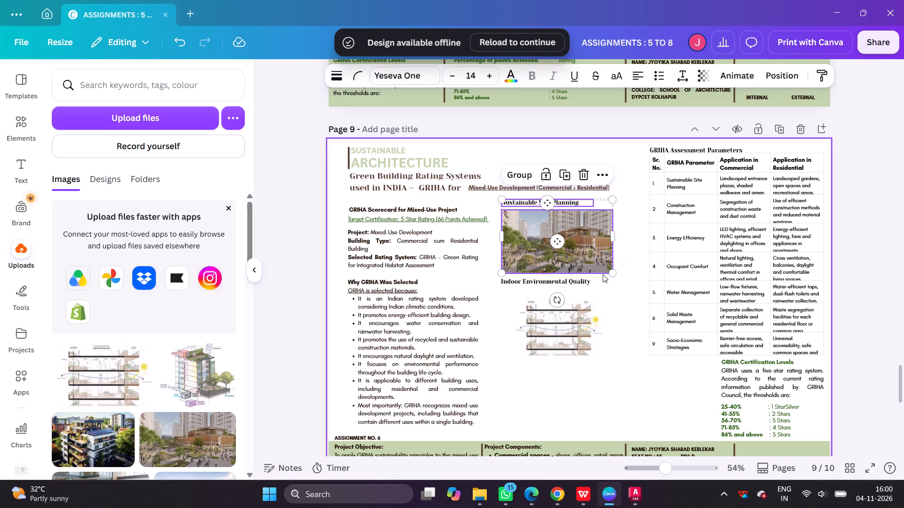
drag(609, 272, 593, 263)
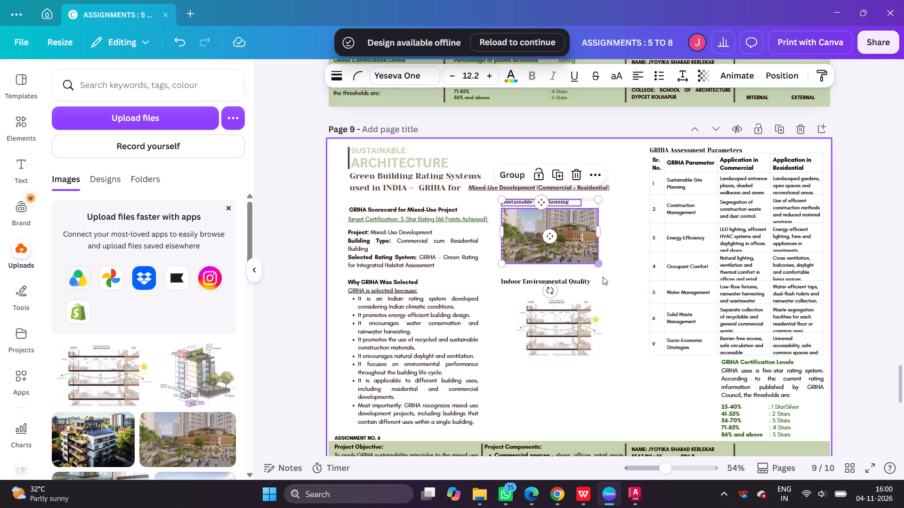
click(629, 299)
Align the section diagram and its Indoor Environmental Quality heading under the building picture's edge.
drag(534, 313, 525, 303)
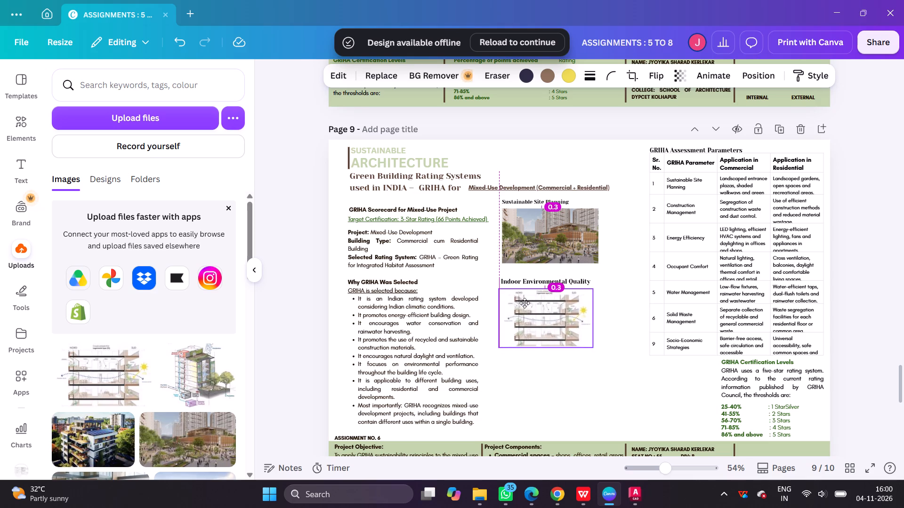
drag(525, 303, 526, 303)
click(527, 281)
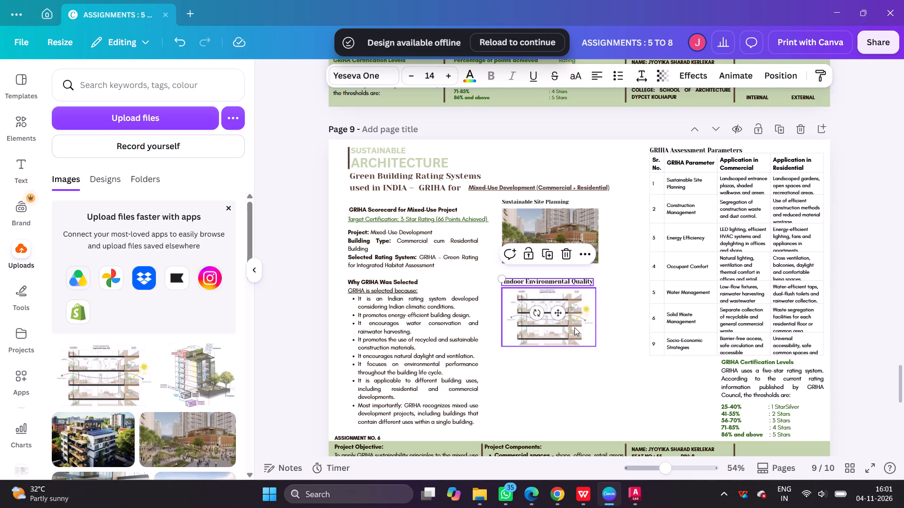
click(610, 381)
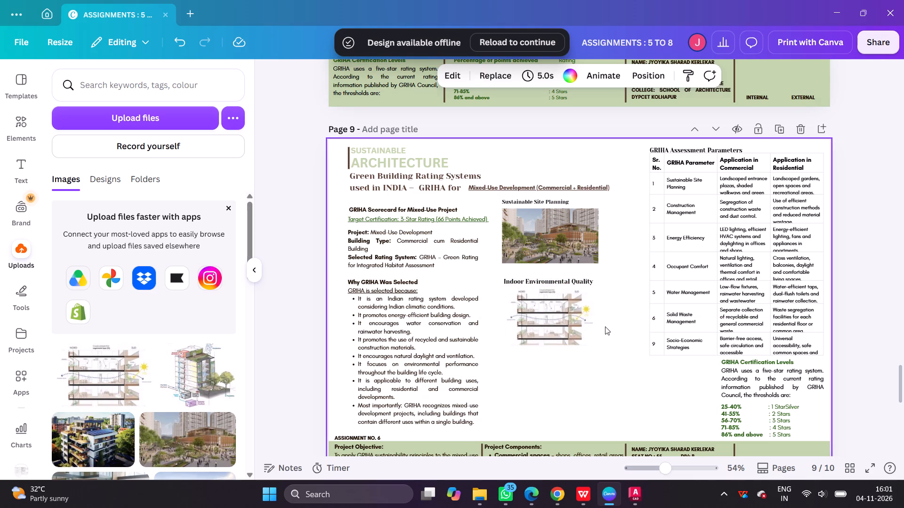
Move the cutaway building diagram with the trees from page 10 onto page 9, beside the certification levels.
scroll(569, 294, down, 8)
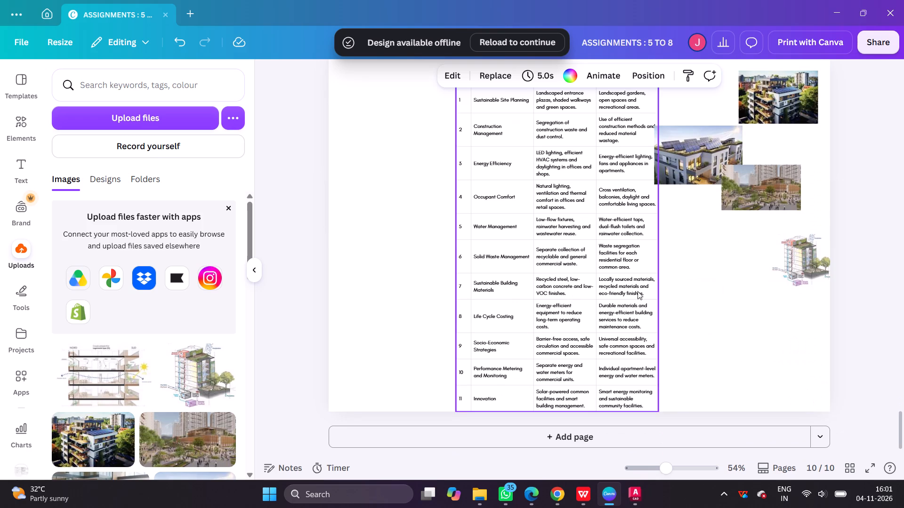
scroll(790, 299, up, 1)
drag(803, 322, 725, 382)
scroll(725, 382, up, 2)
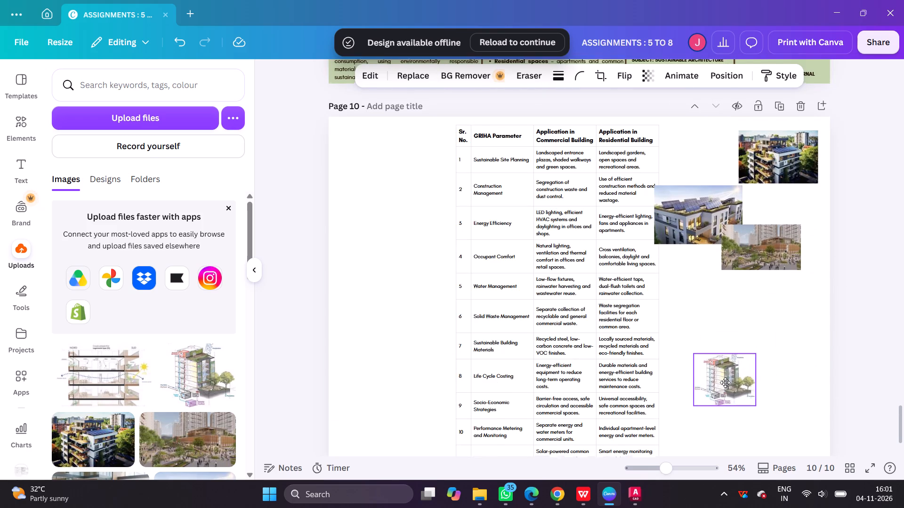
scroll(725, 382, up, 1)
drag(725, 382, 679, 177)
scroll(632, 206, up, 2)
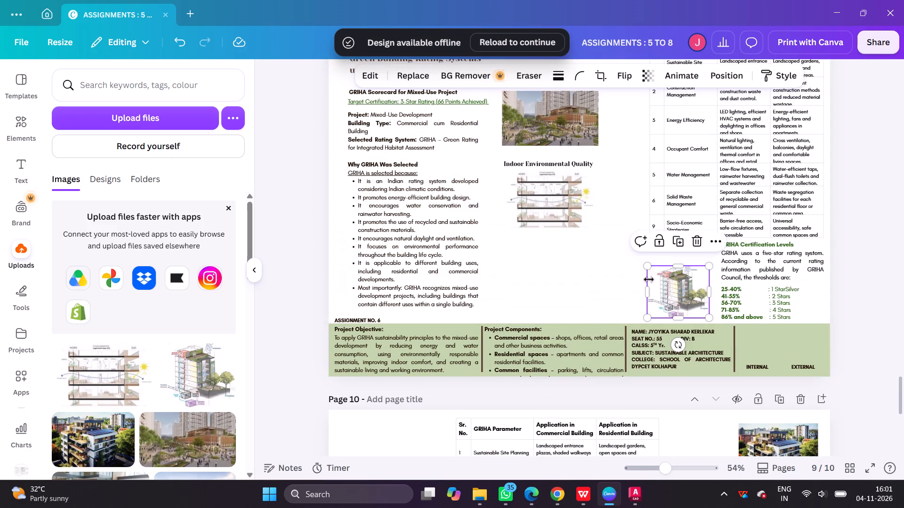
Enlarge the cutaway building diagram to about 8.8 by 7.5 and place it beneath the section diagram, just above the green footer.
drag(644, 267, 608, 246)
drag(677, 272, 574, 271)
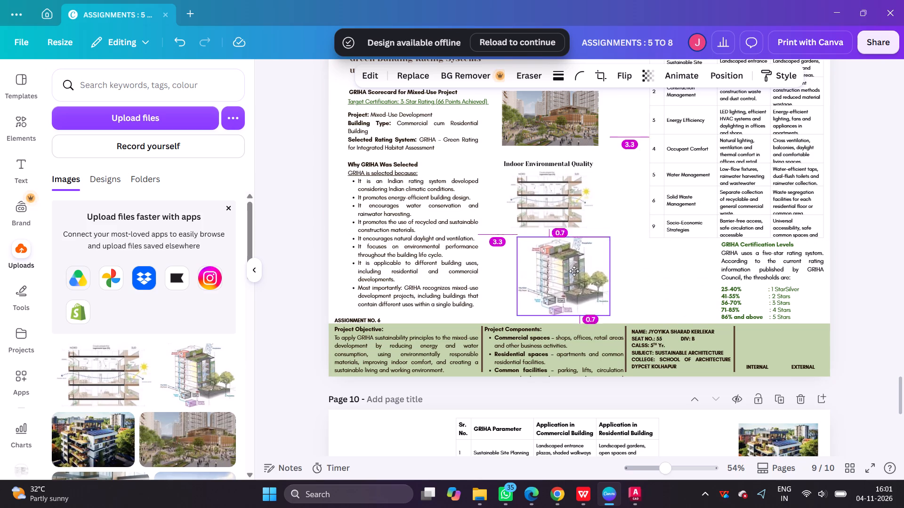
drag(574, 271, 551, 270)
drag(584, 239, 607, 238)
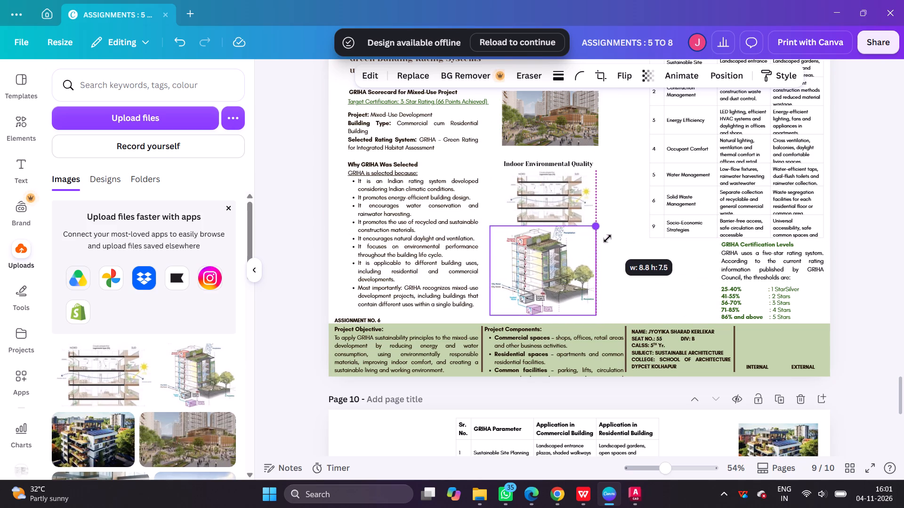
drag(607, 238, 608, 241)
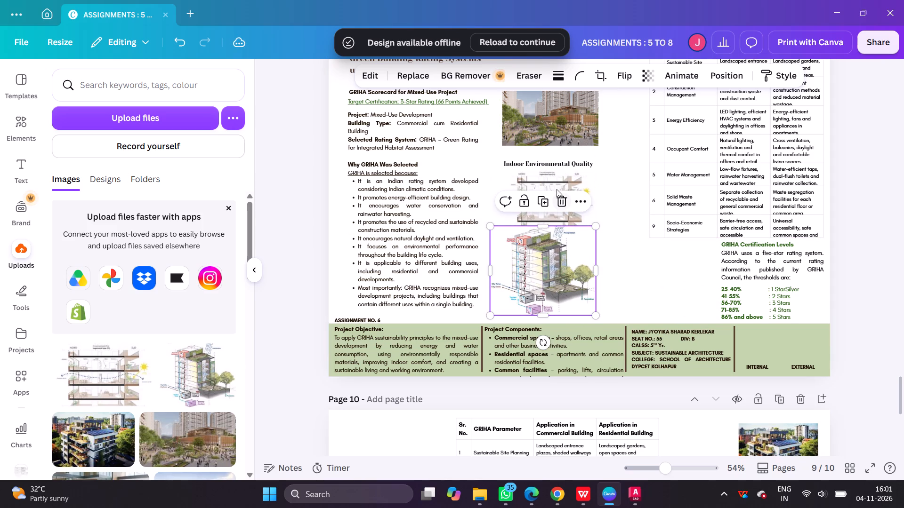
Enlarge the section diagram and move it beside the cutaway building diagram, below the assessment table.
click(557, 184)
drag(596, 170, 645, 168)
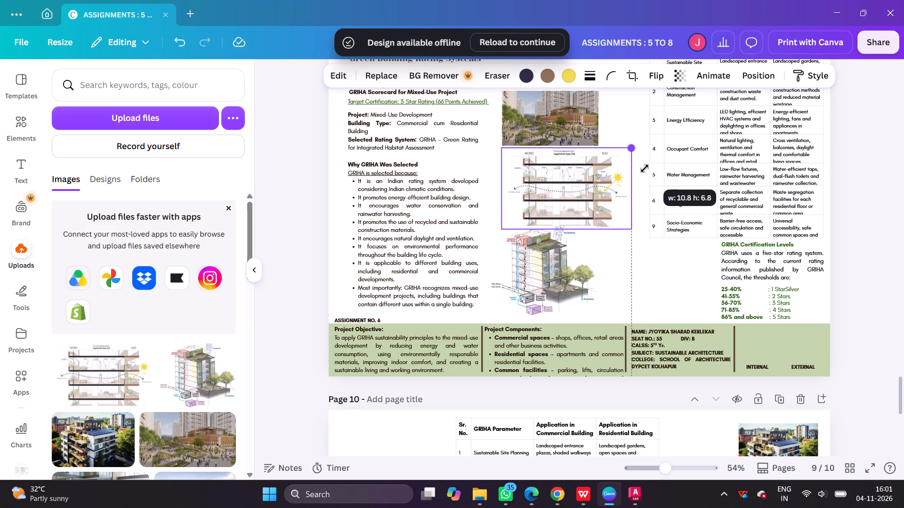
drag(645, 168, 616, 169)
drag(566, 194, 670, 287)
drag(607, 256, 601, 244)
drag(642, 272, 649, 271)
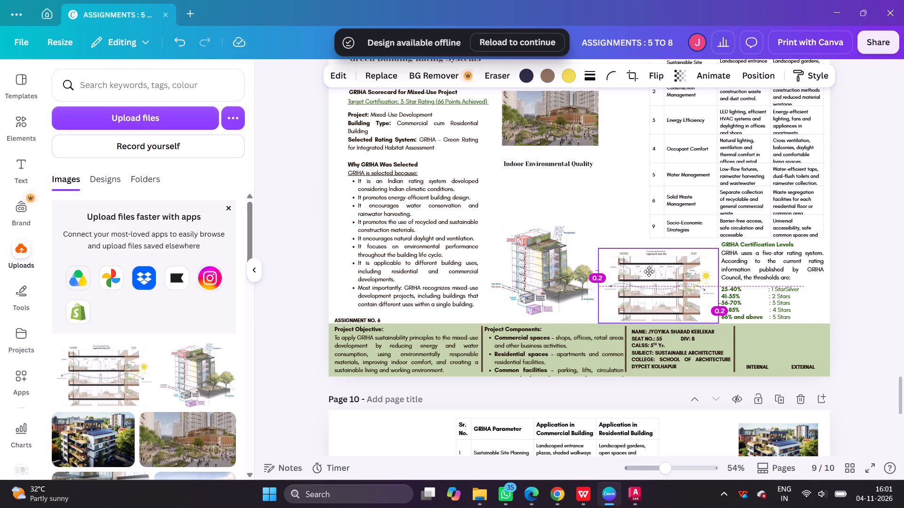
drag(649, 271, 651, 271)
click(605, 176)
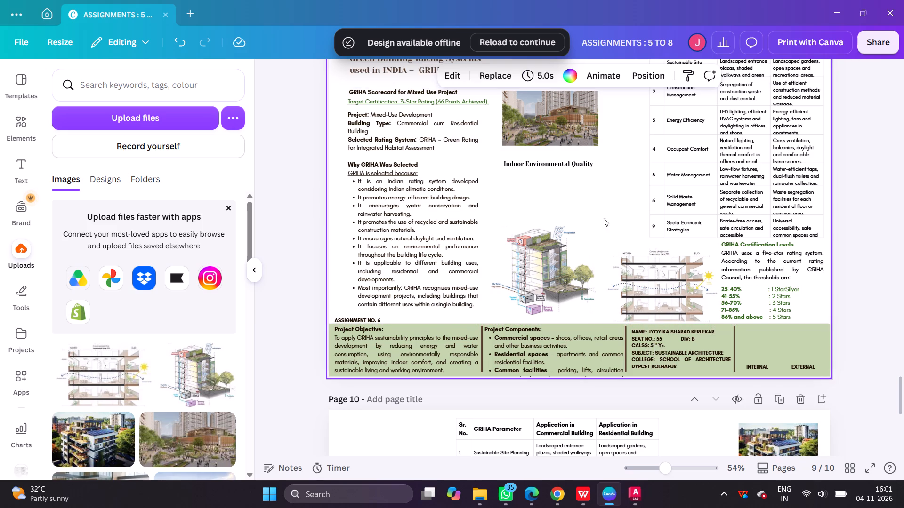
Move the Indoor Environmental Quality heading to just above the relocated section diagram.
scroll(605, 230, up, 4)
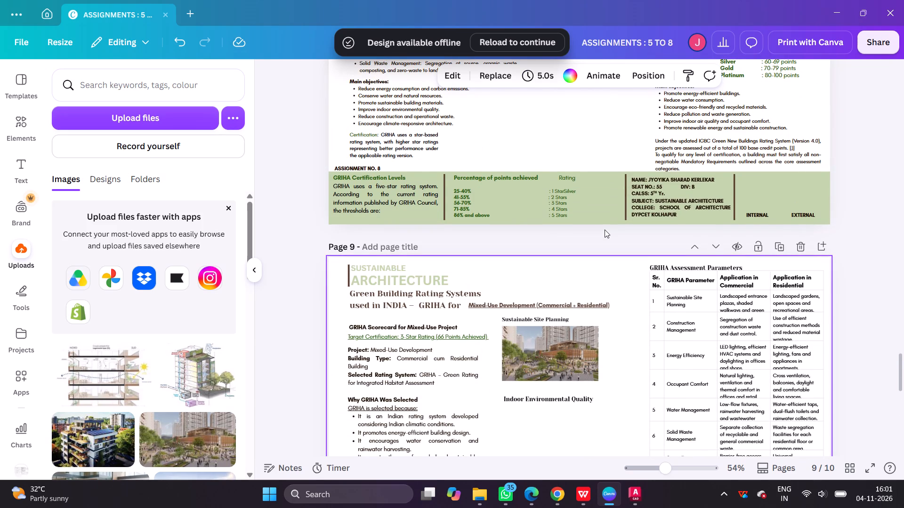
scroll(605, 230, down, 2)
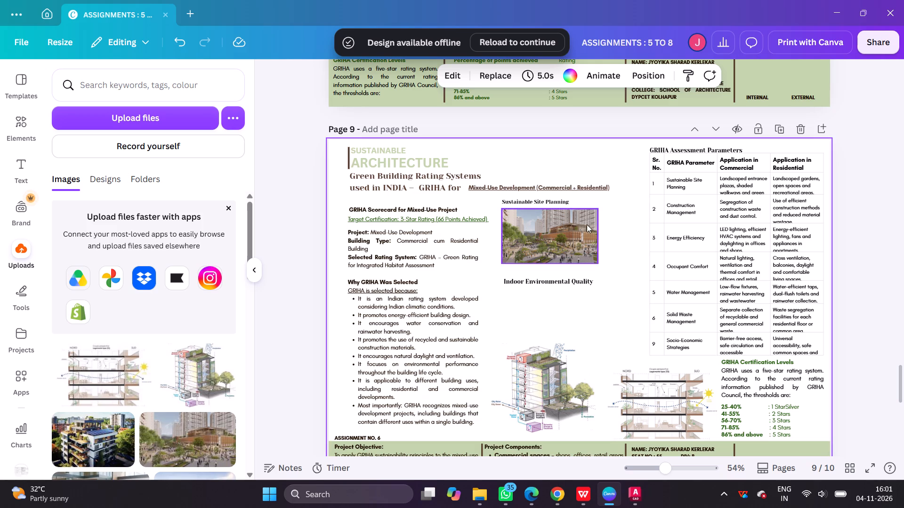
drag(544, 280, 626, 355)
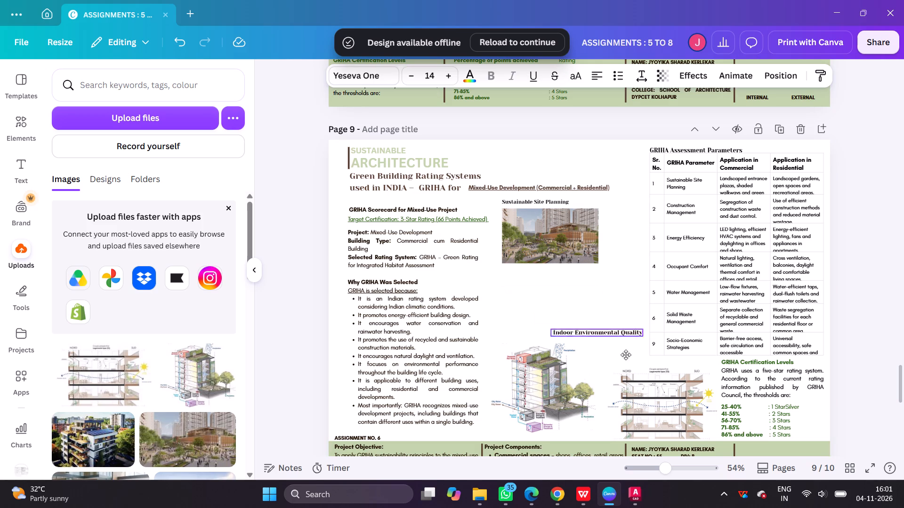
drag(626, 355, 659, 362)
scroll(559, 303, down, 7)
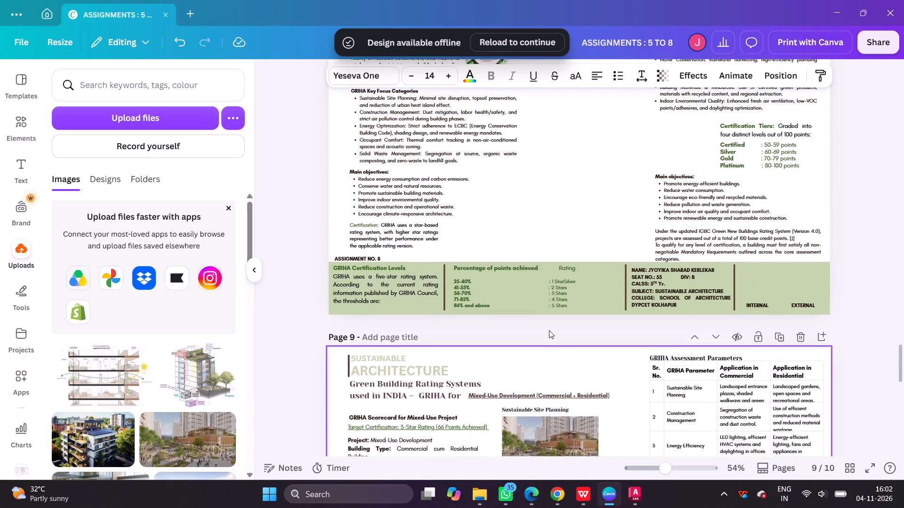
scroll(549, 330, down, 3)
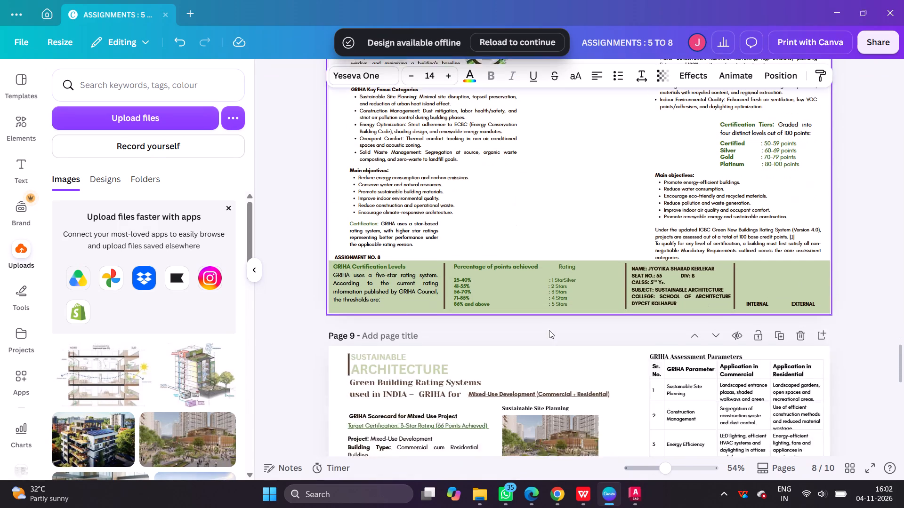
scroll(549, 330, down, 4)
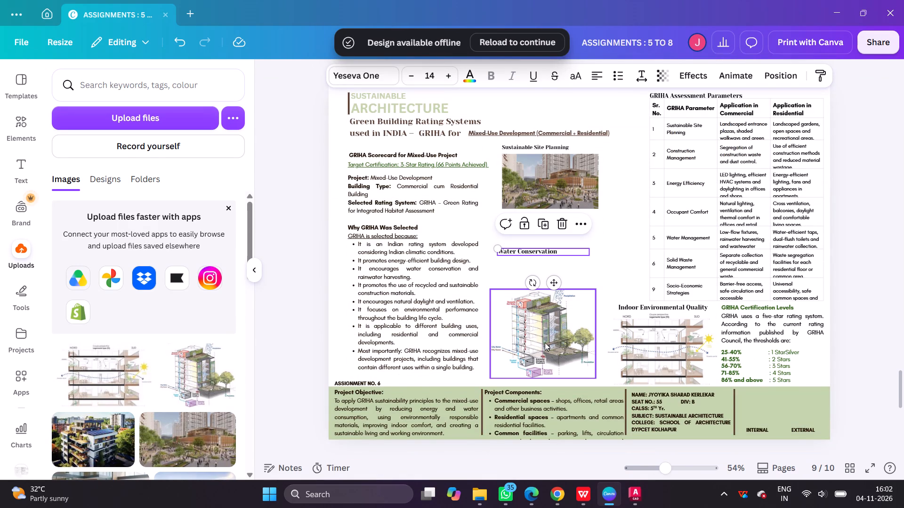
click(545, 342)
drag(597, 290, 627, 254)
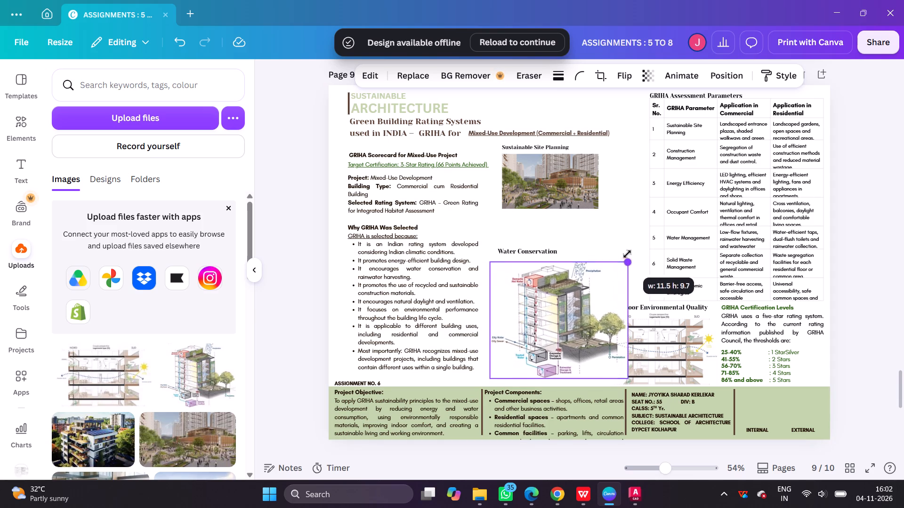
drag(627, 254, 630, 252)
Shift the cutaway building diagram slightly up and align the Water Conservation heading just above its upper corner, beside the bullet text.
drag(514, 251, 524, 248)
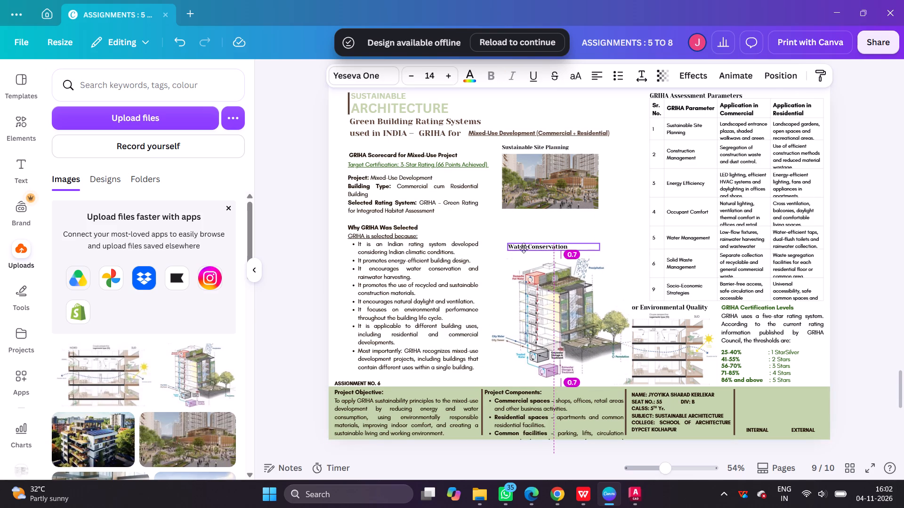
drag(524, 248, 520, 245)
drag(533, 293, 533, 292)
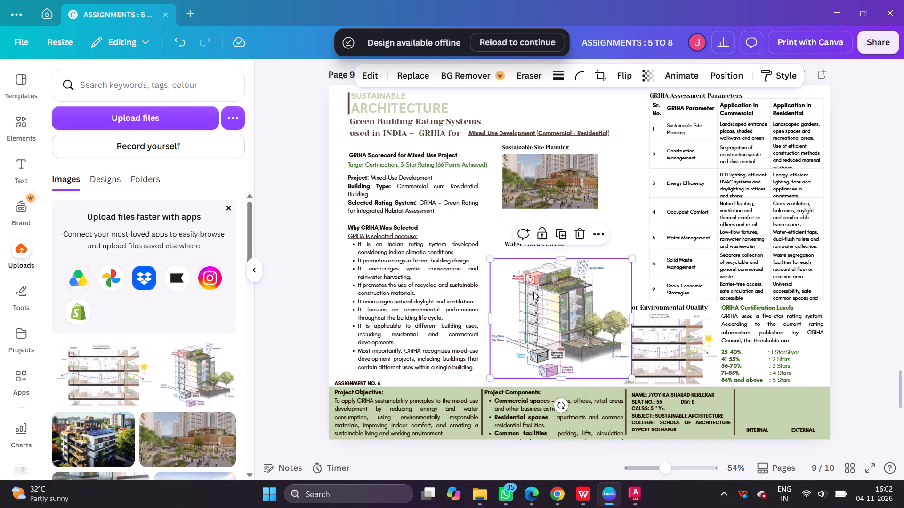
drag(533, 292, 530, 286)
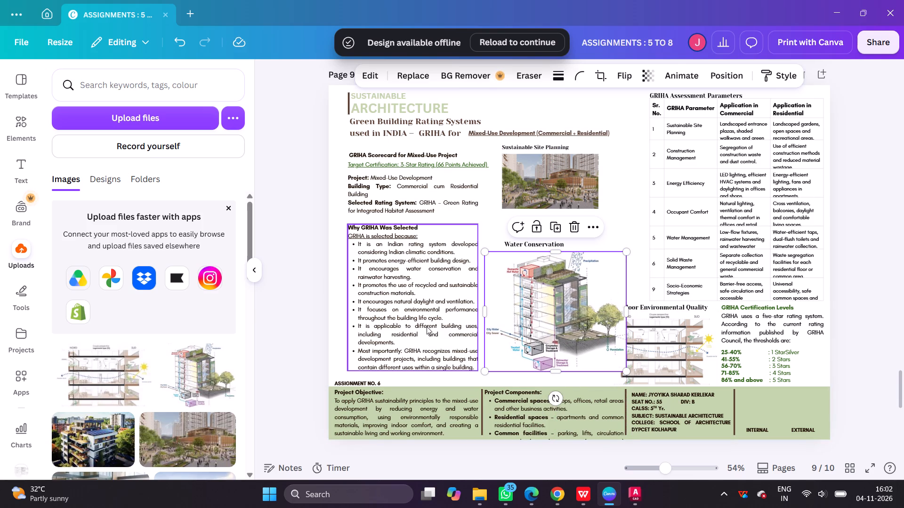
drag(511, 244, 495, 246)
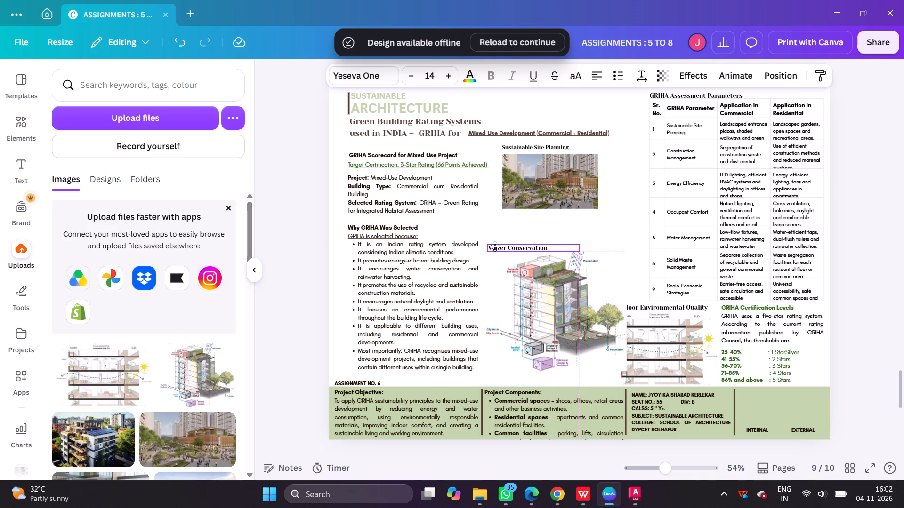
drag(495, 246, 494, 245)
Enlarge the site planning photo to fill the middle column above Water Conservation, and align the Sustainable Site Planning heading over the photo's edge.
click(530, 171)
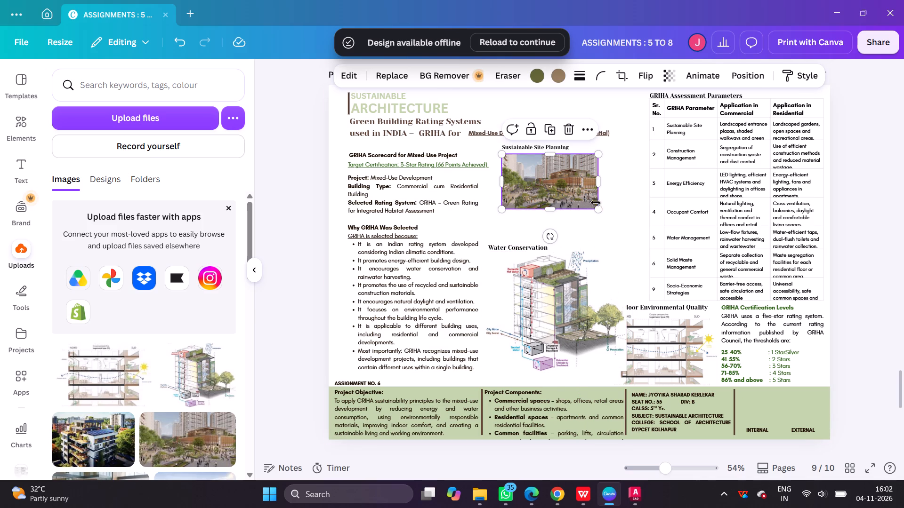
drag(602, 212, 646, 242)
drag(585, 198, 571, 199)
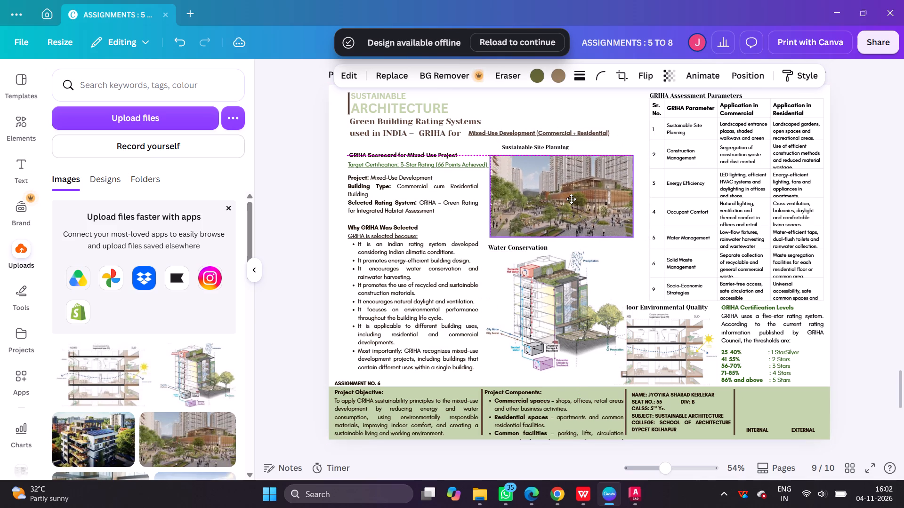
drag(571, 199, 571, 201)
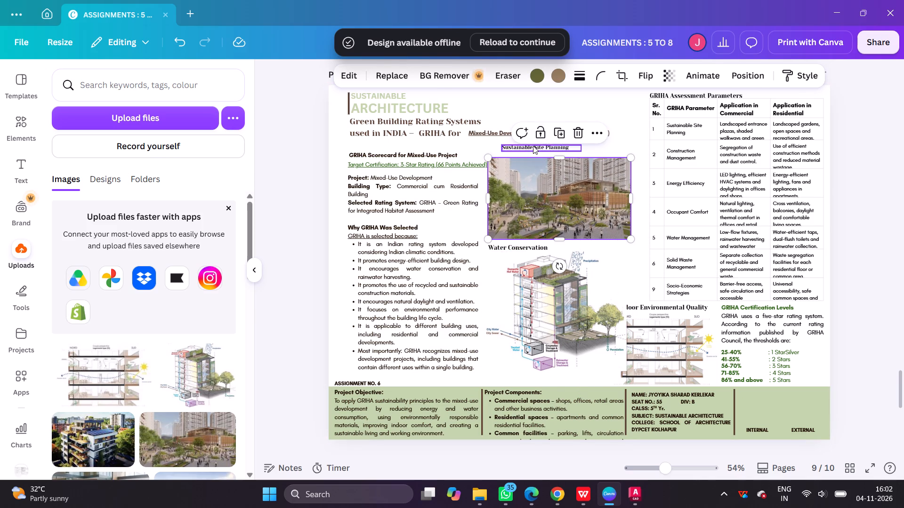
drag(533, 146, 519, 151)
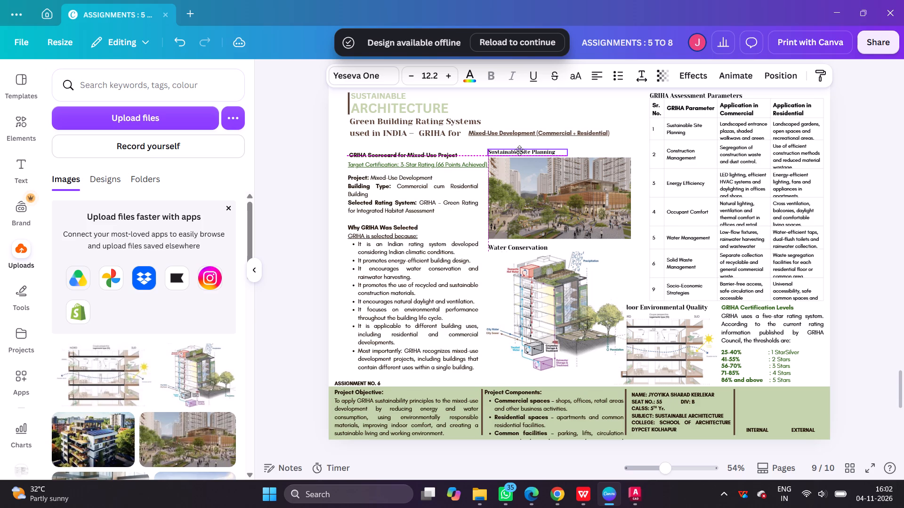
drag(519, 151, 519, 150)
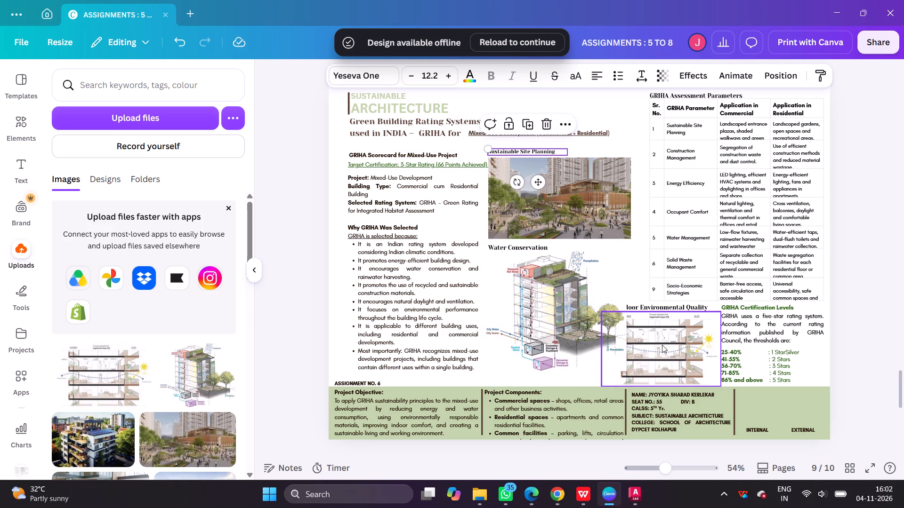
Send the section diagram back two layers and nudge it slightly toward the GRIHA certification levels.
click(662, 345)
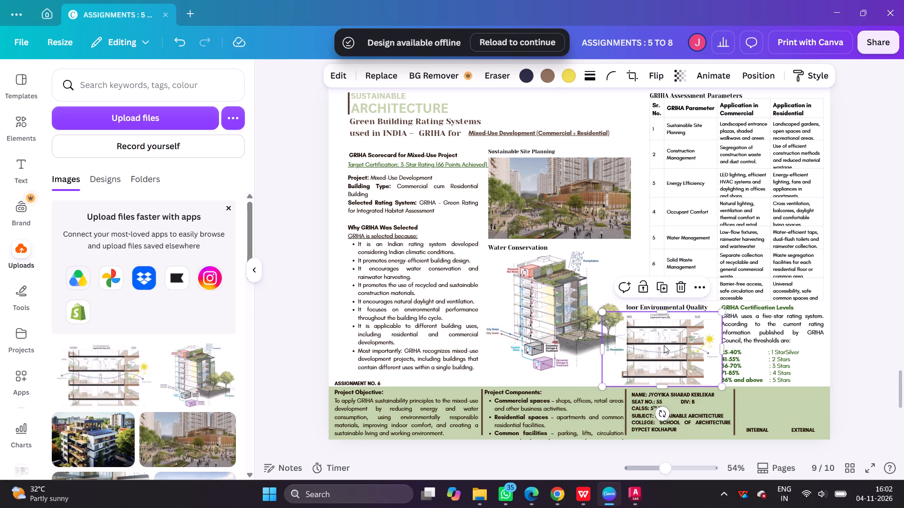
key(ctrl+bracketleft)
key(ctrl+bracketleft)
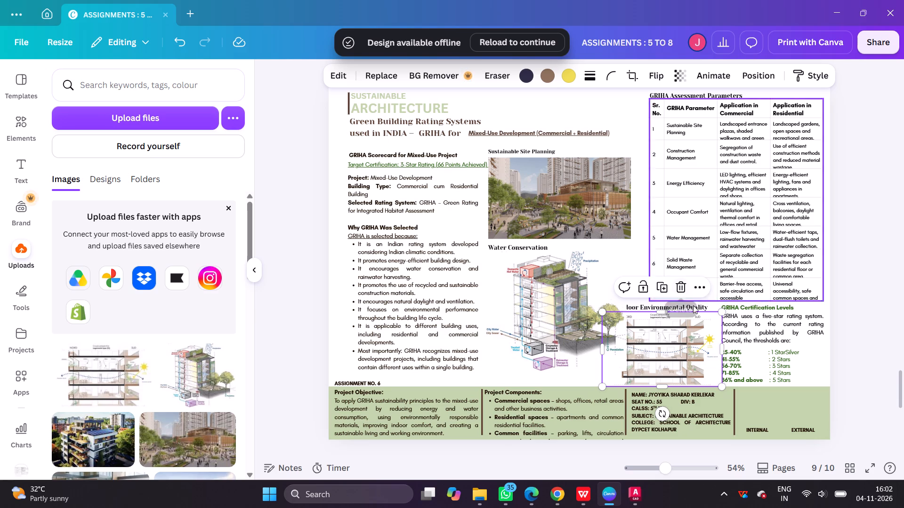
click(875, 354)
drag(683, 347, 685, 347)
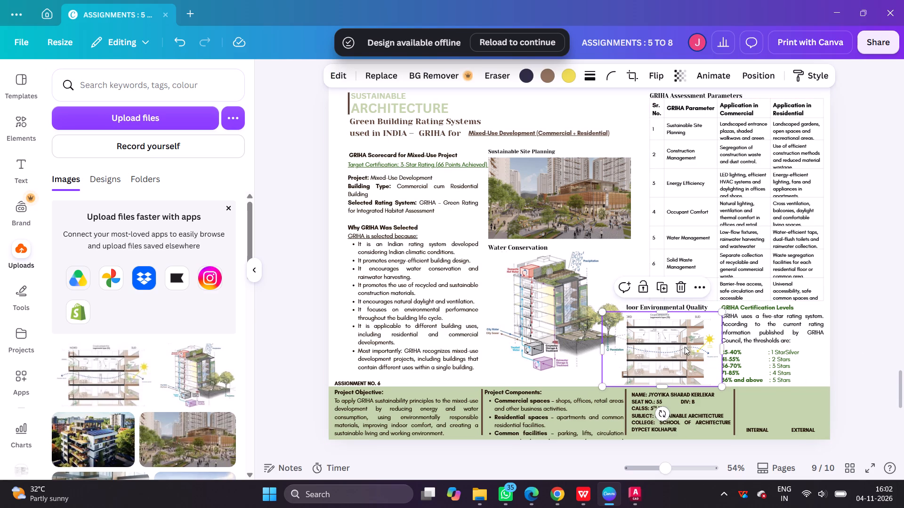
drag(685, 347, 689, 346)
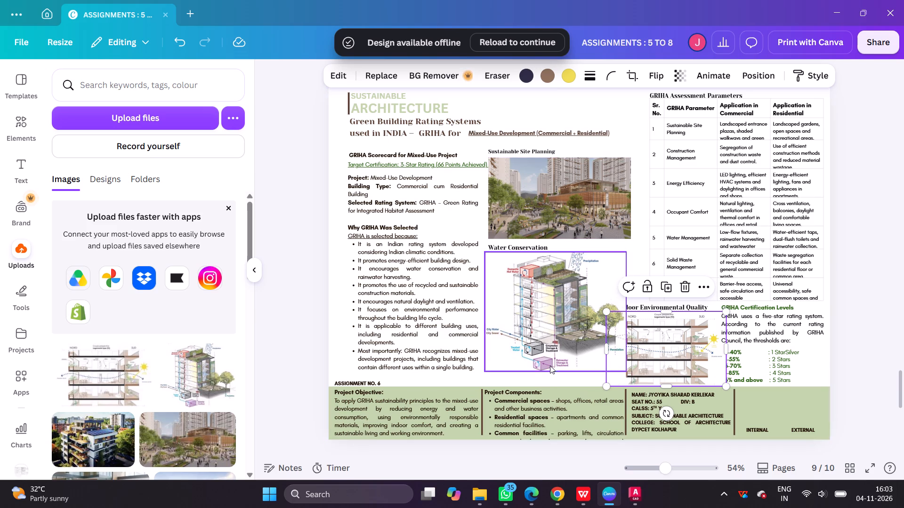
click(857, 243)
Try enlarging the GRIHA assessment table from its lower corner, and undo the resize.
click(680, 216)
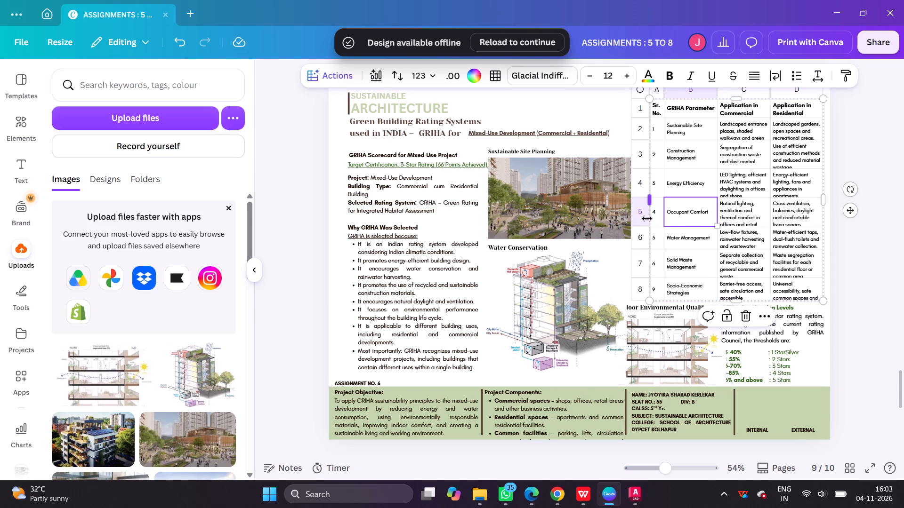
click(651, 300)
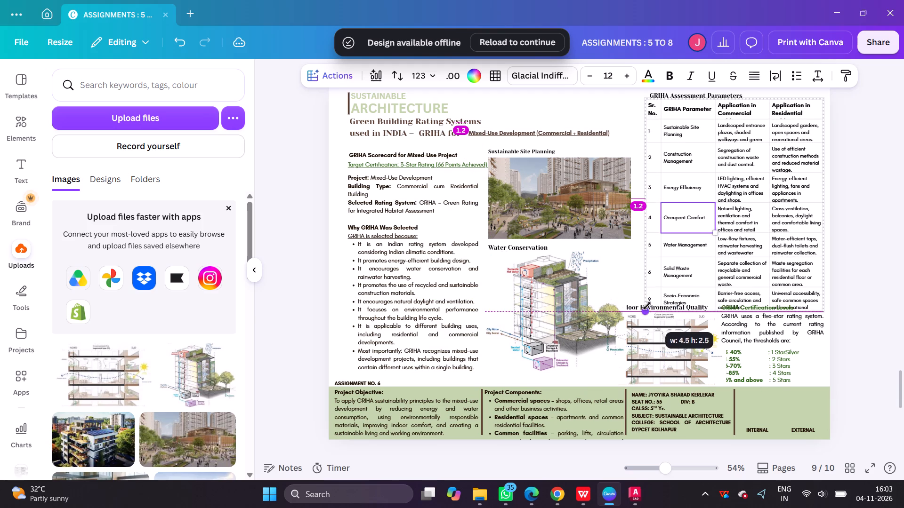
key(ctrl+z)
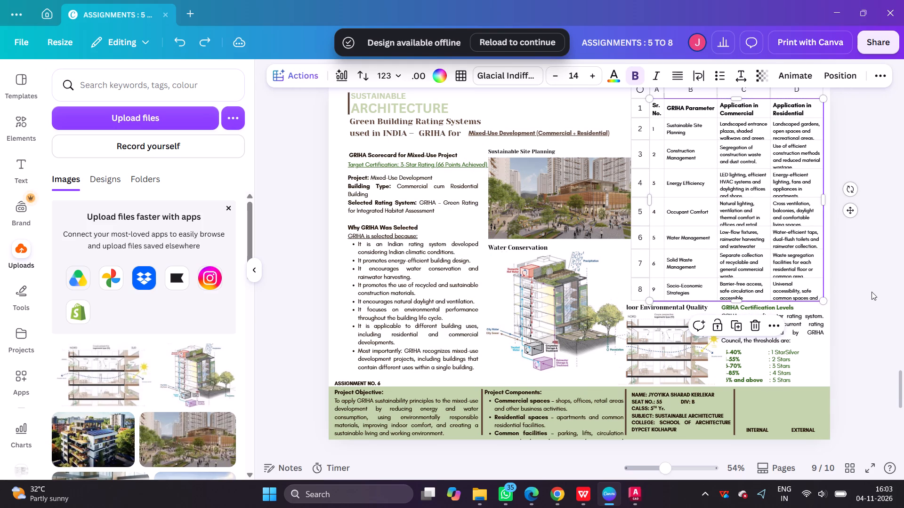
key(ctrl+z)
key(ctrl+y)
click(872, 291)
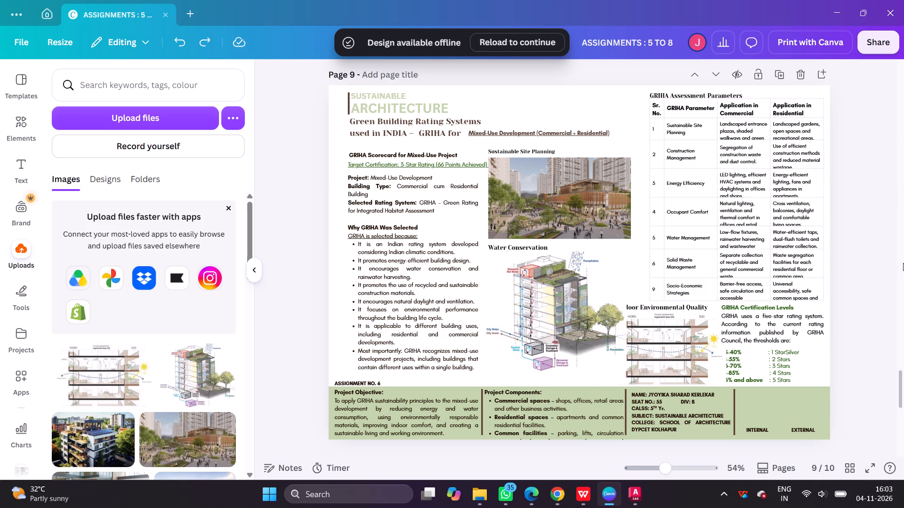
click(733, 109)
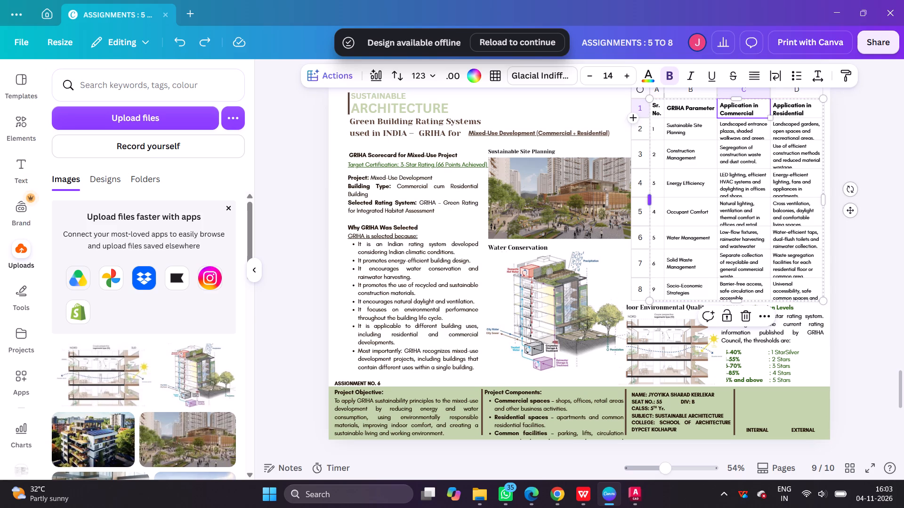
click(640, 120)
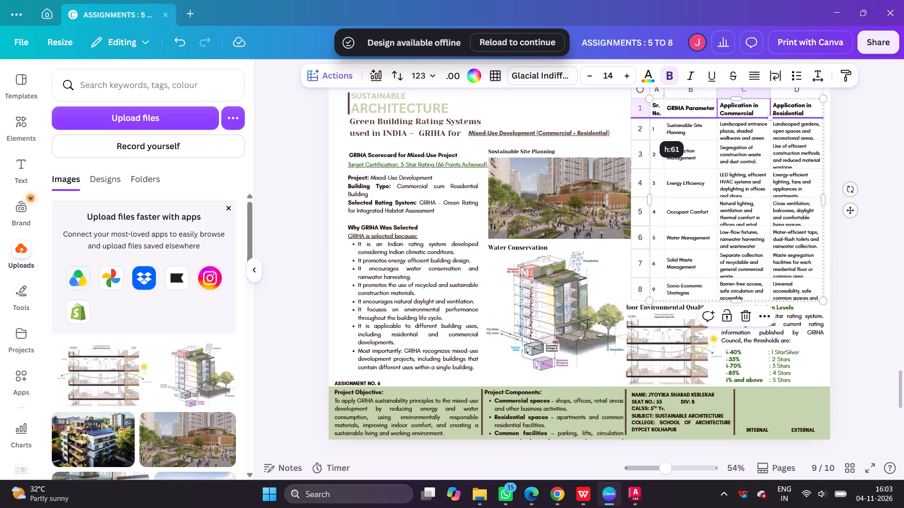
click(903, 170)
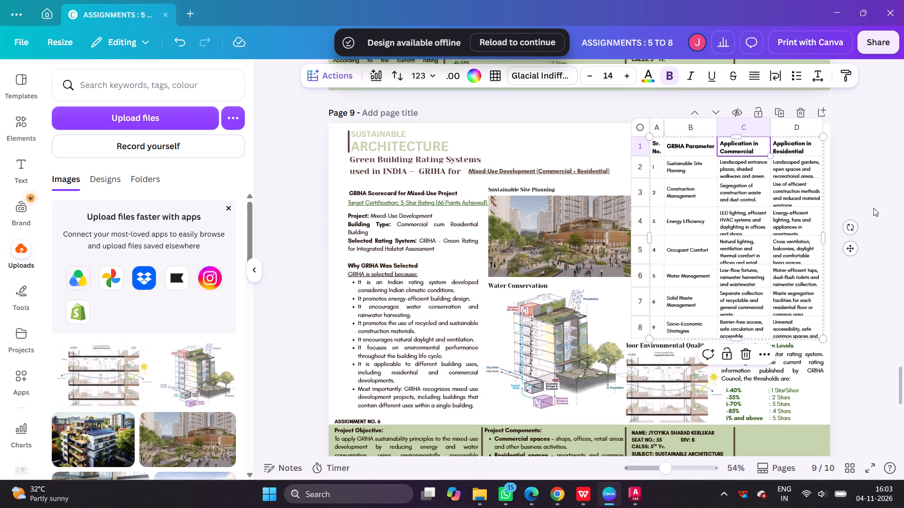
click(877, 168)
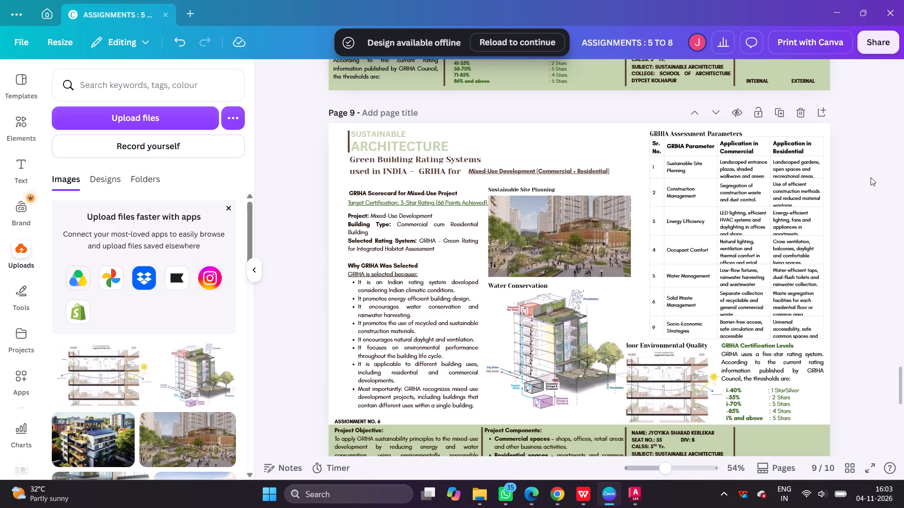
Shift the cutaway building diagram under Water Conservation slightly towards the GRIHA bullet text.
scroll(870, 181, down, 2)
drag(562, 260, 561, 260)
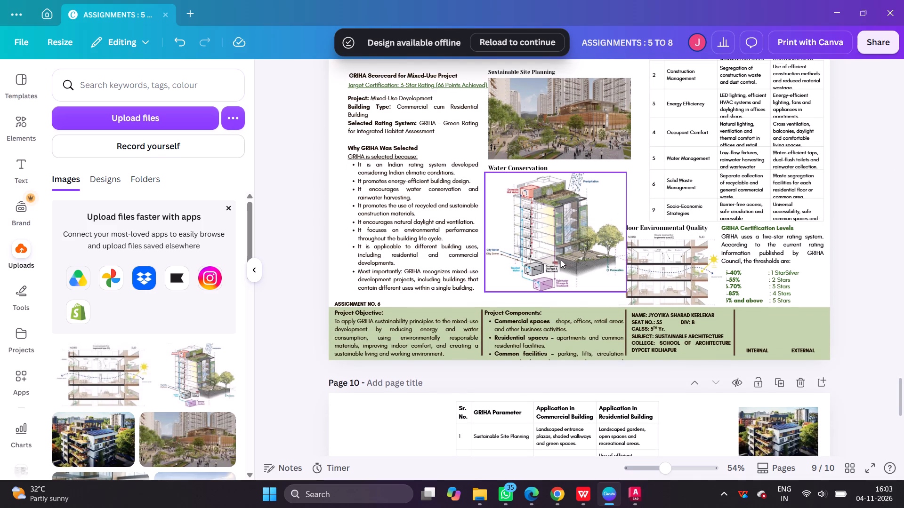
drag(561, 260, 557, 264)
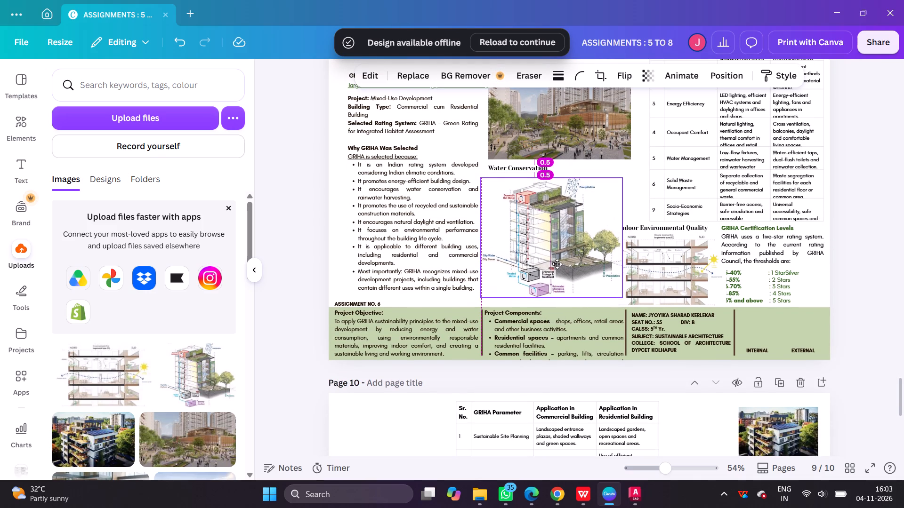
drag(557, 264, 557, 261)
click(871, 227)
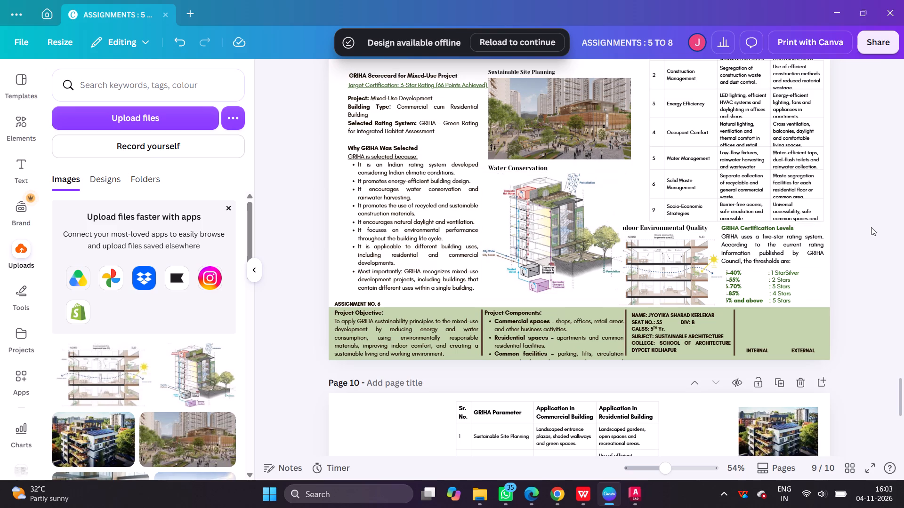
Bring the Indoor Environmental Quality heading forward one layer, in front of the cutaway diagram.
click(647, 271)
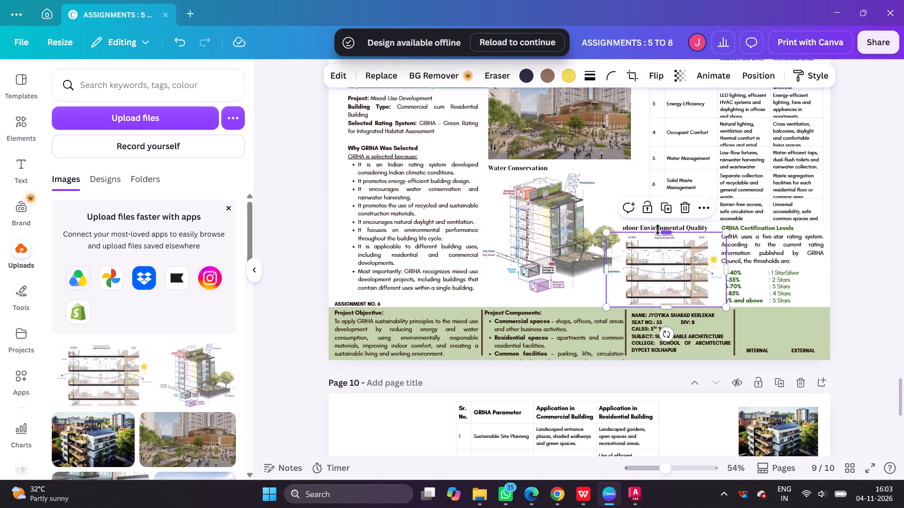
click(667, 226)
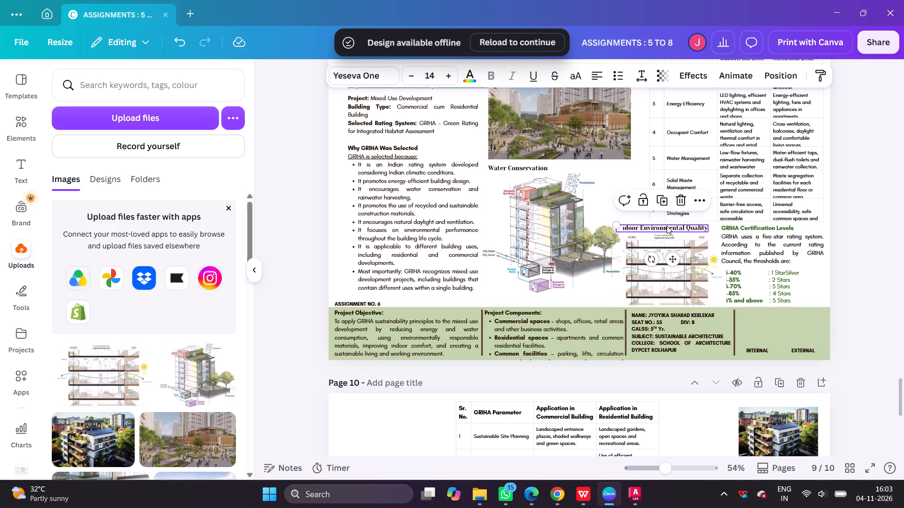
key(ctrl+bracketright)
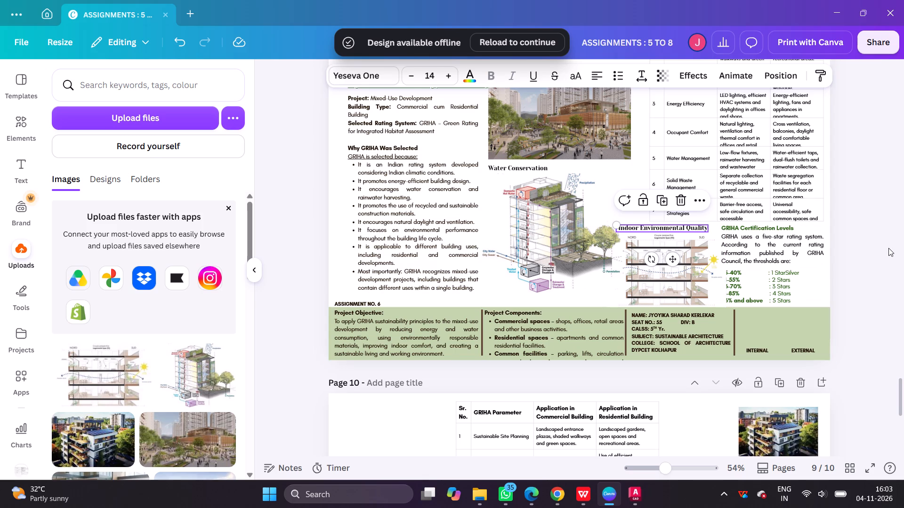
click(888, 248)
Move the upper solar-roof building photo from page 10 to the head of page 9, shrunk to fit between the main title and the assessment table.
scroll(642, 341, up, 2)
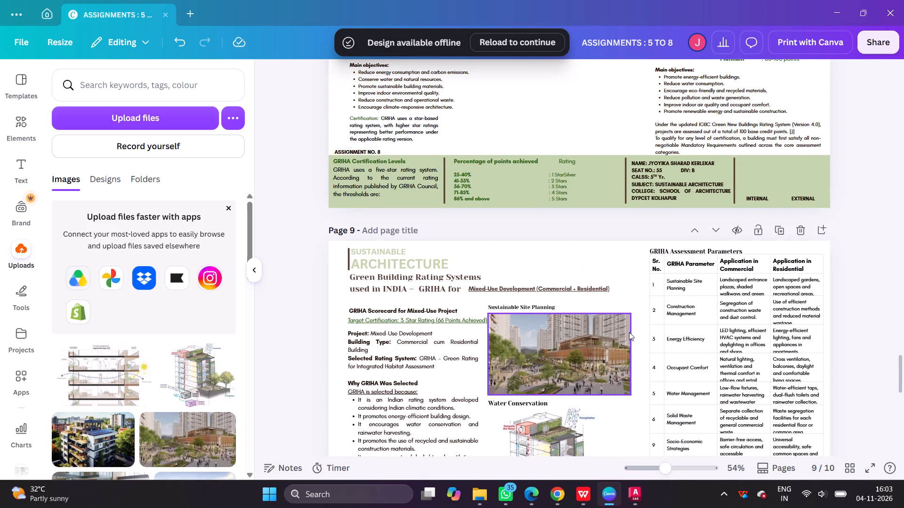
scroll(550, 255, down, 3)
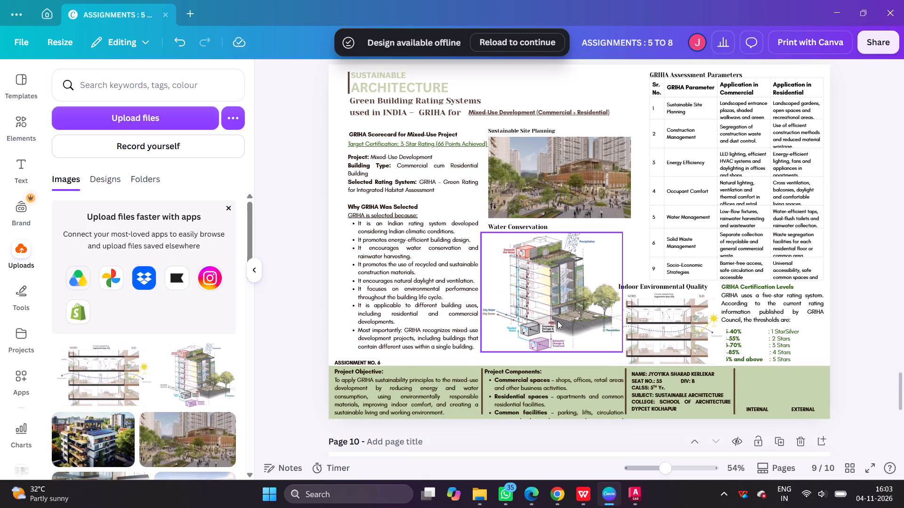
ctrl+scroll(534, 320, down, 2)
click(802, 302)
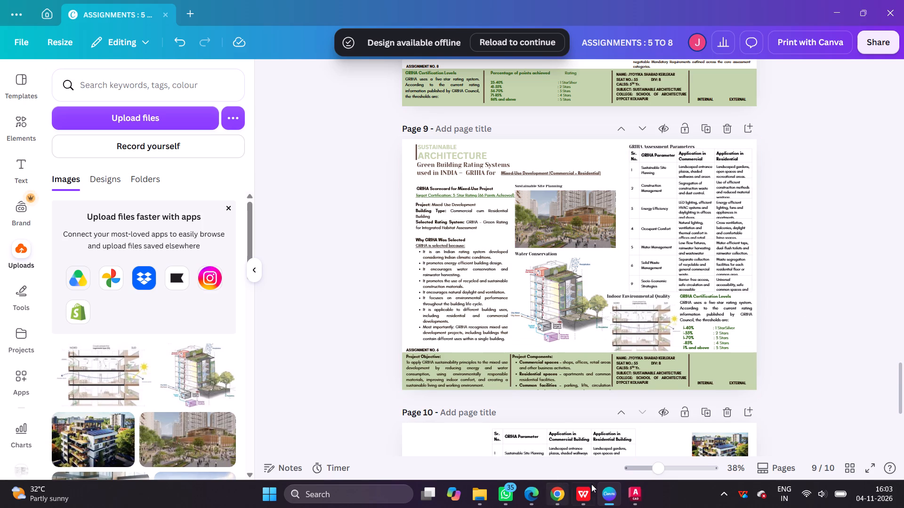
scroll(593, 307, down, 4)
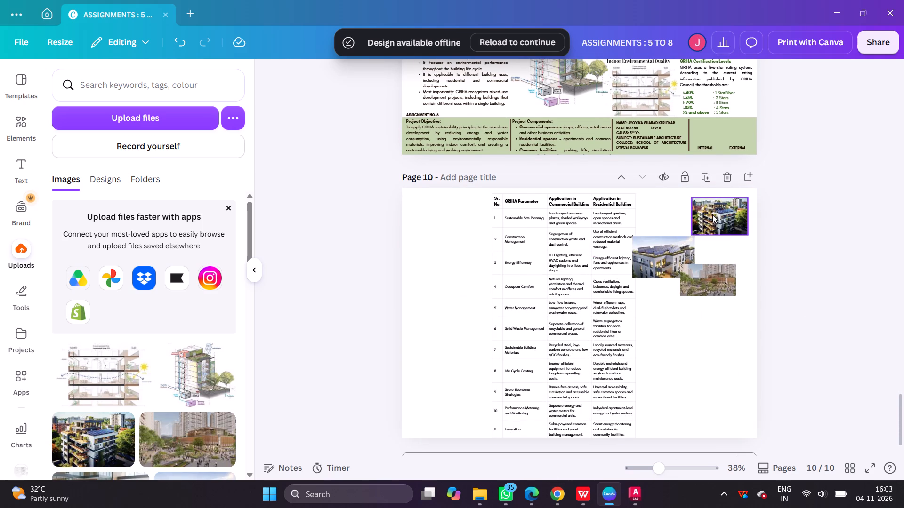
drag(712, 217, 703, 266)
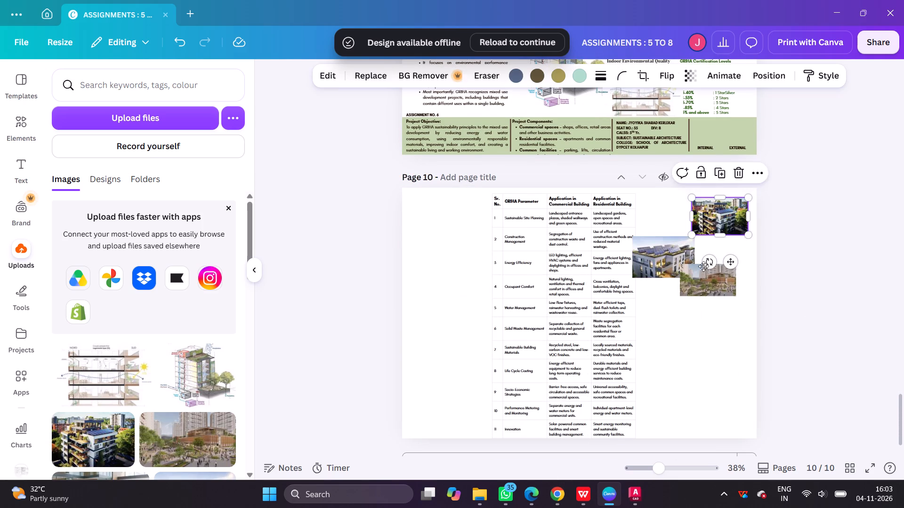
drag(703, 266, 583, 265)
scroll(675, 399, up, 3)
scroll(624, 264, up, 3)
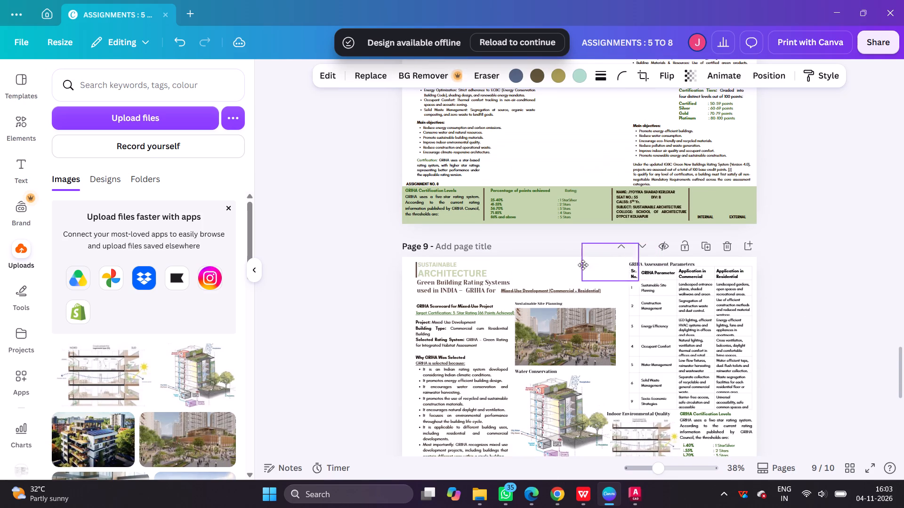
drag(583, 265, 588, 282)
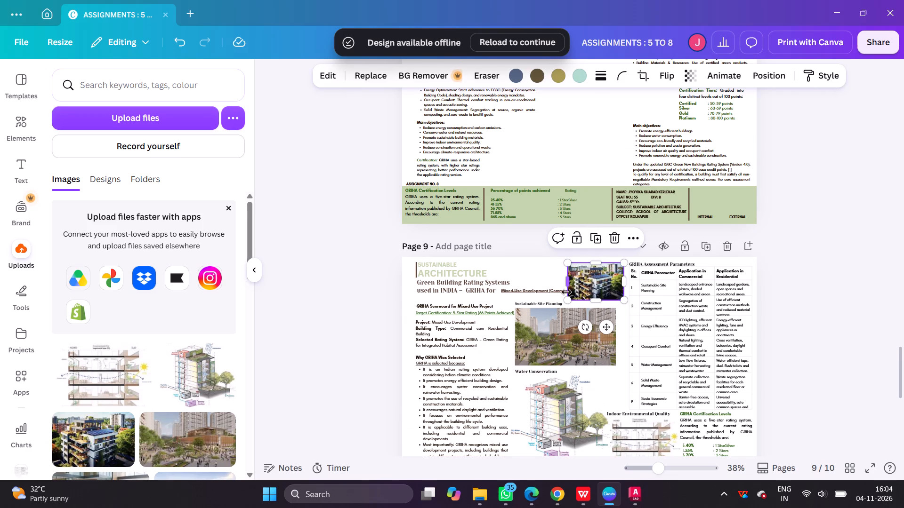
drag(569, 298, 587, 280)
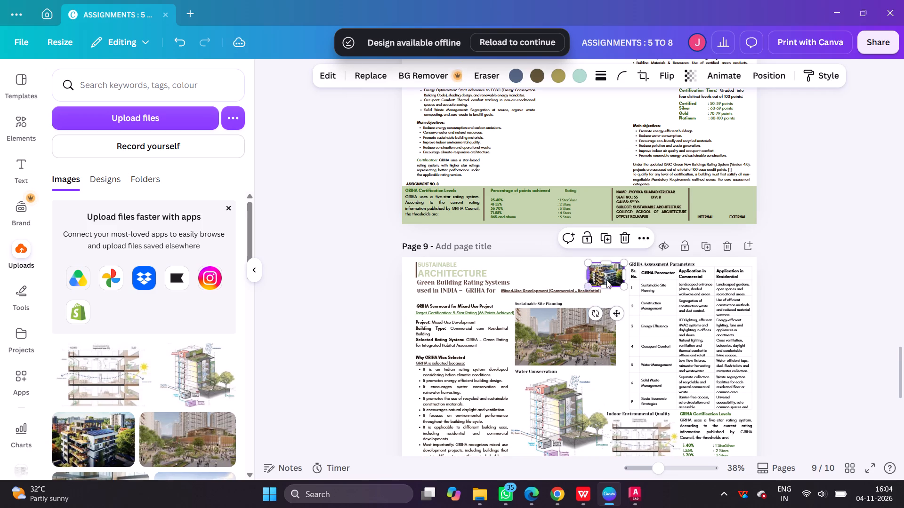
drag(610, 279, 606, 278)
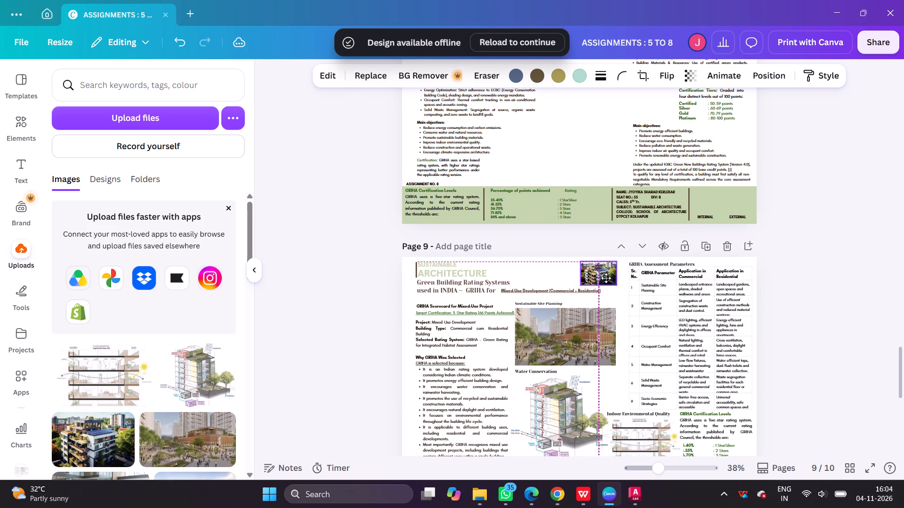
drag(606, 278, 605, 279)
click(805, 297)
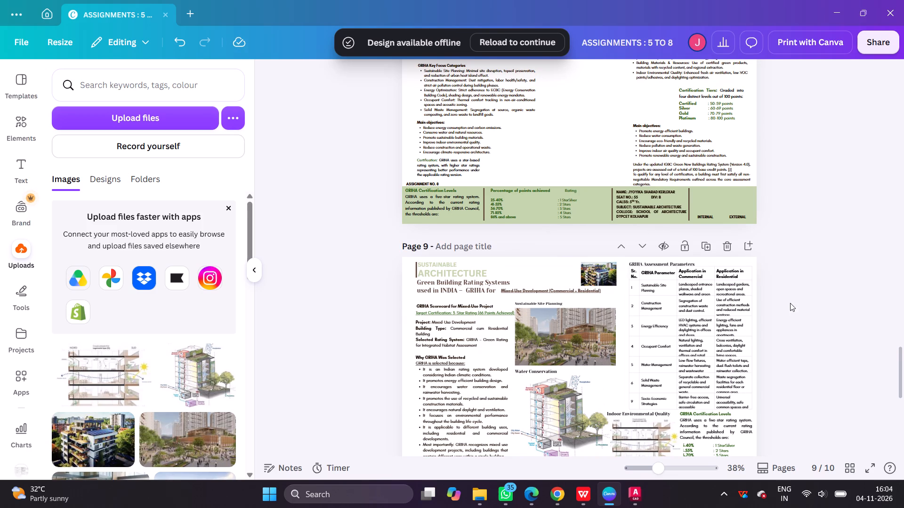
ctrl+scroll(552, 343, up, 3)
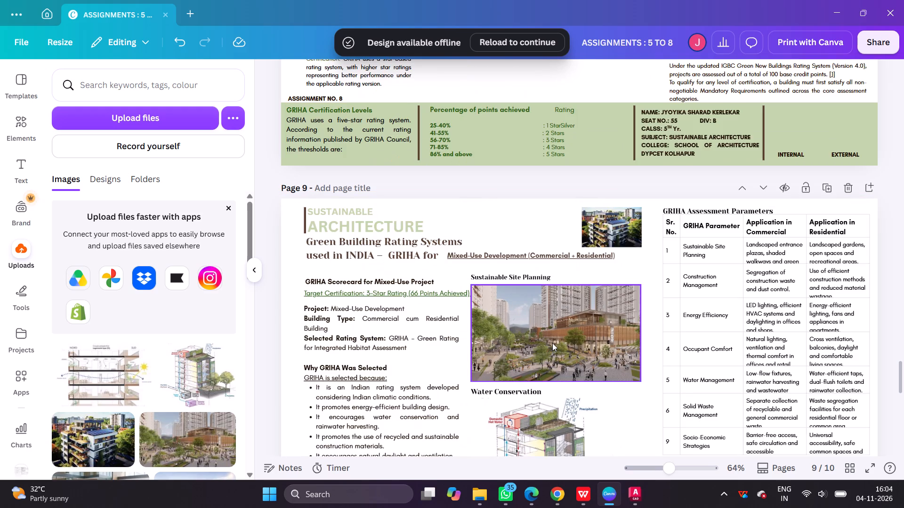
ctrl+scroll(554, 342, up, 3)
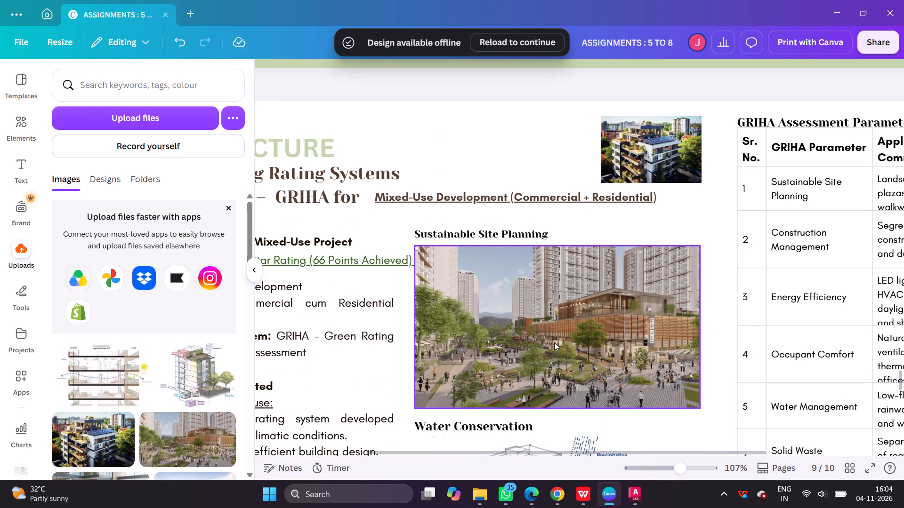
scroll(575, 284, down, 5)
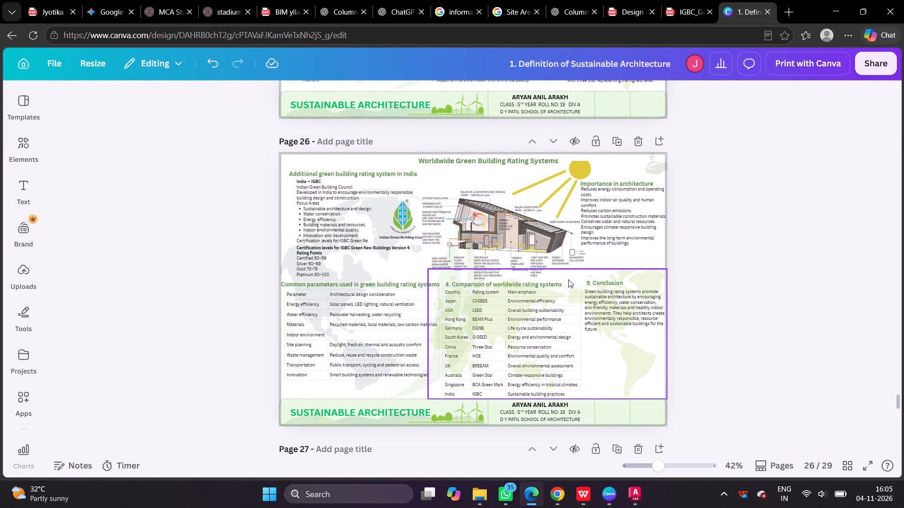
scroll(568, 279, up, 7)
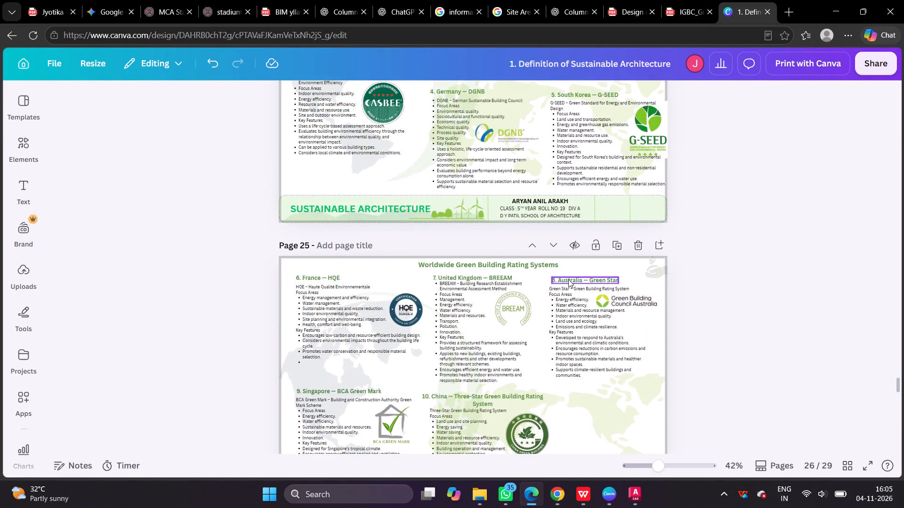
scroll(568, 279, down, 7)
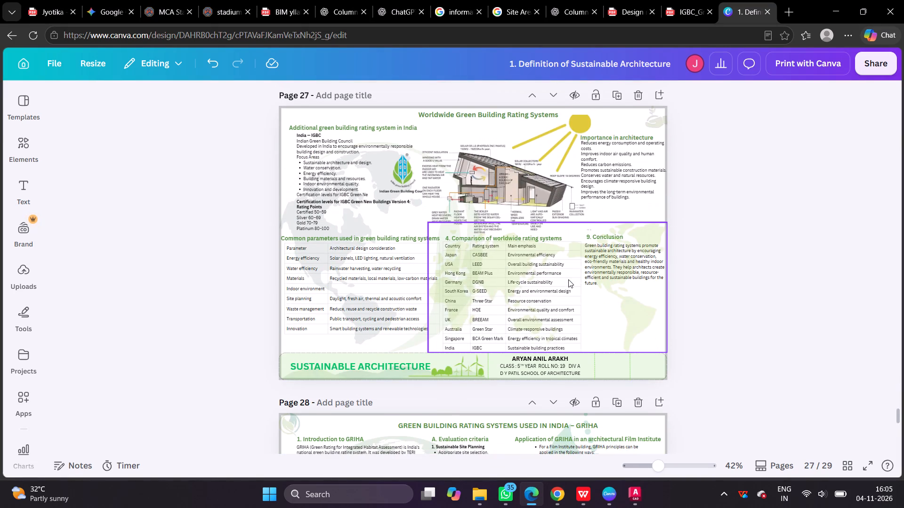
scroll(568, 279, down, 3)
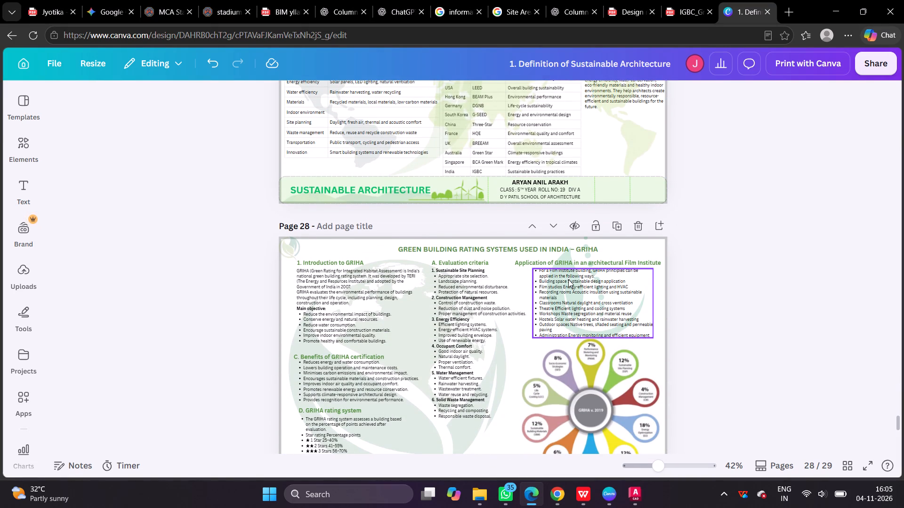
scroll(568, 279, down, 1)
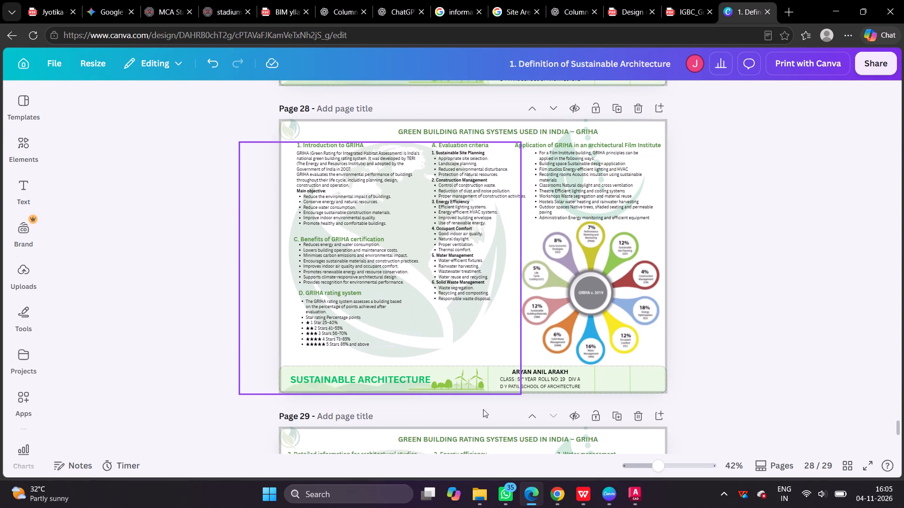
Back in the Canva assignment, move page 8's Certification Tiers block left, in line with the IGBC text column.
click(609, 498)
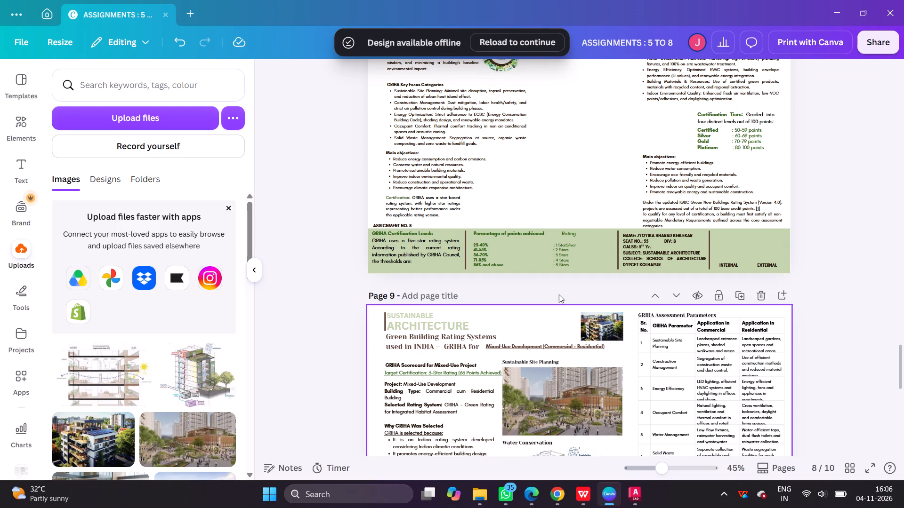
scroll(559, 292, up, 2)
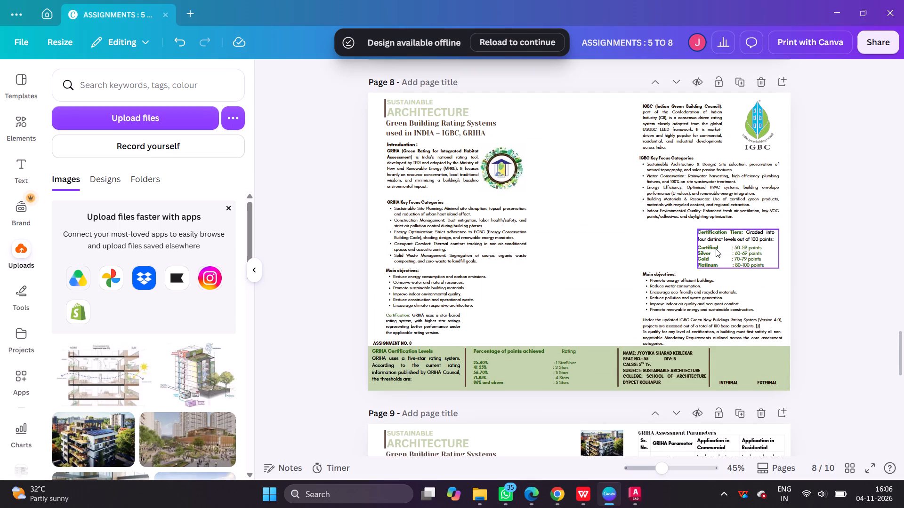
shift+drag(714, 249, 659, 238)
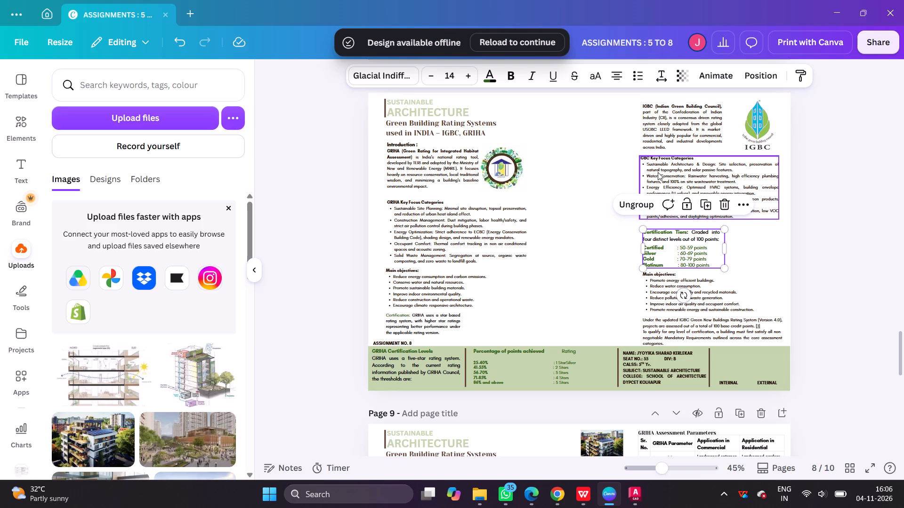
shift+click(655, 125)
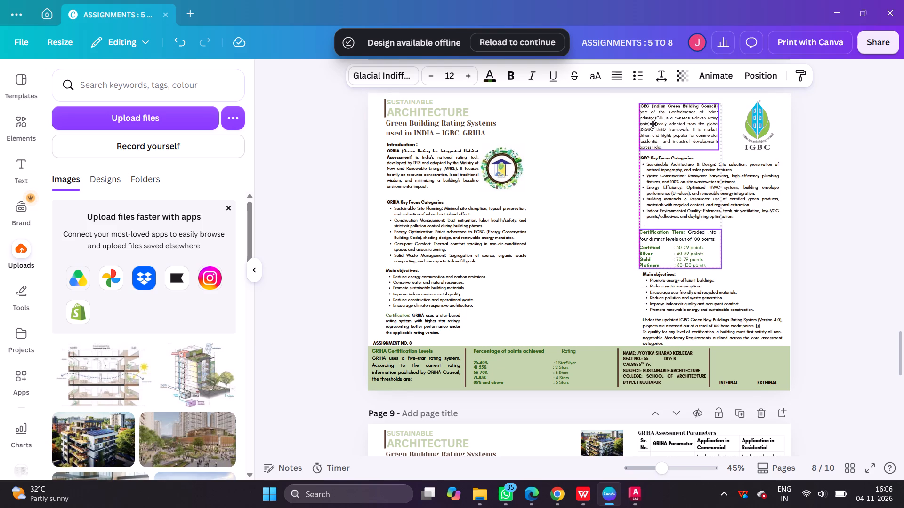
click(757, 262)
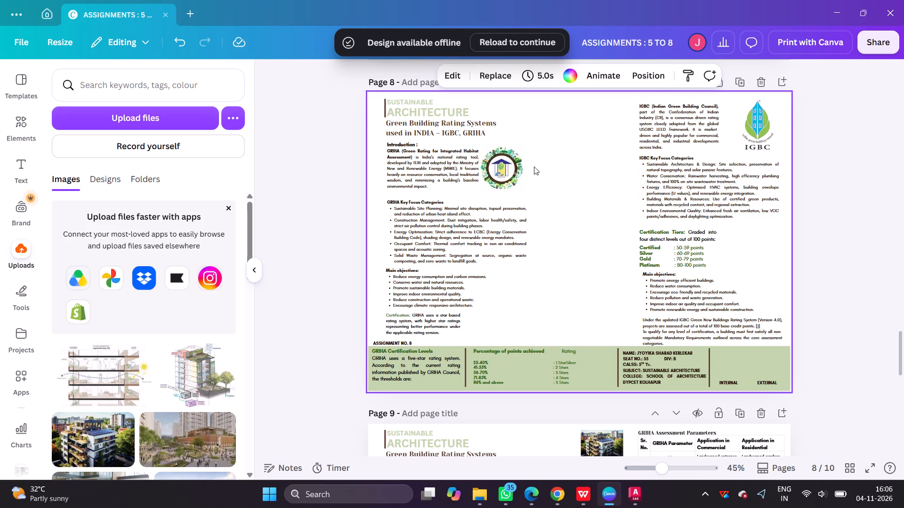
Enlarge the round GRIHA logo on page 8 to about 9 wide and shift it right, clear of the title and introduction.
click(510, 174)
drag(527, 142, 592, 119)
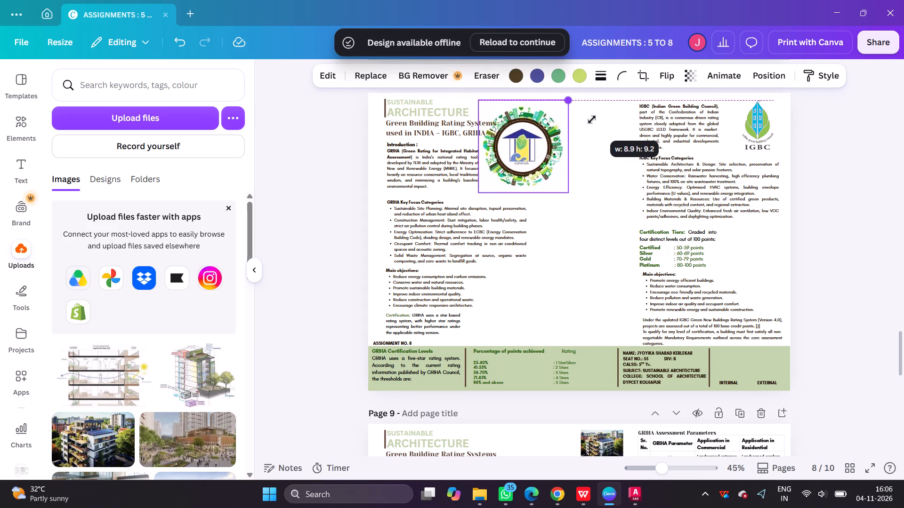
drag(592, 119, 599, 118)
drag(533, 148, 554, 150)
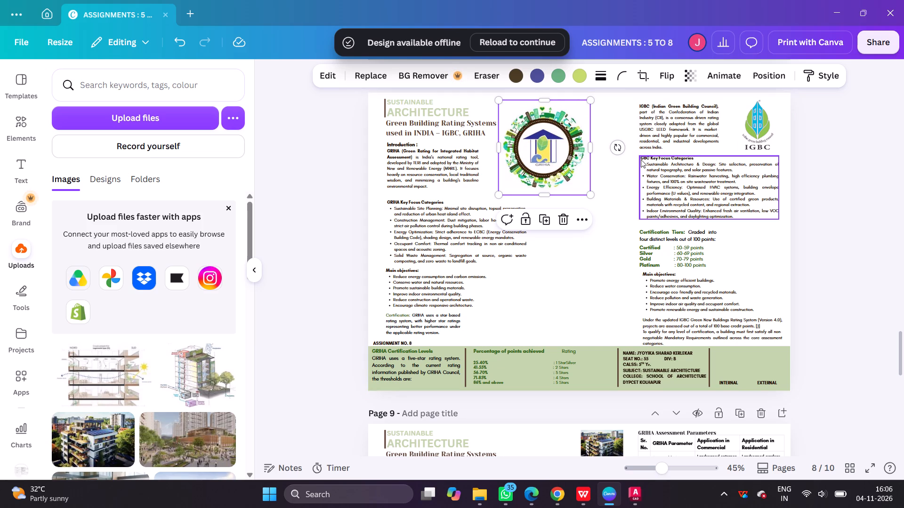
click(575, 286)
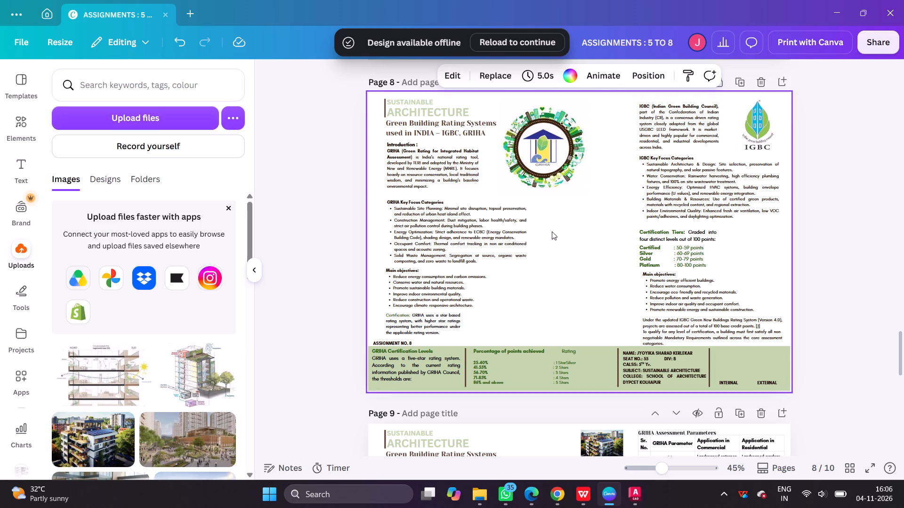
Move page 8's GRIHA Main objectives block aside and delete the star-based Certification paragraph beneath it.
click(507, 237)
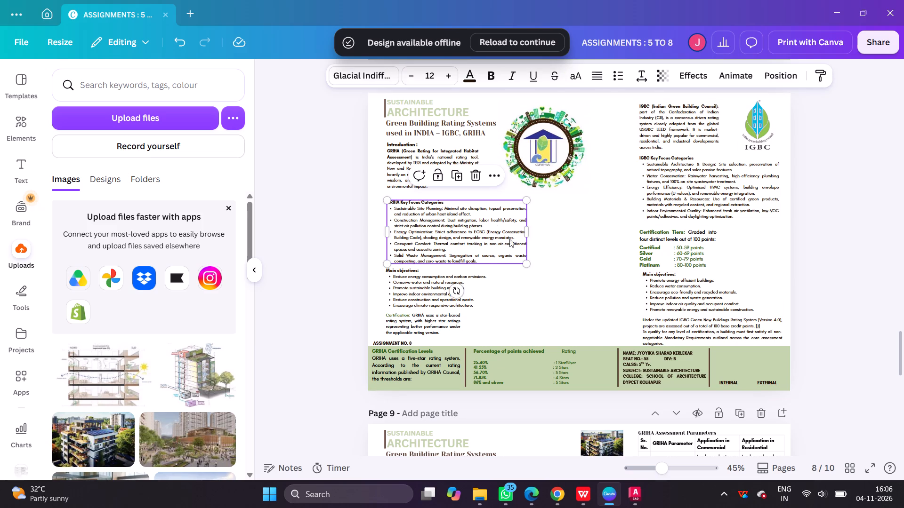
drag(420, 293, 527, 299)
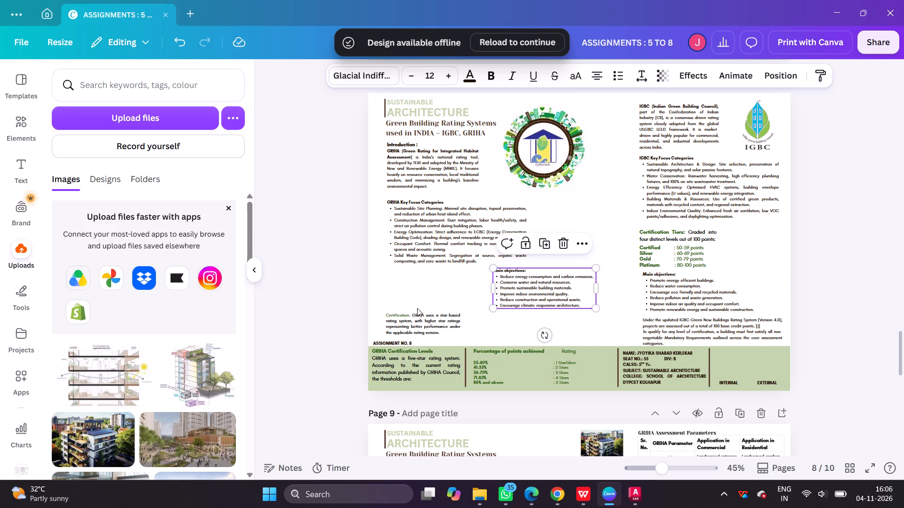
click(402, 317)
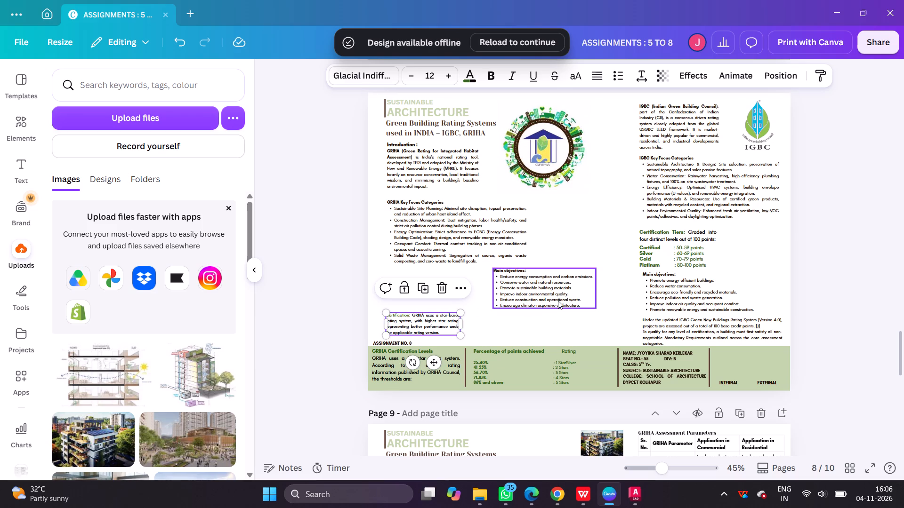
key(Delete)
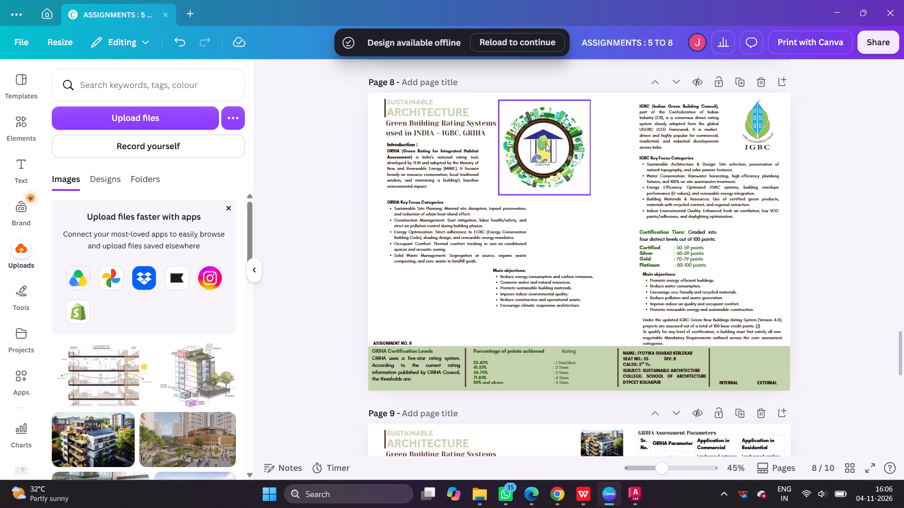
Move the GRIHA Main objectives block back under GRIHA Key Focus Categories, left-aligned and slightly lower than before.
click(537, 150)
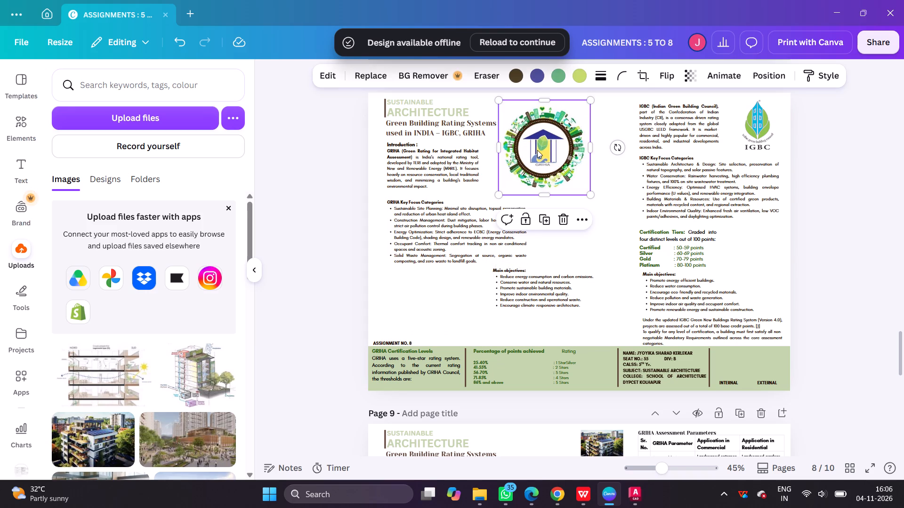
drag(523, 292, 416, 302)
click(552, 286)
click(436, 309)
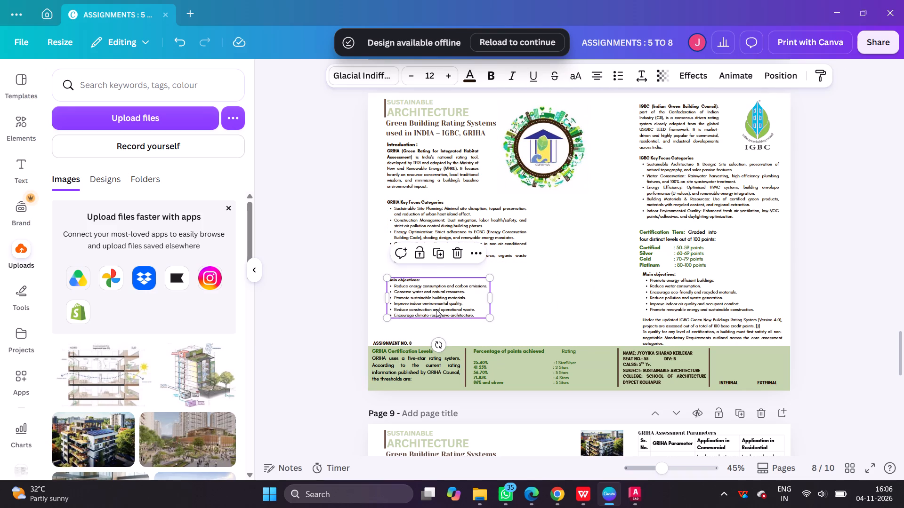
Set the "Main objectives:" heading in page 8's GRIHA column to font size 14.
click(425, 279)
drag(422, 280, 393, 281)
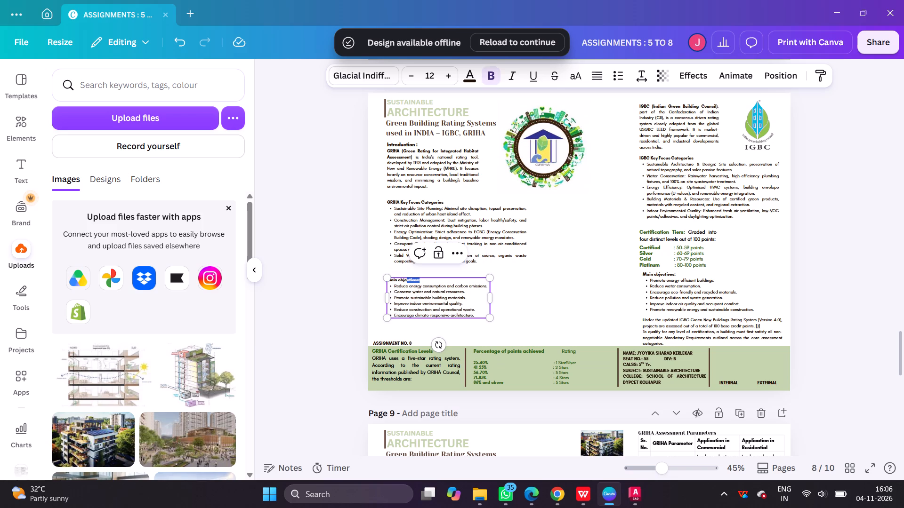
drag(393, 281, 377, 281)
triple_click(449, 79)
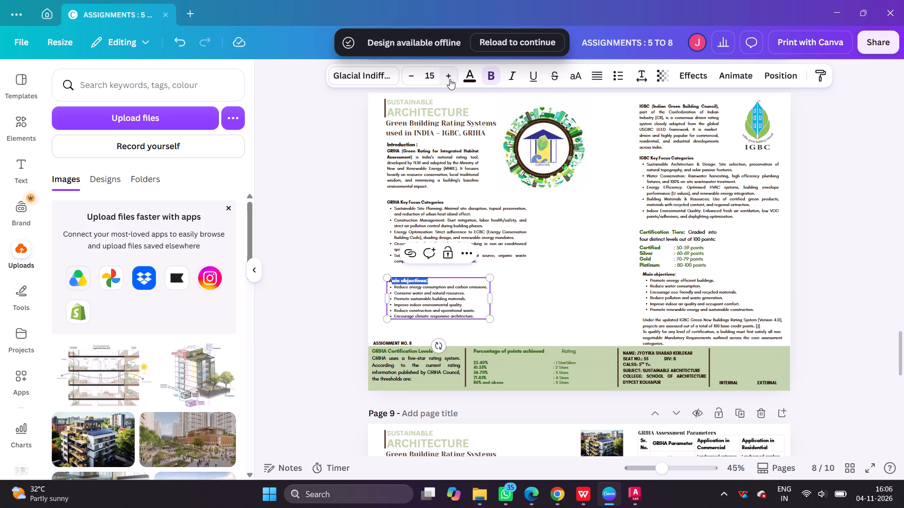
click(409, 77)
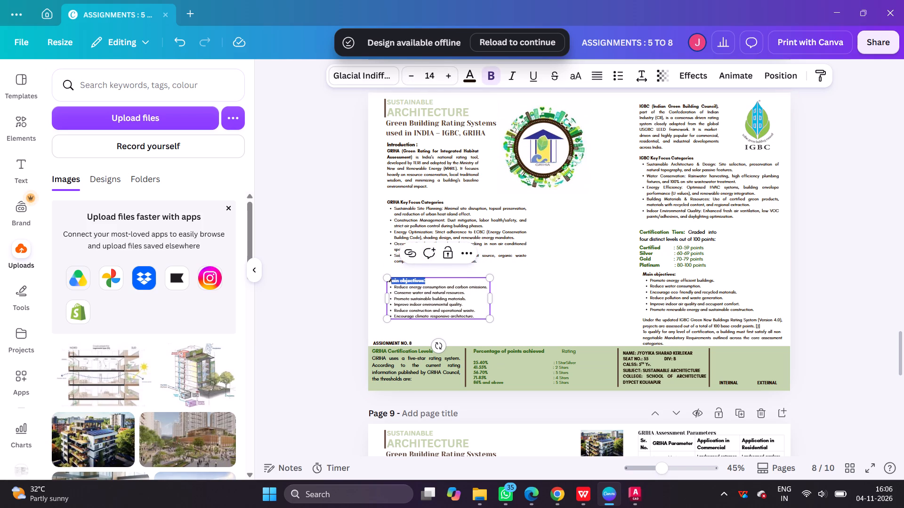
click(398, 288)
drag(391, 283, 384, 283)
click(544, 302)
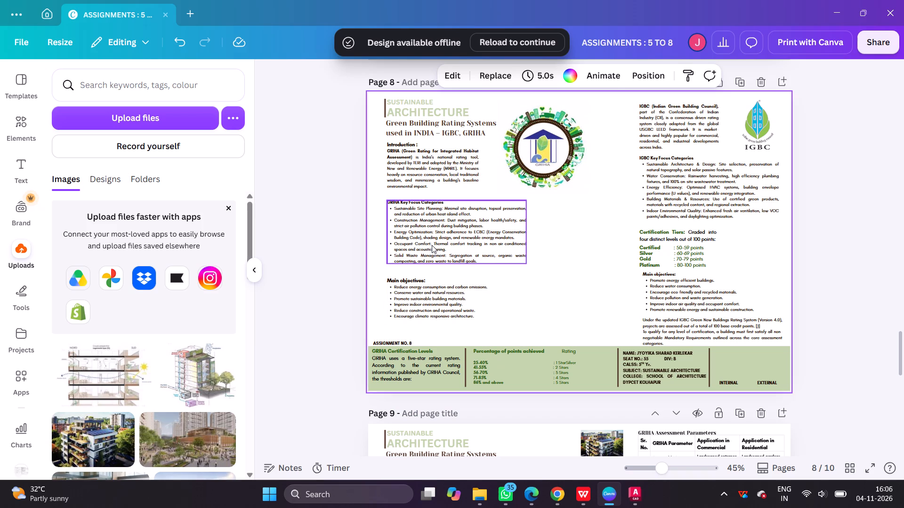
Set the "GRIHA Key Focus Categories" heading on page 8 to font size 14.
click(431, 244)
click(452, 198)
click(447, 201)
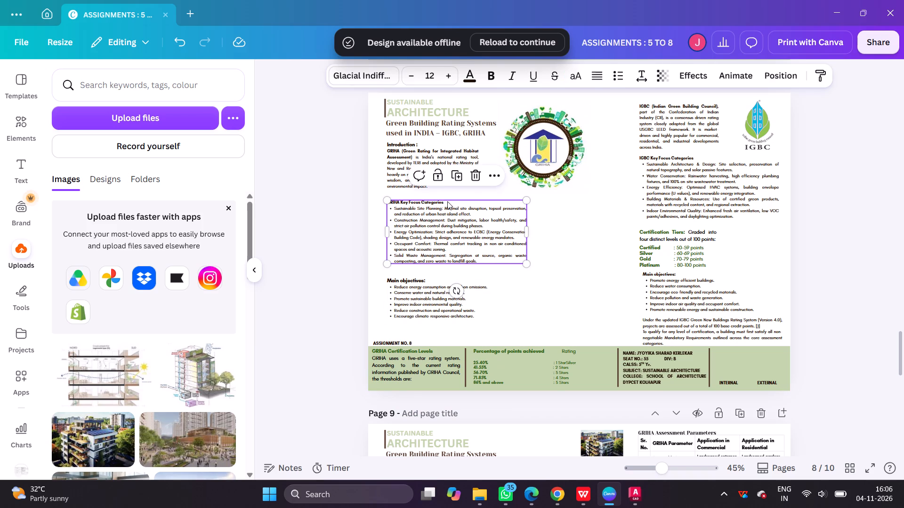
click(447, 201)
drag(447, 201, 412, 200)
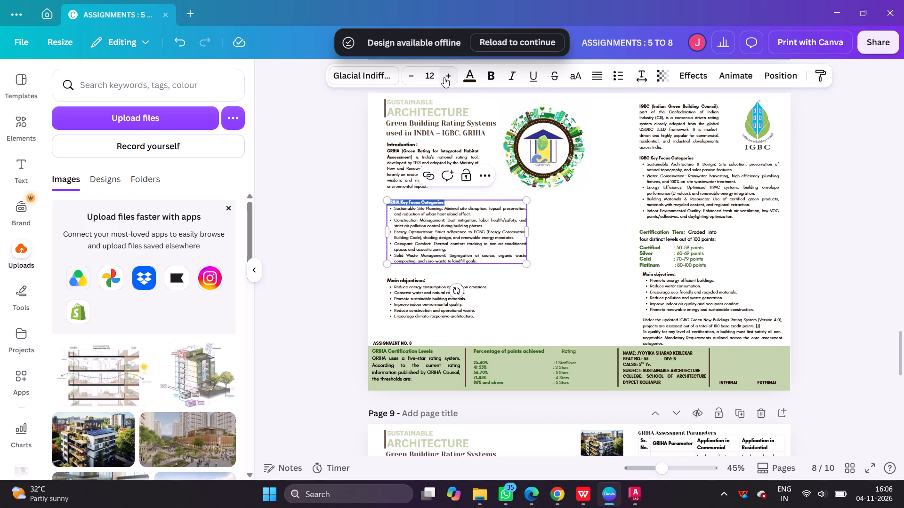
double_click(444, 77)
click(444, 77)
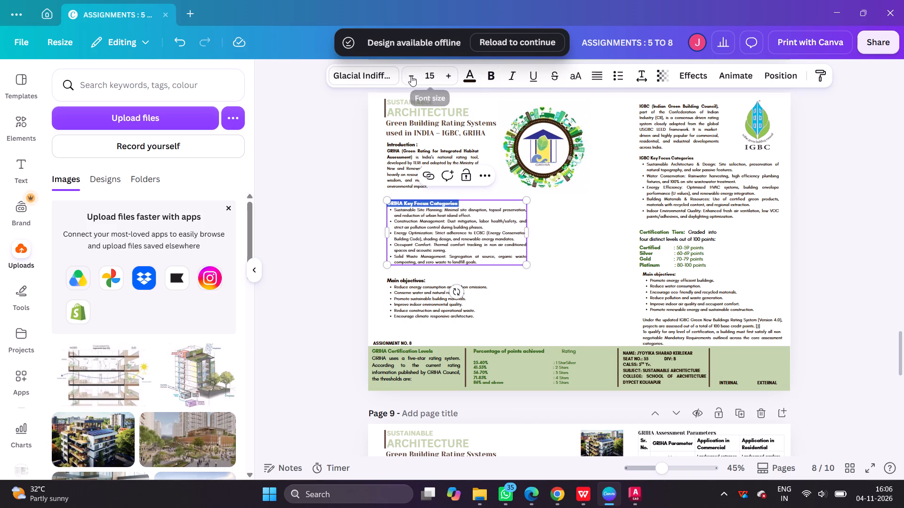
click(408, 76)
Check the text sizes in page 8's Introduction block and widen the block to reach the round GRIHA logo.
click(405, 148)
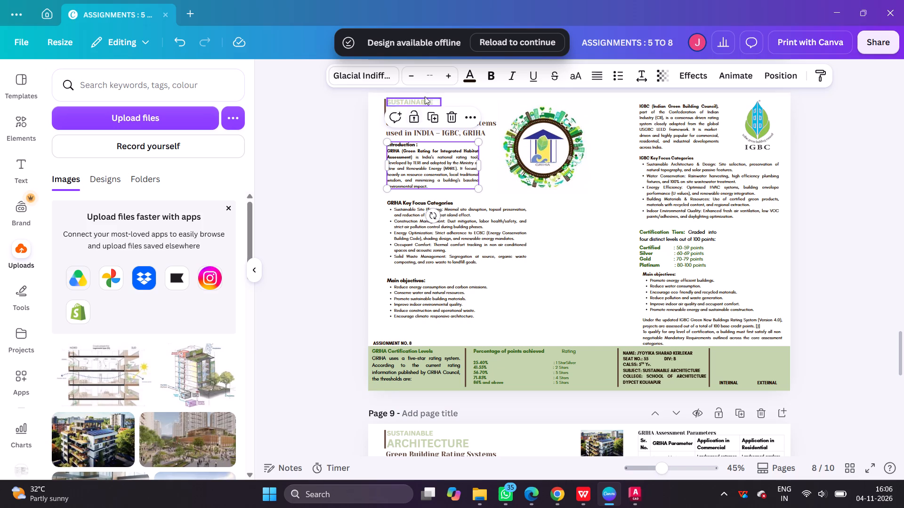
double_click(421, 158)
click(421, 144)
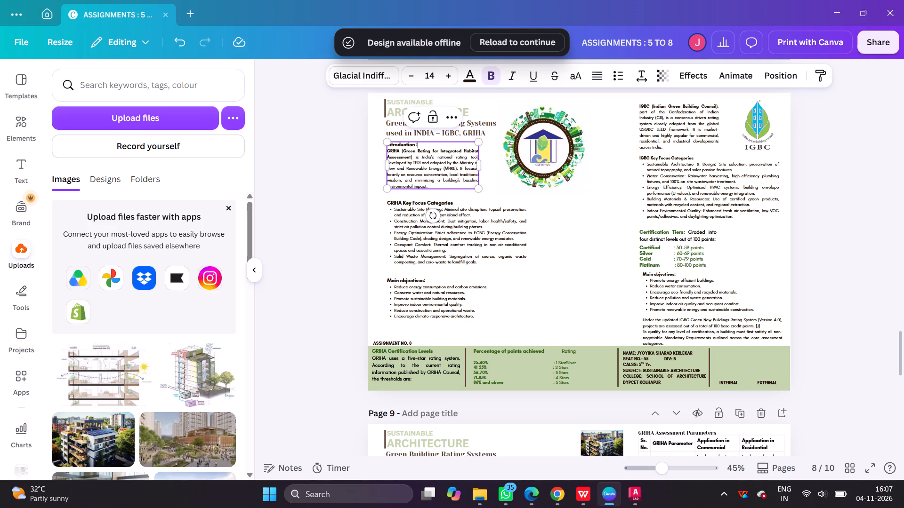
drag(420, 144, 382, 145)
click(436, 151)
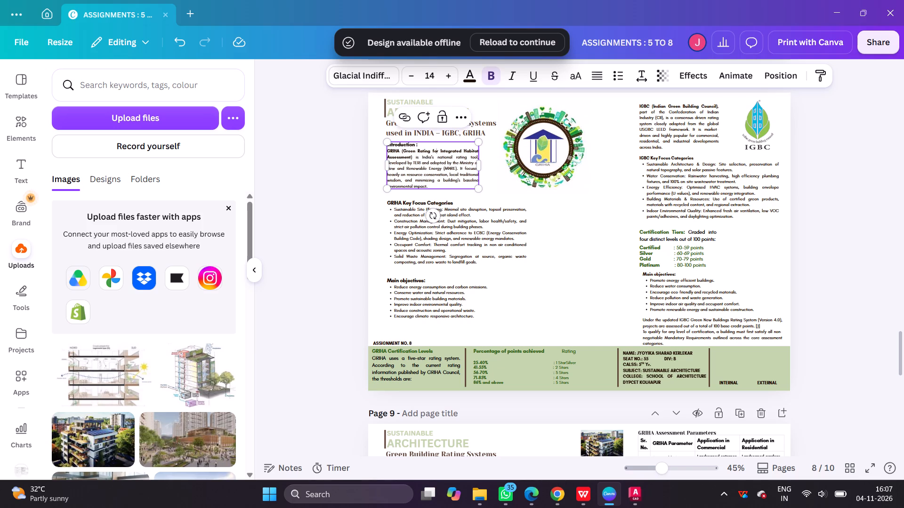
drag(411, 156, 396, 154)
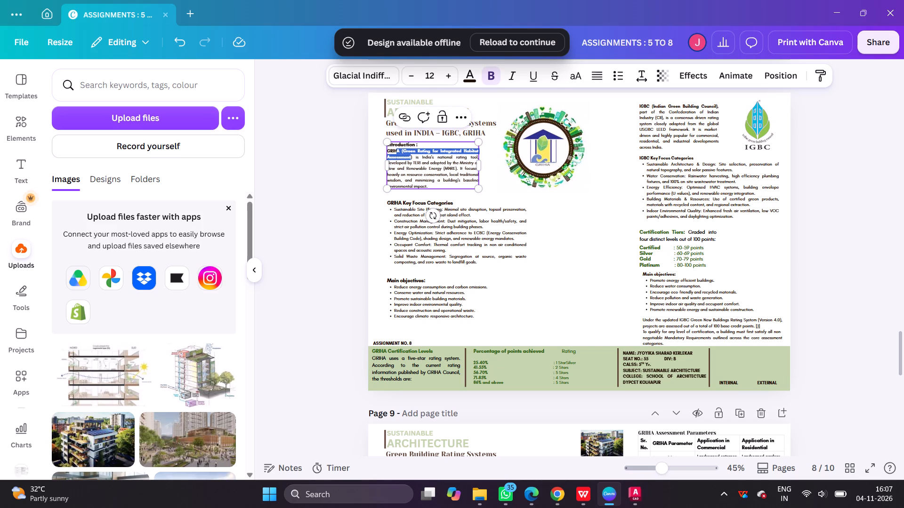
click(583, 227)
click(470, 166)
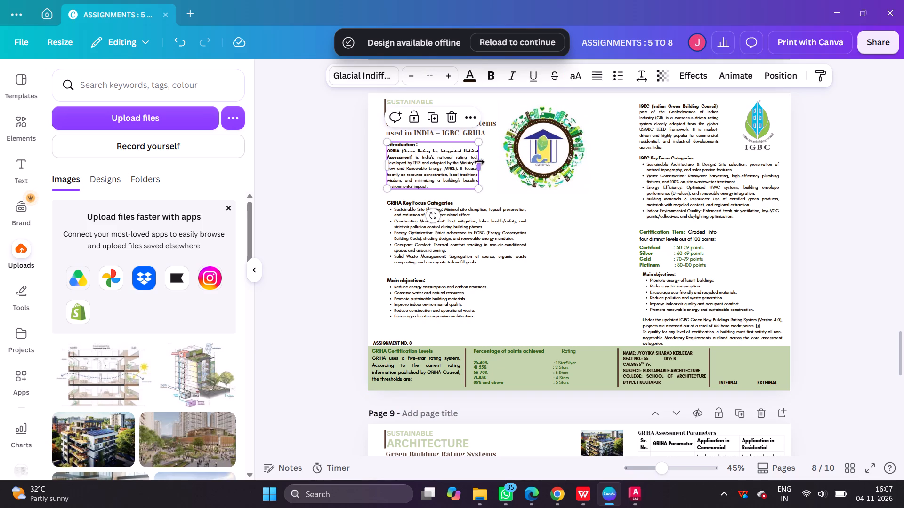
drag(479, 162, 501, 163)
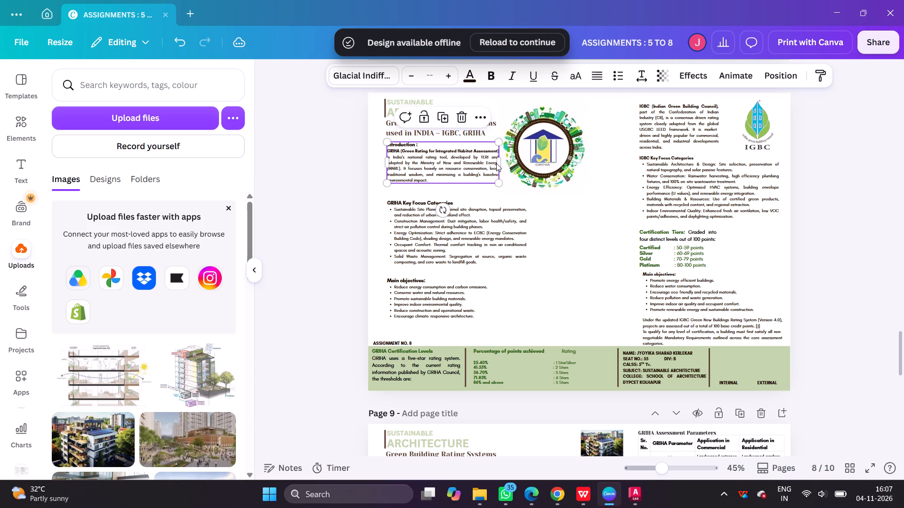
click(581, 230)
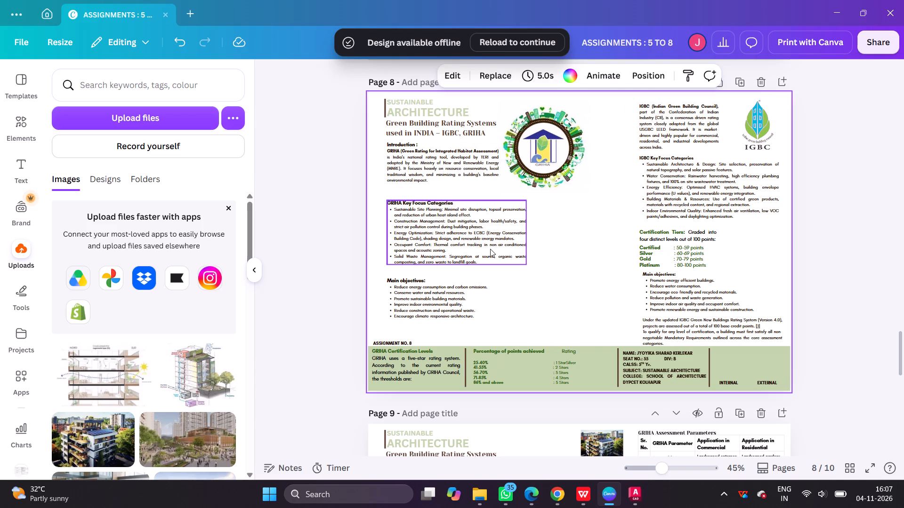
click(598, 266)
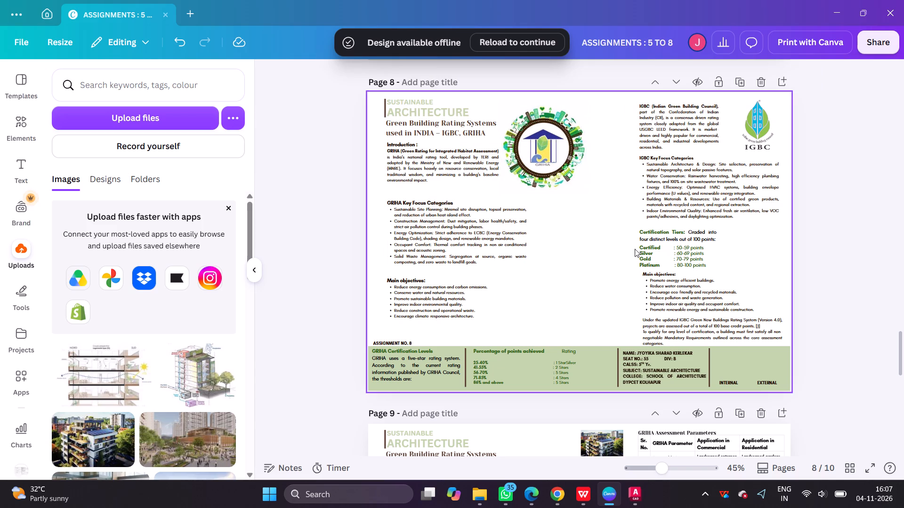
Align the IGBC Main objectives block with the left edge of the Certification Tiers text above it.
click(661, 241)
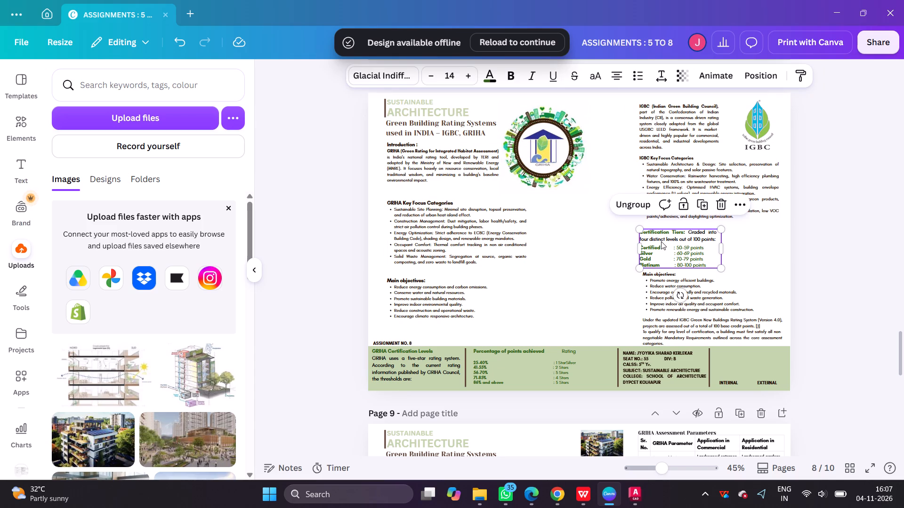
click(653, 278)
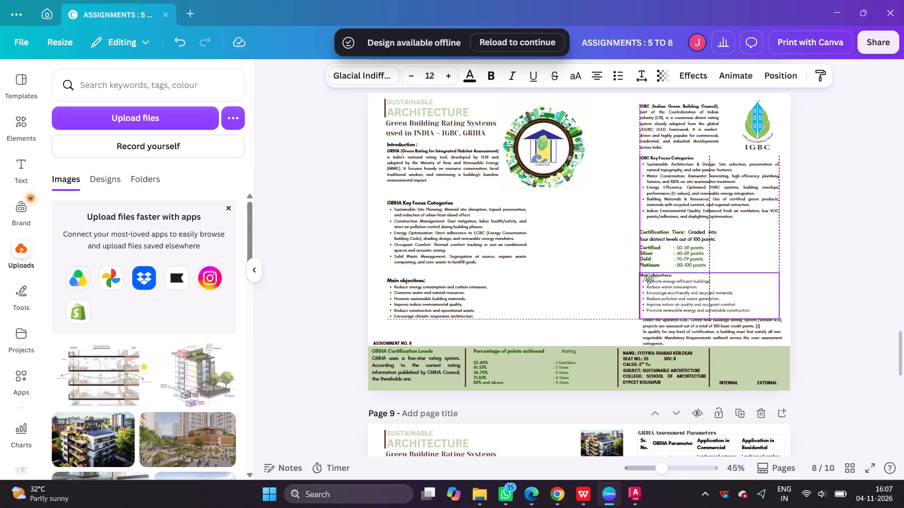
click(603, 324)
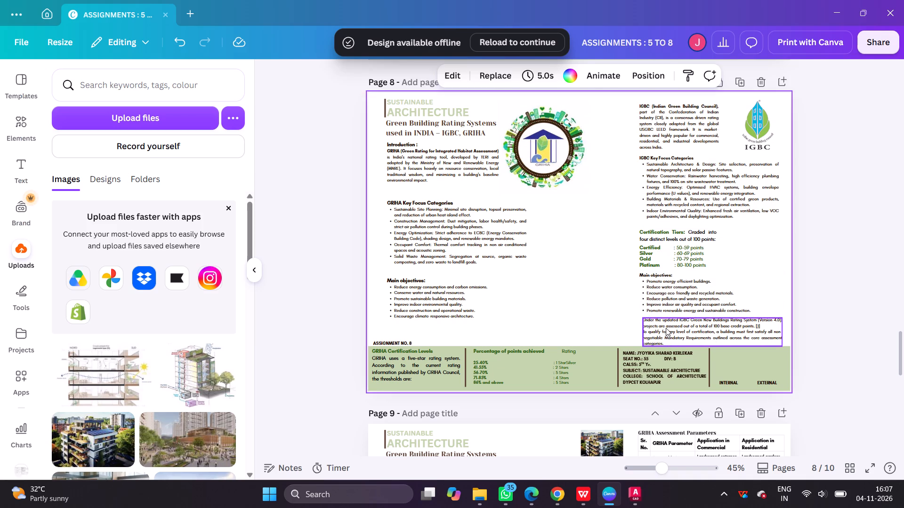
Delete the paragraph about the updated IGBC Green New Buildings Rating System below the IGBC Main objectives.
drag(666, 328, 525, 317)
key(Delete)
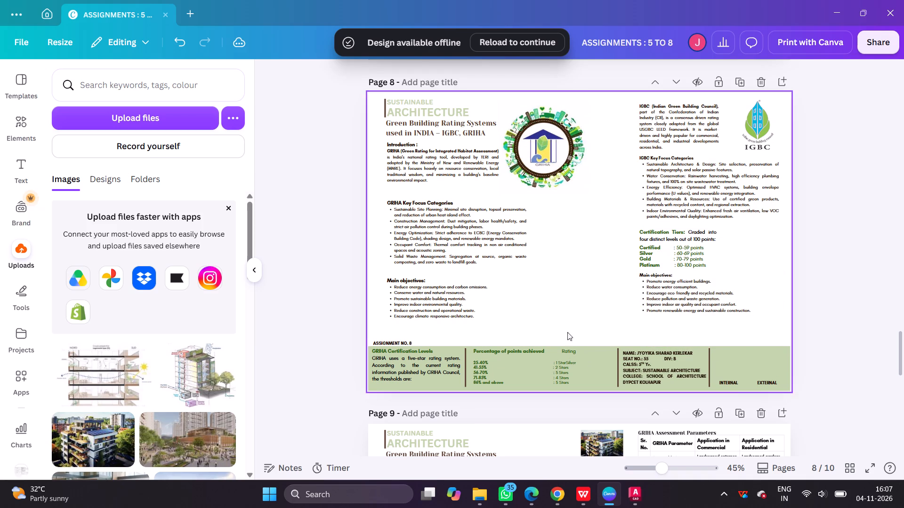
Set the whole IGBC Main objectives block to font size 14.
click(652, 298)
click(449, 72)
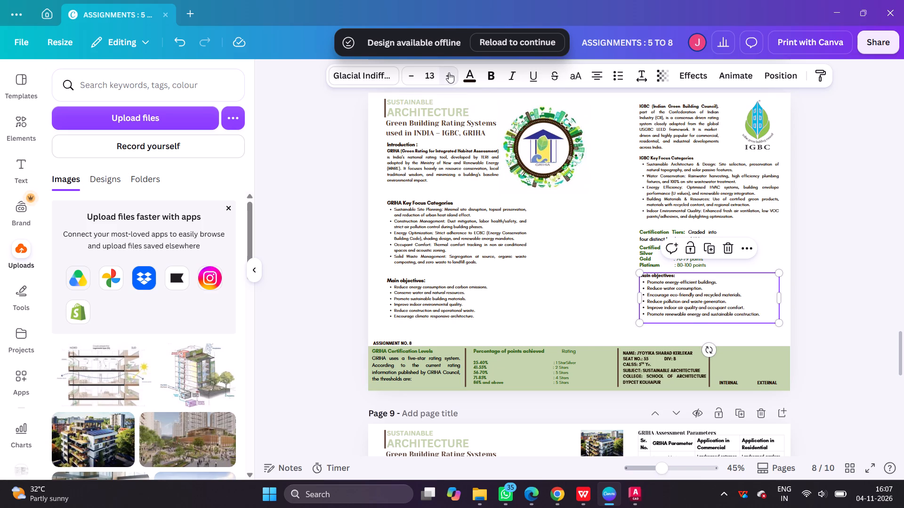
click(449, 72)
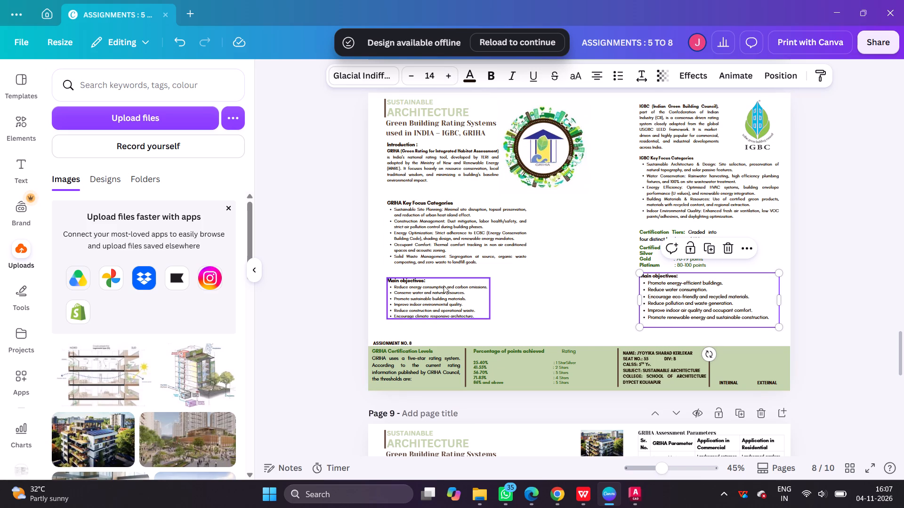
Increase the font size of the whole GRIHA Main objectives block by three points.
click(441, 294)
triple_click(451, 74)
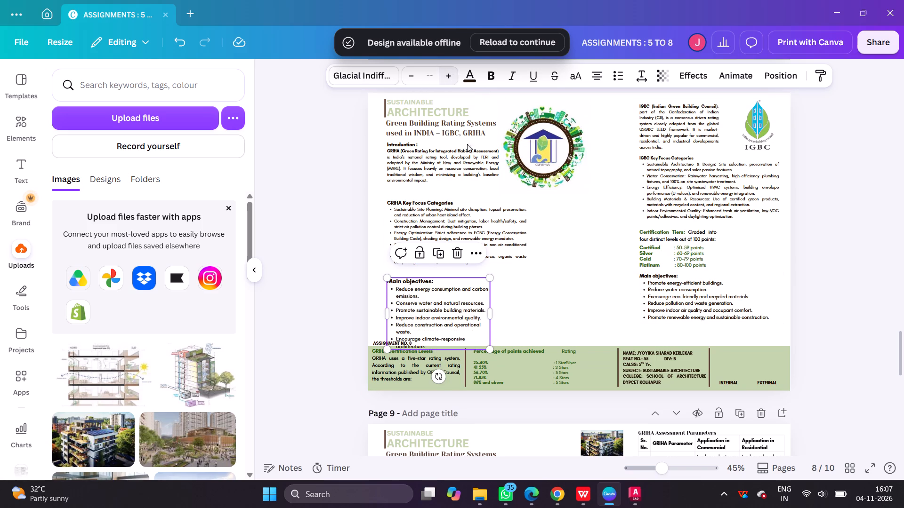
Set the whole GRIHA Key Focus Categories block to font size 14.
click(452, 239)
triple_click(451, 74)
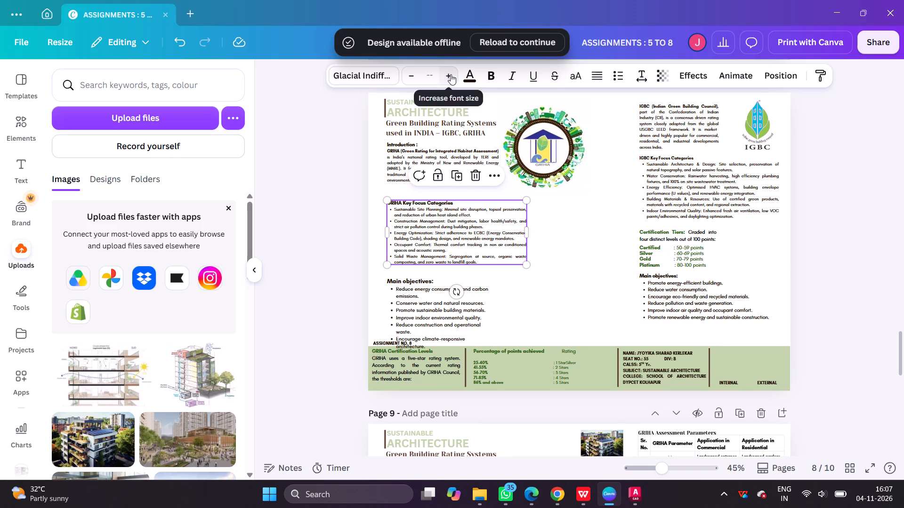
click(410, 77)
click(432, 74)
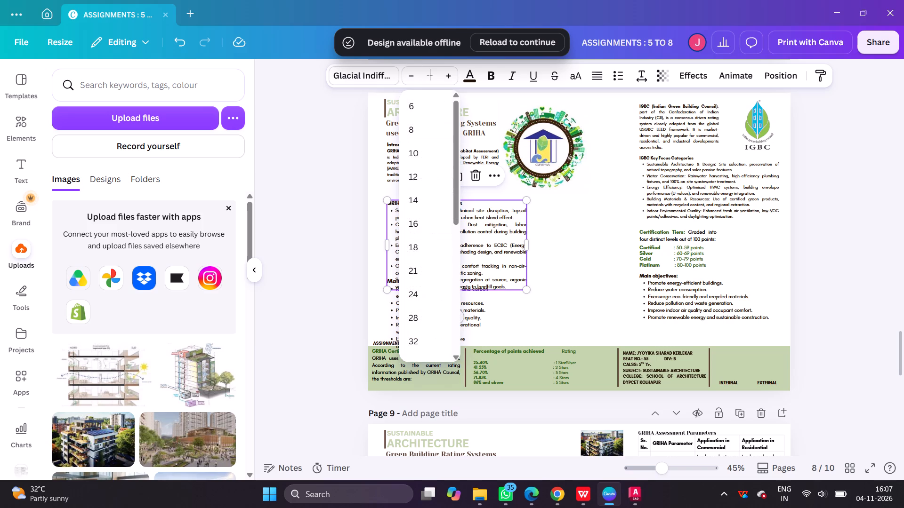
key(End)
key(Left)
key(Return)
key(apostrophe)
key(Return)
click(418, 195)
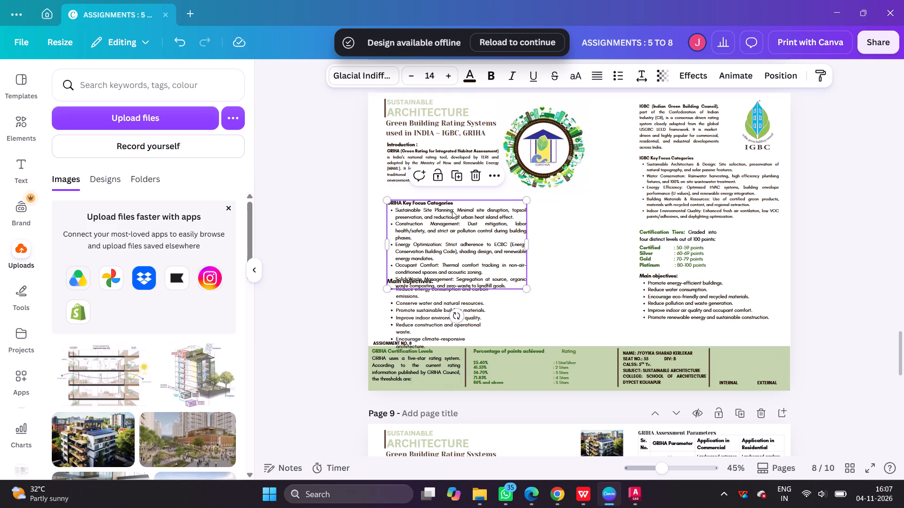
Move the GRIHA Key Focus Categories block up, just below the Introduction and clear of Main objectives.
click(565, 246)
shift+drag(452, 255, 451, 245)
Set the whole GRIHA Introduction text block on page 8 to font size 14.
click(447, 146)
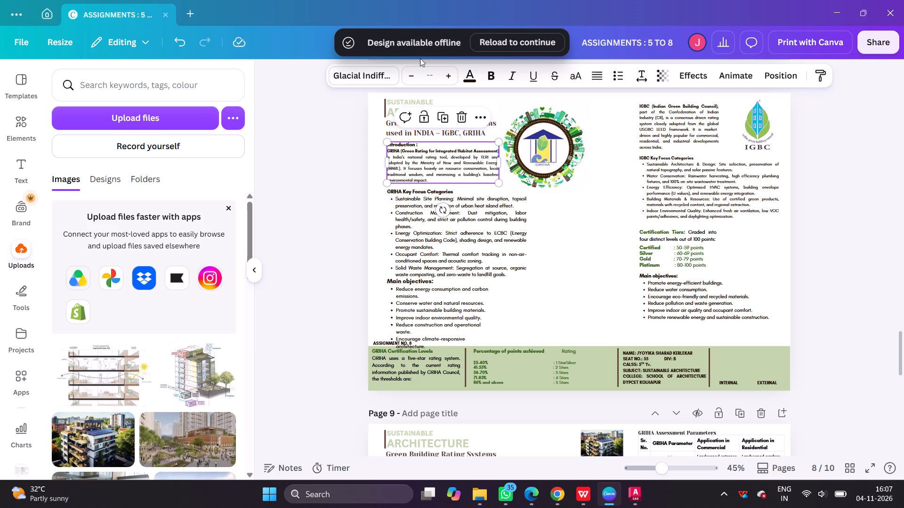
click(430, 74)
key(End)
key(Left)
key(Return)
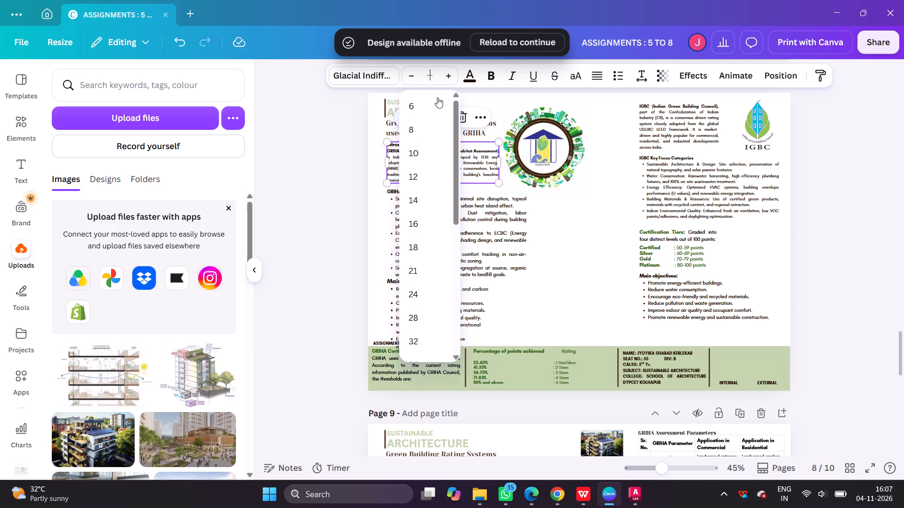
click(417, 204)
click(553, 217)
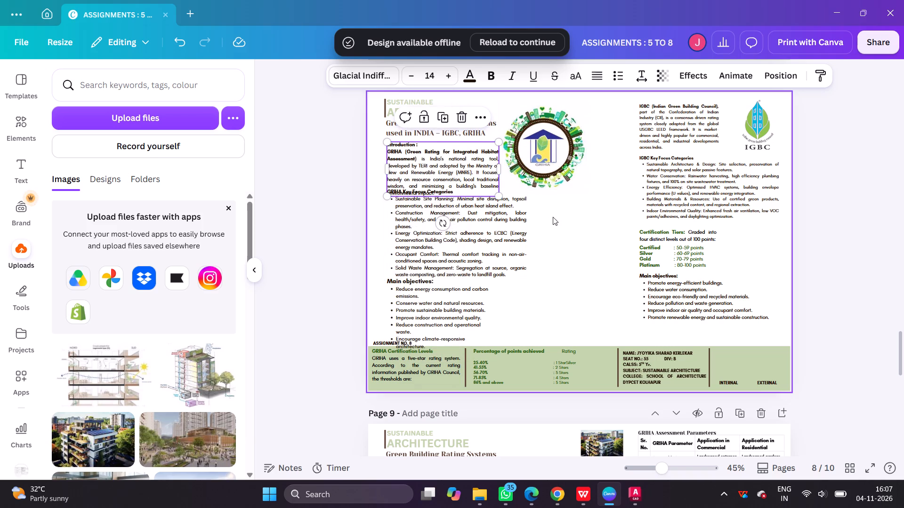
Move the GRIHA Main objectives block out to the page's centre and lower the GRIHA Key Focus Categories block clear of the Introduction.
drag(455, 230, 453, 238)
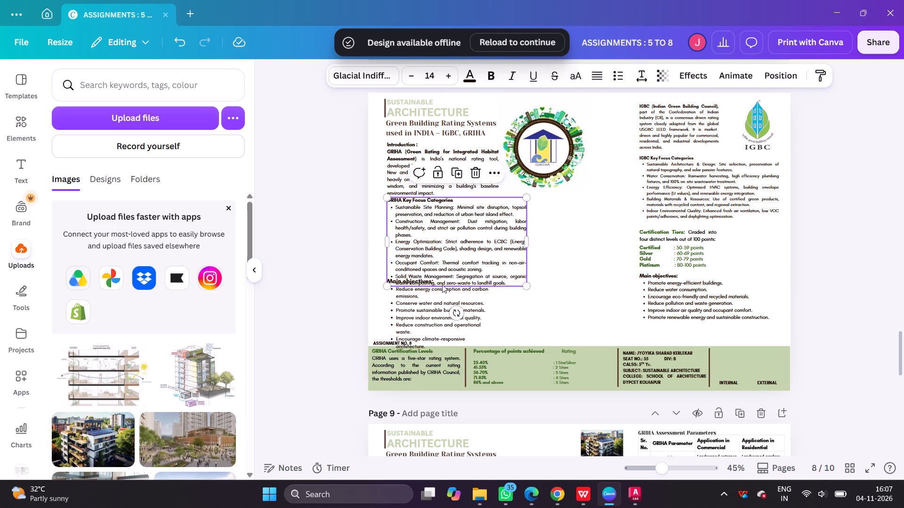
drag(424, 309, 583, 308)
shift+drag(428, 234, 427, 243)
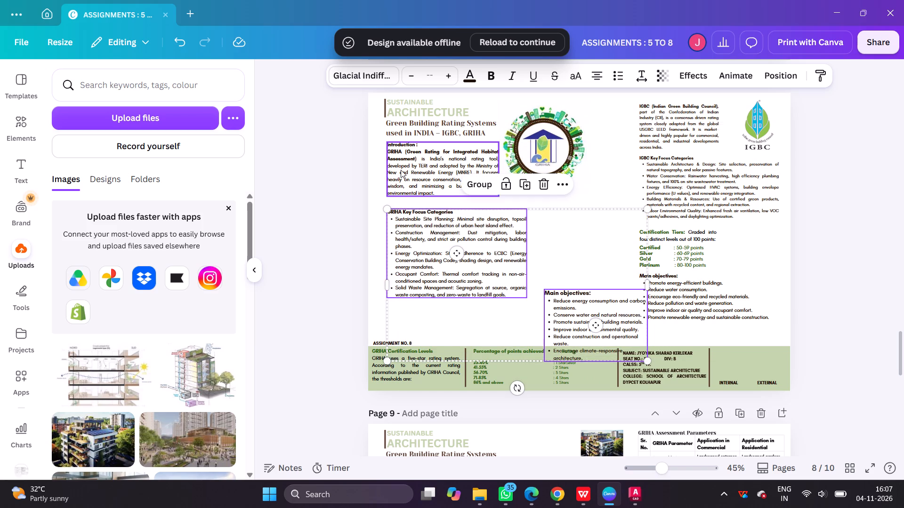
click(401, 170)
click(418, 240)
shift+drag(418, 240, 417, 230)
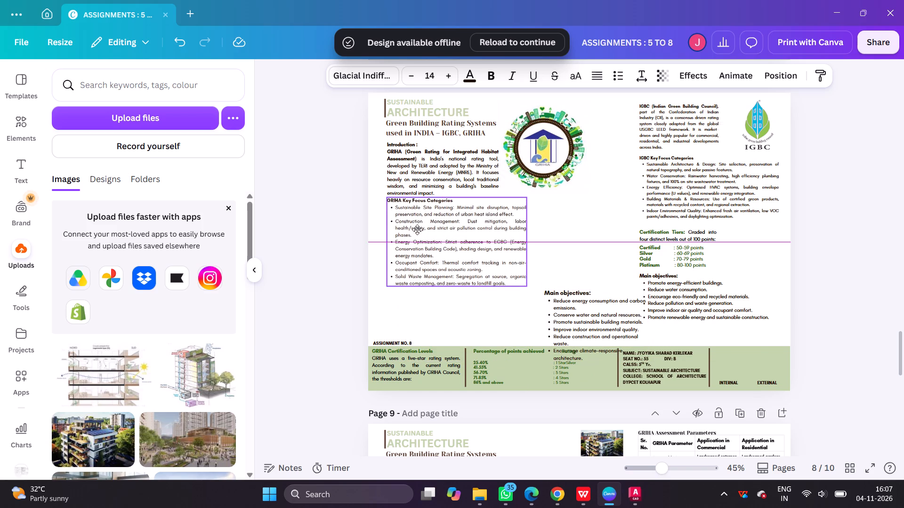
shift+drag(417, 230, 415, 246)
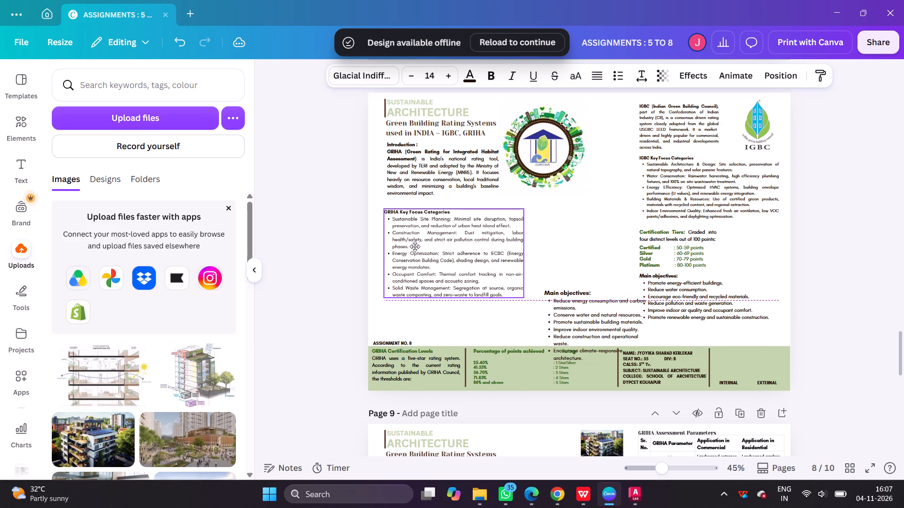
shift+drag(415, 246, 411, 254)
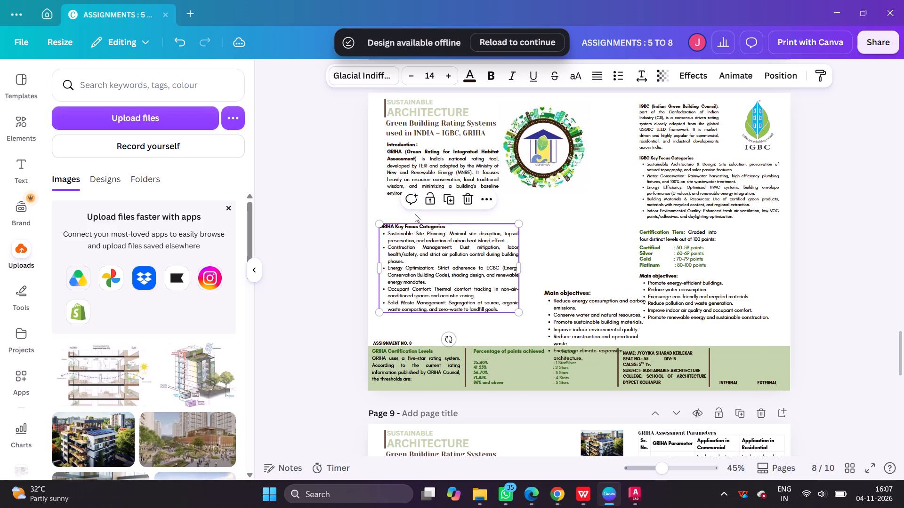
shift+drag(400, 249, 405, 249)
Narrow the GRIHA Introduction text block and move the round GRIHA logo down and inward beside it.
click(414, 173)
drag(500, 171, 482, 171)
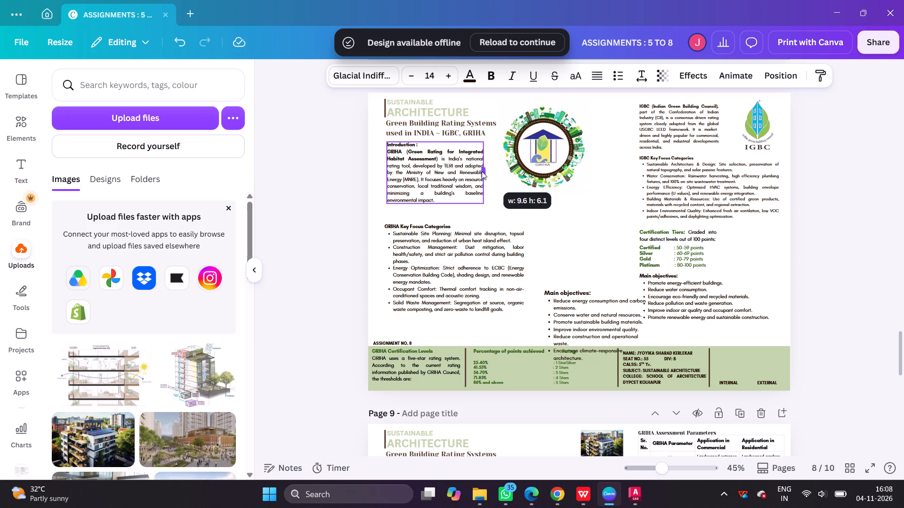
drag(482, 171, 479, 172)
drag(531, 156, 510, 191)
click(560, 246)
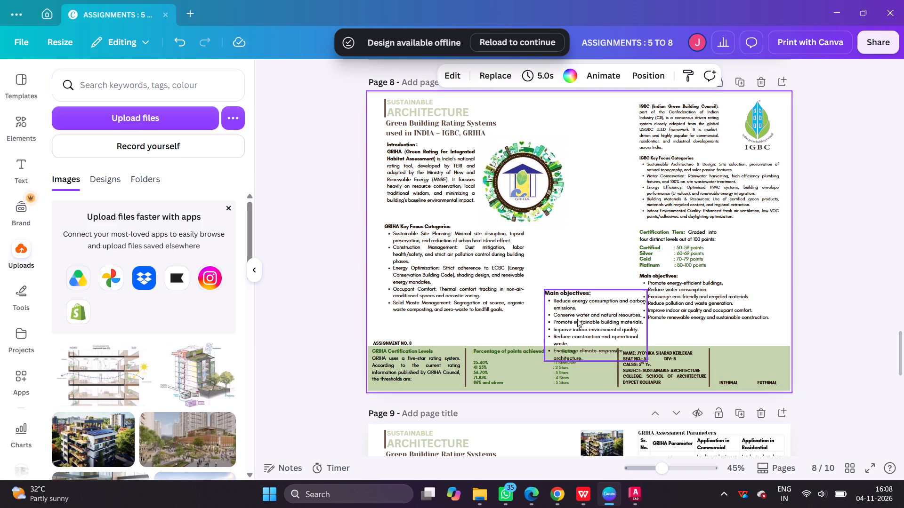
Raise the GRIHA Main objectives block above the green footer beside GRIHA Key Focus Categories, and narrow the Key Focus Categories block slightly.
drag(571, 317, 557, 288)
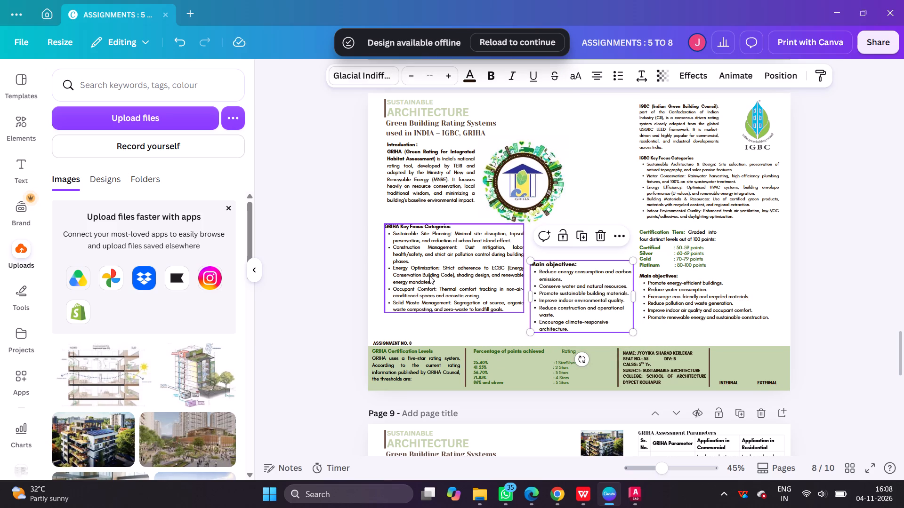
shift+click(429, 272)
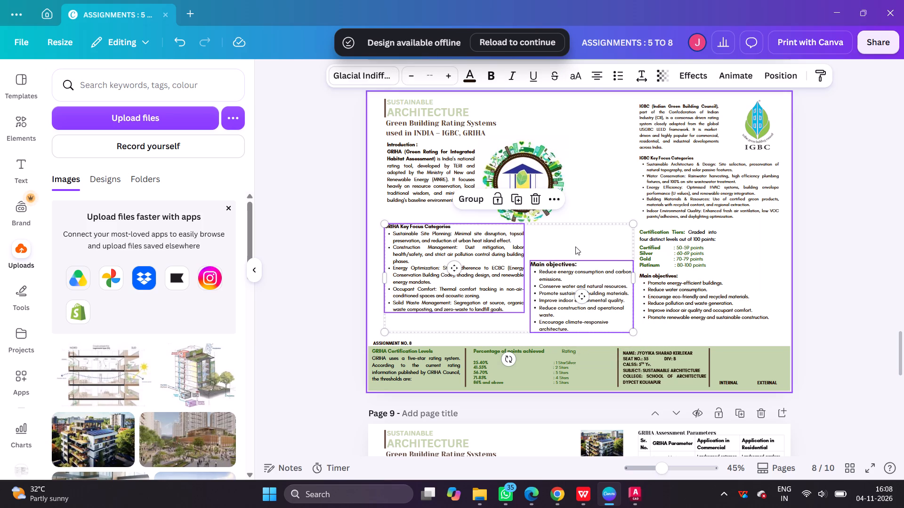
click(575, 246)
click(499, 251)
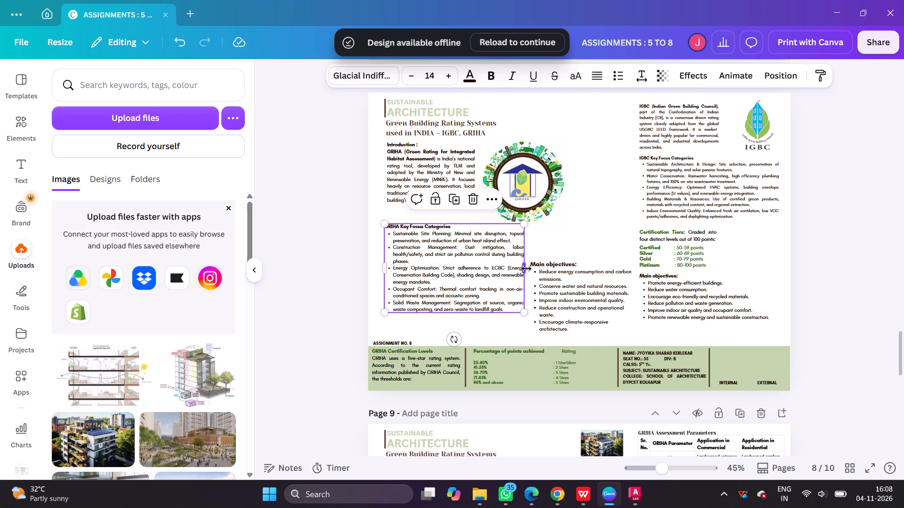
drag(526, 269, 522, 268)
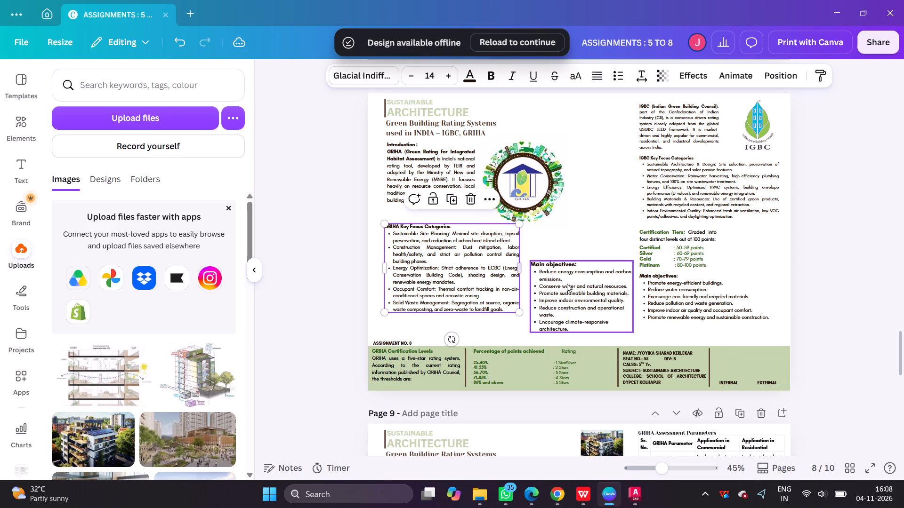
Set the whole GRIHA Main objectives block to font size 14.
click(570, 282)
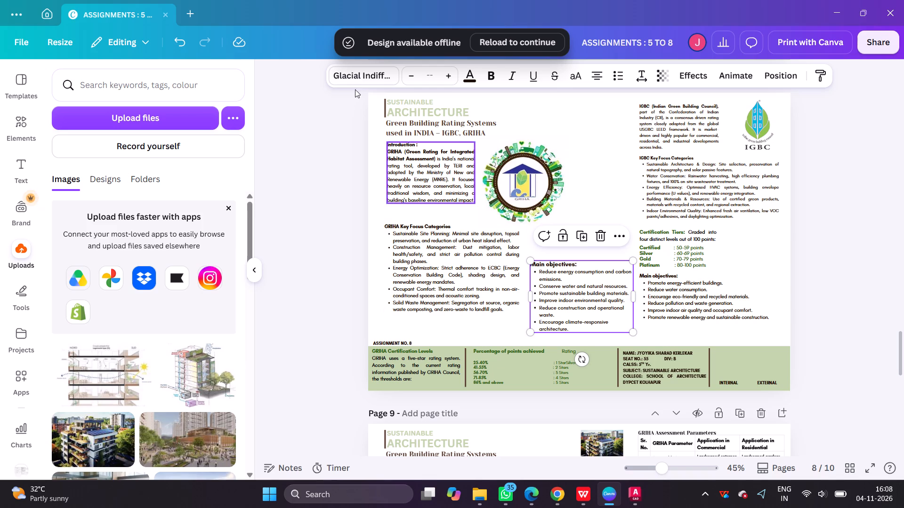
click(433, 76)
click(413, 198)
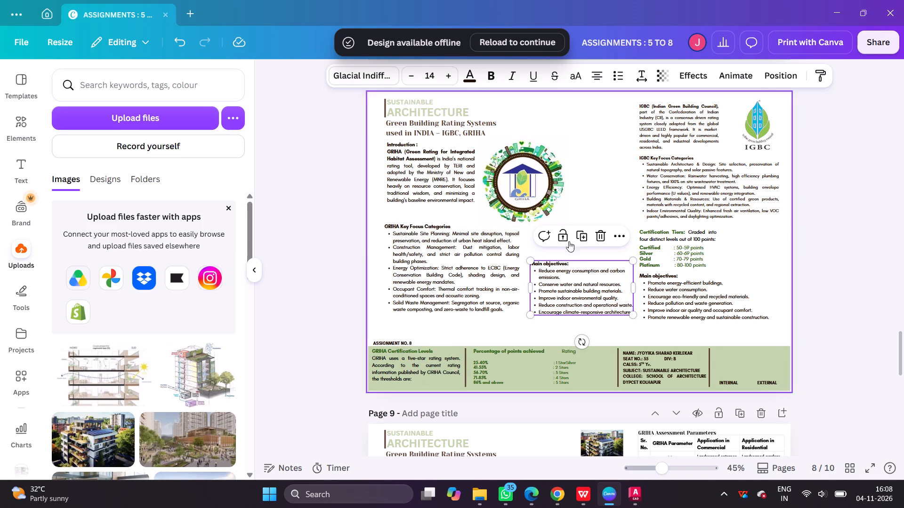
click(595, 185)
Set the IGBC introduction paragraph to font size 14.
click(675, 128)
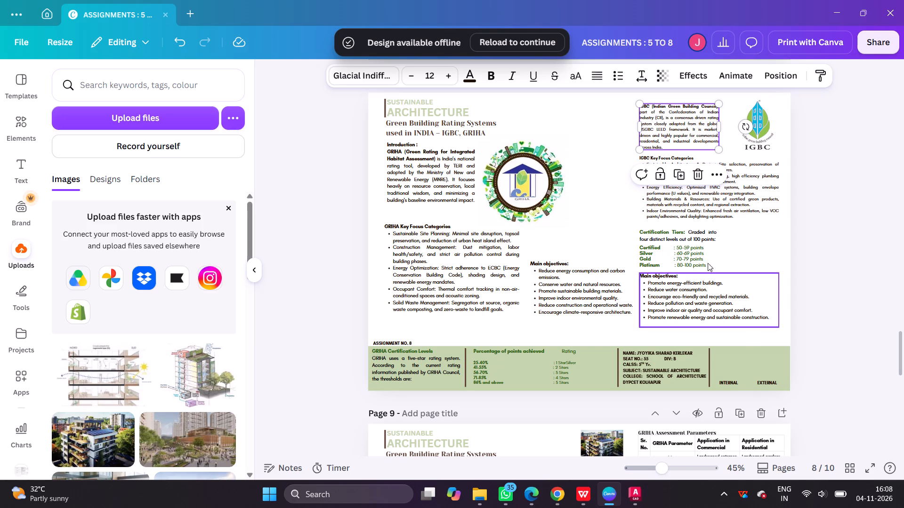
click(448, 74)
click(448, 74)
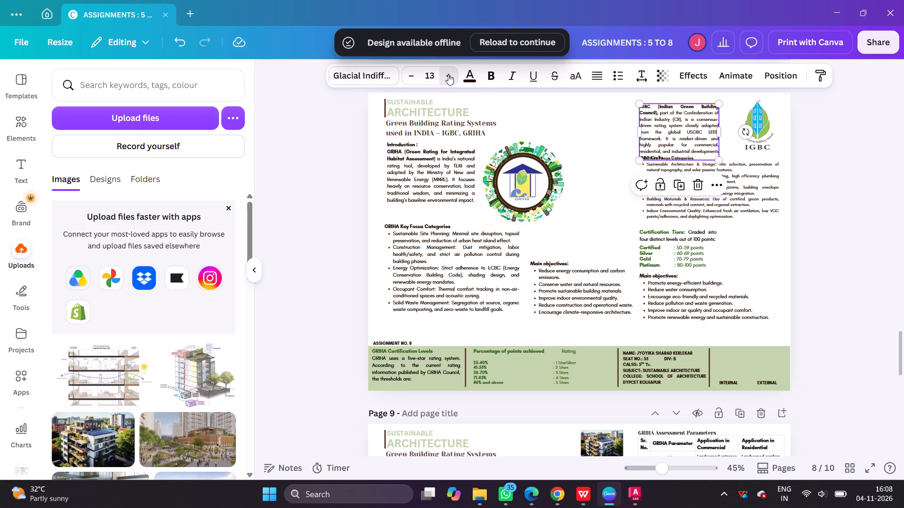
click(589, 122)
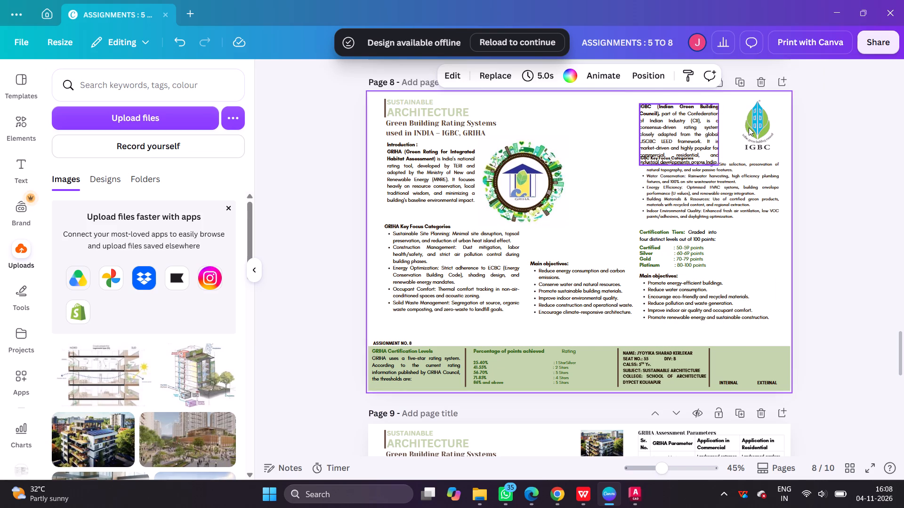
Move the IGBC logo between the GRIHA logo and the IGBC introduction, and enlarge it to fill that space.
drag(754, 126, 613, 143)
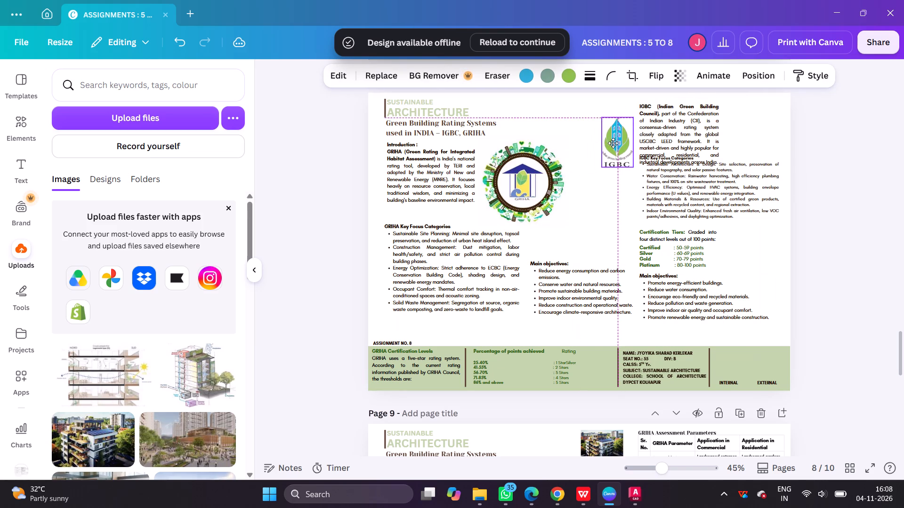
drag(613, 143, 614, 141)
drag(605, 162, 589, 196)
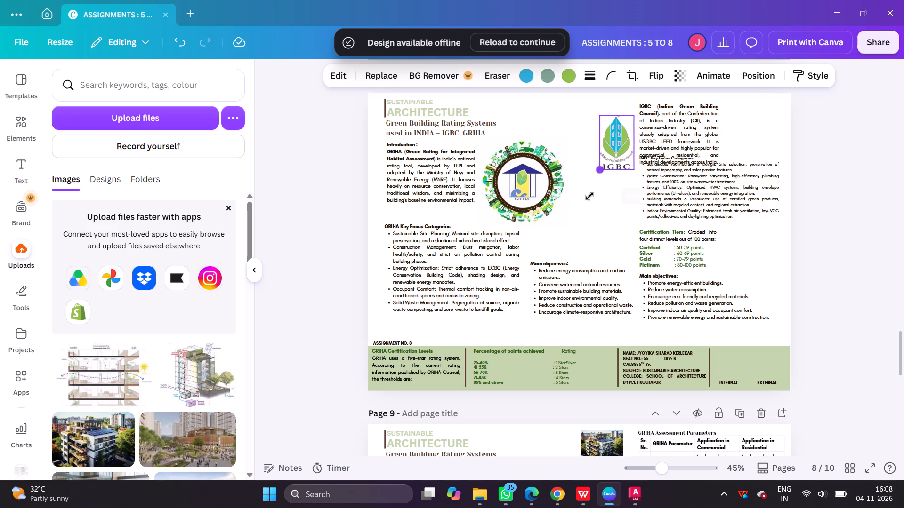
drag(589, 196, 583, 226)
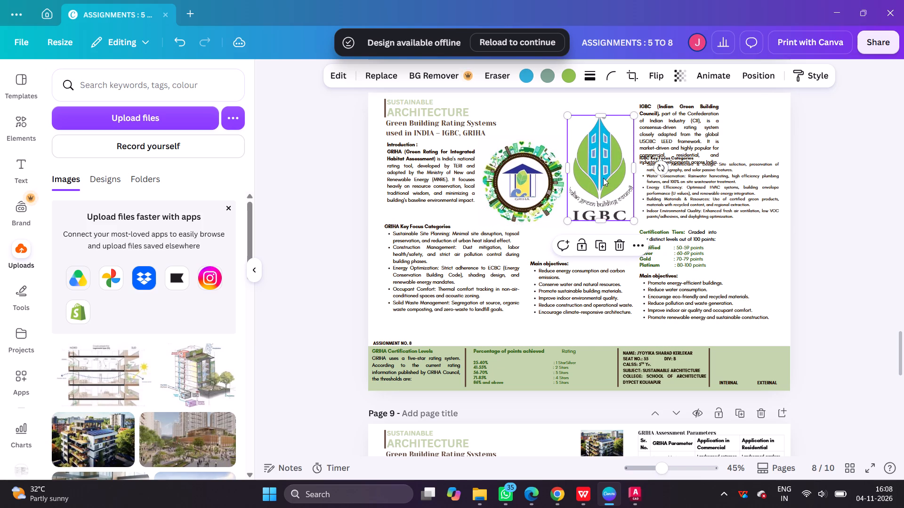
drag(603, 178, 607, 163)
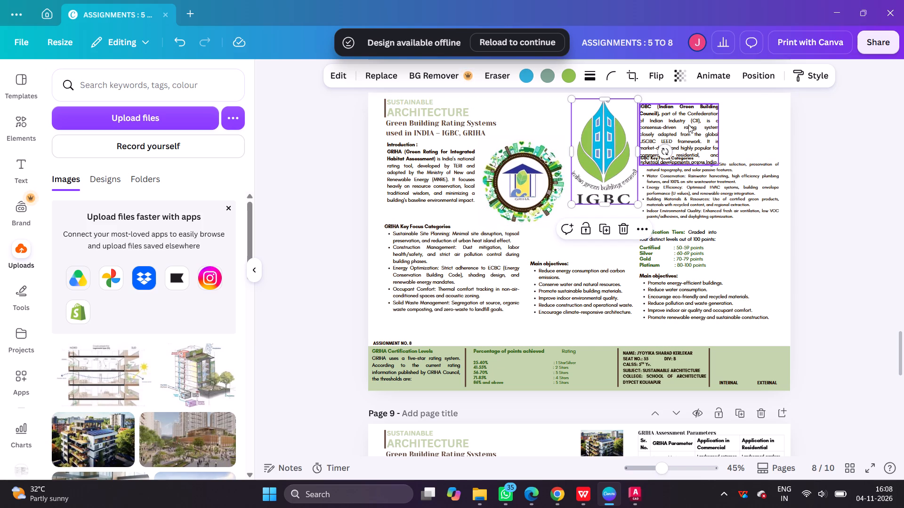
Move the IGBC Key Focus Categories block down, clear of the IGBC introduction, and set it to font size 14.
drag(718, 183, 717, 193)
click(436, 73)
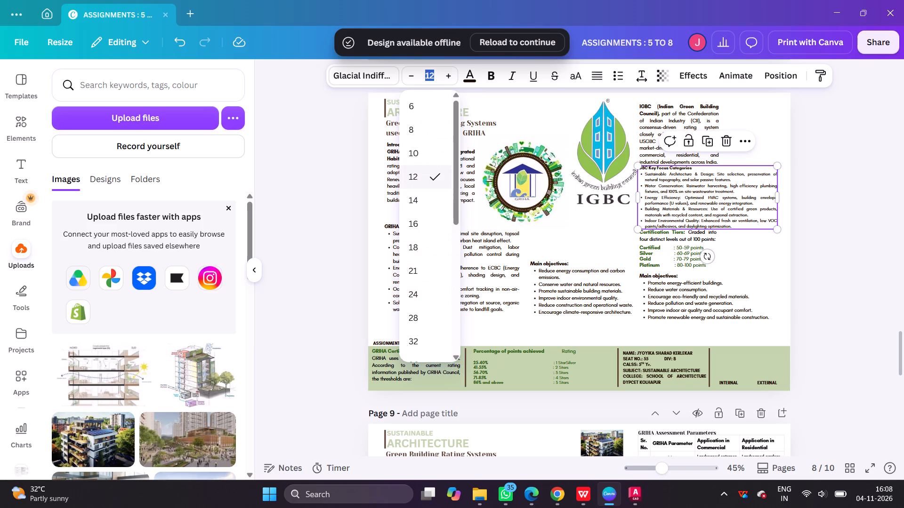
key(End)
key(Left)
key(Return)
drag(436, 79, 416, 79)
text(14)
key(Return)
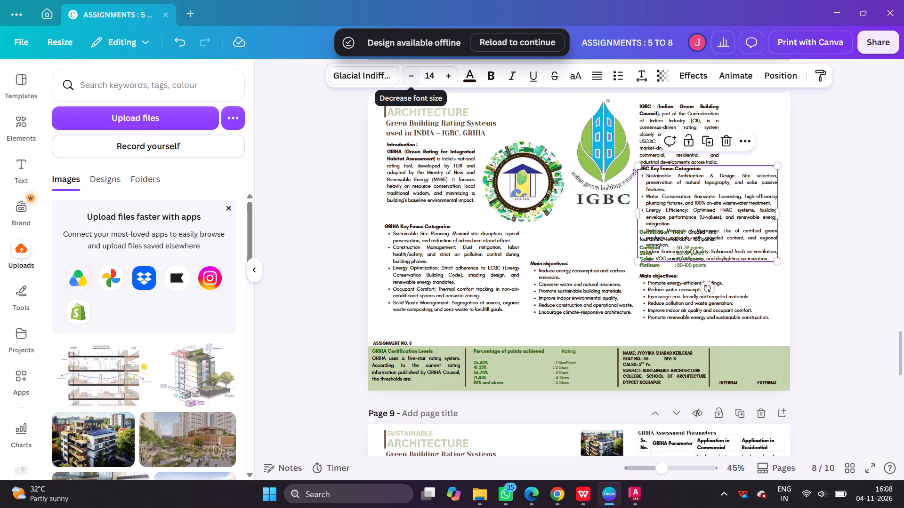
click(830, 256)
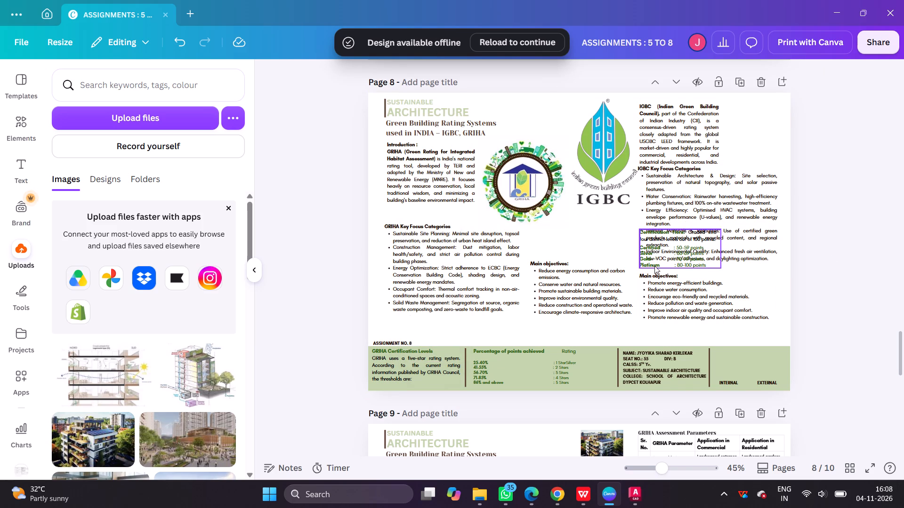
Move the IGBC Certification Tiers block off the Key Focus Categories text to just below the IGBC logo.
drag(653, 266, 580, 252)
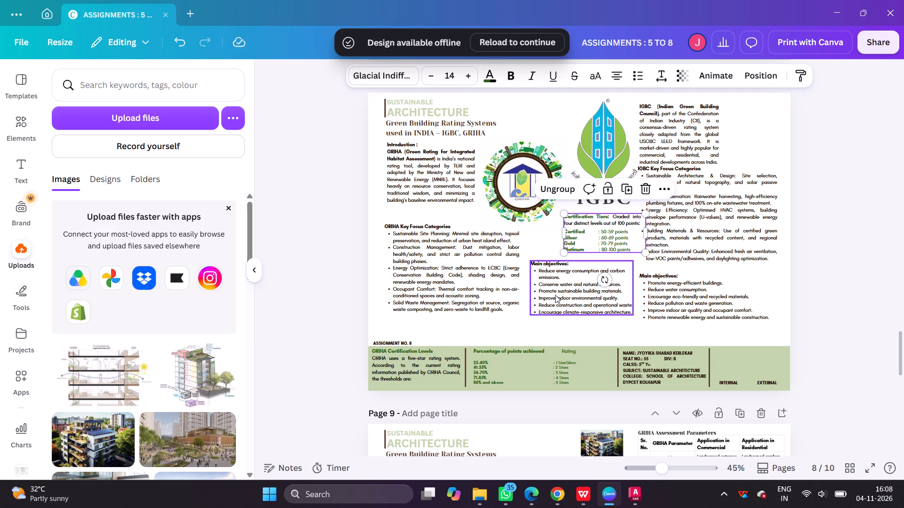
Widen the IGBC introduction paragraph across the free space to near the page's outer edge.
click(670, 146)
drag(721, 133, 779, 133)
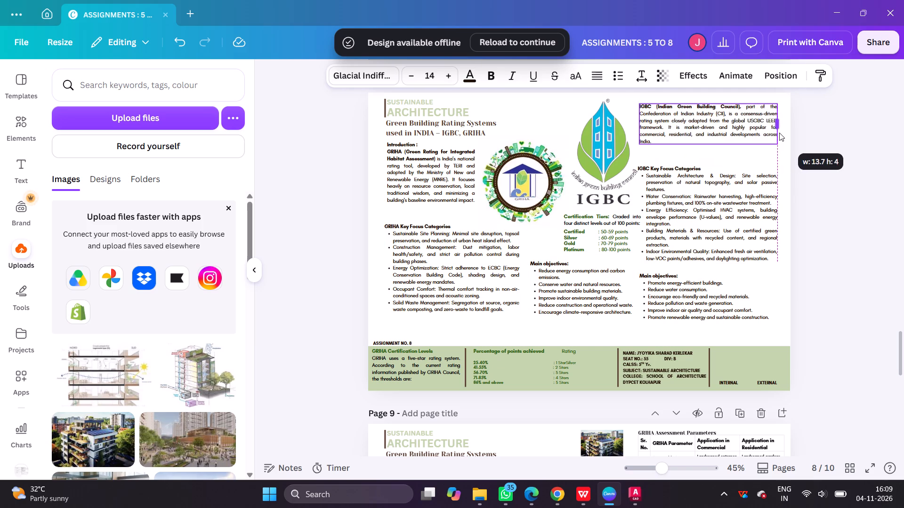
drag(779, 133, 786, 133)
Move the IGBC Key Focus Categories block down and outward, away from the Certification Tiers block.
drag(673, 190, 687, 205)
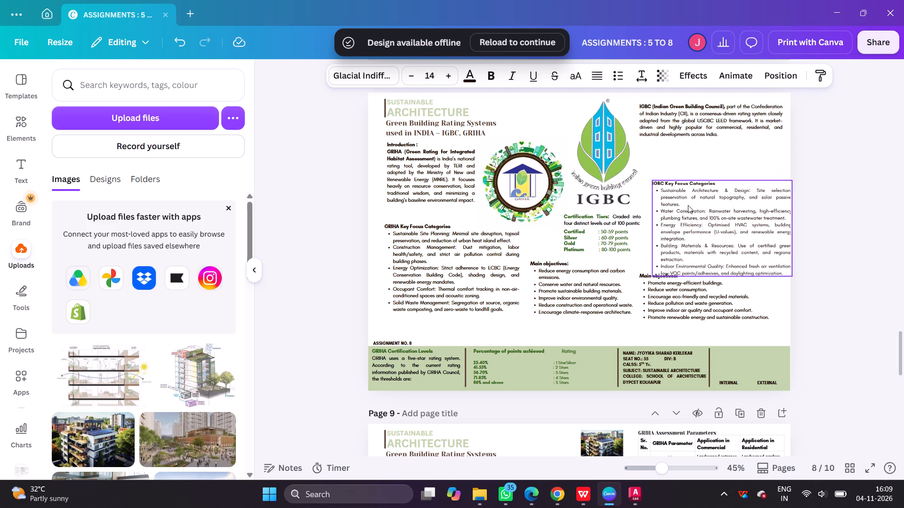
Shift the Certification Tiers block further inward above the GRIHA Main objectives and widen it slightly.
drag(597, 233, 581, 232)
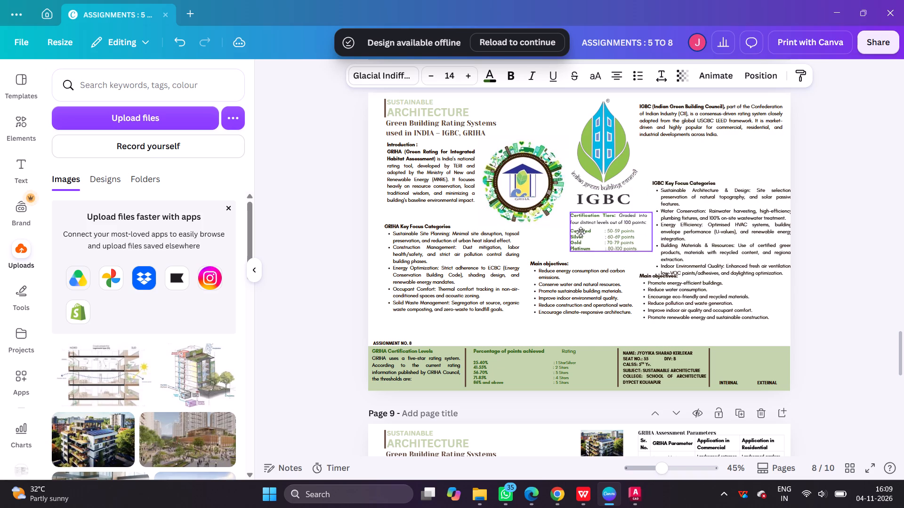
drag(581, 232, 572, 233)
drag(621, 232, 667, 231)
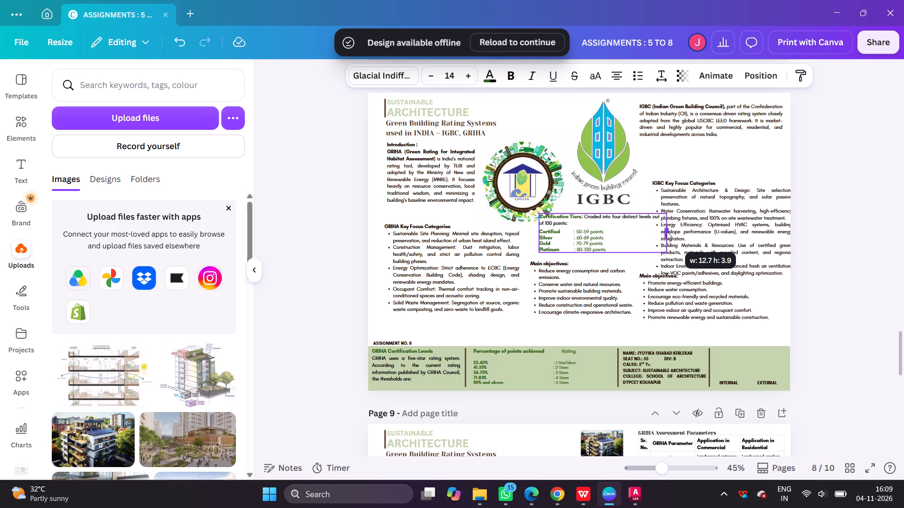
drag(667, 231, 642, 228)
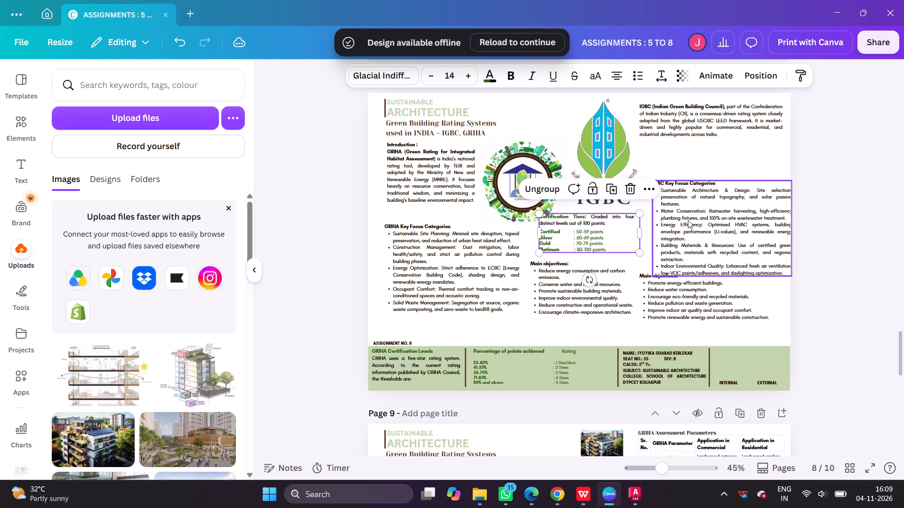
Move the IGBC Key Focus Categories block directly below the IGBC introduction and lower the IGBC Main objectives block to just above the footer.
drag(687, 219, 675, 178)
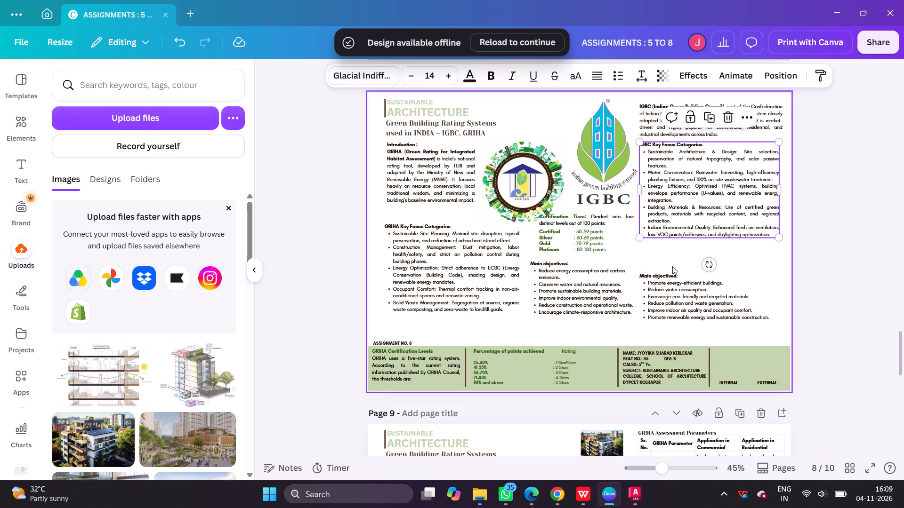
drag(669, 282, 678, 300)
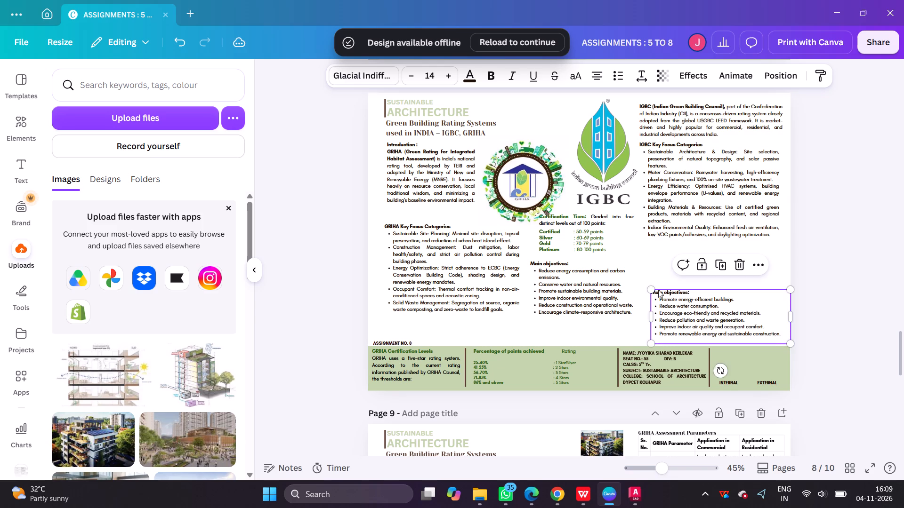
Move the Certification Tiers block between the IGBC Key Focus Categories and the IGBC Main objectives.
drag(570, 235, 681, 266)
Extend the heading of the GRIHA objectives block to read "Main objectives of GRIHA :".
double_click(575, 275)
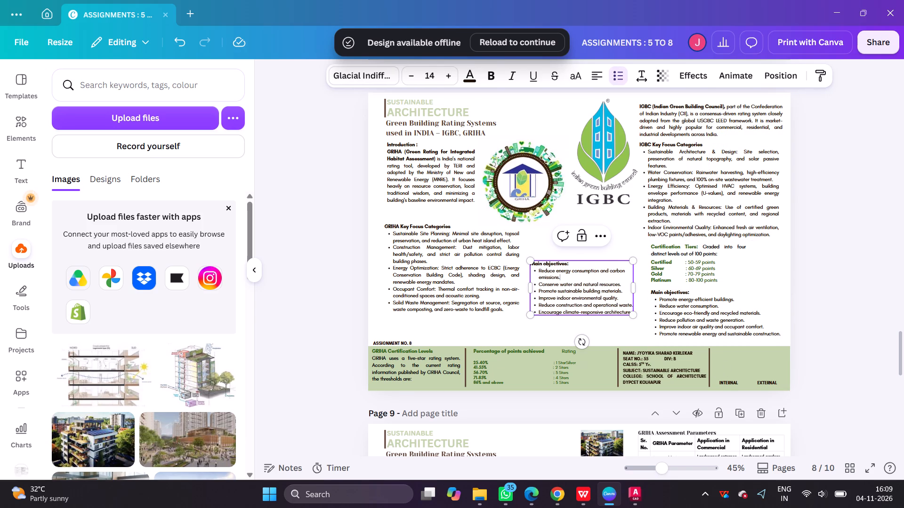
click(567, 263)
key(space)
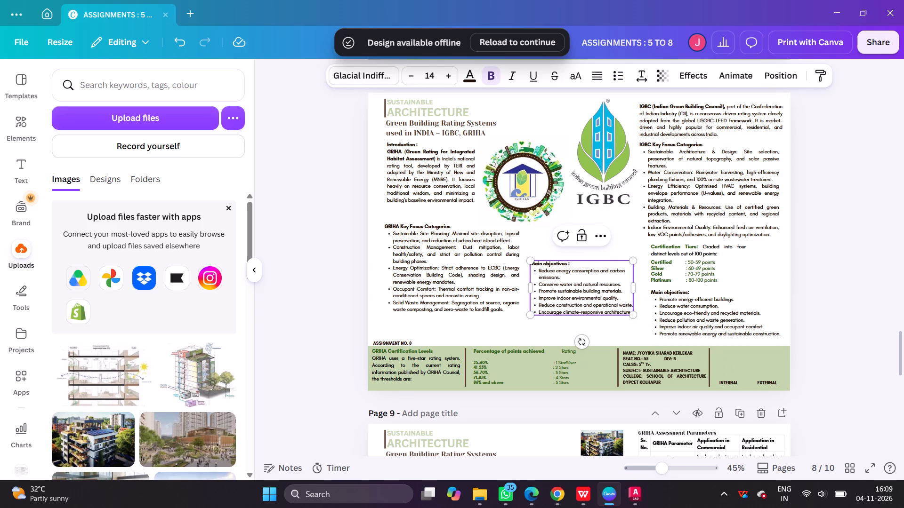
text(of GRIHA)
key(space)
click(540, 238)
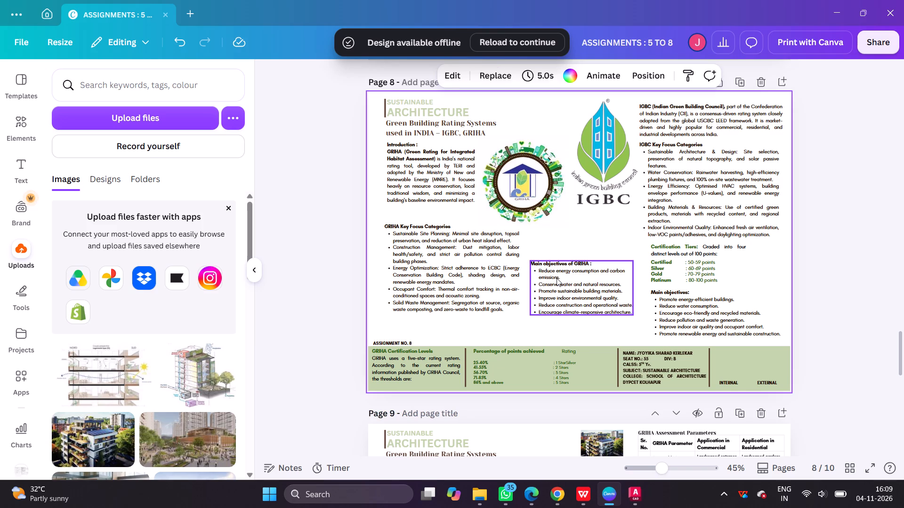
Raise GRIHA Key Focus Categories slightly and move the GRIHA Certification Levels text and percentage table from the footer to below it.
drag(435, 262, 435, 259)
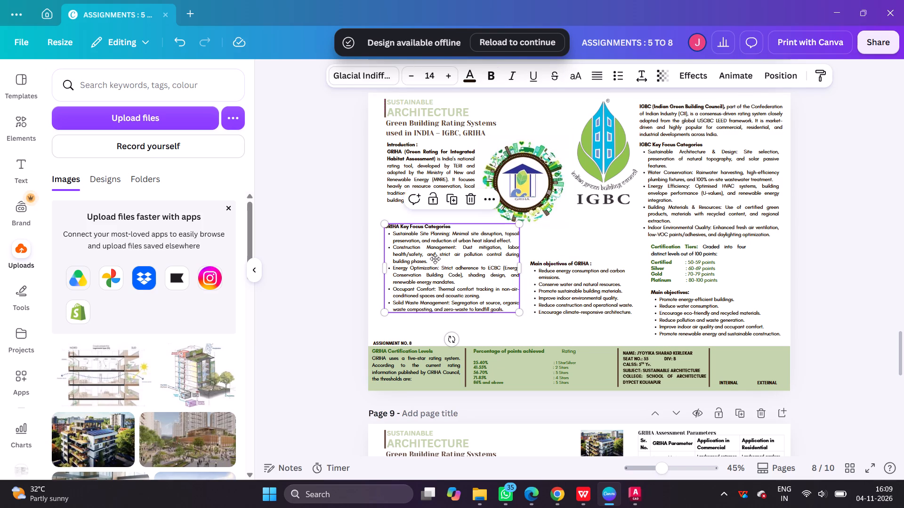
drag(435, 259, 436, 255)
shift+click(412, 357)
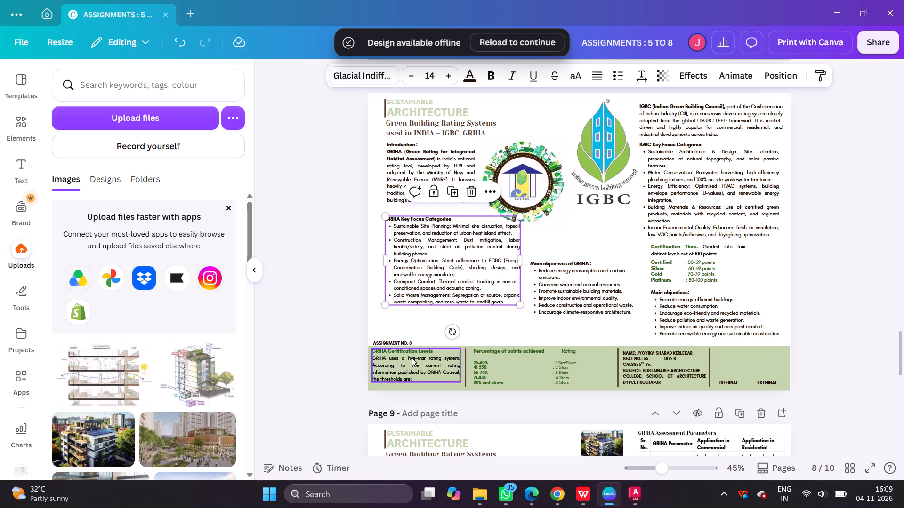
click(434, 327)
shift+drag(411, 361, 416, 326)
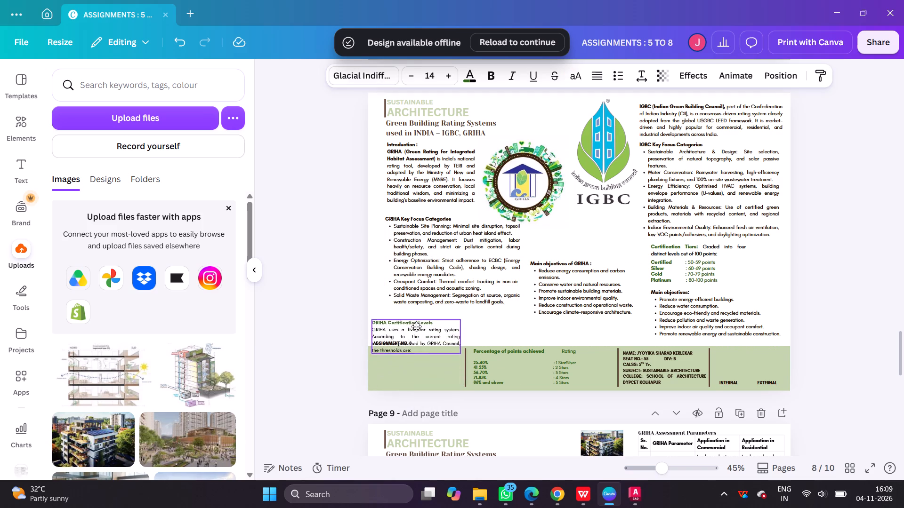
shift+drag(416, 326, 440, 317)
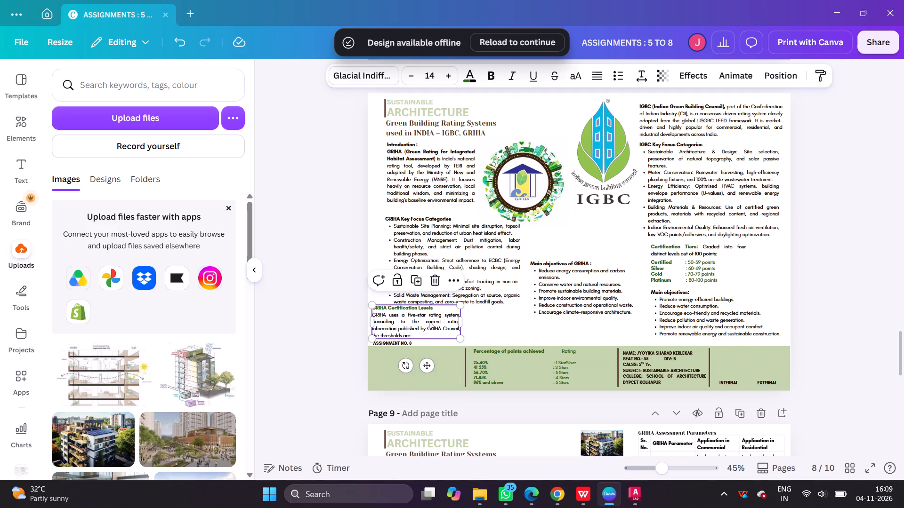
drag(426, 322, 438, 320)
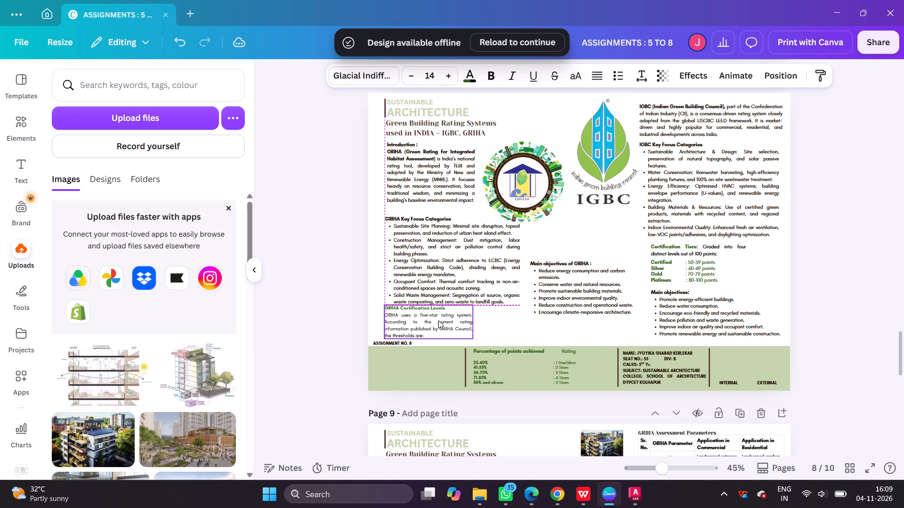
click(484, 366)
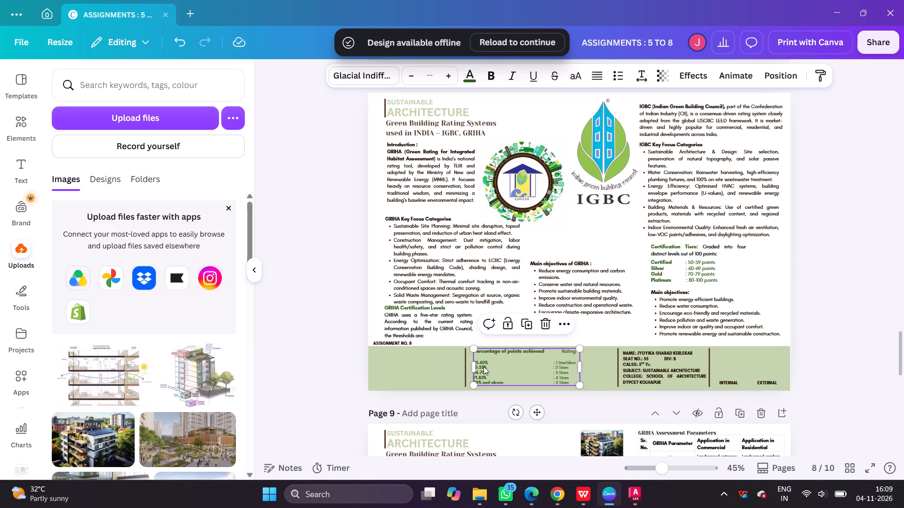
shift+drag(484, 366, 484, 324)
Move the Main objectives of GRIHA block into the footer's first section and widen it so each bullet fits on one line.
click(562, 263)
drag(558, 267, 512, 294)
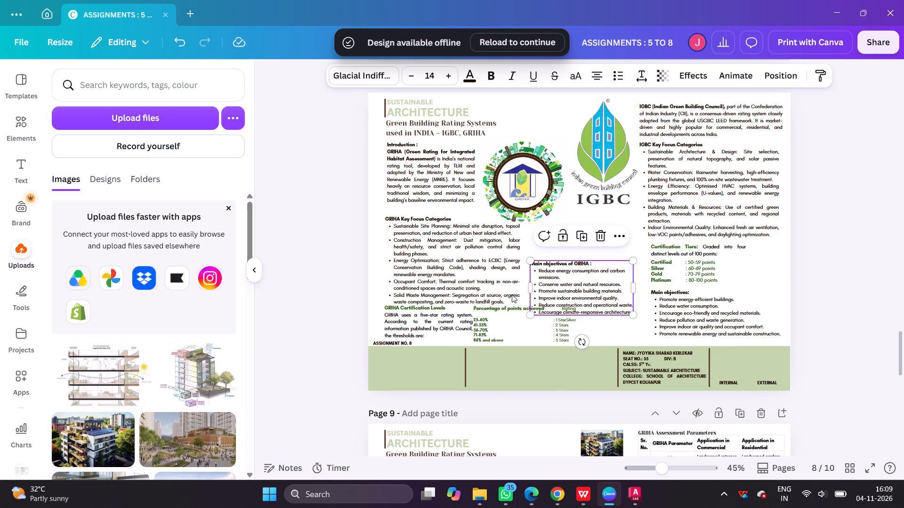
drag(512, 294, 400, 354)
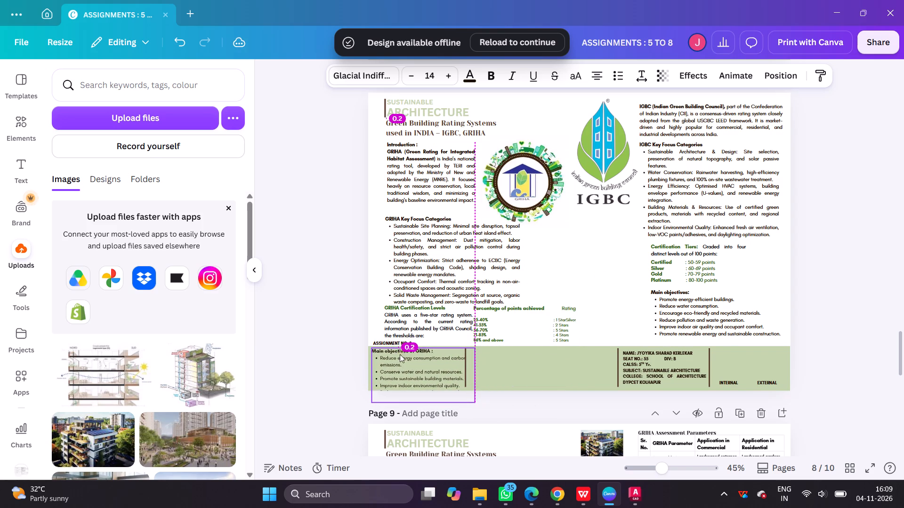
click(475, 373)
click(412, 365)
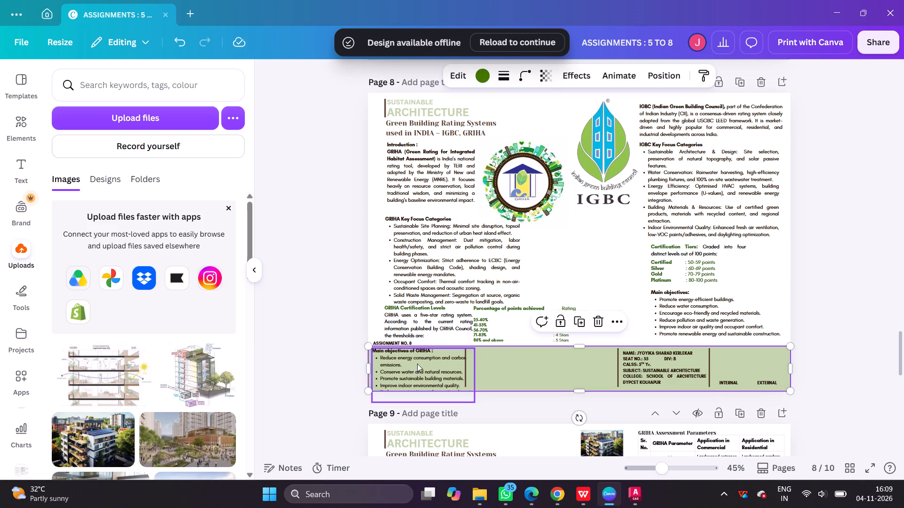
drag(476, 373, 558, 365)
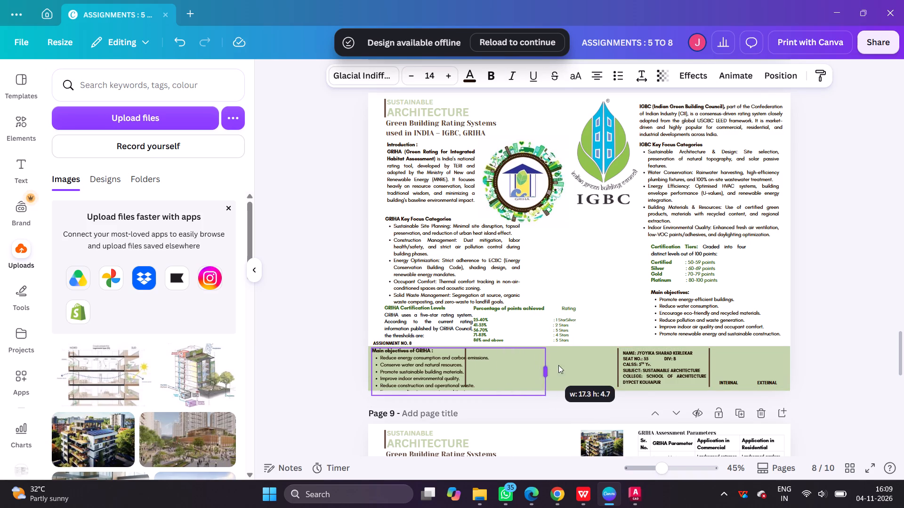
drag(558, 365, 493, 362)
click(586, 286)
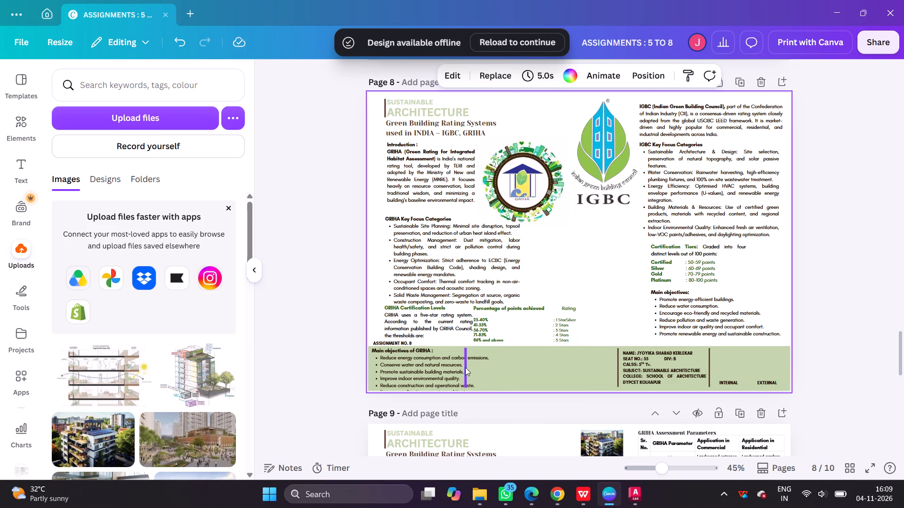
Shift the footer's first divider line along to the outer edge of the Main objectives of GRIHA block.
drag(466, 366, 495, 365)
Try the IGBC Main objectives block in the footer's middle section, and return it above the footer slightly further inward.
click(696, 311)
shift+drag(679, 309, 642, 327)
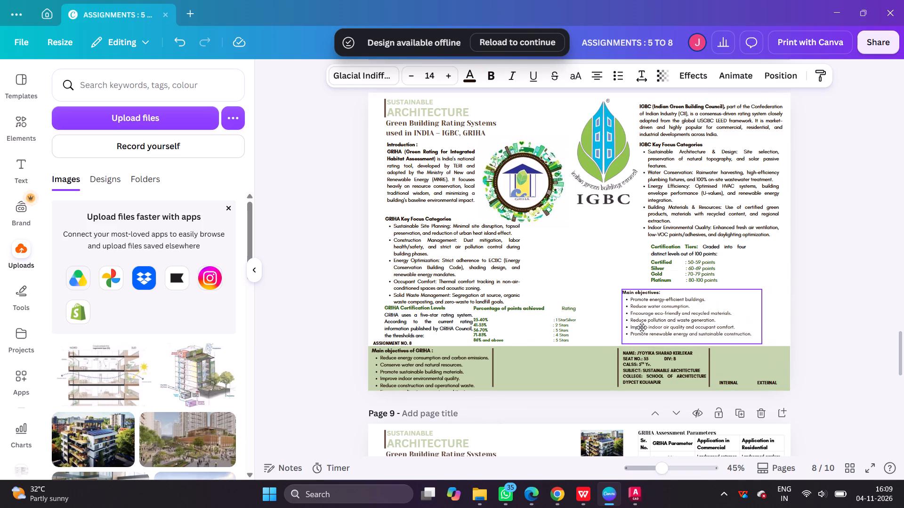
shift+drag(642, 327, 519, 362)
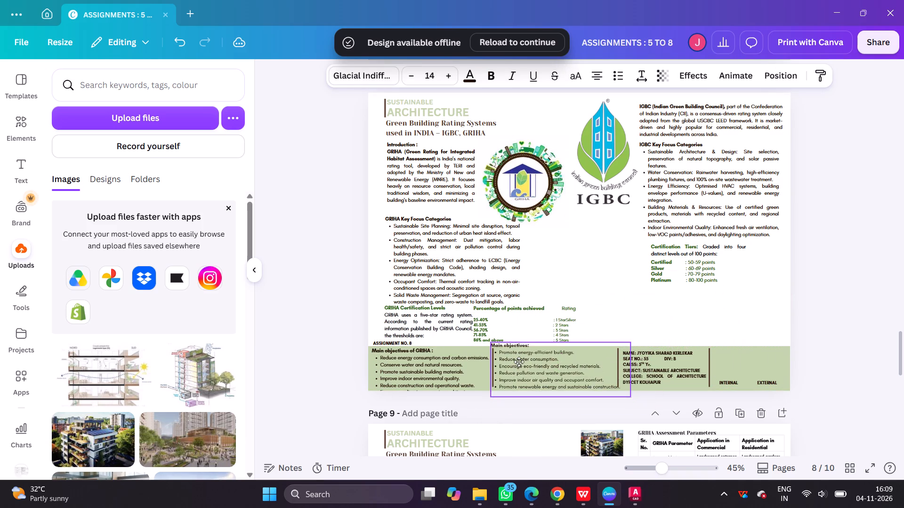
shift+drag(519, 362, 599, 335)
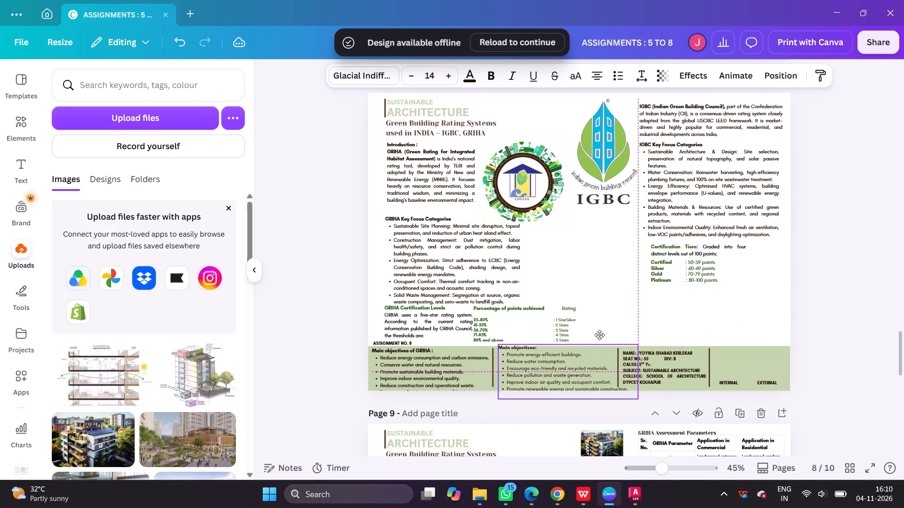
shift+drag(599, 335, 671, 311)
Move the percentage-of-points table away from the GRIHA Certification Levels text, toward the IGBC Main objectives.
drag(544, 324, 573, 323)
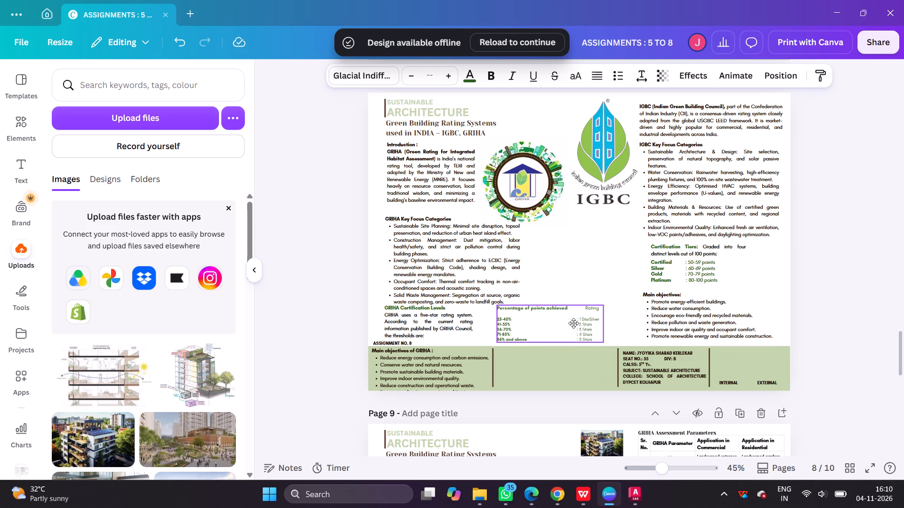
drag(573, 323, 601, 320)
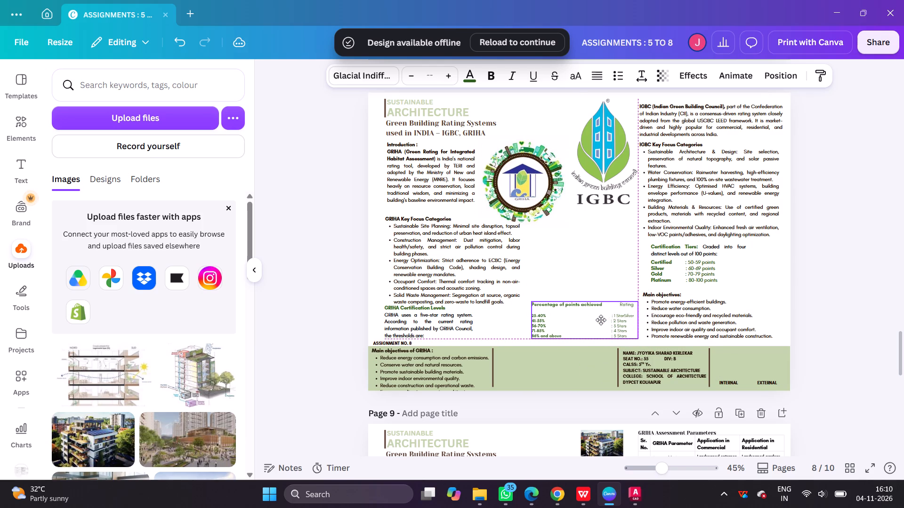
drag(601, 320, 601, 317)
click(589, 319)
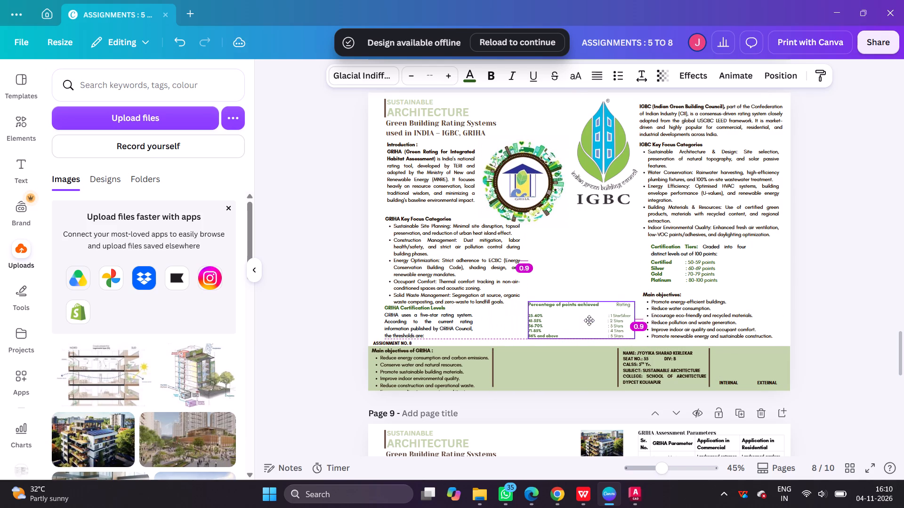
Move the Main objectives of GRIHA block from the footer to the page's top edge, above the GRIHA logo.
drag(448, 367, 479, 288)
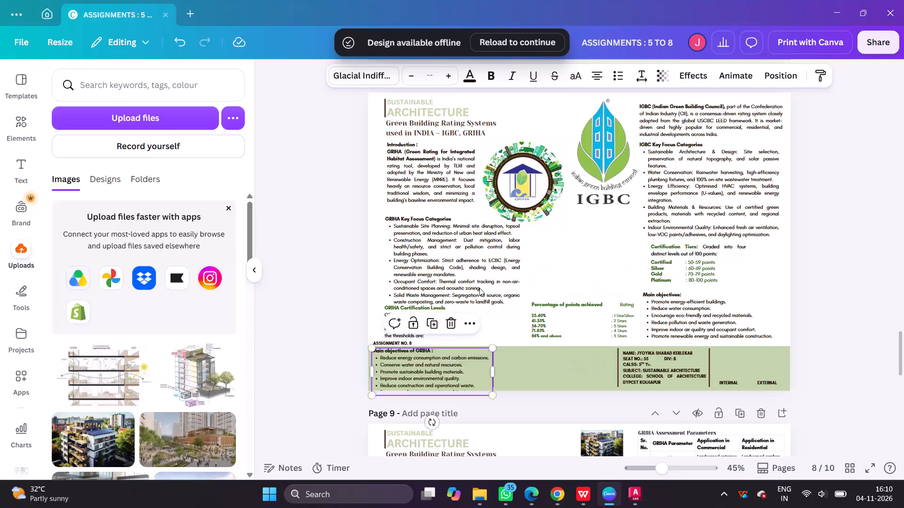
drag(479, 288, 570, 111)
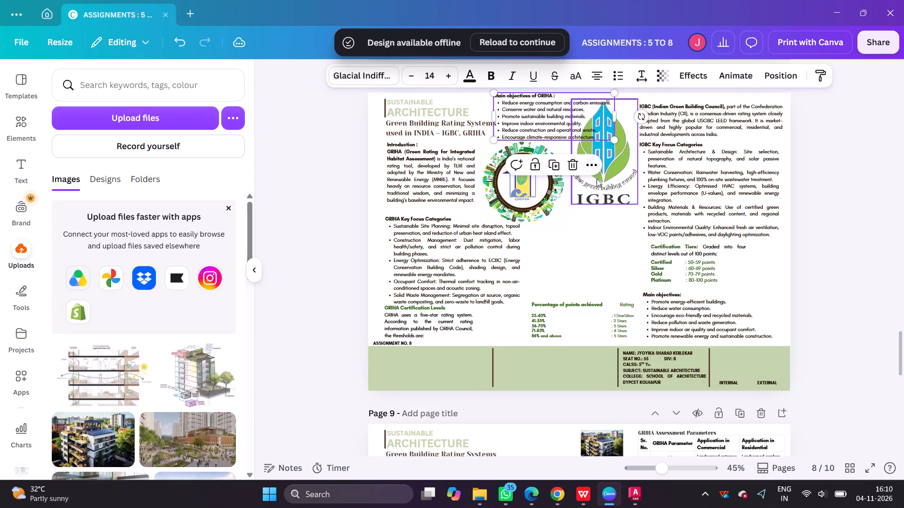
Lower the IGBC logo clear of the Main objectives of GRIHA block, beside the IGBC Key Focus Categories.
drag(602, 178, 611, 235)
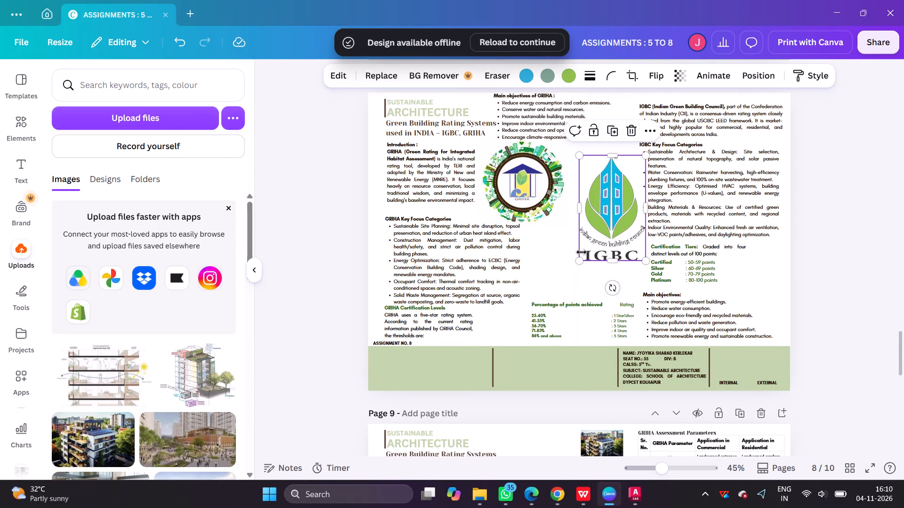
click(810, 245)
Place the percentage-of-points table directly beside the GRIHA Certification Levels text, just above the footer.
ctrl+scroll(478, 251, down, 1)
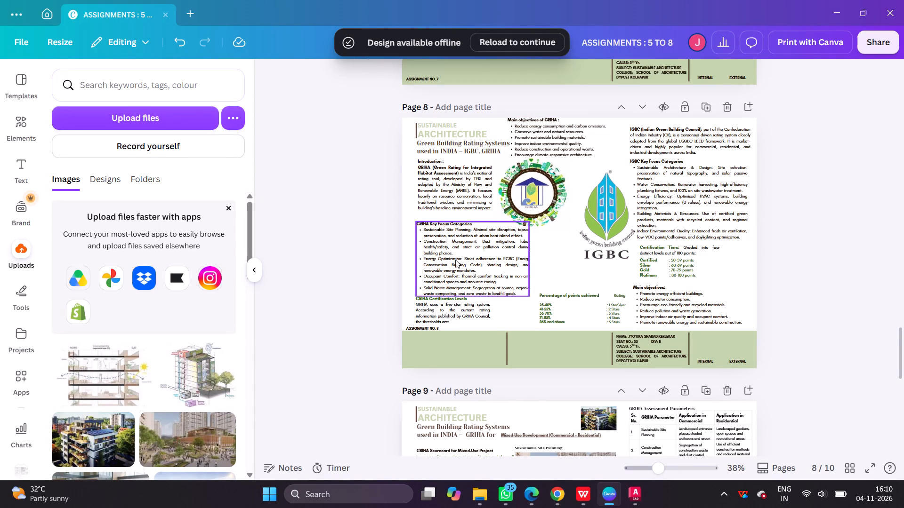
ctrl+scroll(455, 260, up, 3)
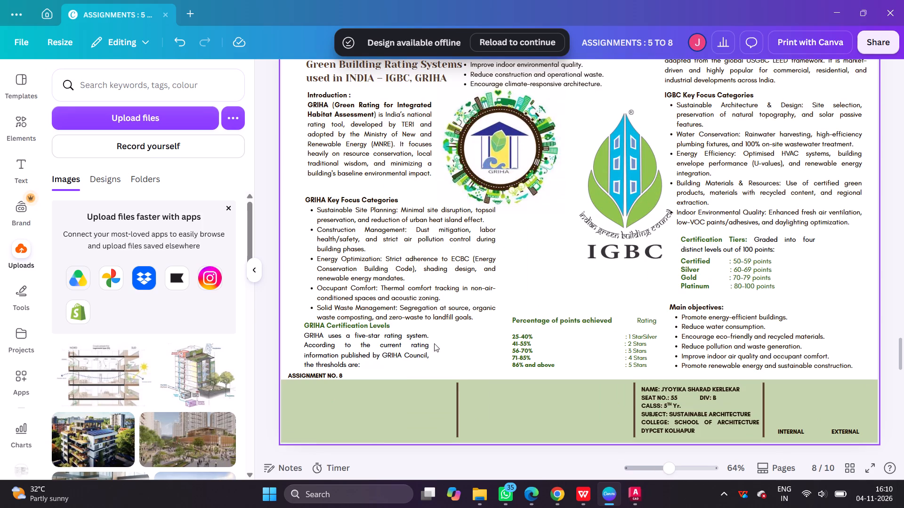
drag(525, 340, 449, 342)
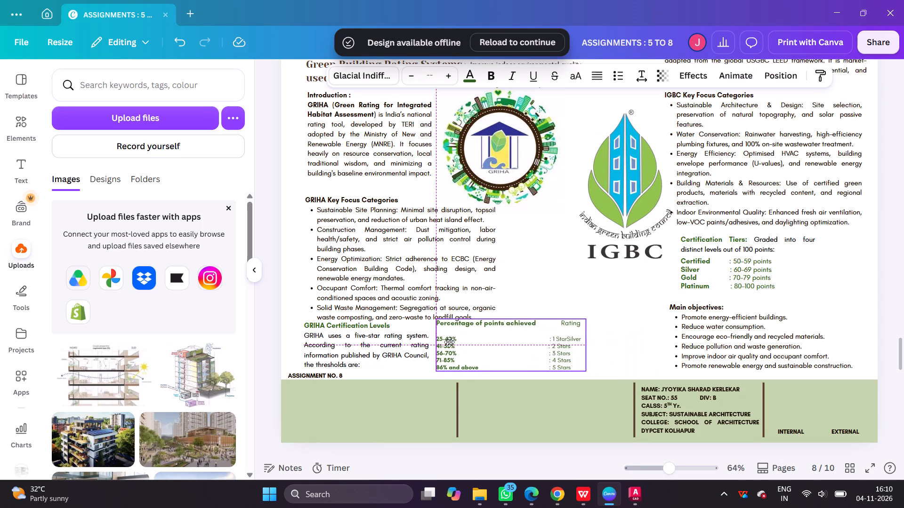
drag(449, 342, 446, 348)
click(611, 323)
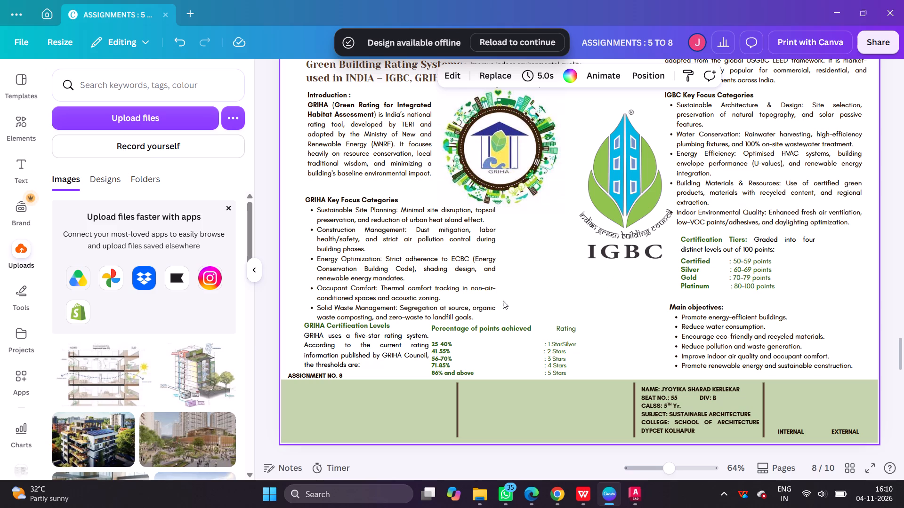
Narrow the GRIHA Key Focus Categories block slightly and raise it to directly below the GRIHA introduction.
scroll(503, 301, up, 3)
scroll(510, 270, down, 3)
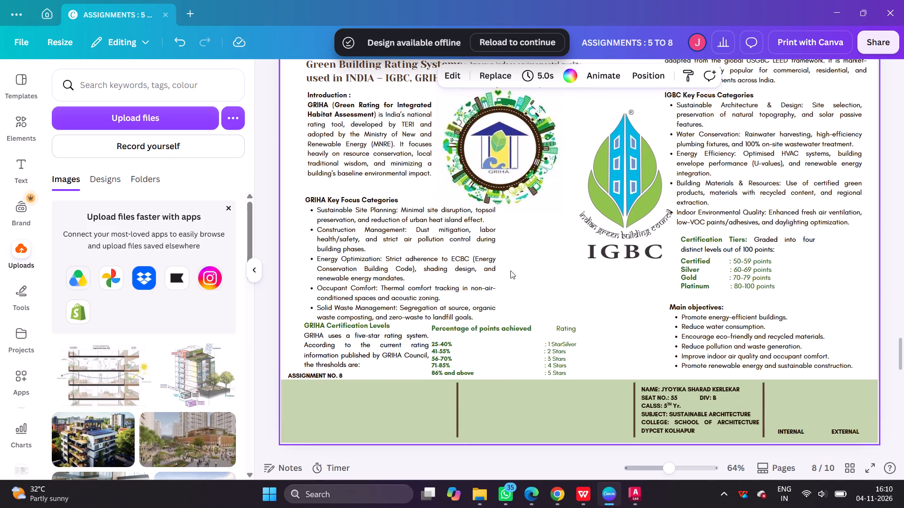
click(431, 260)
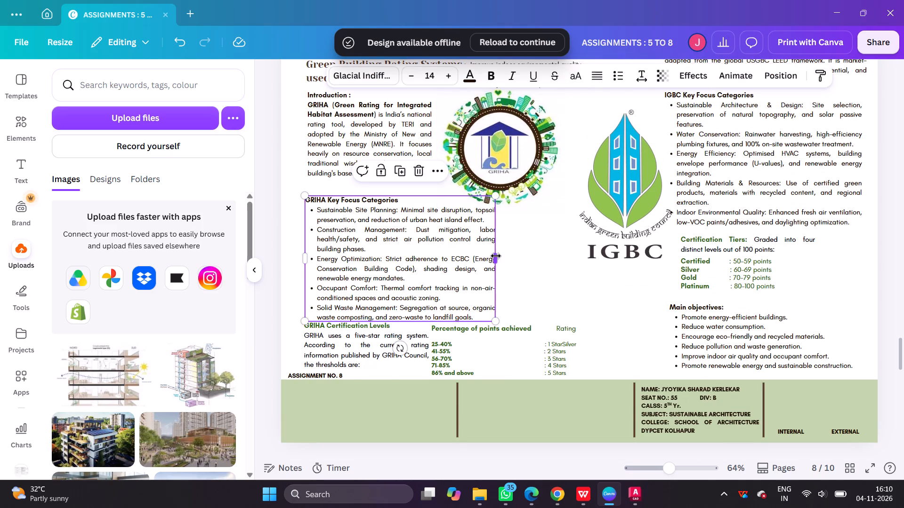
drag(497, 258, 451, 251)
drag(367, 250, 367, 231)
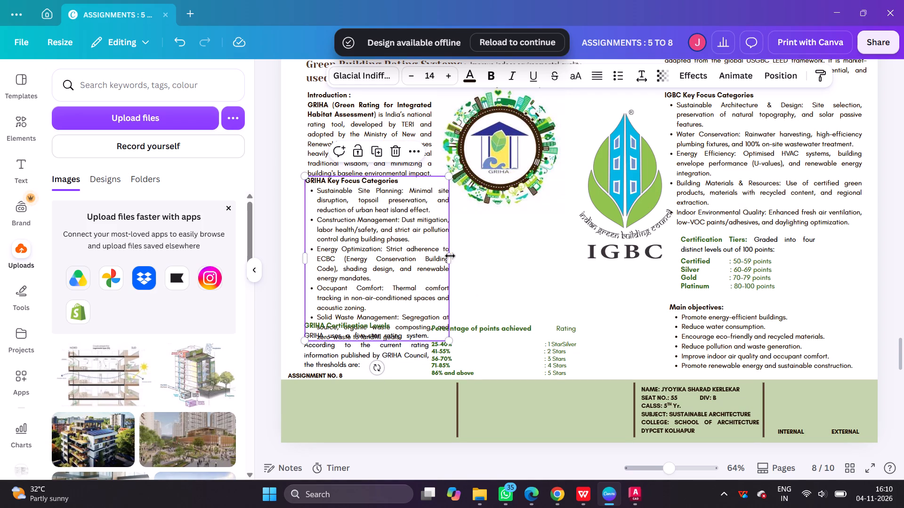
drag(452, 256, 476, 256)
click(535, 267)
Raise the GRIHA introduction paragraph slightly, closer to the page title, leaving a gap above the Key Focus Categories.
scroll(428, 231, up, 1)
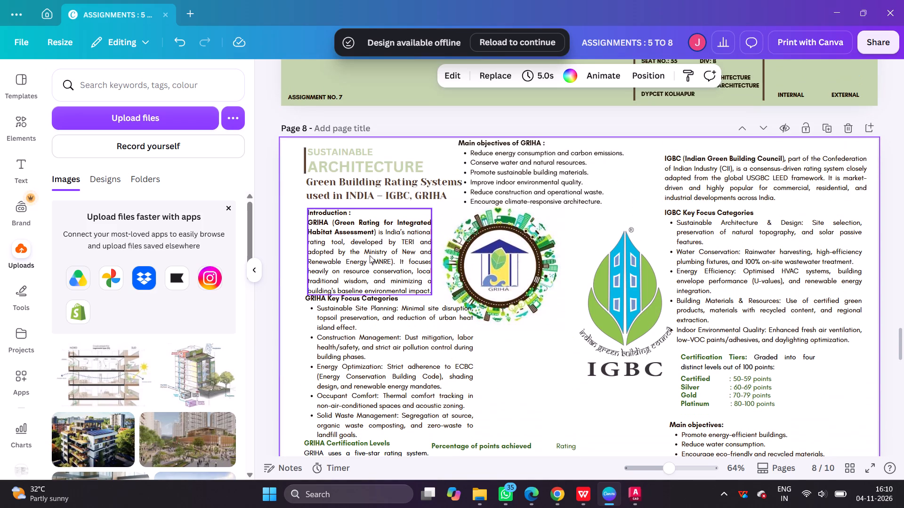
shift+drag(370, 255, 370, 249)
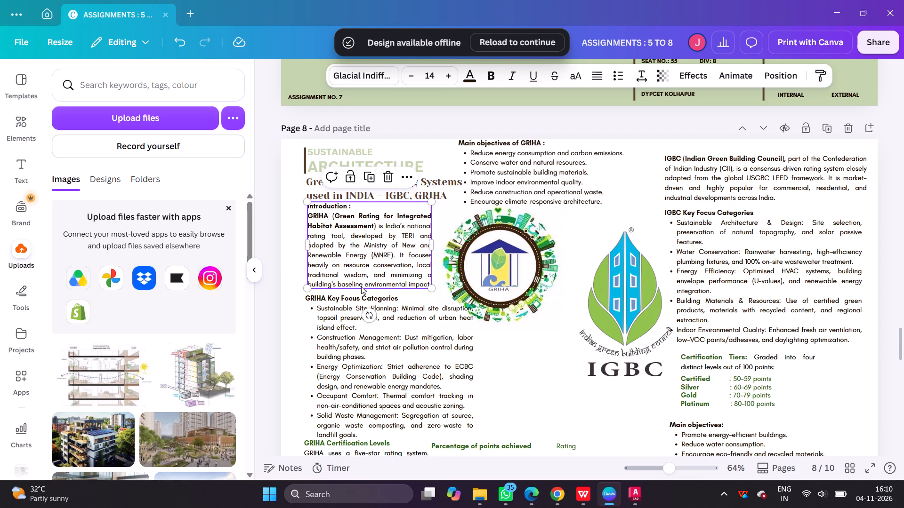
click(515, 334)
Shrink the GRIHA logo slightly so it clears the GRIHA Key Focus Categories text.
click(509, 284)
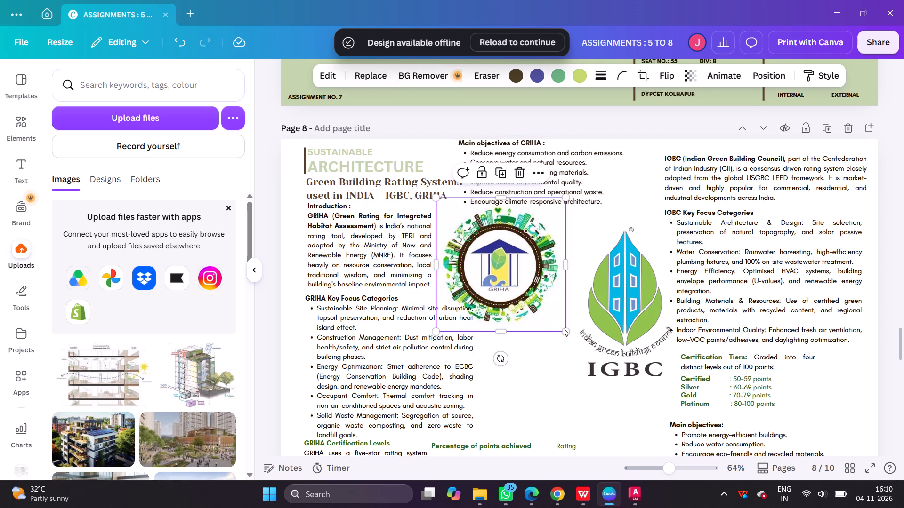
drag(566, 330, 546, 307)
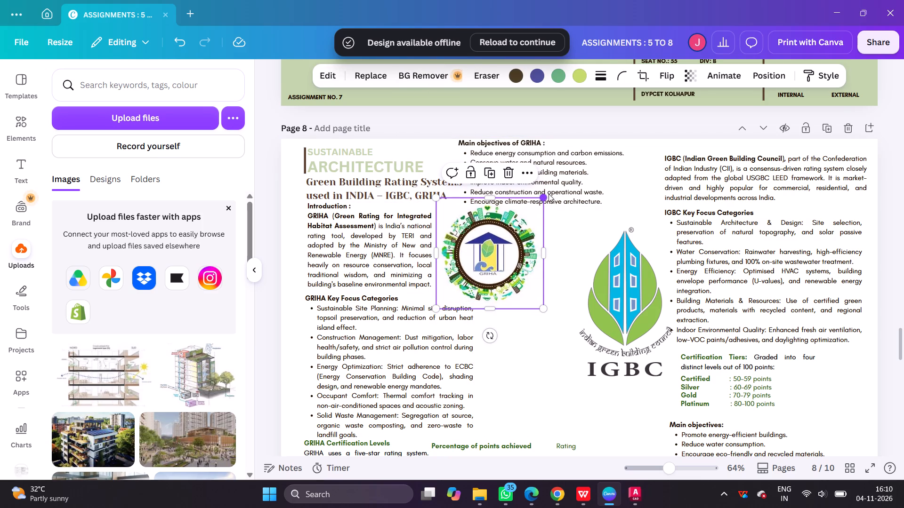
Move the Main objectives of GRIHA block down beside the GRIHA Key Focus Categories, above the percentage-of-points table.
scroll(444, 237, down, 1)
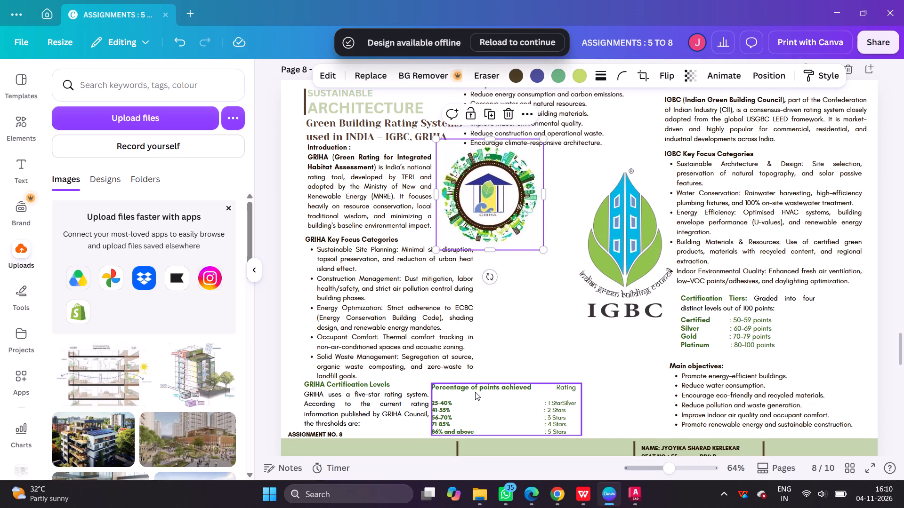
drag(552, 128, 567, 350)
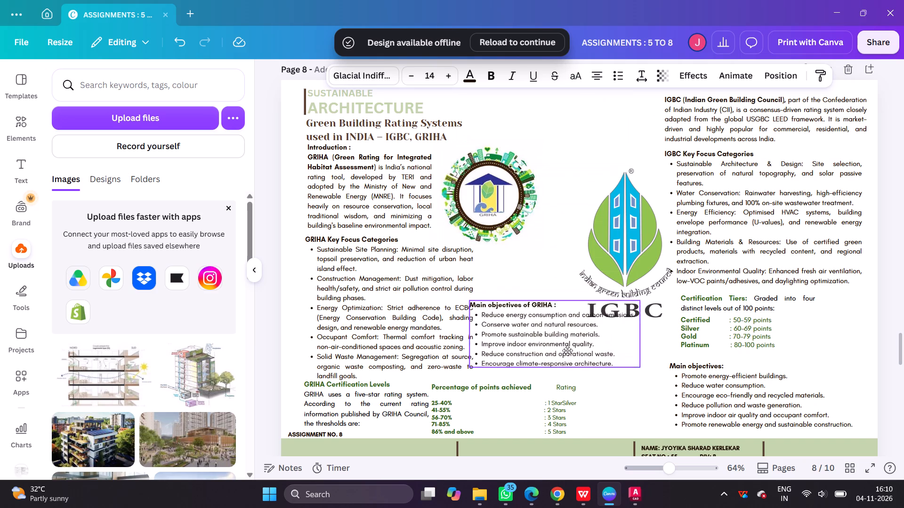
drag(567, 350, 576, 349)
Move the GRIHA Certification Levels text up beside the page title, above the GRIHA logo, and narrow its text box slightly.
drag(384, 401, 535, 100)
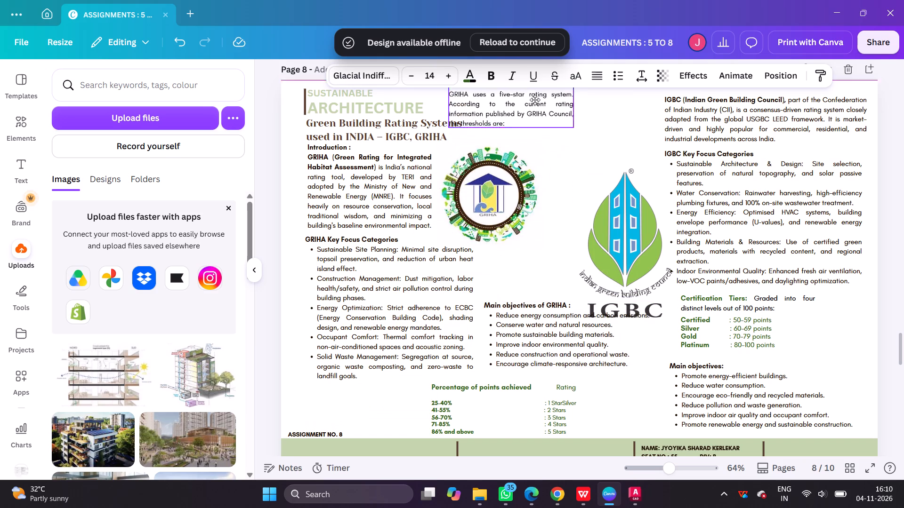
drag(535, 100, 544, 99)
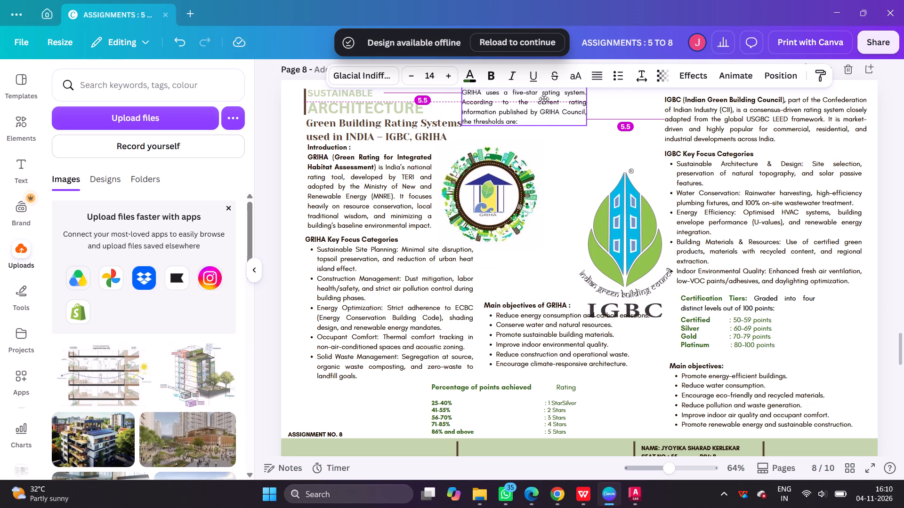
drag(544, 99, 550, 100)
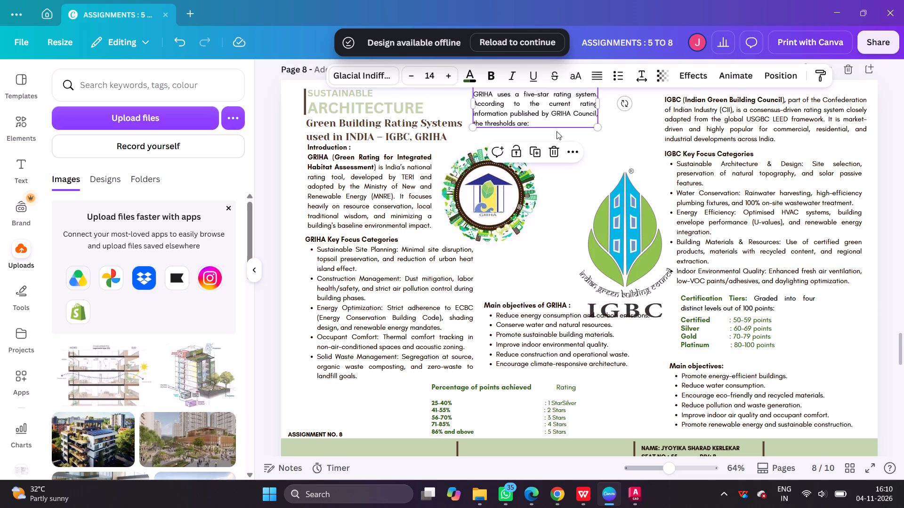
scroll(558, 141, up, 1)
drag(601, 160, 576, 157)
Place the Main objectives of GRIHA block beneath the GRIHA Key Focus Categories, widening the categories block so both fit above the footer.
scroll(500, 189, down, 2)
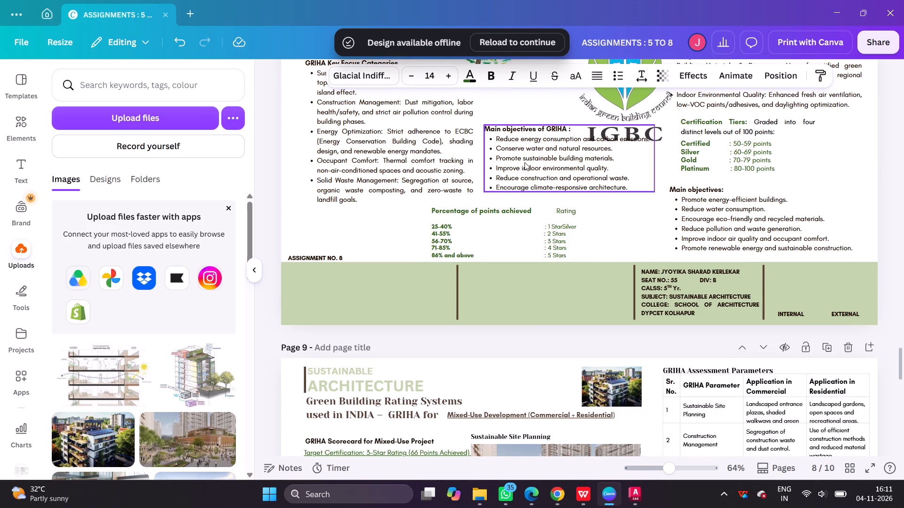
drag(525, 162, 339, 241)
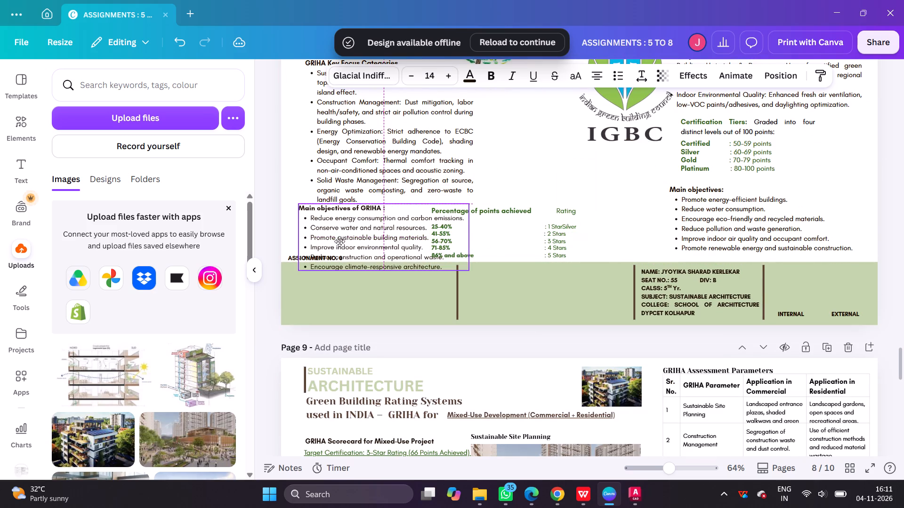
drag(339, 241, 340, 241)
scroll(493, 229, up, 1)
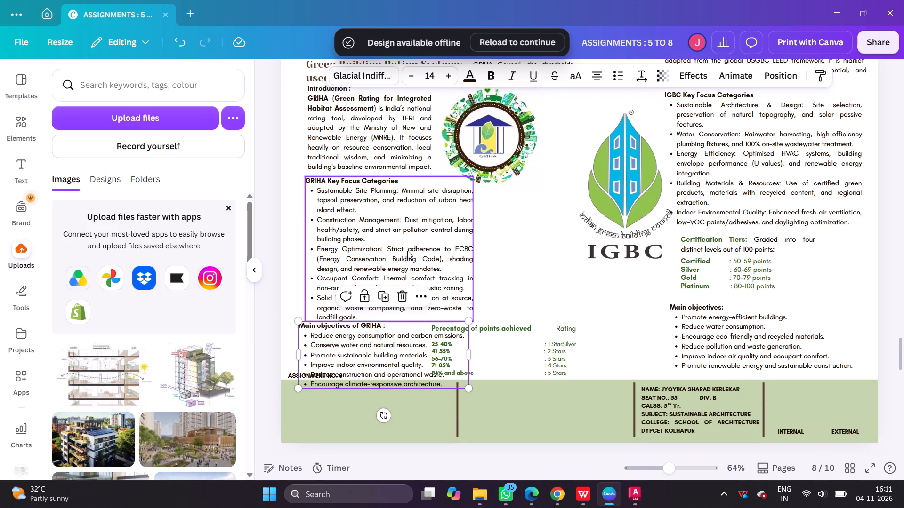
click(407, 251)
drag(475, 249, 488, 247)
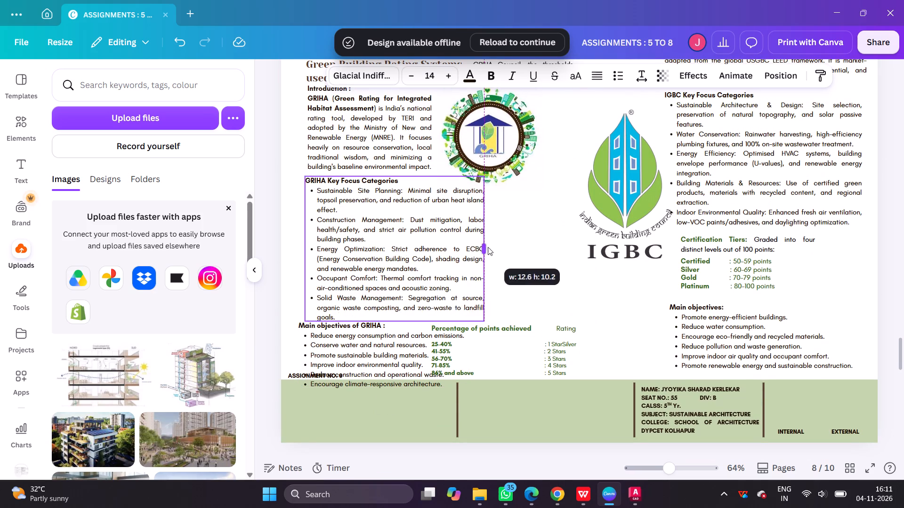
drag(488, 247, 495, 246)
drag(378, 345, 380, 331)
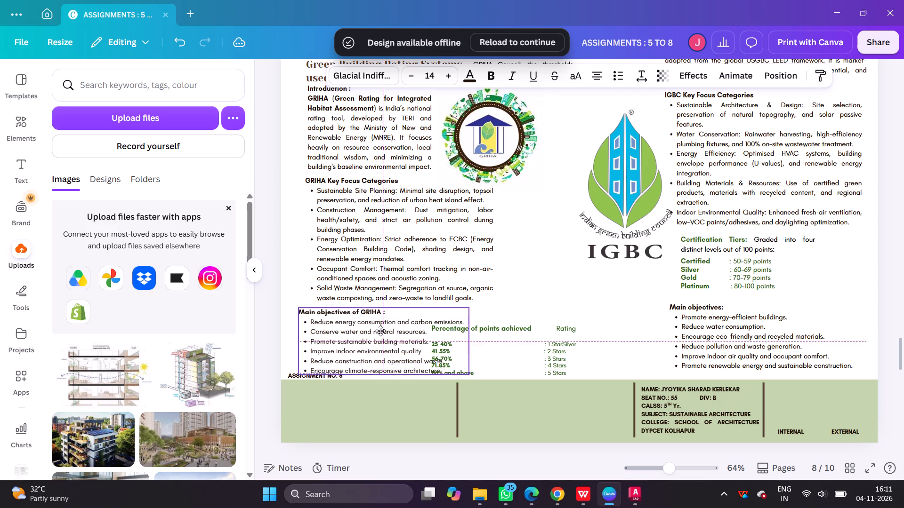
drag(380, 331, 382, 330)
Move the percentage-of-points table into the first section of the green footer.
drag(499, 341, 387, 408)
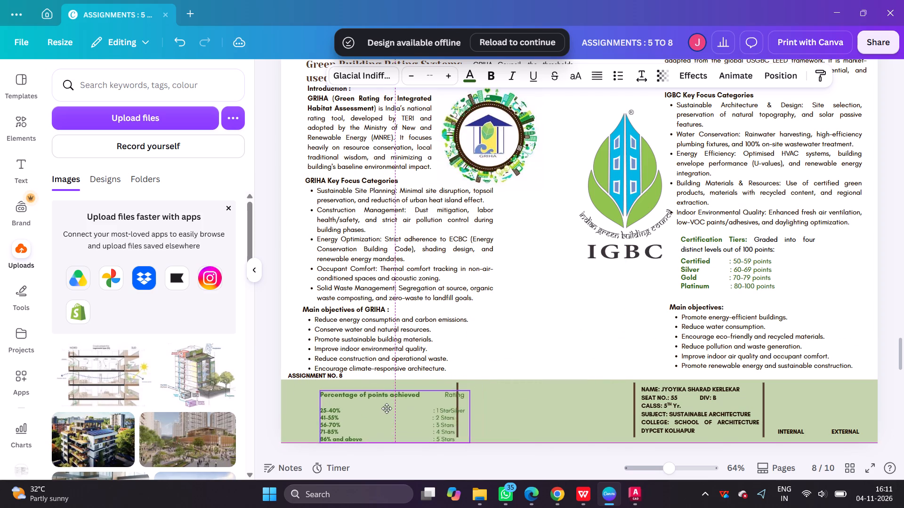
drag(387, 408, 371, 405)
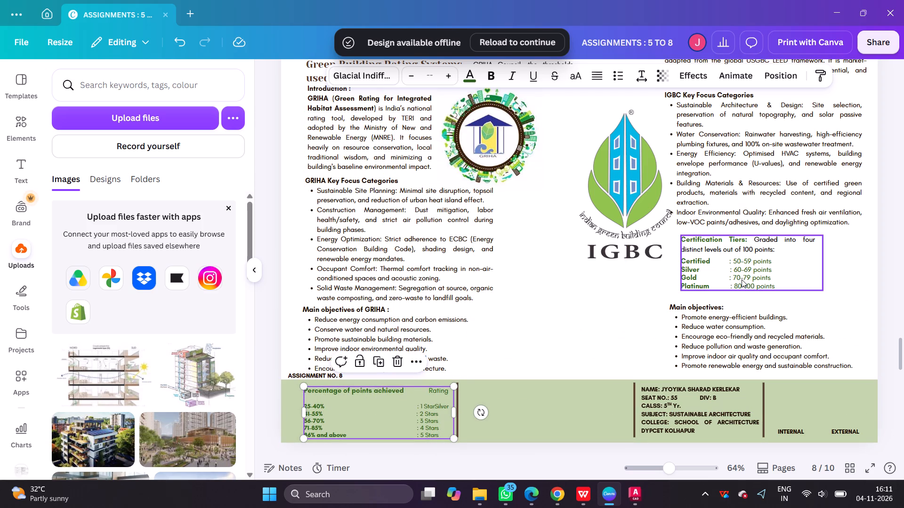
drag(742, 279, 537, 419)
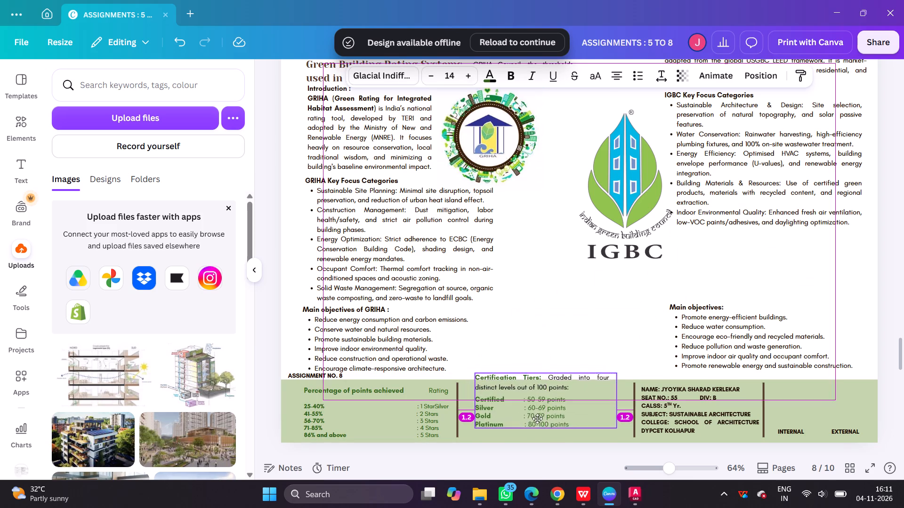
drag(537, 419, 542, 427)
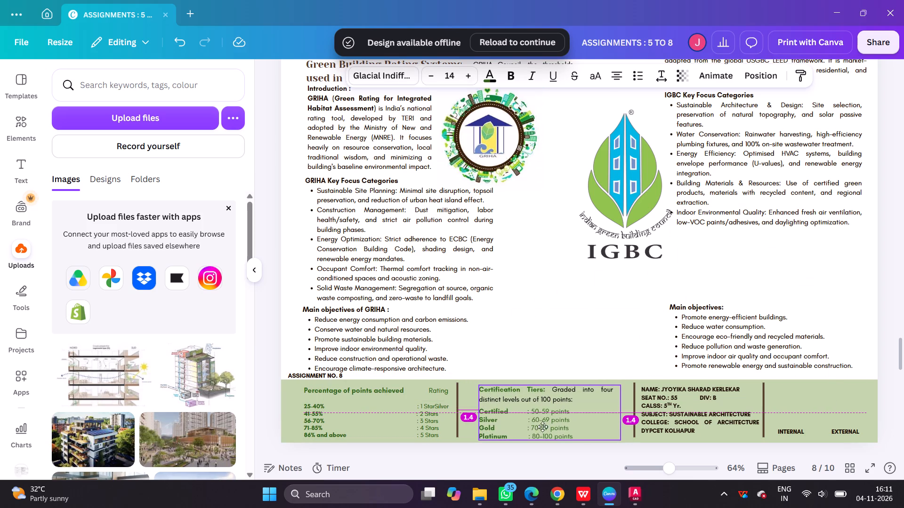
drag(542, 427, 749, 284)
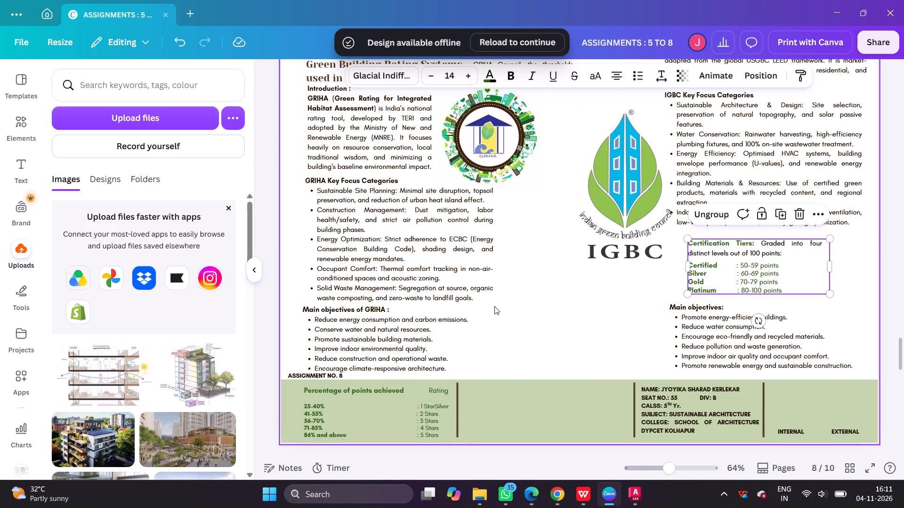
Add a GRIHA heading line above the percentage-of-points table and shift the table to fit inside the footer's first section.
click(322, 389)
click(322, 389)
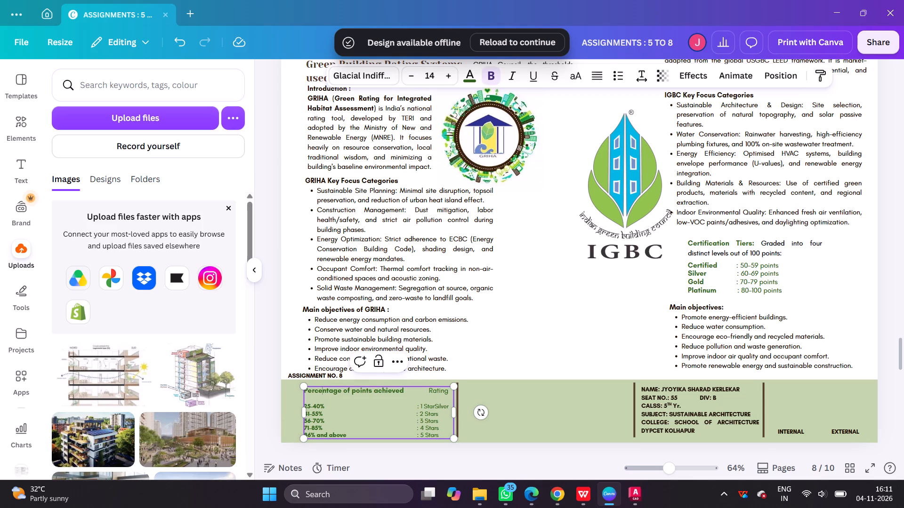
click(305, 395)
key(Up)
text(GRIHA)
key(shift+space)
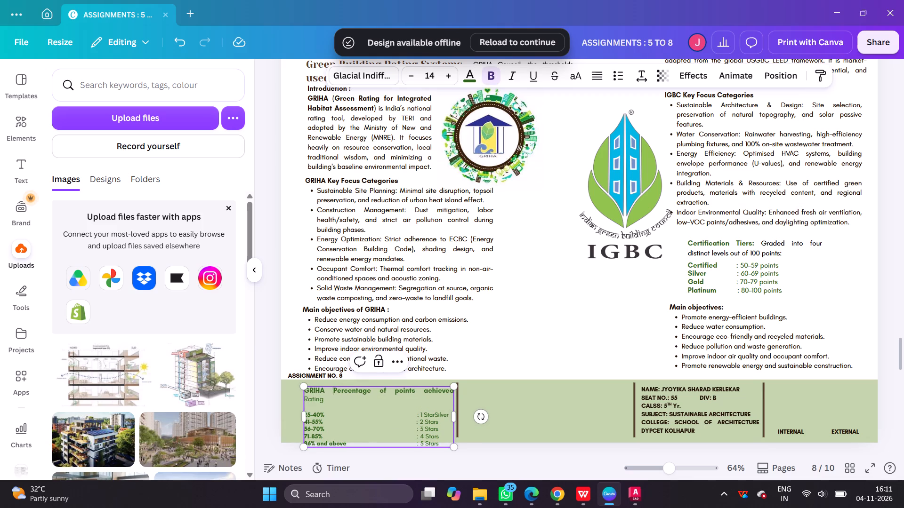
key(Return)
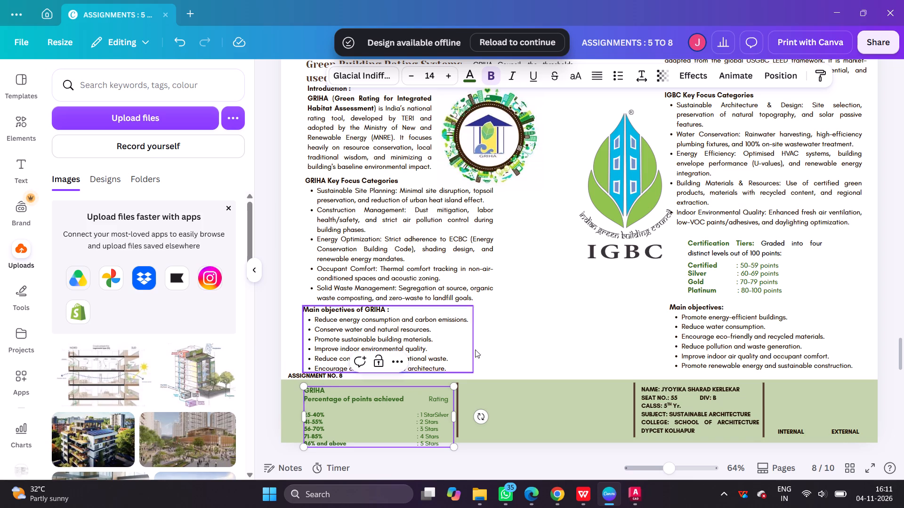
click(543, 325)
drag(323, 426, 310, 418)
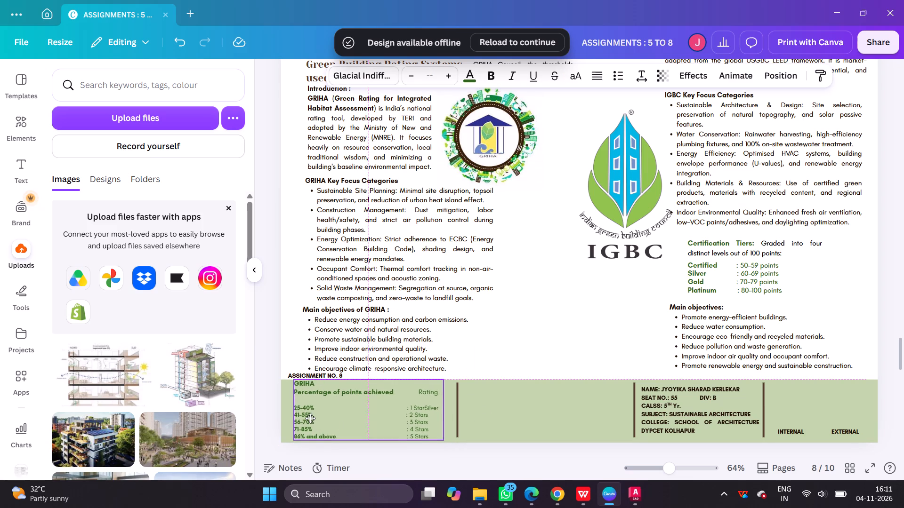
drag(310, 418, 308, 418)
Move the Certification Tiers group into the footer's empty section between the percentage-of-points table and the student details.
click(707, 268)
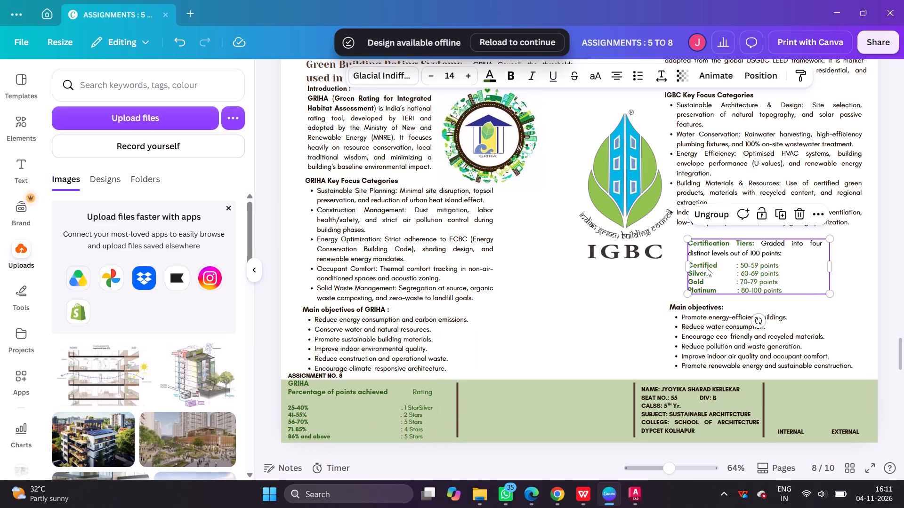
drag(706, 269, 492, 415)
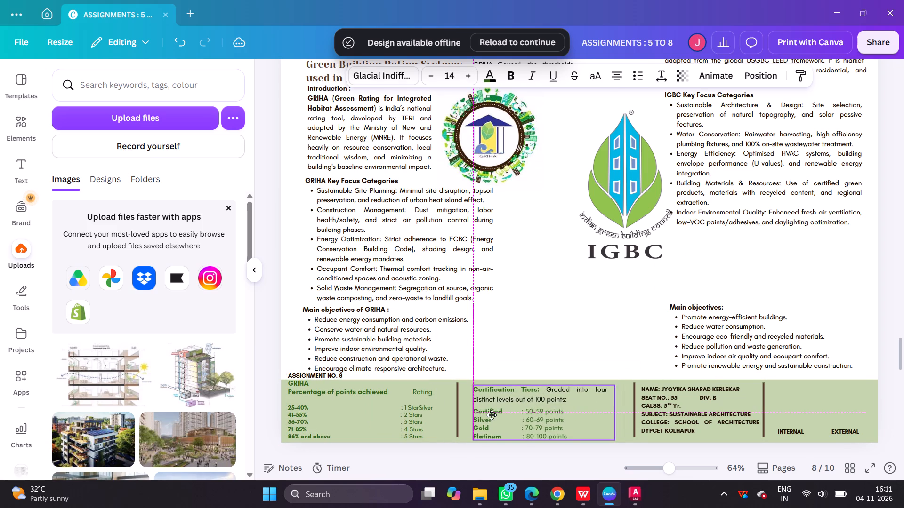
drag(492, 415, 491, 415)
Add an IGBC heading line above the Certification Tiers text in the footer.
click(476, 388)
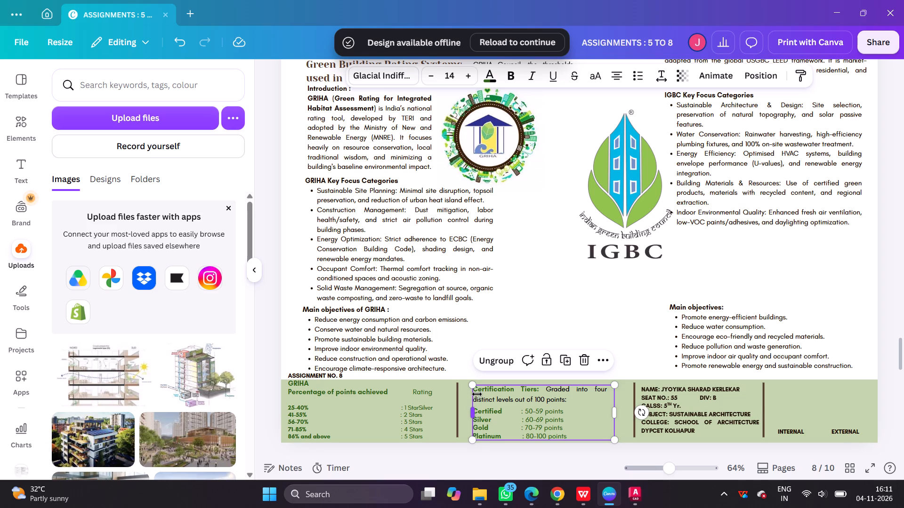
click(481, 392)
click(481, 389)
click(480, 389)
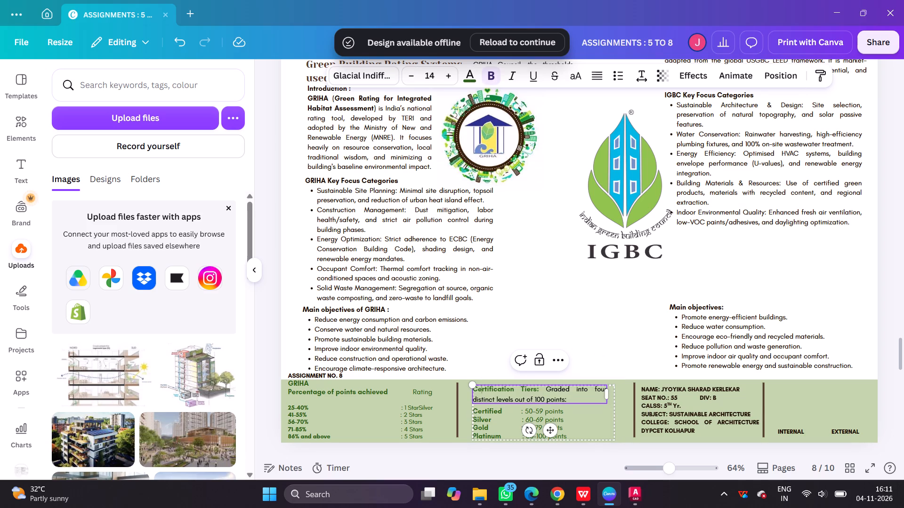
key(Left)
key(Left)
text(IGBC)
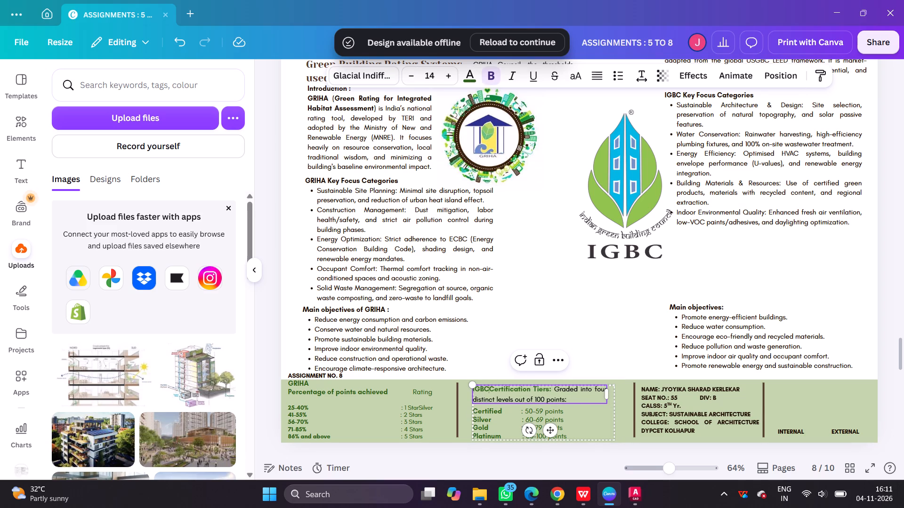
key(Return)
click(523, 330)
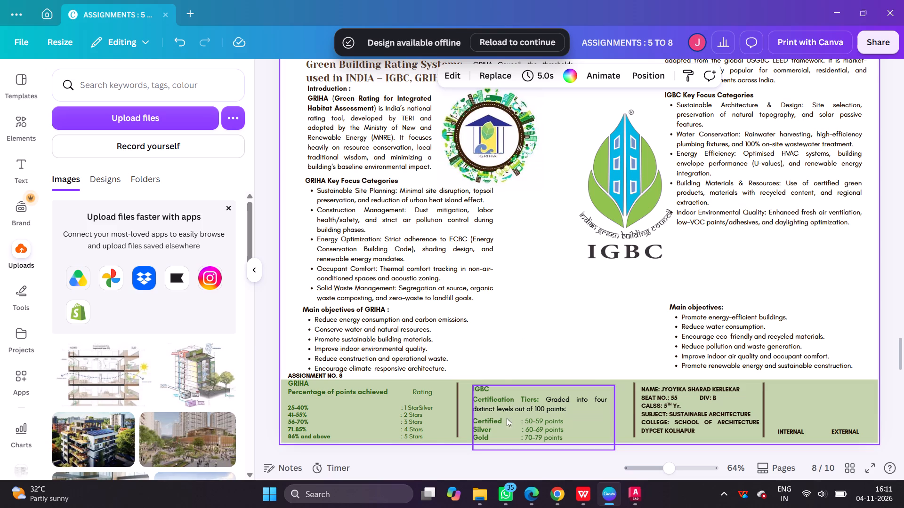
Tighten the gap above the Certified-to-Platinum list and center the IGBC Certification Tiers group within its footer section.
drag(503, 421, 497, 413)
click(474, 404)
click(472, 413)
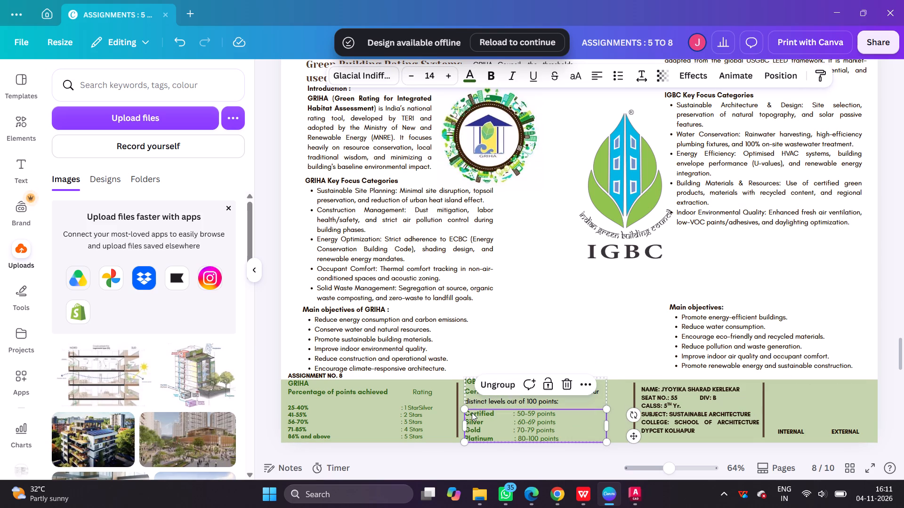
shift+click(479, 415)
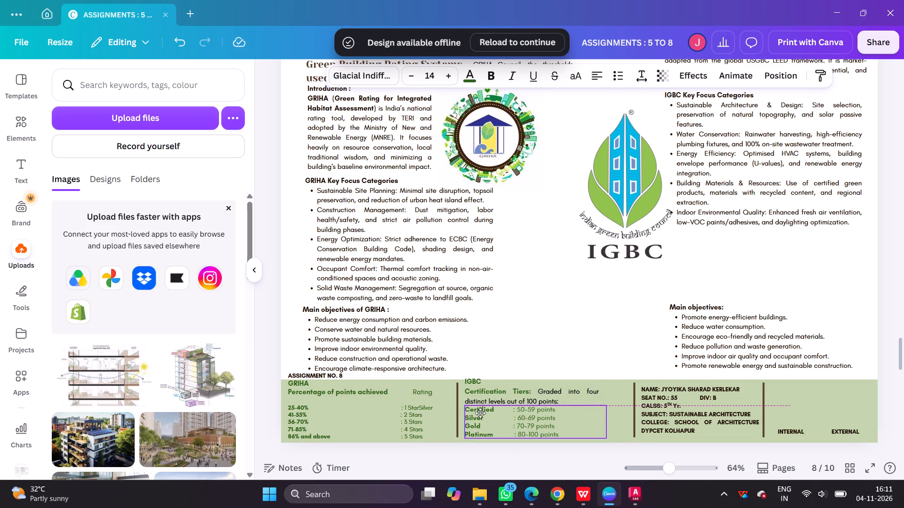
click(533, 333)
shift+drag(497, 396, 497, 401)
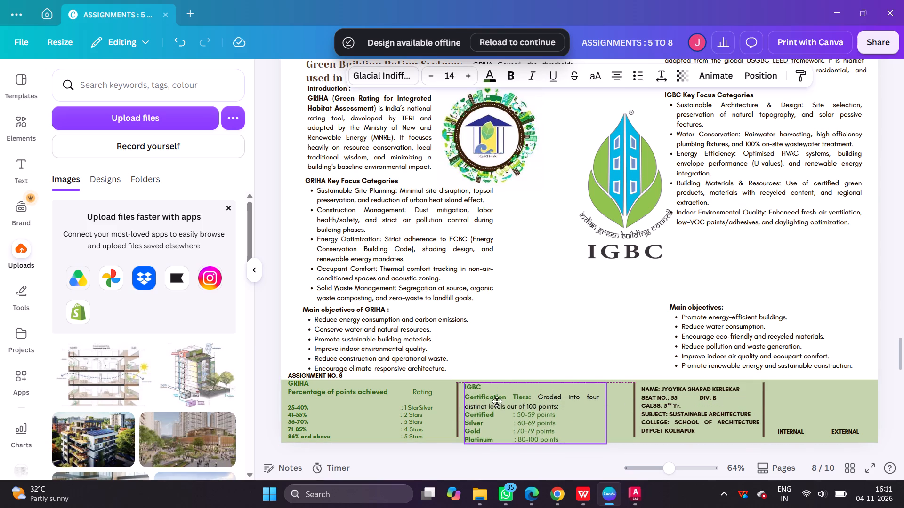
shift+drag(497, 401, 501, 401)
drag(524, 404, 529, 404)
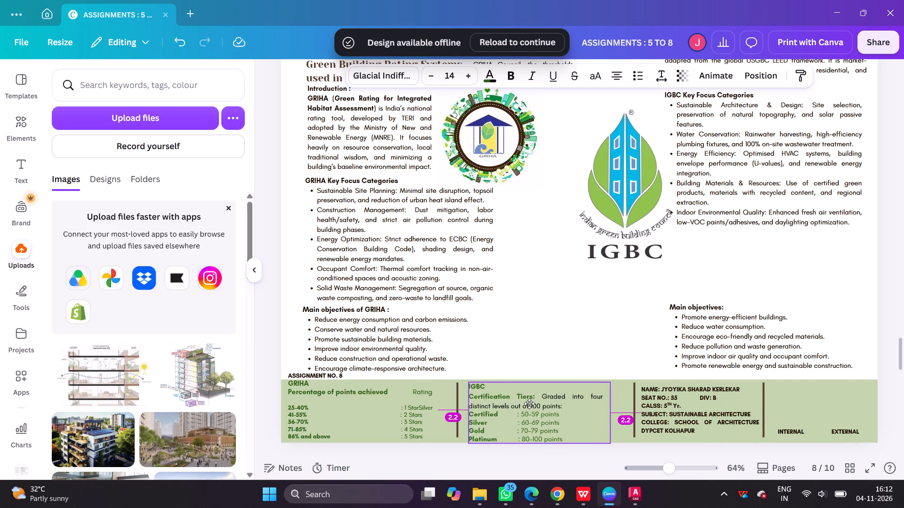
drag(529, 404, 531, 404)
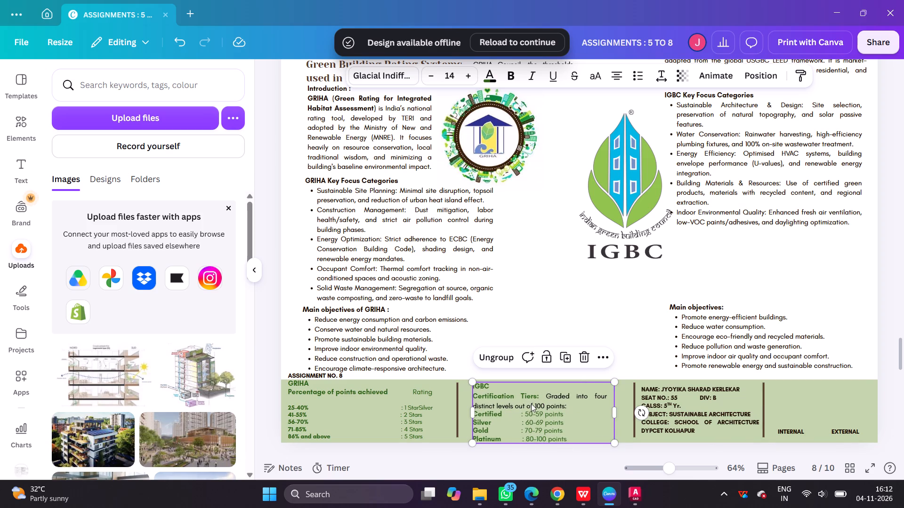
ctrl+scroll(529, 423, up, 2)
shift+click(511, 401)
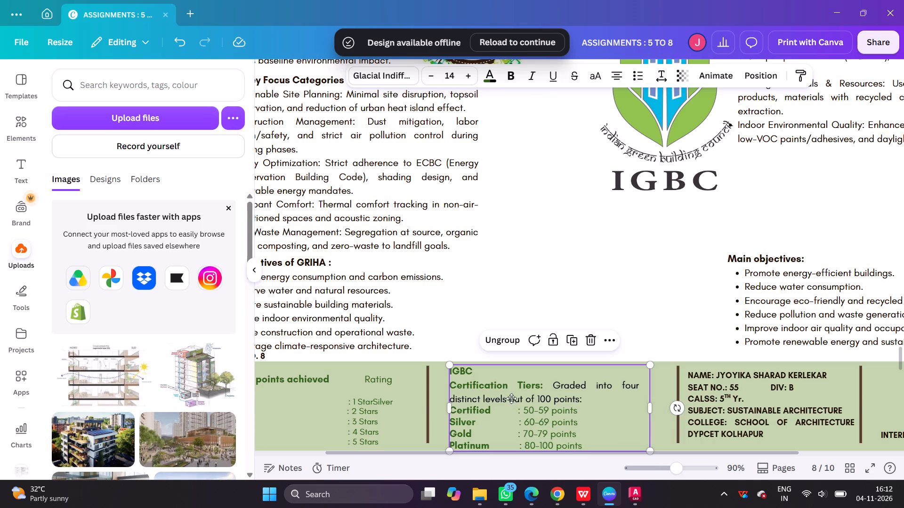
Move the GRIHA Certification Levels text block down to just above the footer, between the two Main objectives lists.
click(546, 287)
ctrl+scroll(587, 338, down, 3)
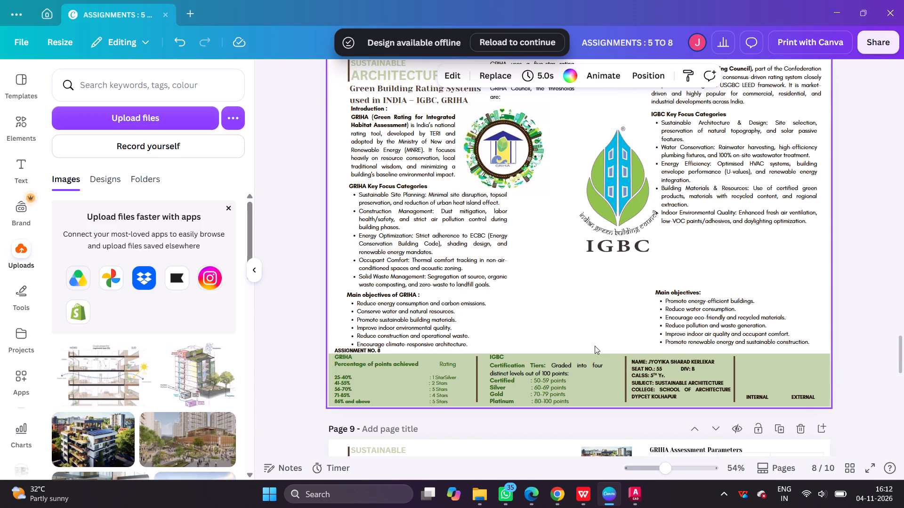
ctrl+scroll(595, 346, down, 1)
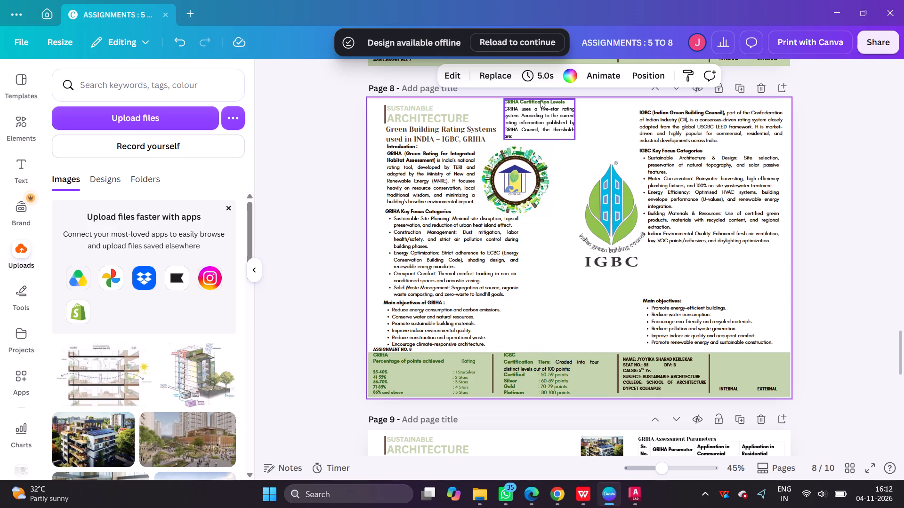
drag(541, 100, 571, 310)
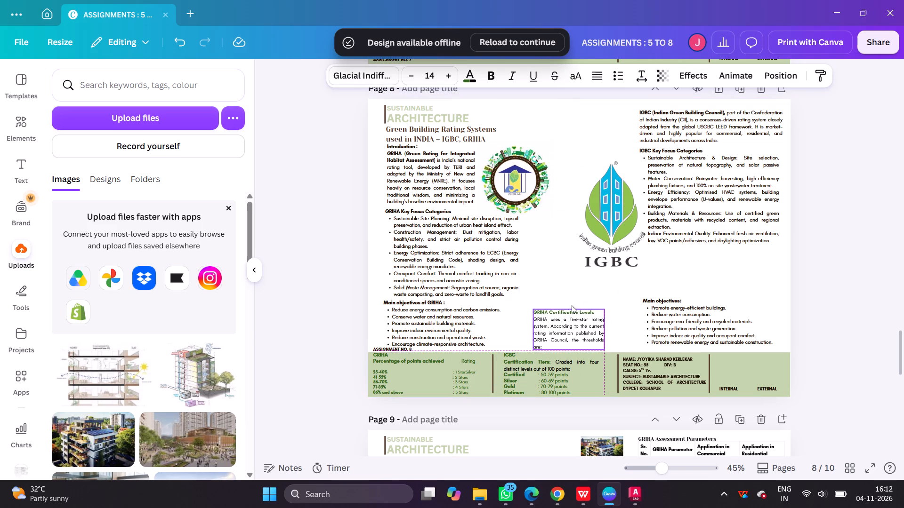
Place the IGBC logo next to the GRIHA logo and shift the IGBC introduction and Key Focus Categories blocks down together.
drag(613, 217, 593, 165)
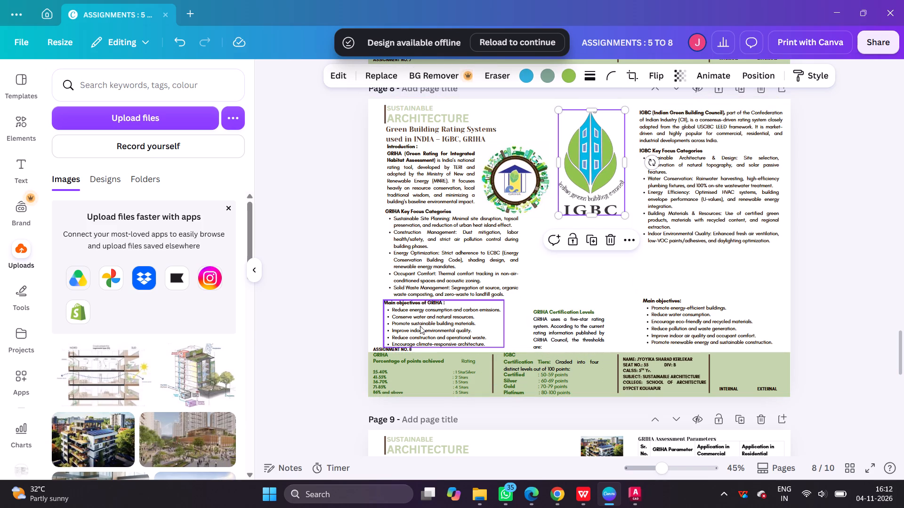
click(684, 206)
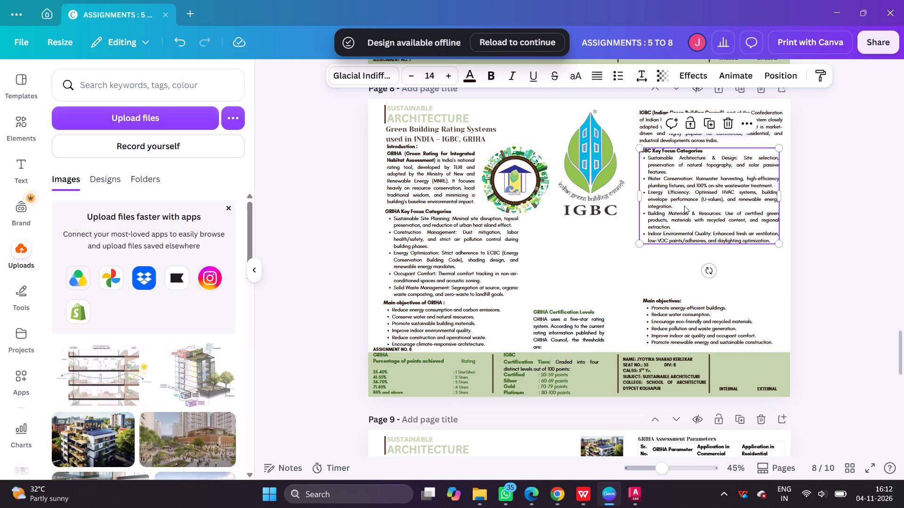
click(664, 307)
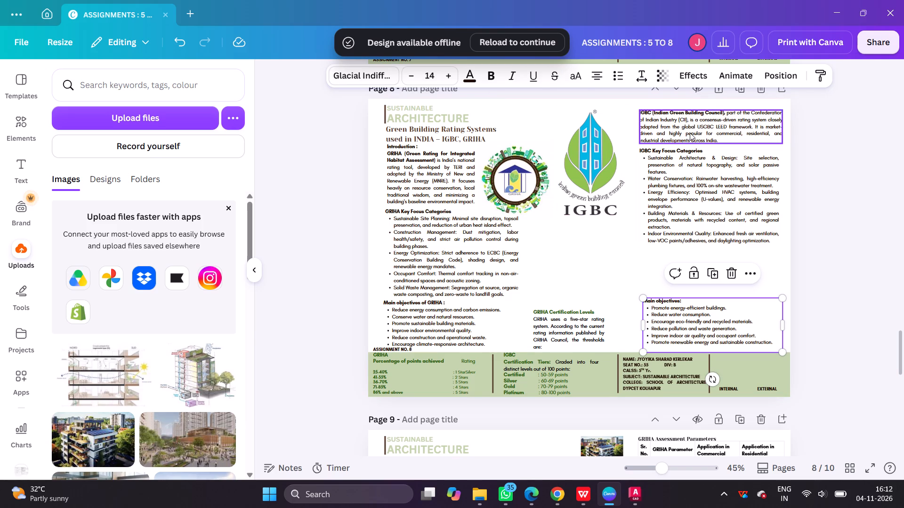
click(690, 133)
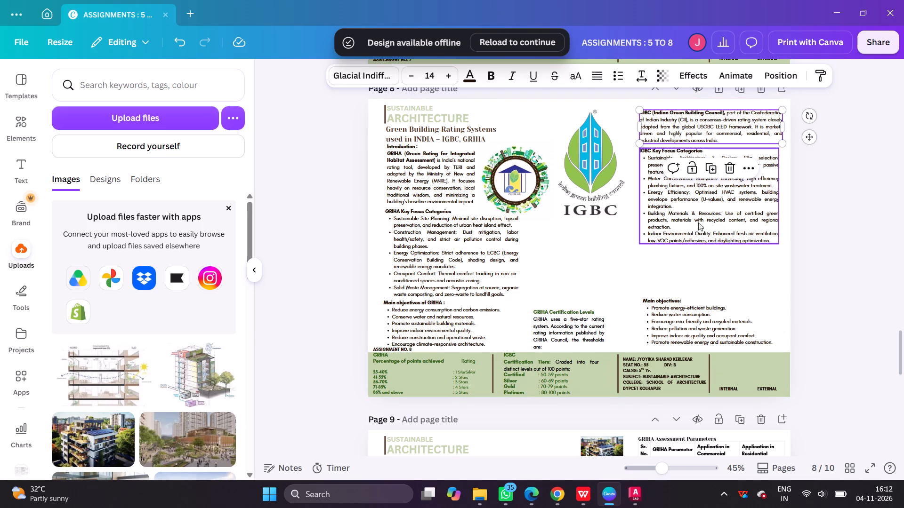
shift+drag(696, 215, 697, 235)
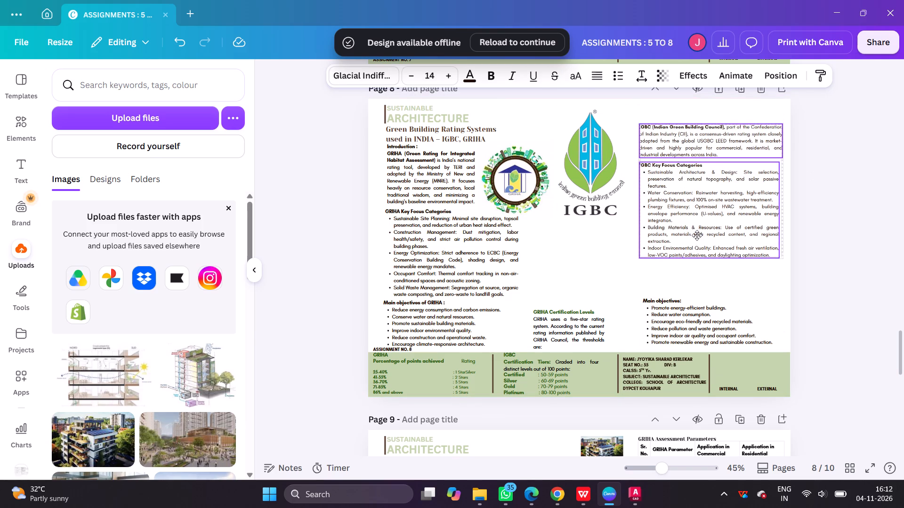
shift+drag(697, 235, 697, 256)
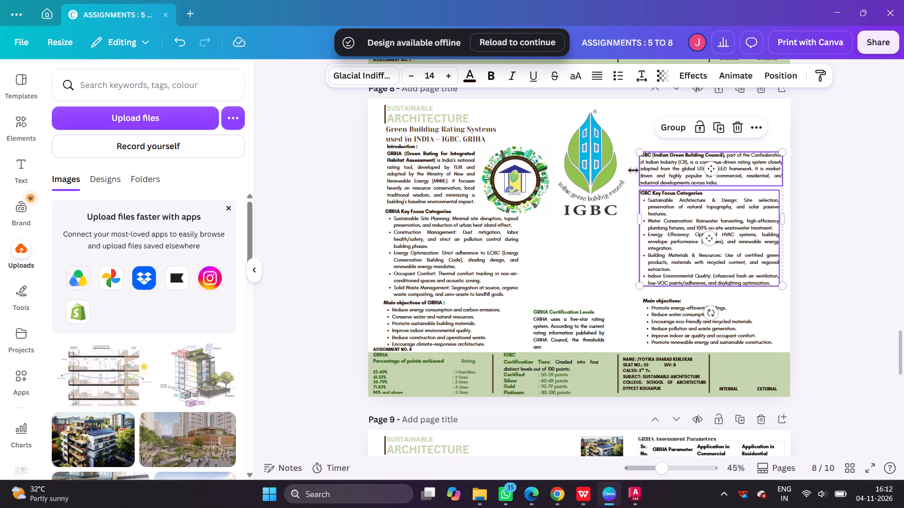
drag(600, 168, 612, 181)
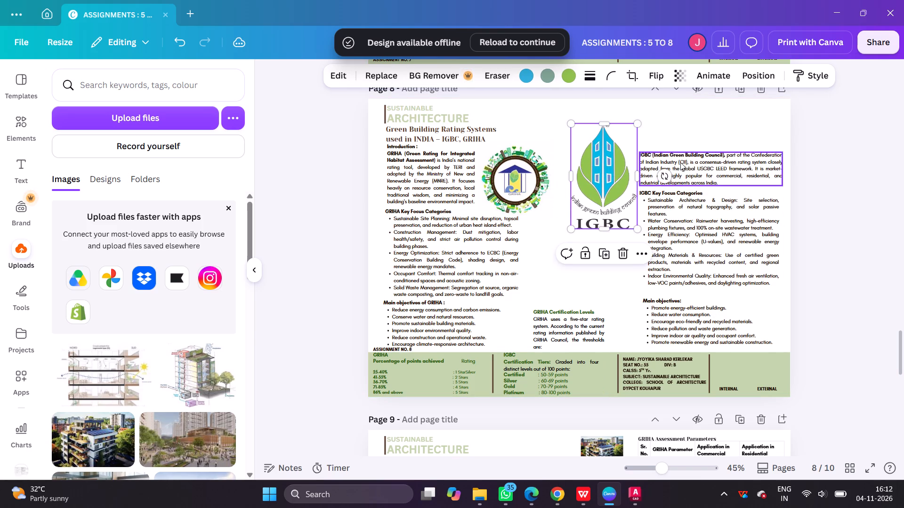
Move the IGBC introduction paragraph back up near the top of page 8, roughly level with the top of the IGBC logo.
click(680, 162)
shift+drag(697, 163, 697, 124)
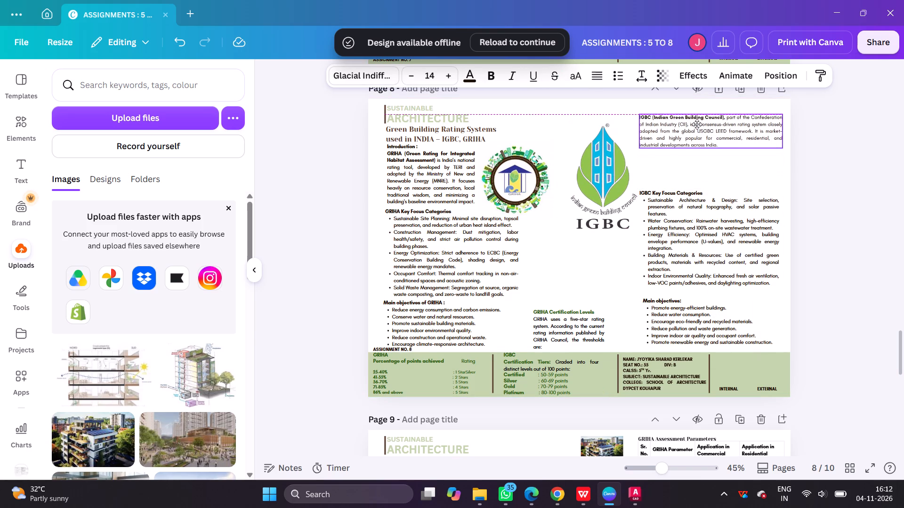
shift+drag(697, 124, 697, 124)
shift+click(682, 203)
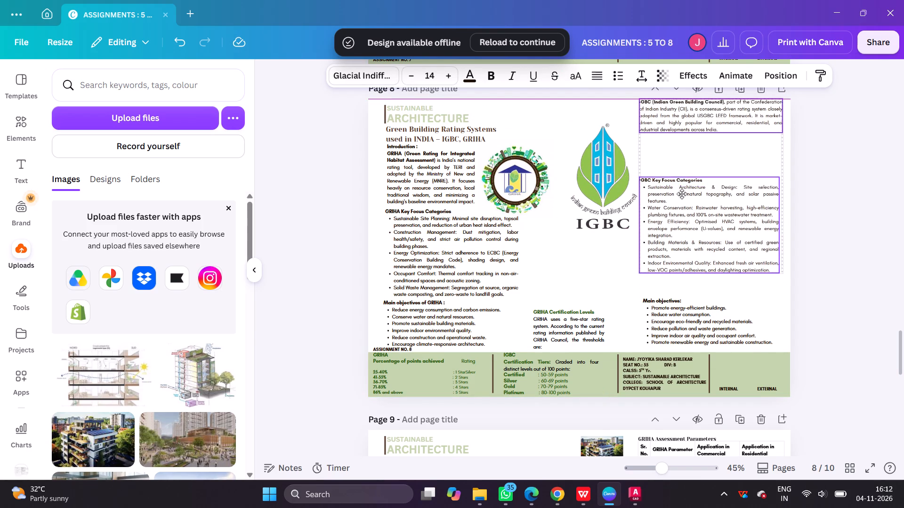
click(695, 163)
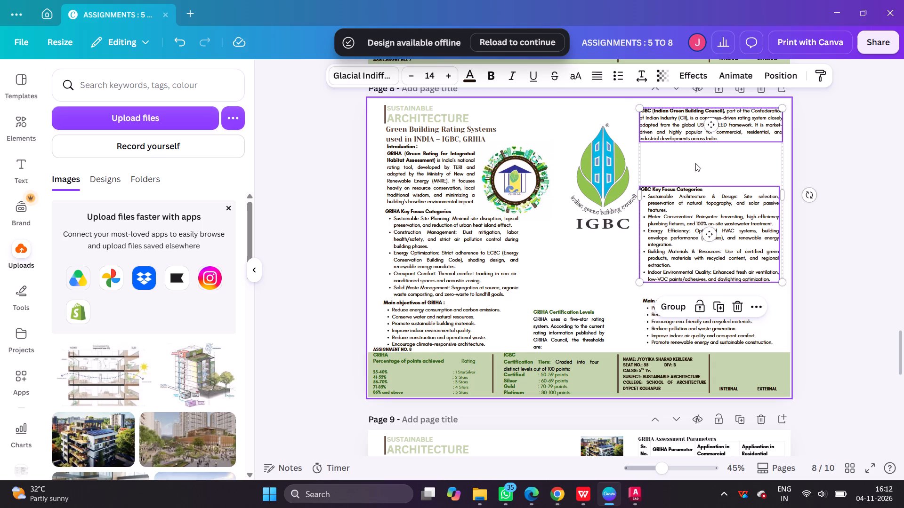
shift+drag(675, 126, 675, 138)
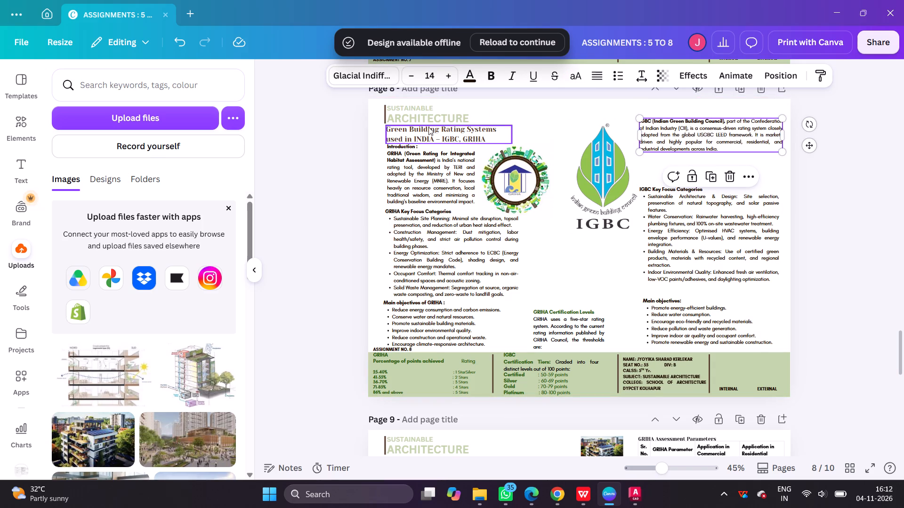
Add the heading line "INTRODUCTION :" above the IGBC (Indian Green Building Council) paragraph.
click(699, 129)
click(648, 119)
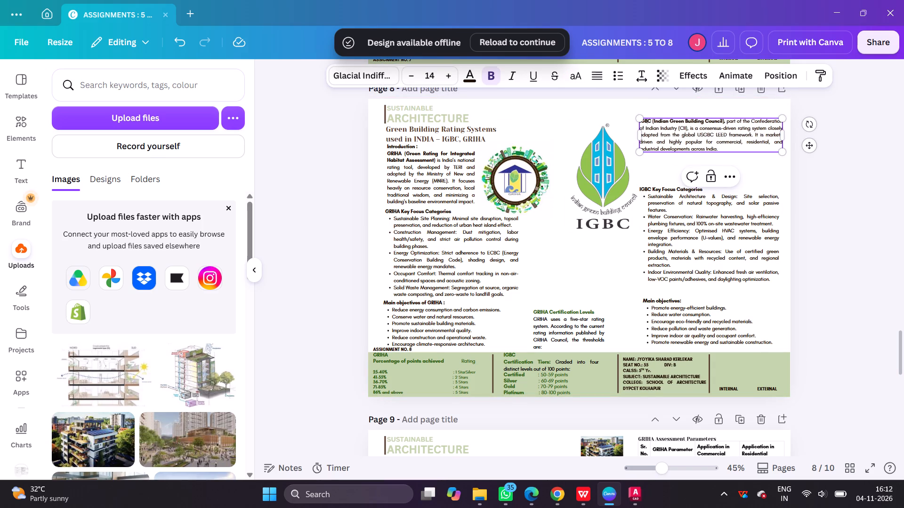
key(Left)
key(Left)
key(Left)
key(Left)
text(INTRODUCTION)
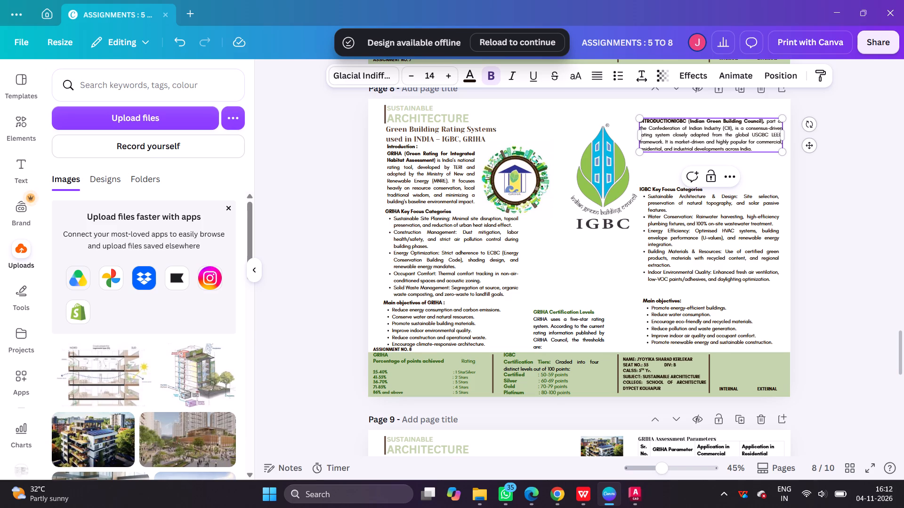
key(space)
key(shift+colon)
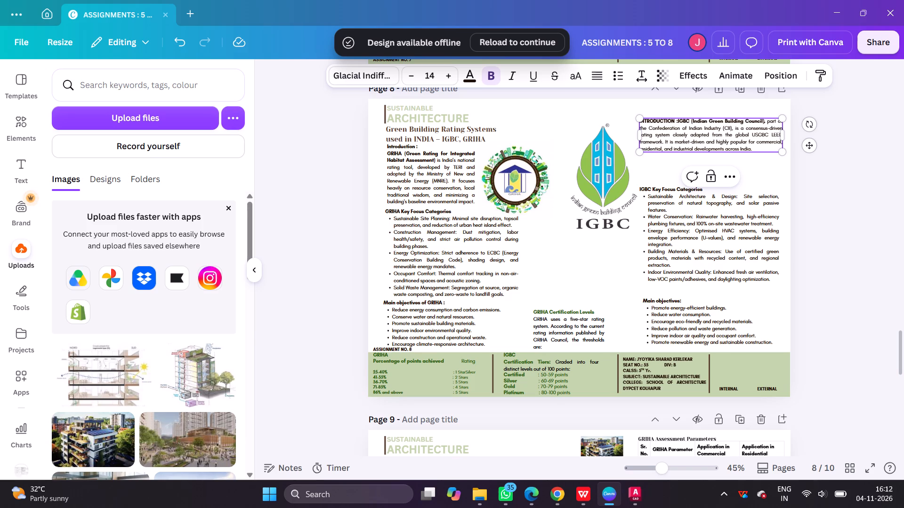
key(Return)
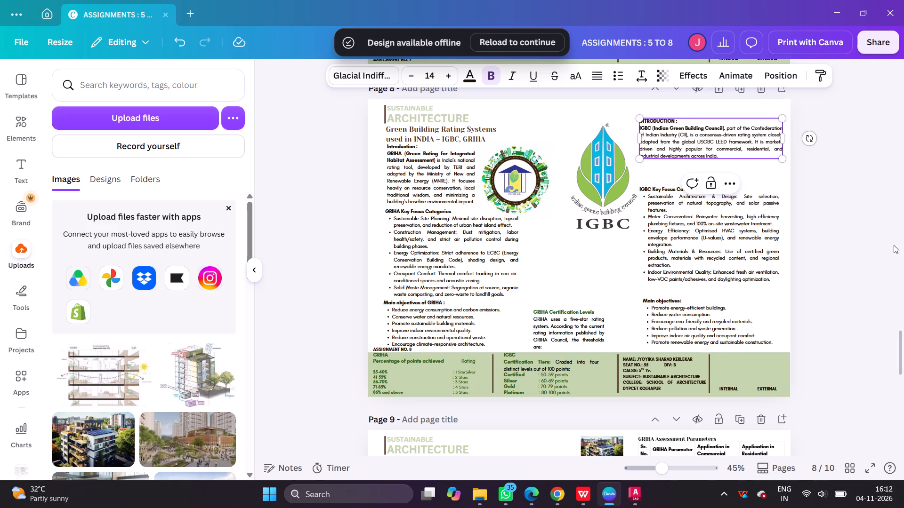
scroll(894, 281, up, 1)
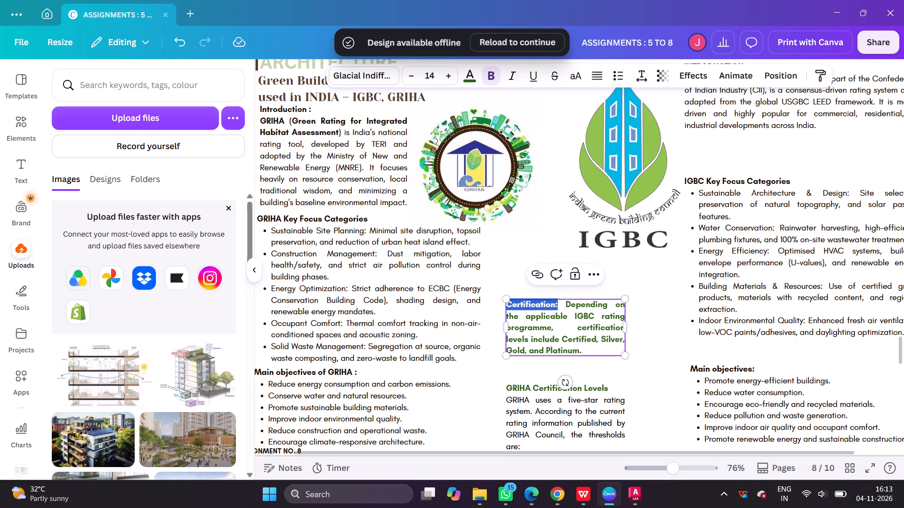
drag(563, 305, 581, 353)
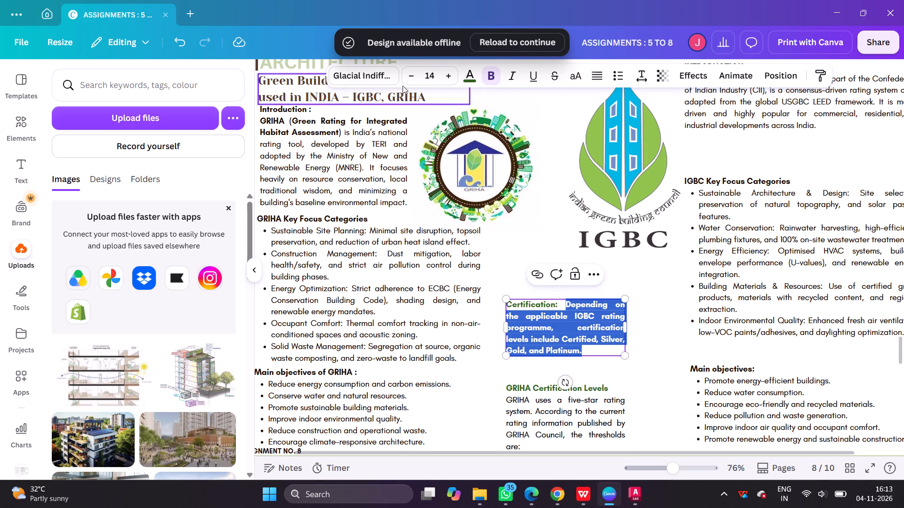
click(470, 75)
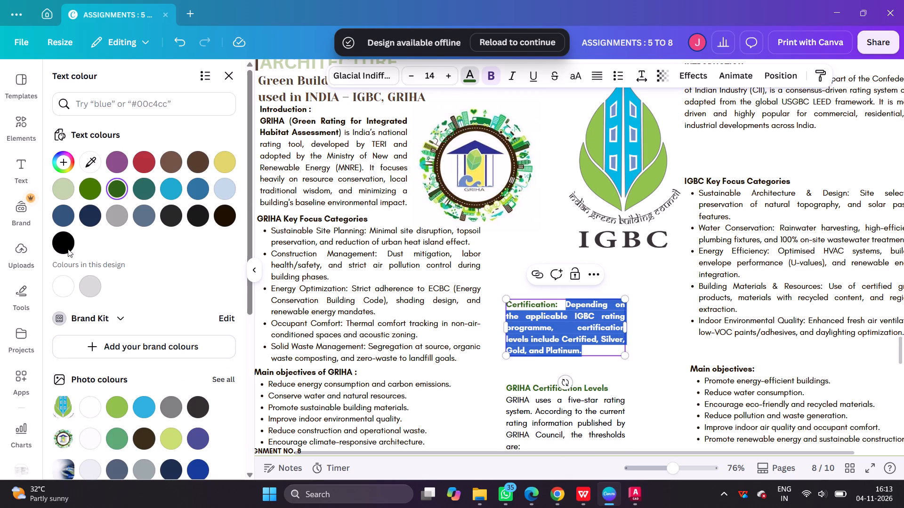
scroll(66, 344, down, 3)
click(60, 353)
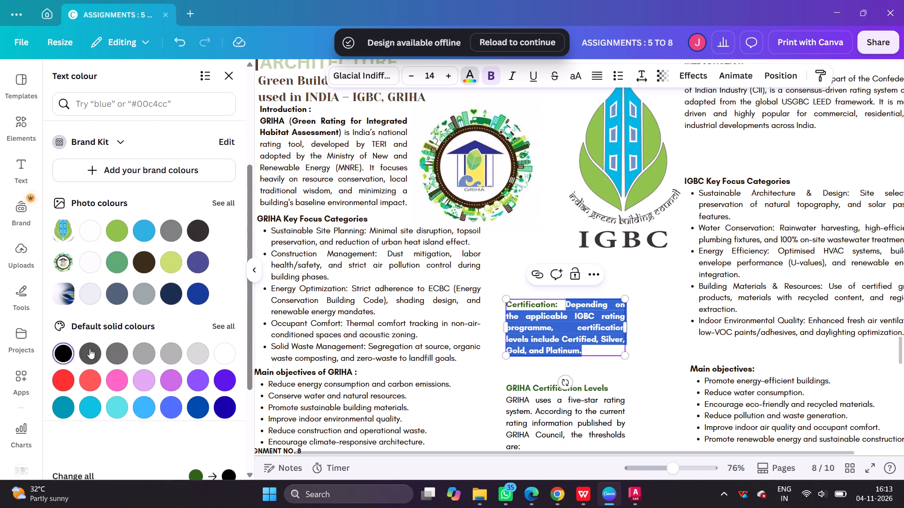
key(ctrl+b)
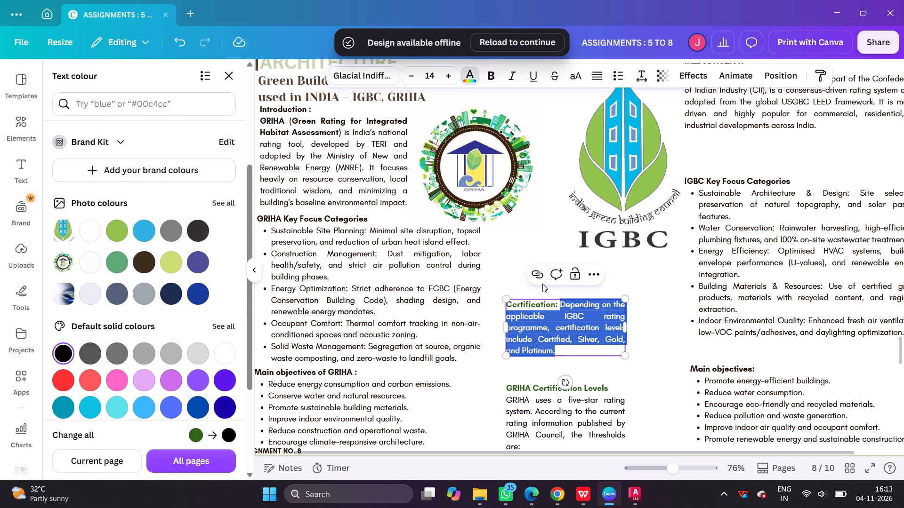
click(646, 380)
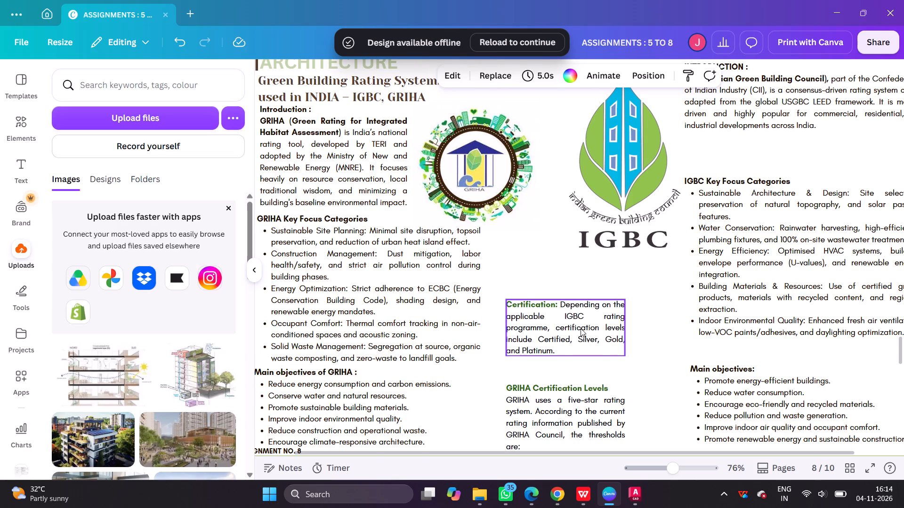
Copy "GRIHA Certification" from the GRIHA Certification Levels heading and paste it as a separate line above the IGBC Certification paragraph.
click(516, 386)
double_click(582, 386)
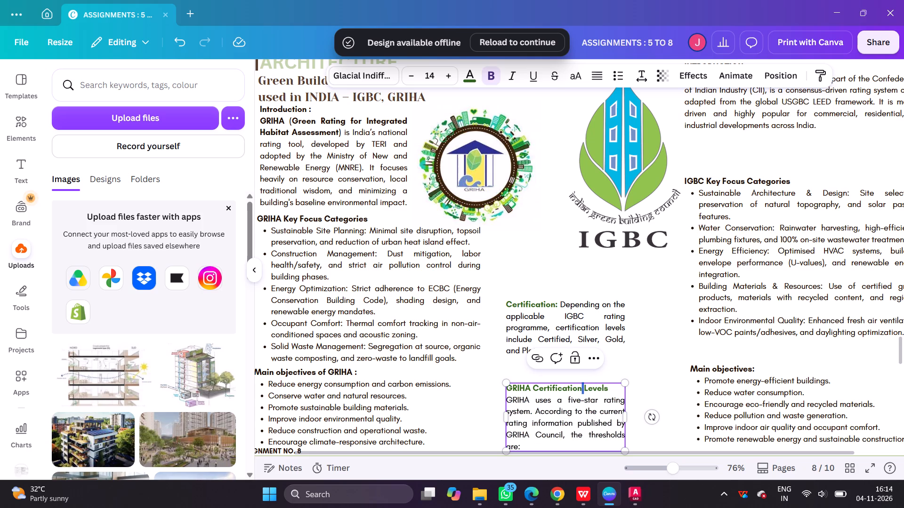
click(580, 387)
drag(583, 388, 530, 391)
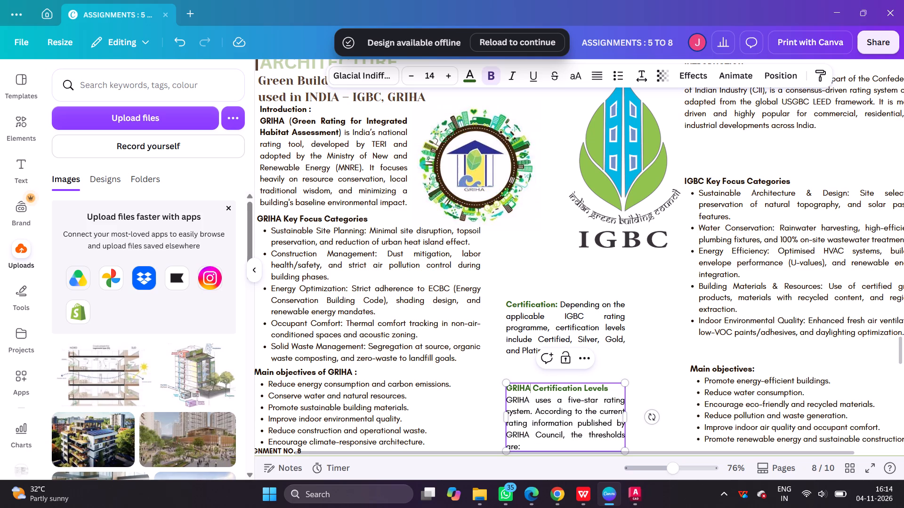
drag(583, 388, 507, 387)
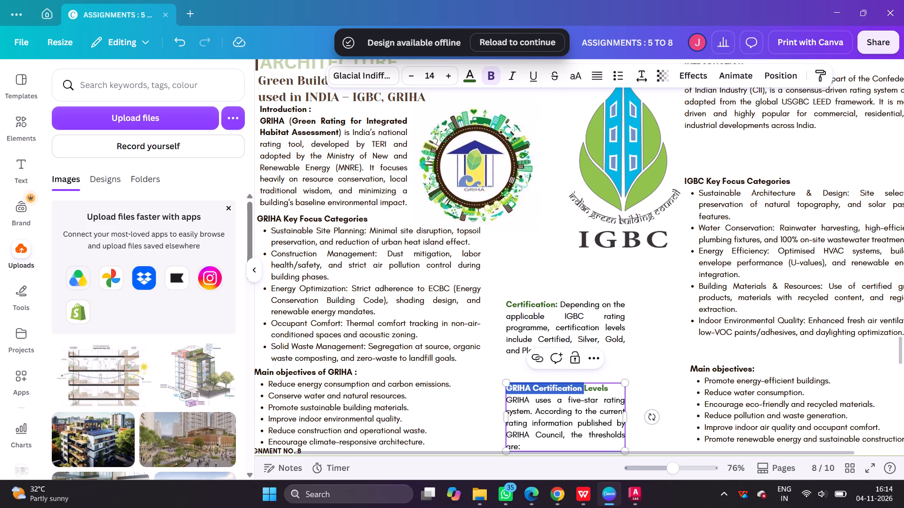
key(ctrl+c)
click(508, 299)
click(510, 302)
click(510, 302)
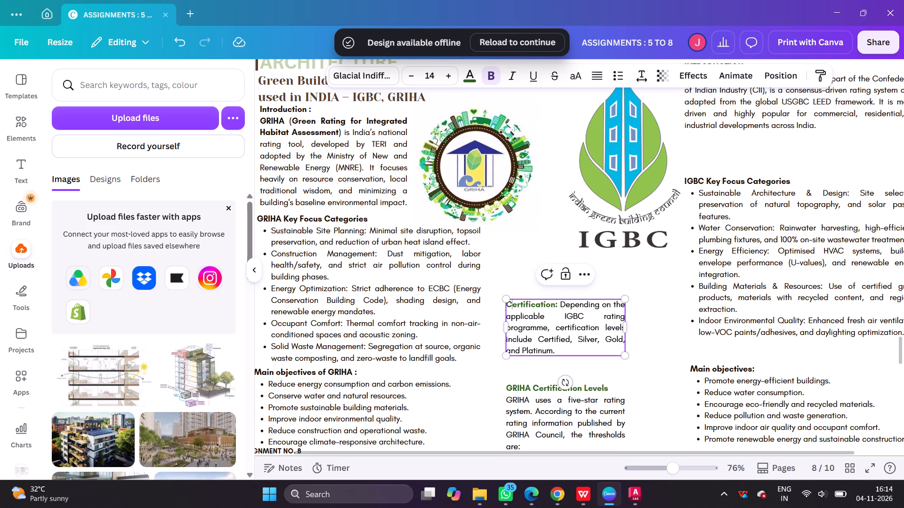
key(Left)
key(ctrl+v)
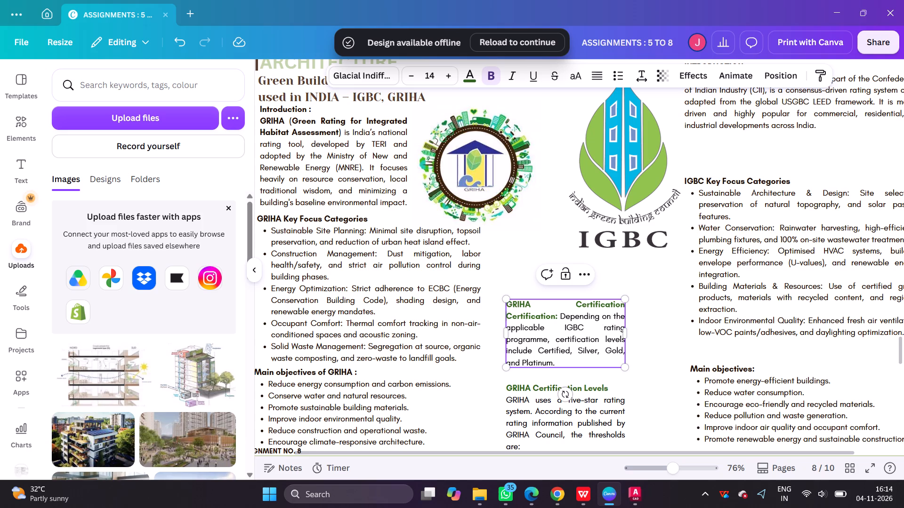
key(Return)
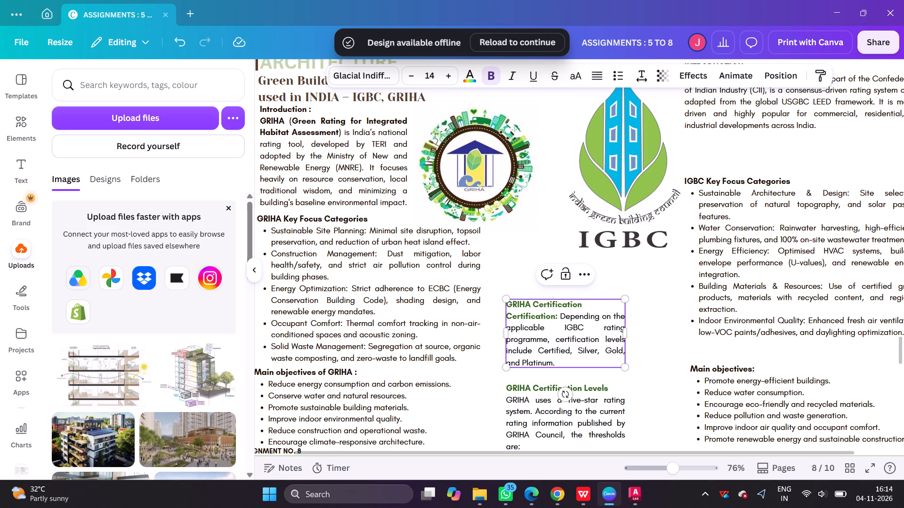
click(587, 305)
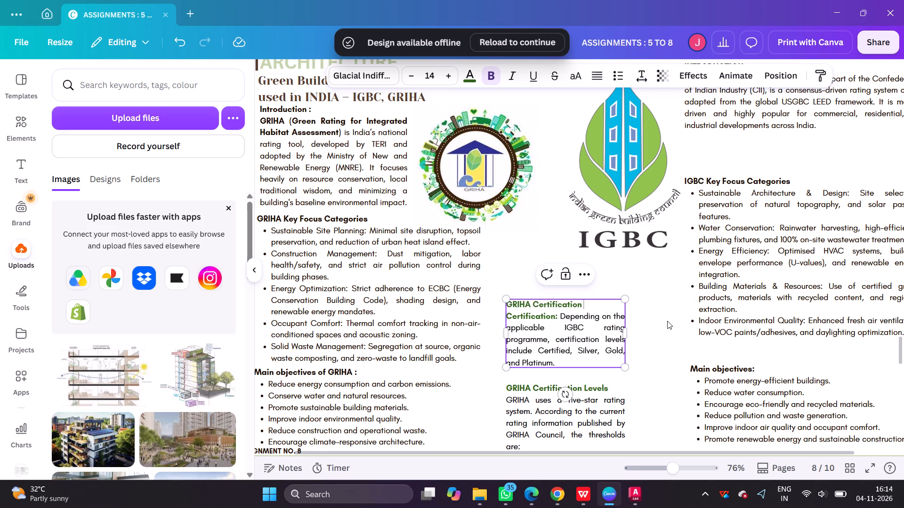
Replace "GRIHA" with "IGBC" in the pasted heading so it reads "IGBC Certification".
click(661, 324)
double_click(536, 306)
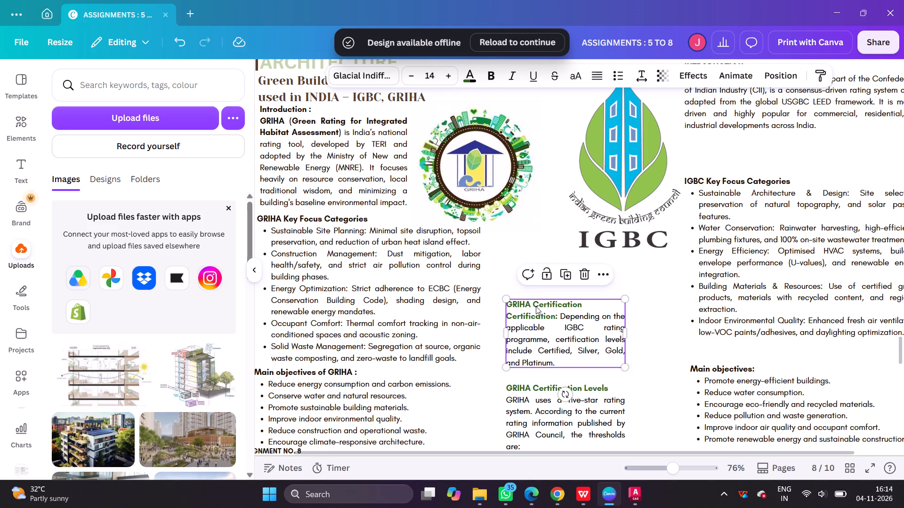
drag(528, 305, 504, 308)
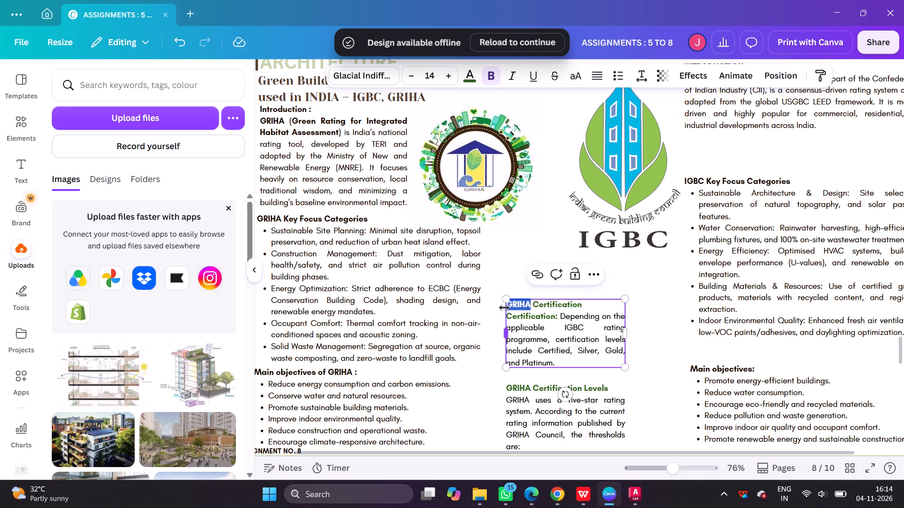
text(IGBC)
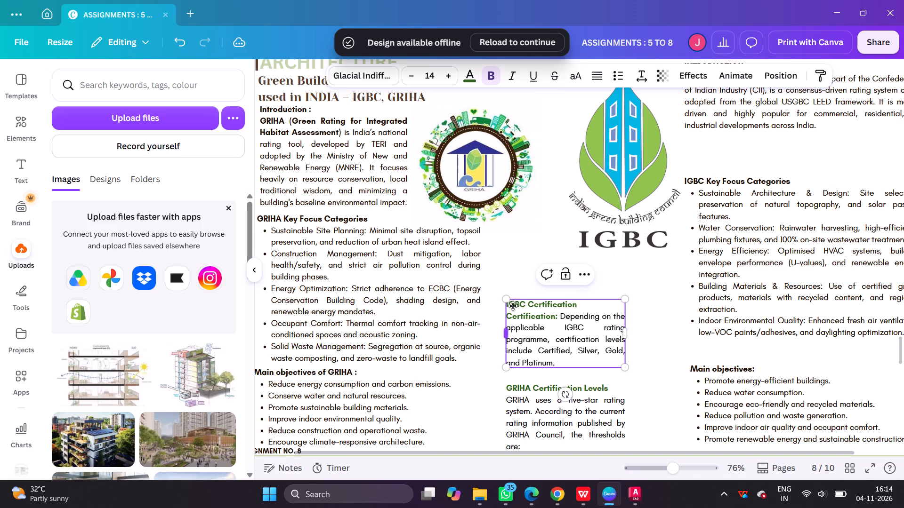
click(496, 248)
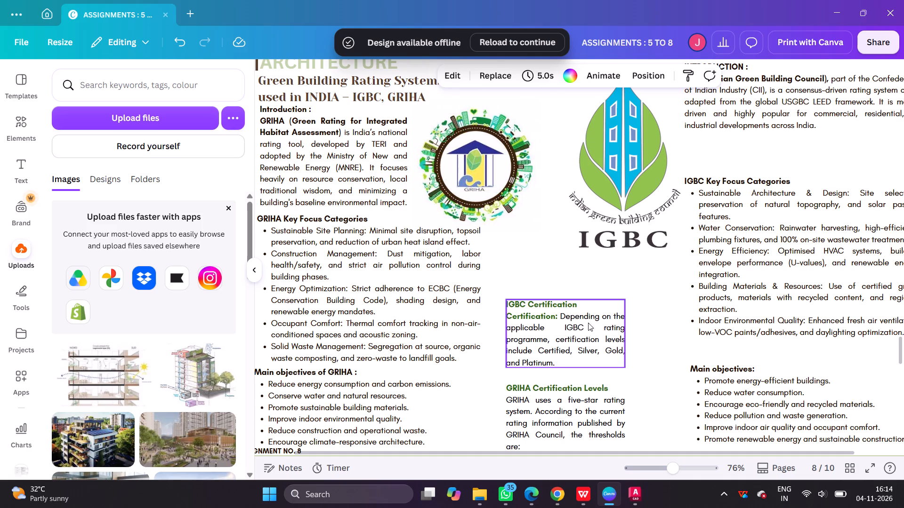
Stack the certification blocks below the IGBC logo, with GRIHA Certification Levels on top and IGBC Certification beneath it, just above the footer.
drag(546, 407, 540, 269)
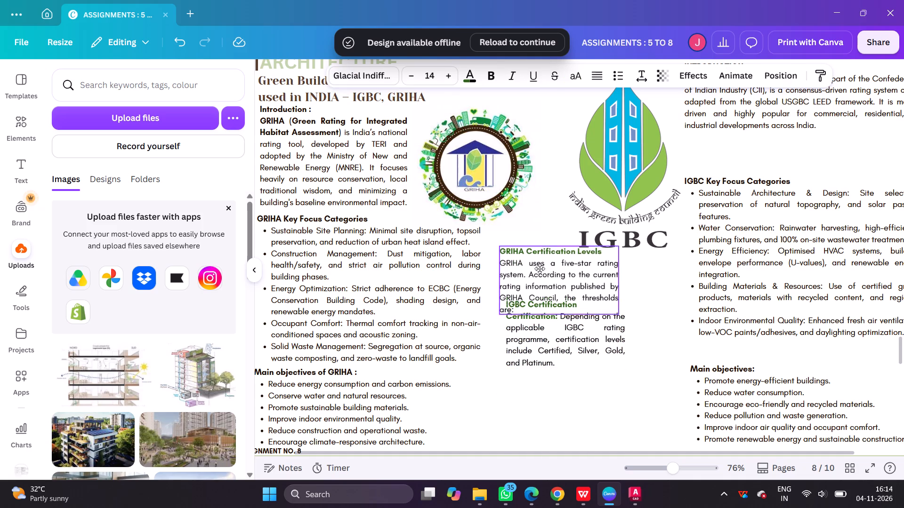
drag(540, 269, 546, 266)
scroll(546, 281, down, 2)
scroll(542, 230, up, 2)
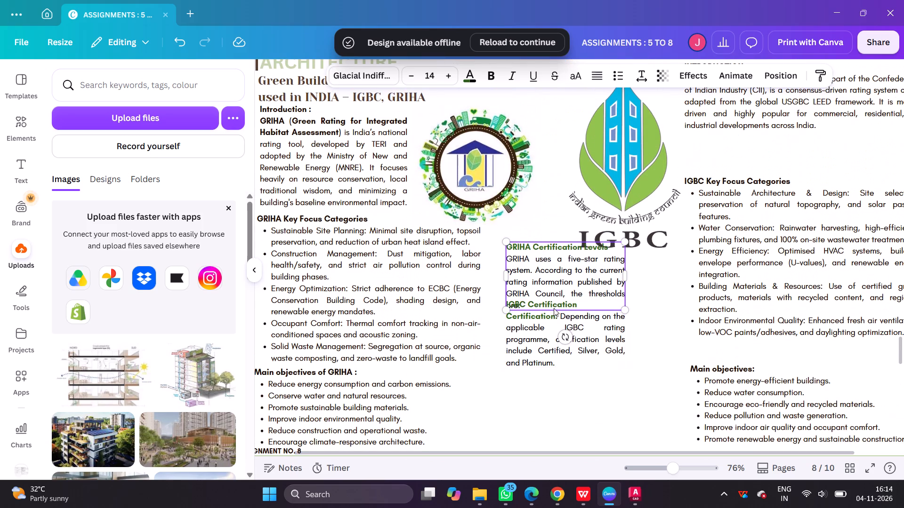
drag(550, 332, 550, 400)
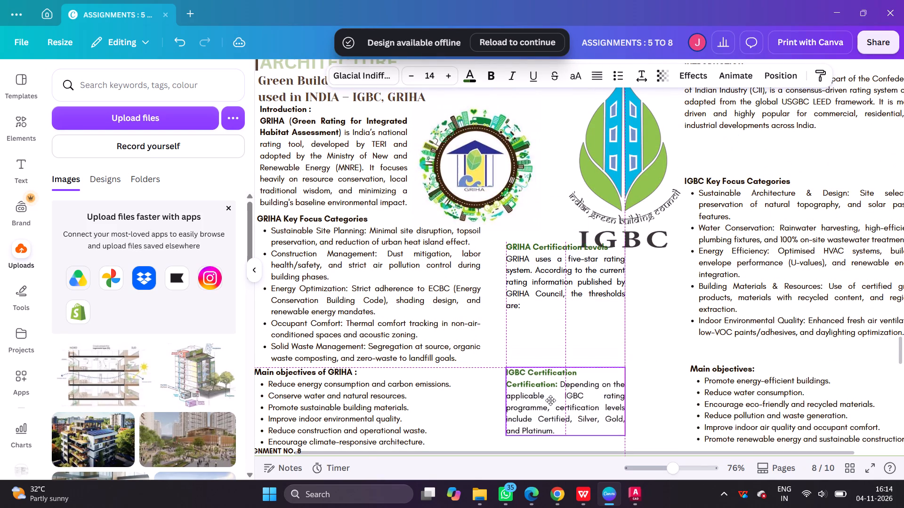
drag(550, 400, 551, 402)
scroll(540, 285, down, 2)
drag(563, 157, 563, 204)
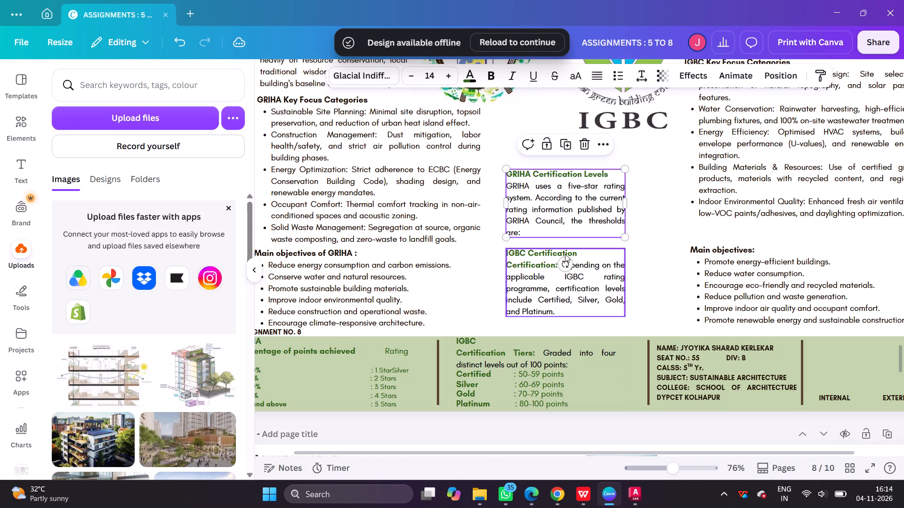
Shift the GRIHA and IGBC certification blocks slightly right together and widen both on each side.
ctrl+scroll(568, 278, down, 4)
shift+drag(572, 255, 577, 254)
key(ctrl+z)
shift+click(577, 275)
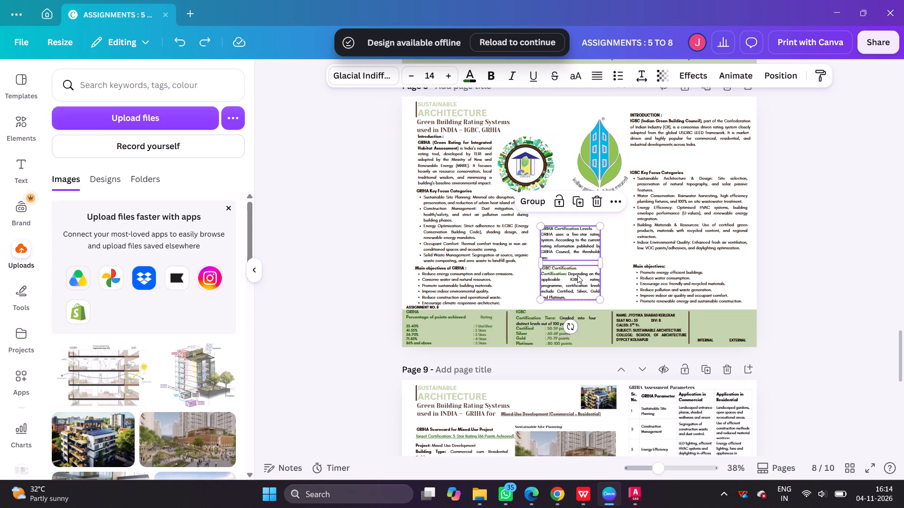
shift+drag(577, 275, 585, 274)
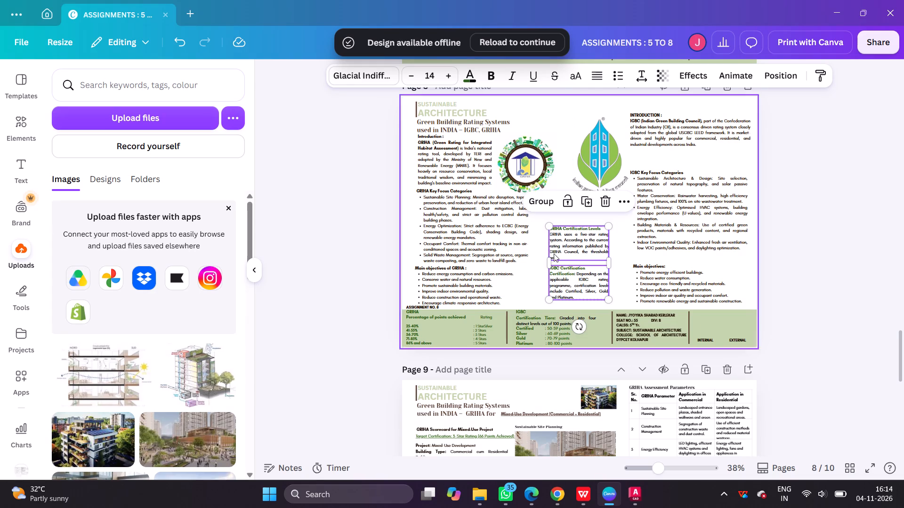
drag(551, 261, 545, 264)
drag(608, 261, 616, 261)
click(792, 254)
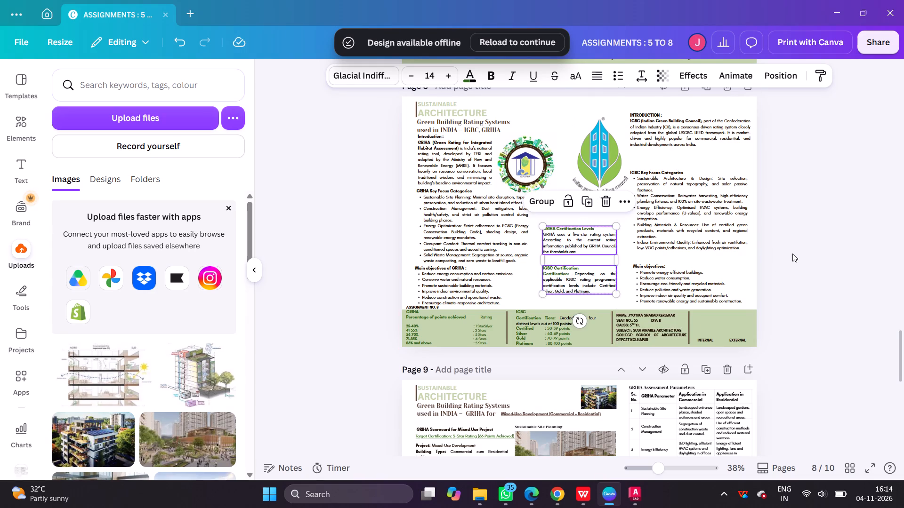
Move the GRIHA and IGBC certification blocks together slightly down towards the footer.
click(589, 279)
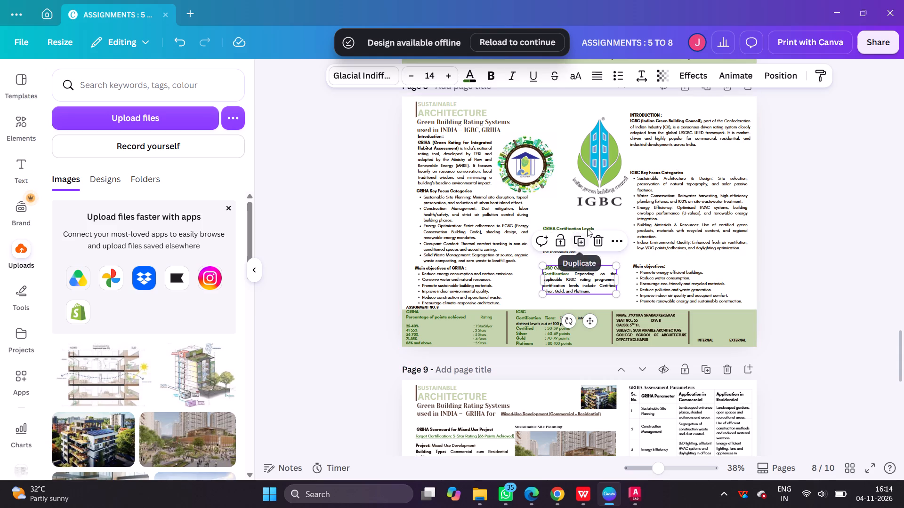
shift+click(582, 229)
drag(586, 242, 586, 248)
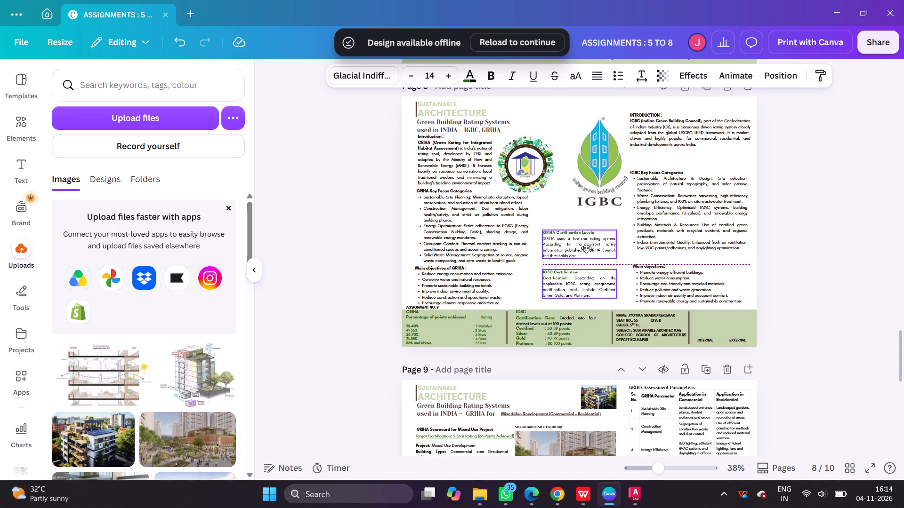
drag(586, 248, 586, 249)
Enlarge the GRIHA and IGBC logos slightly and position the IGBC logo beside the GRIHA logo, clear of the certification blocks.
click(535, 170)
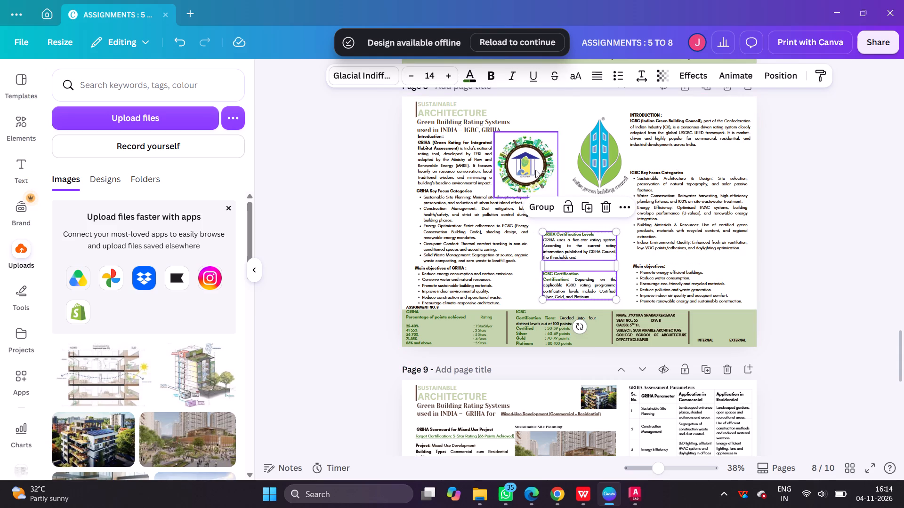
drag(559, 133, 573, 118)
click(612, 166)
drag(573, 207, 573, 214)
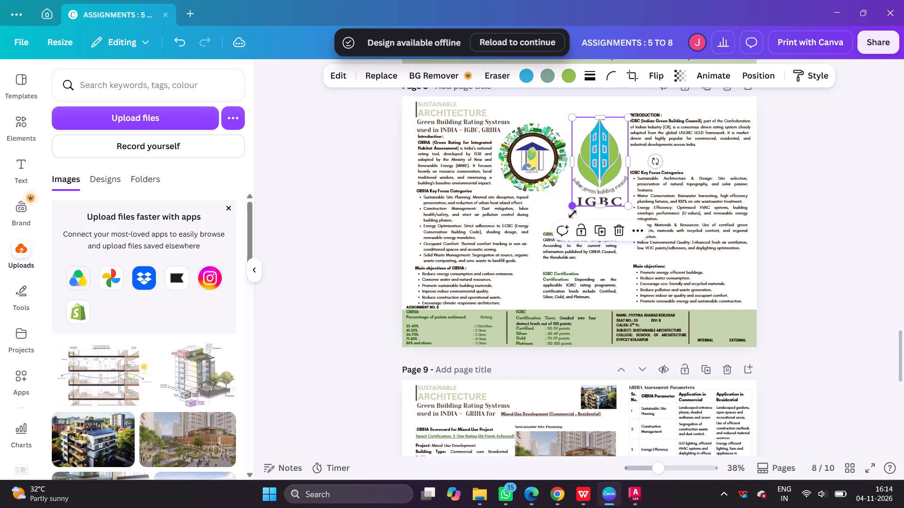
drag(573, 214, 573, 217)
drag(608, 168, 612, 174)
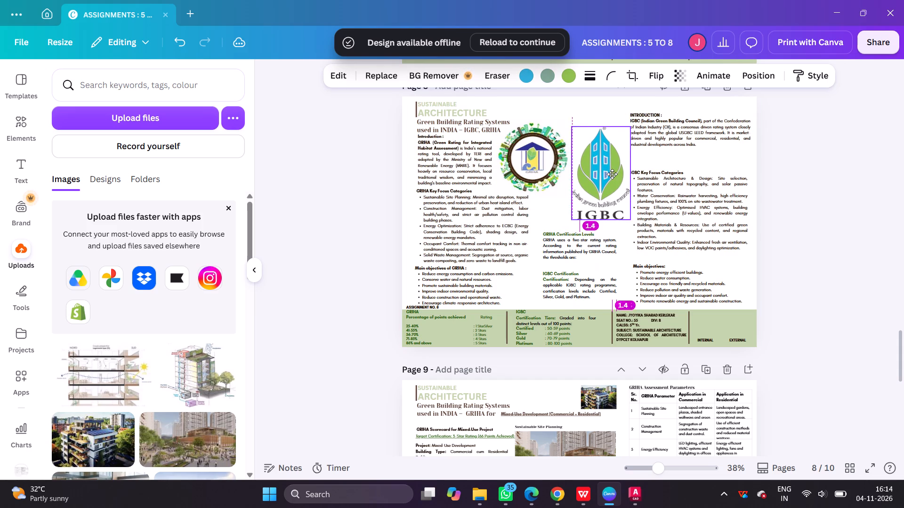
drag(612, 174, 611, 162)
click(813, 177)
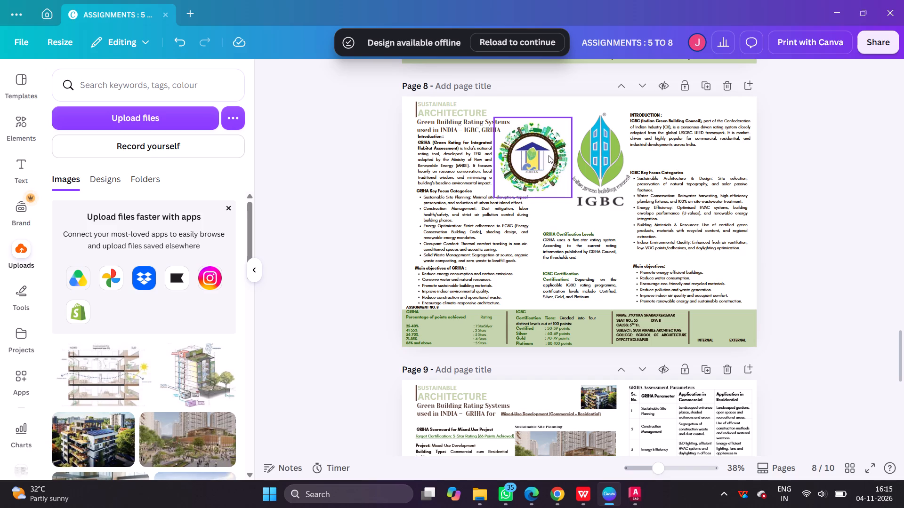
Nudge the IGBC Key Focus Categories block up and the IGBC Introduction block down on page 8 to bring them closer together.
shift+click(665, 186)
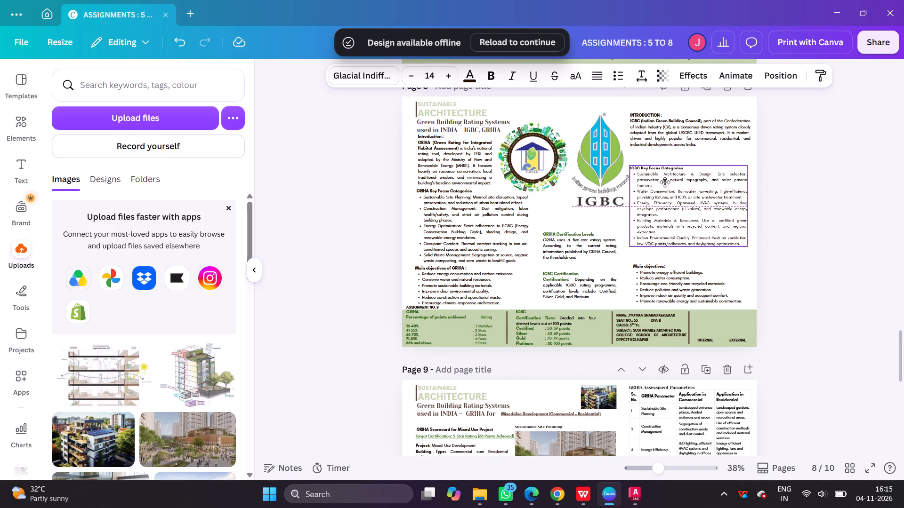
shift+drag(672, 127, 672, 137)
key(ctrl+z)
click(819, 159)
shift+drag(694, 125, 694, 137)
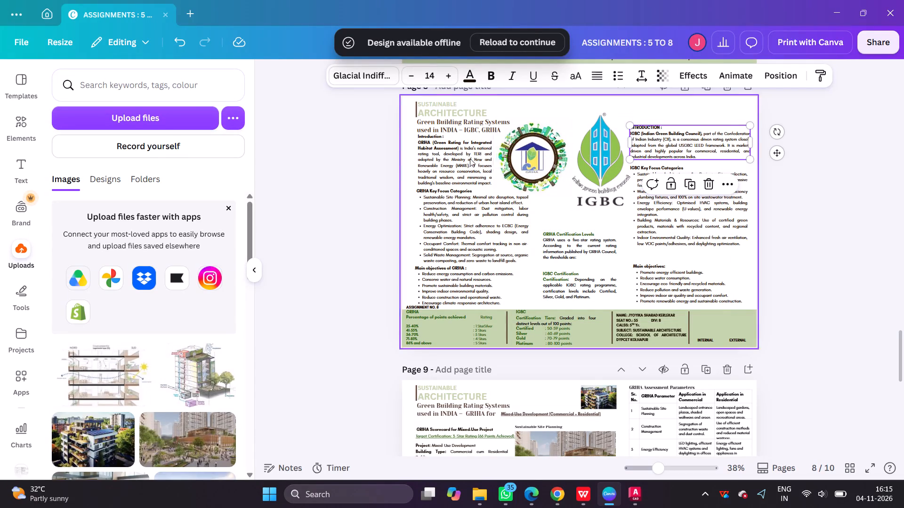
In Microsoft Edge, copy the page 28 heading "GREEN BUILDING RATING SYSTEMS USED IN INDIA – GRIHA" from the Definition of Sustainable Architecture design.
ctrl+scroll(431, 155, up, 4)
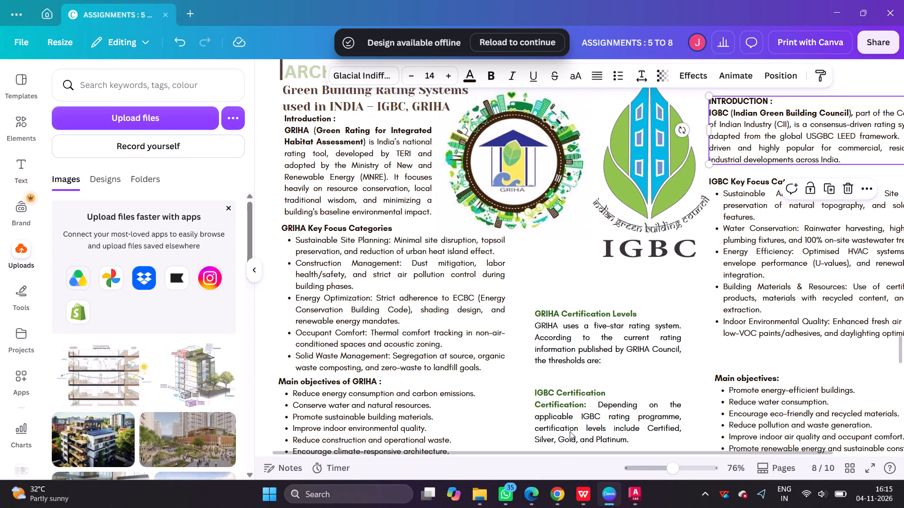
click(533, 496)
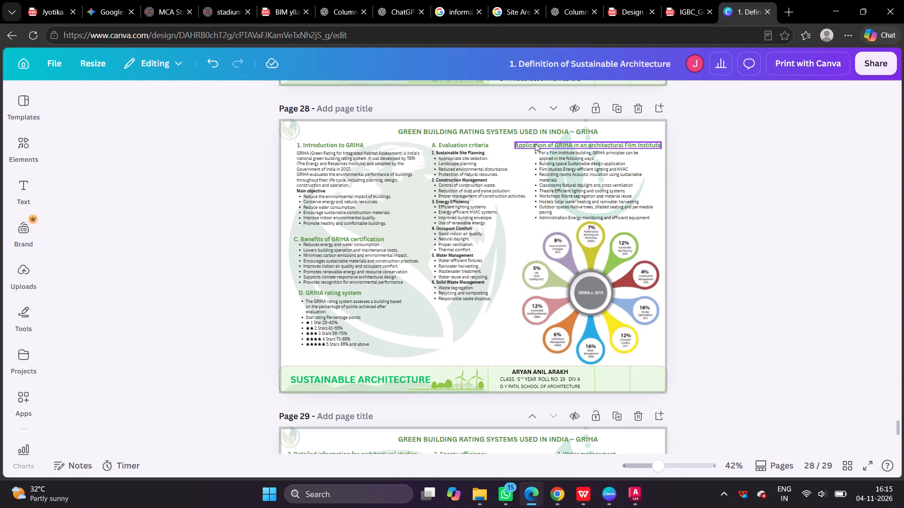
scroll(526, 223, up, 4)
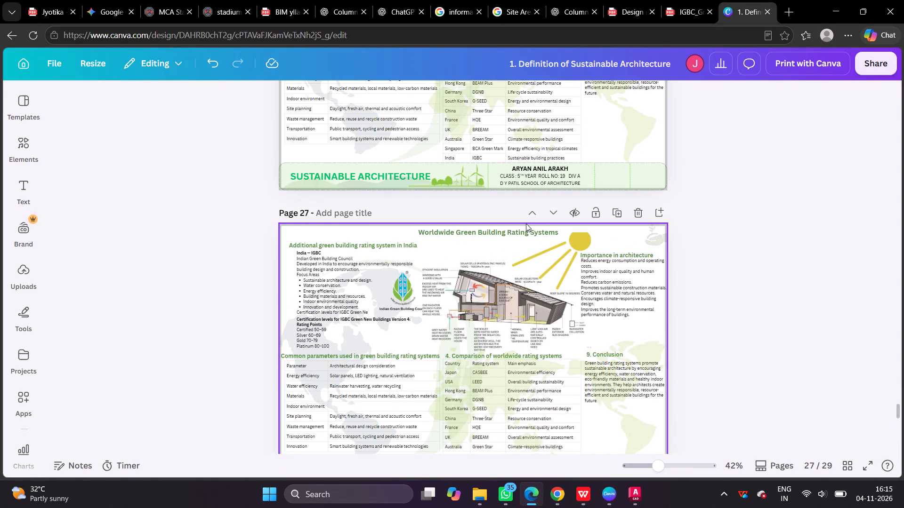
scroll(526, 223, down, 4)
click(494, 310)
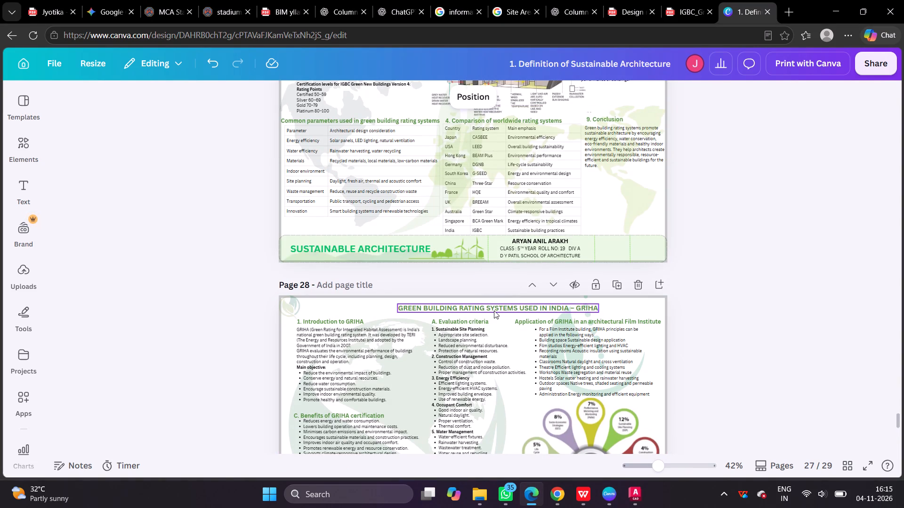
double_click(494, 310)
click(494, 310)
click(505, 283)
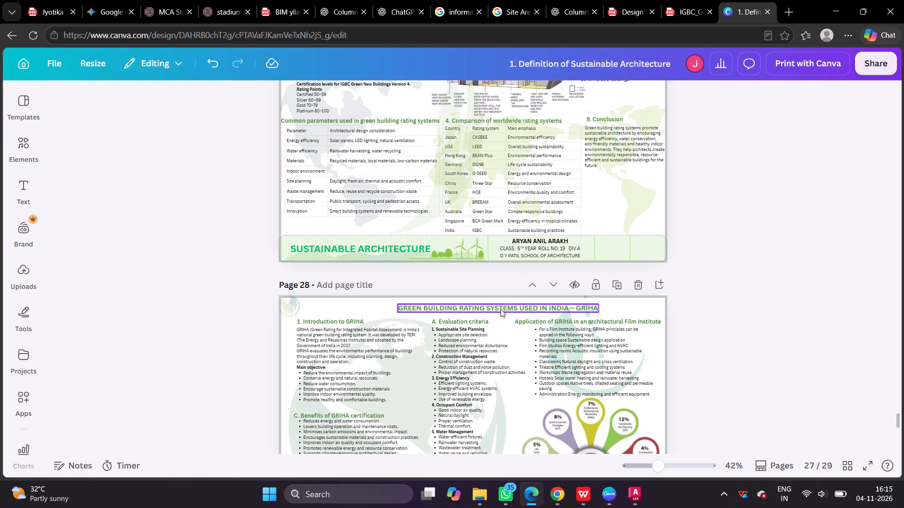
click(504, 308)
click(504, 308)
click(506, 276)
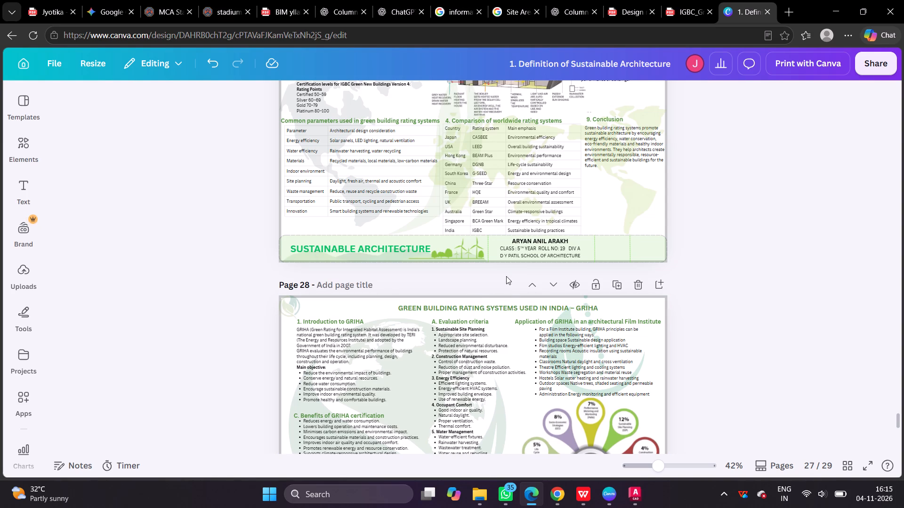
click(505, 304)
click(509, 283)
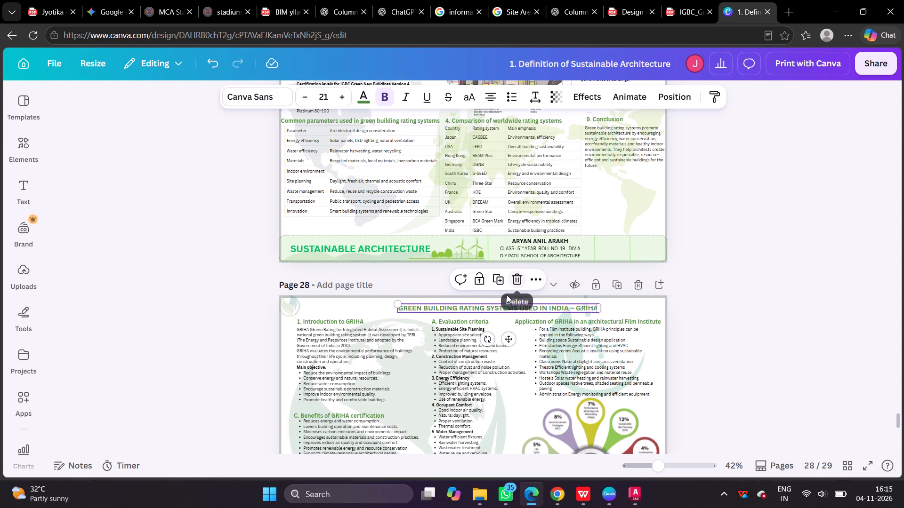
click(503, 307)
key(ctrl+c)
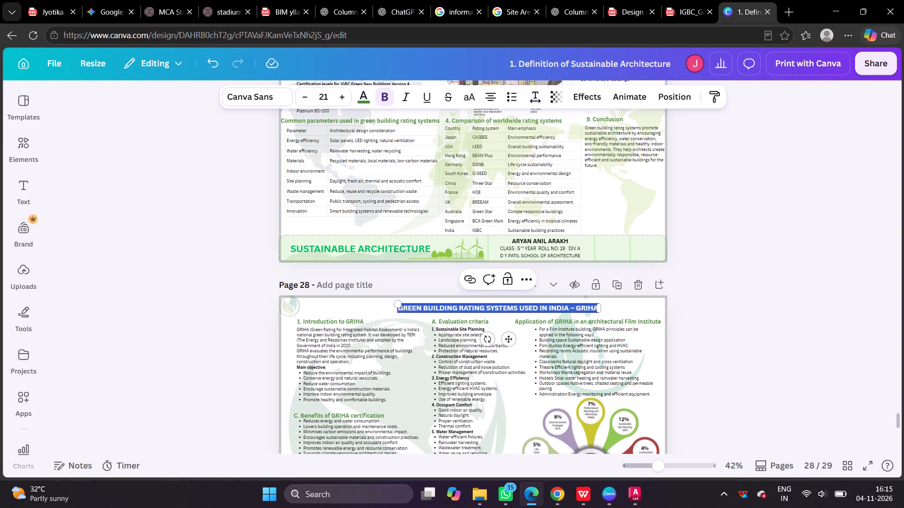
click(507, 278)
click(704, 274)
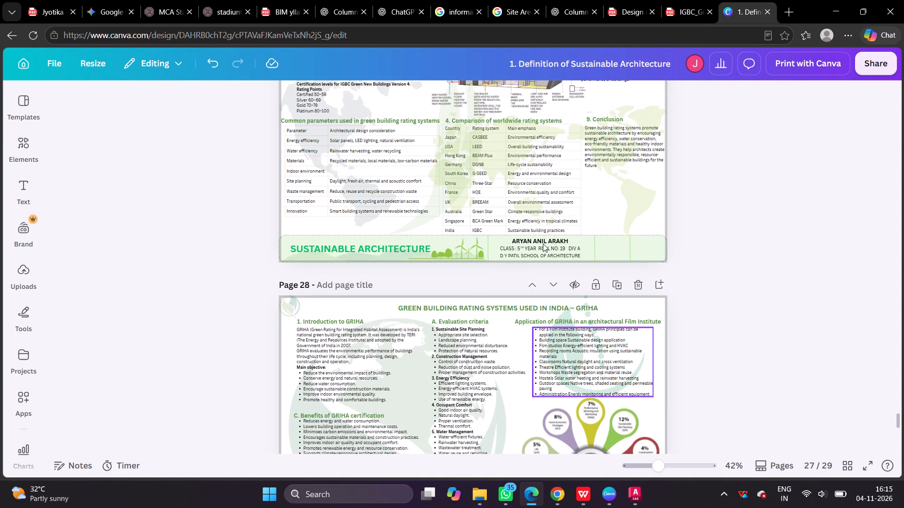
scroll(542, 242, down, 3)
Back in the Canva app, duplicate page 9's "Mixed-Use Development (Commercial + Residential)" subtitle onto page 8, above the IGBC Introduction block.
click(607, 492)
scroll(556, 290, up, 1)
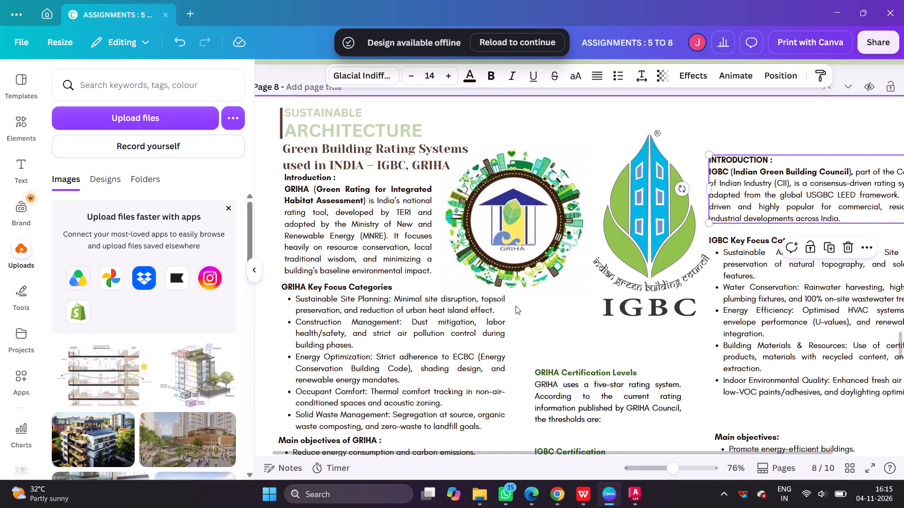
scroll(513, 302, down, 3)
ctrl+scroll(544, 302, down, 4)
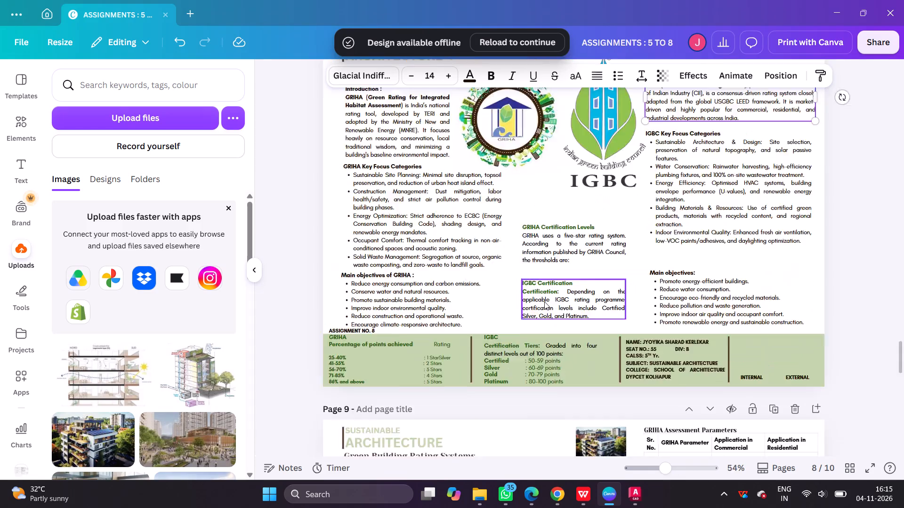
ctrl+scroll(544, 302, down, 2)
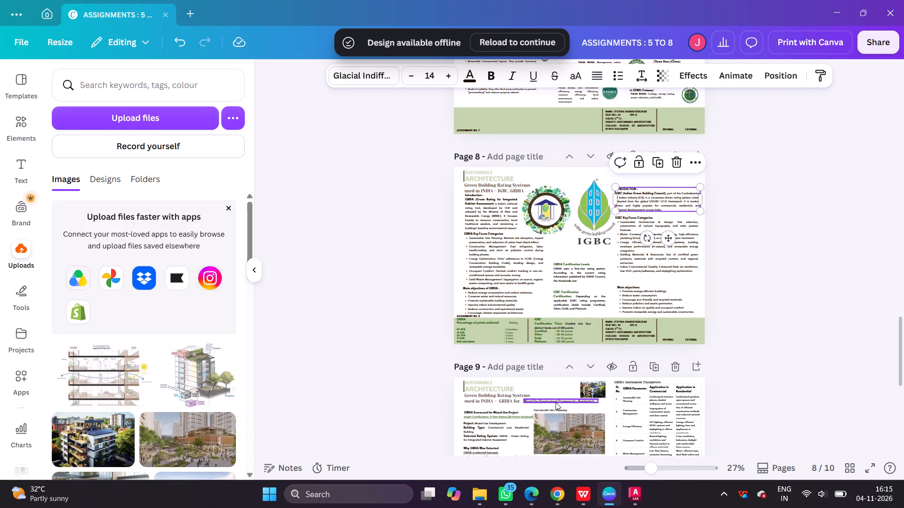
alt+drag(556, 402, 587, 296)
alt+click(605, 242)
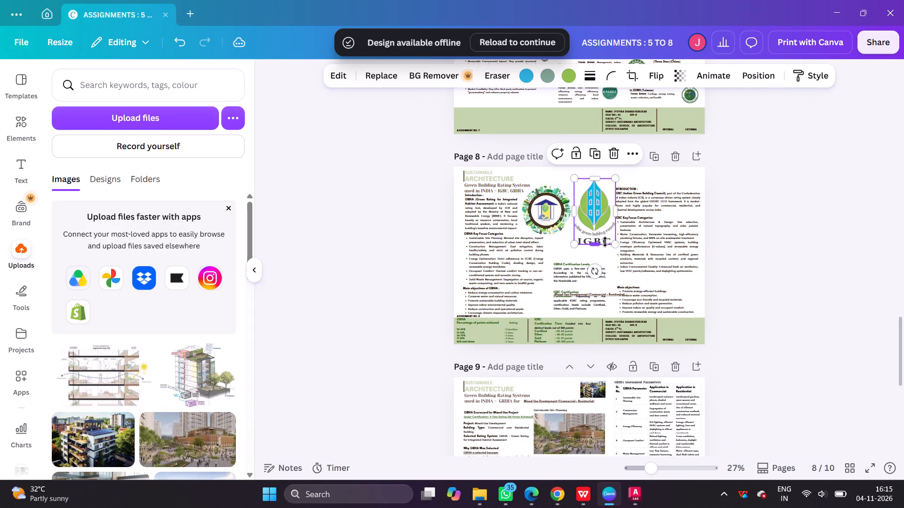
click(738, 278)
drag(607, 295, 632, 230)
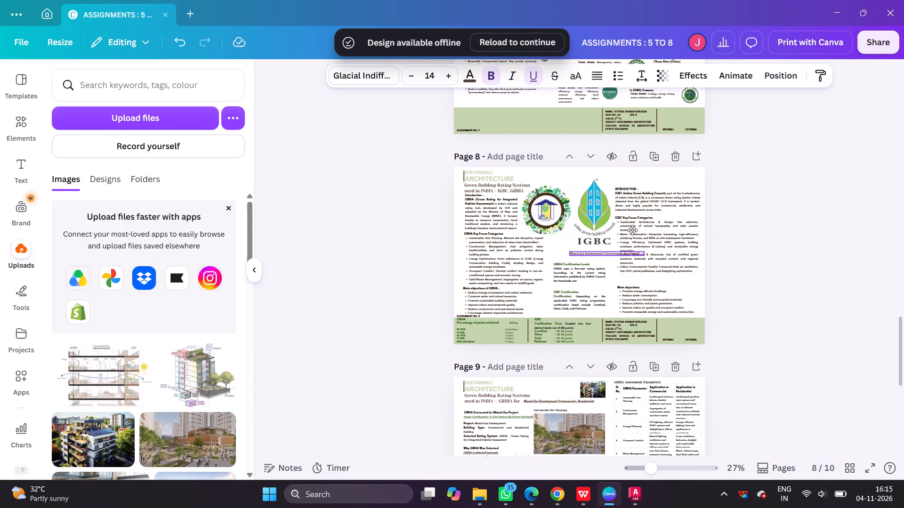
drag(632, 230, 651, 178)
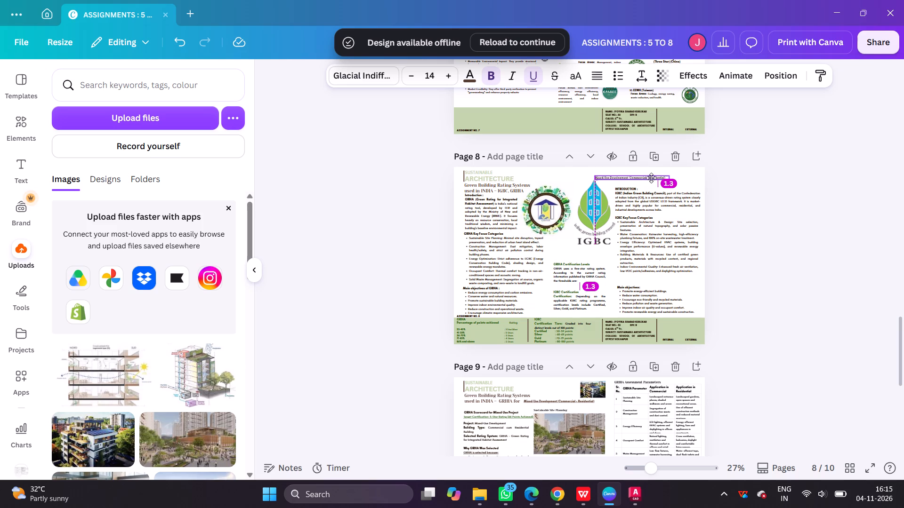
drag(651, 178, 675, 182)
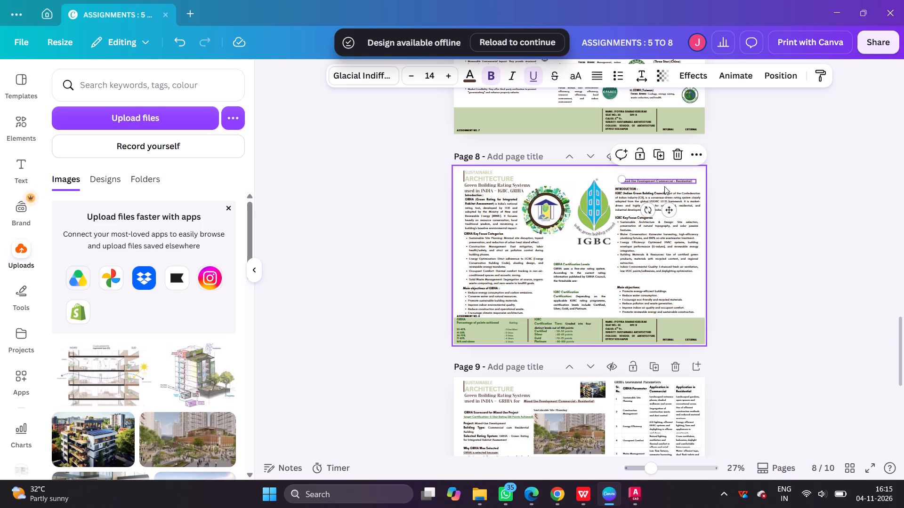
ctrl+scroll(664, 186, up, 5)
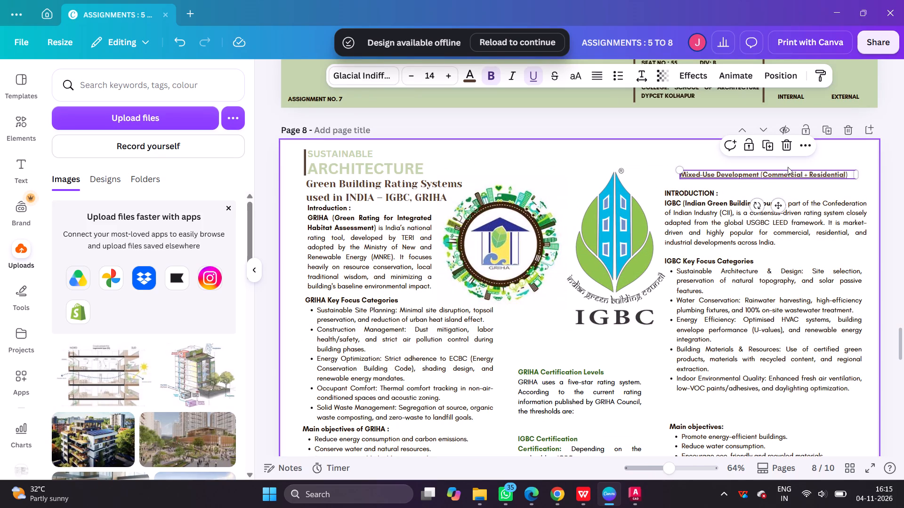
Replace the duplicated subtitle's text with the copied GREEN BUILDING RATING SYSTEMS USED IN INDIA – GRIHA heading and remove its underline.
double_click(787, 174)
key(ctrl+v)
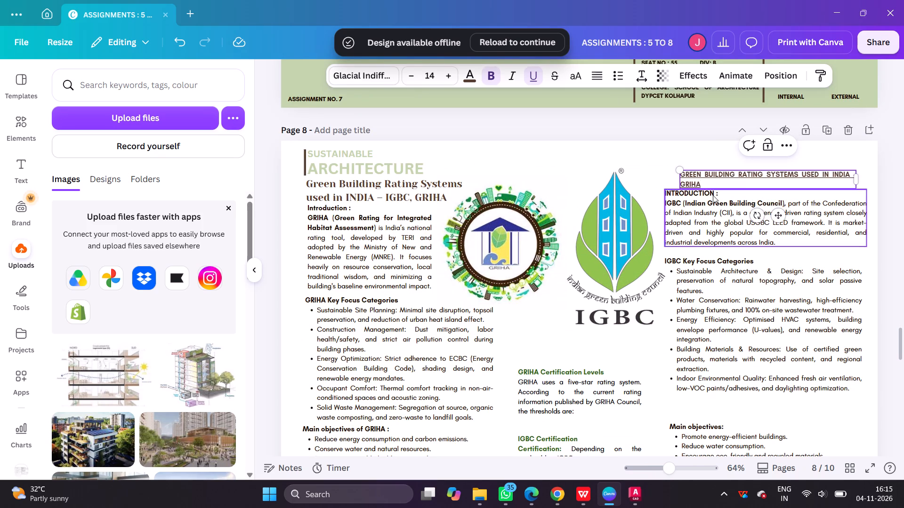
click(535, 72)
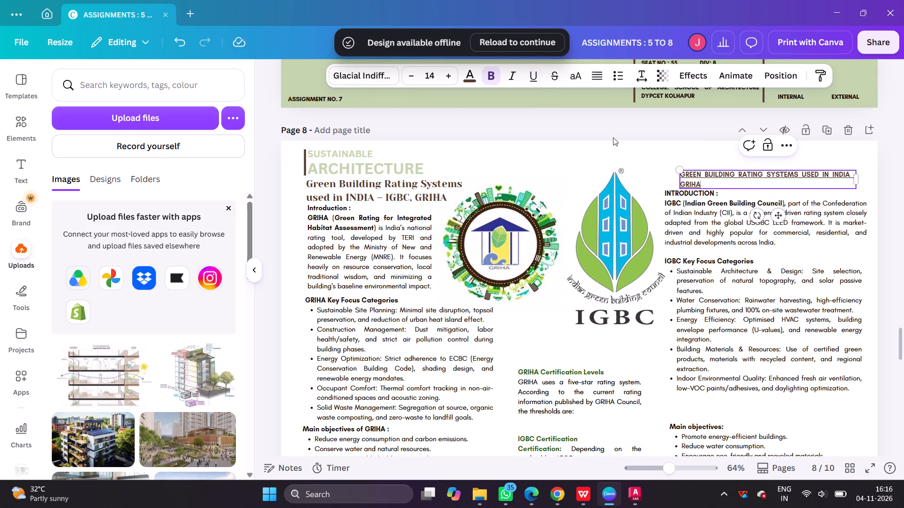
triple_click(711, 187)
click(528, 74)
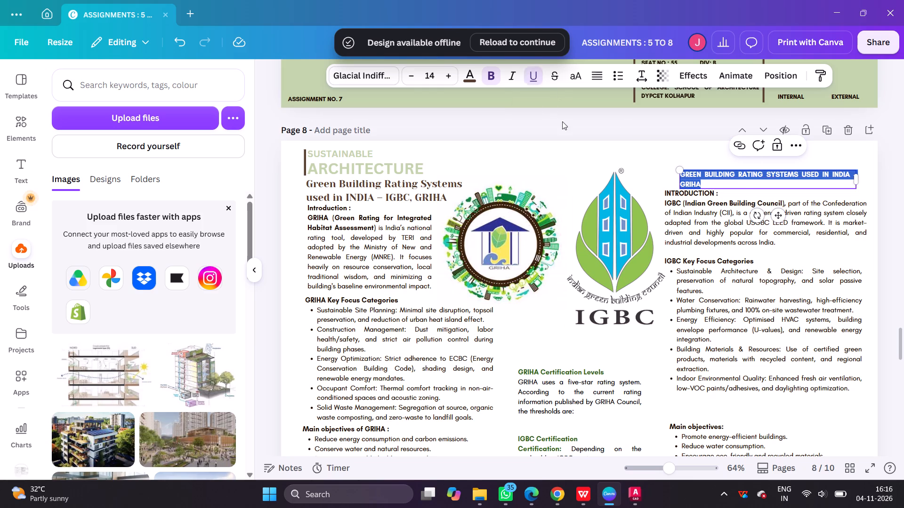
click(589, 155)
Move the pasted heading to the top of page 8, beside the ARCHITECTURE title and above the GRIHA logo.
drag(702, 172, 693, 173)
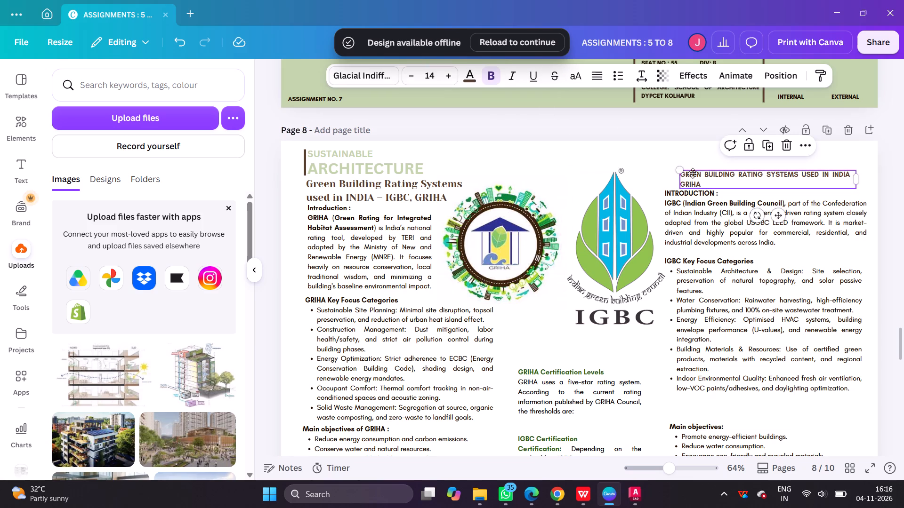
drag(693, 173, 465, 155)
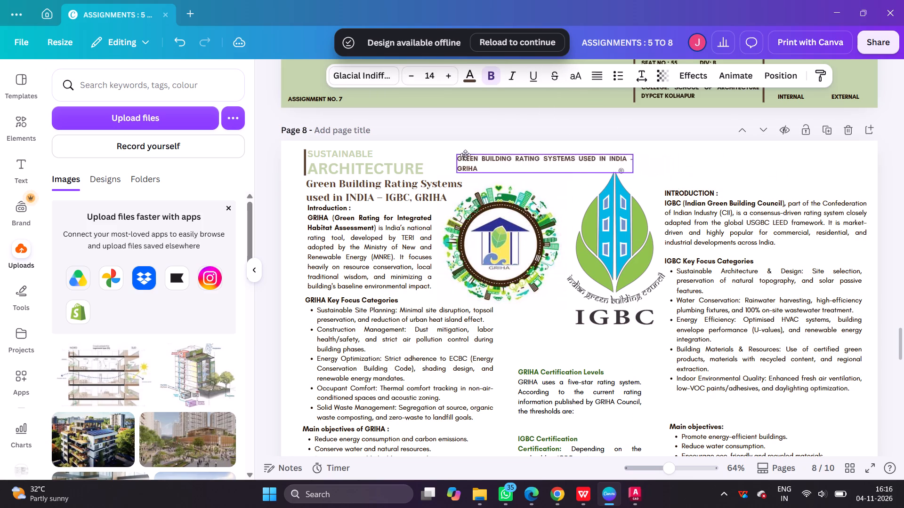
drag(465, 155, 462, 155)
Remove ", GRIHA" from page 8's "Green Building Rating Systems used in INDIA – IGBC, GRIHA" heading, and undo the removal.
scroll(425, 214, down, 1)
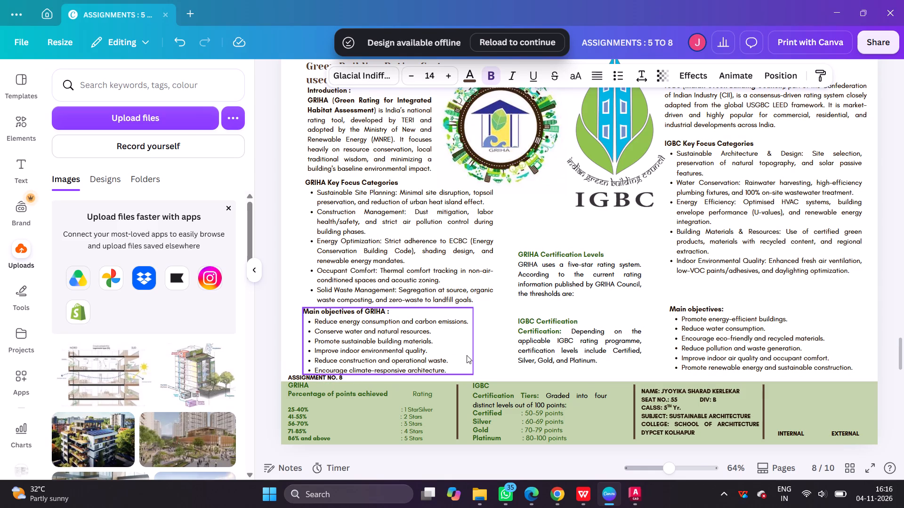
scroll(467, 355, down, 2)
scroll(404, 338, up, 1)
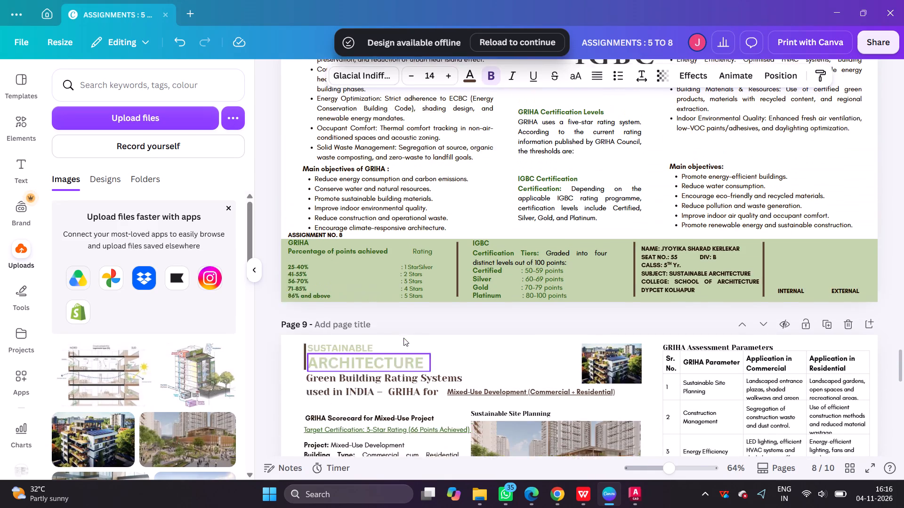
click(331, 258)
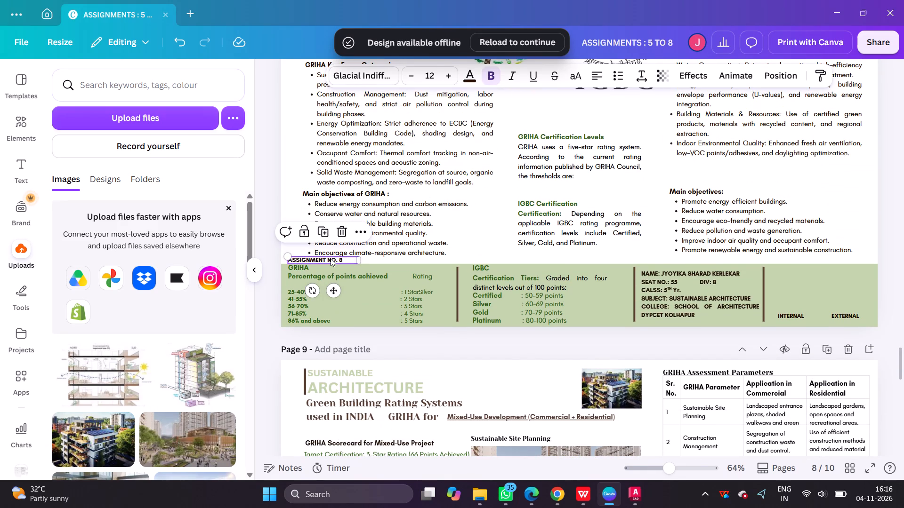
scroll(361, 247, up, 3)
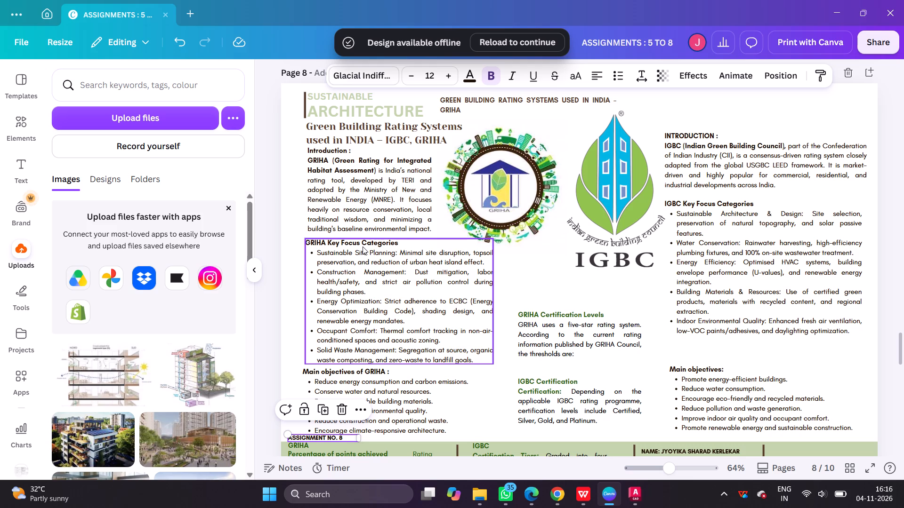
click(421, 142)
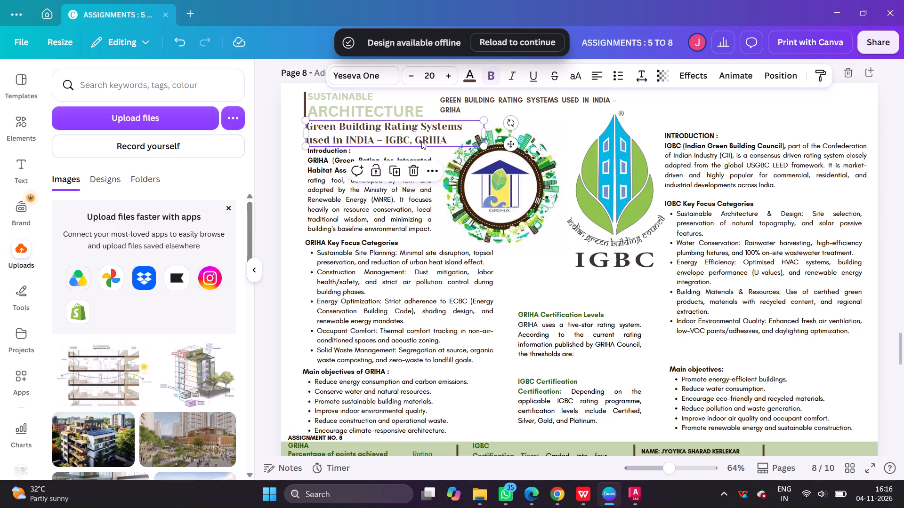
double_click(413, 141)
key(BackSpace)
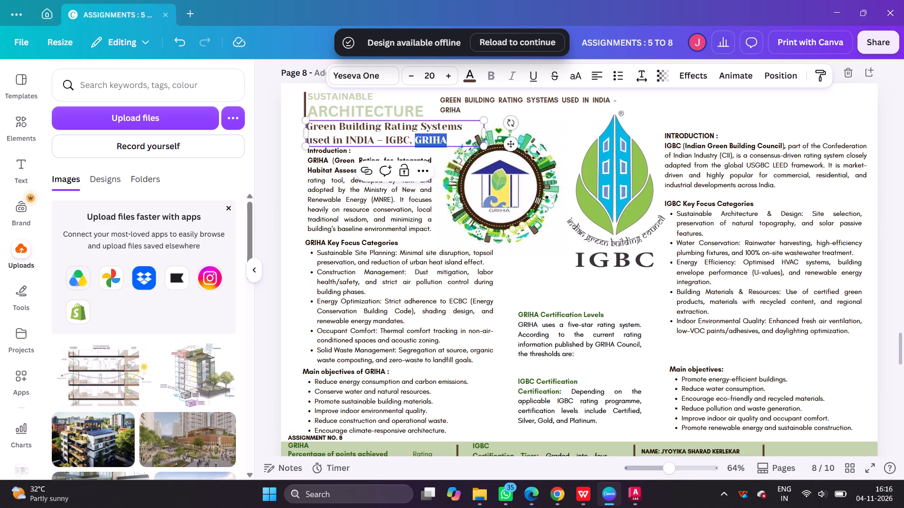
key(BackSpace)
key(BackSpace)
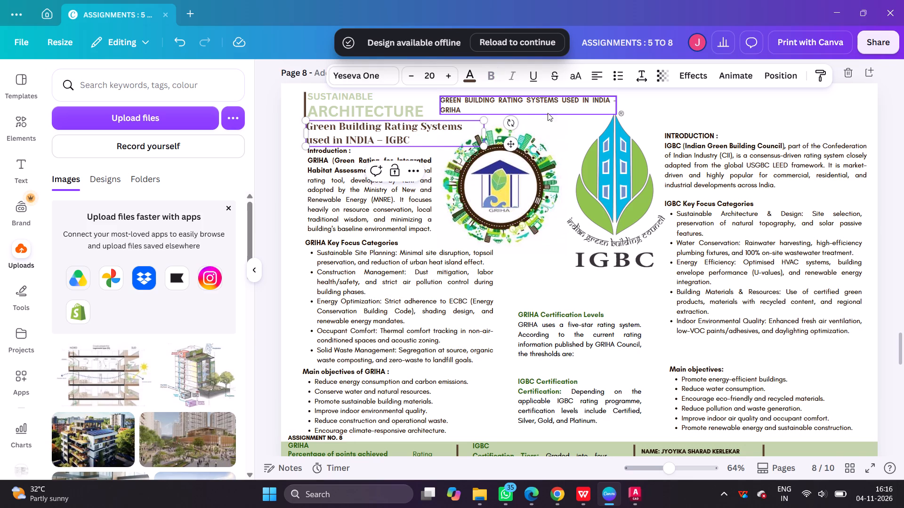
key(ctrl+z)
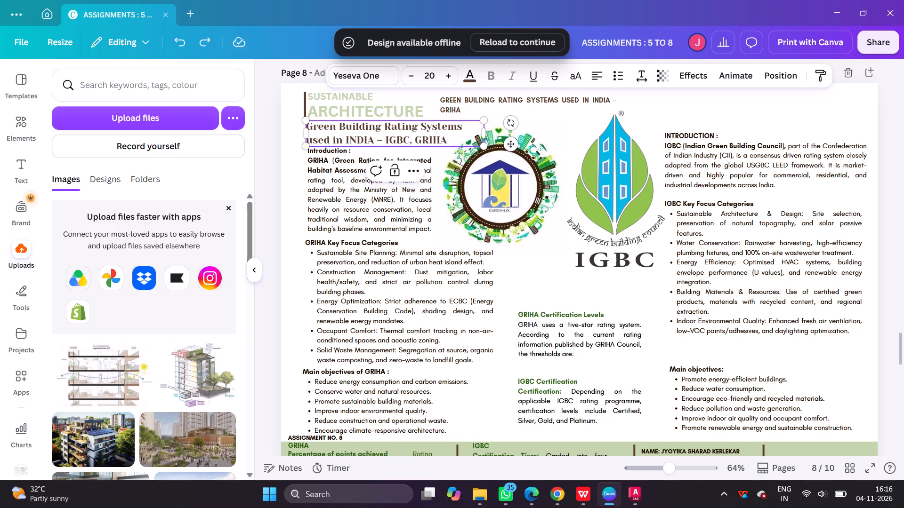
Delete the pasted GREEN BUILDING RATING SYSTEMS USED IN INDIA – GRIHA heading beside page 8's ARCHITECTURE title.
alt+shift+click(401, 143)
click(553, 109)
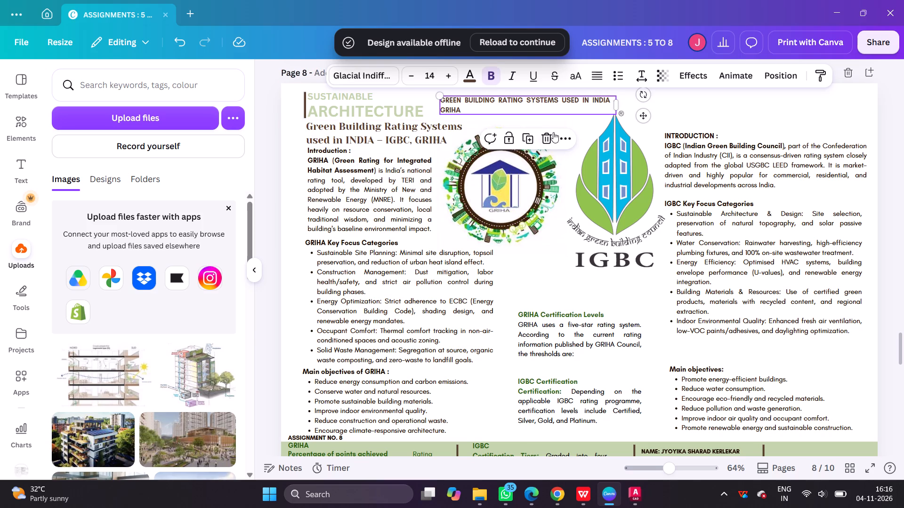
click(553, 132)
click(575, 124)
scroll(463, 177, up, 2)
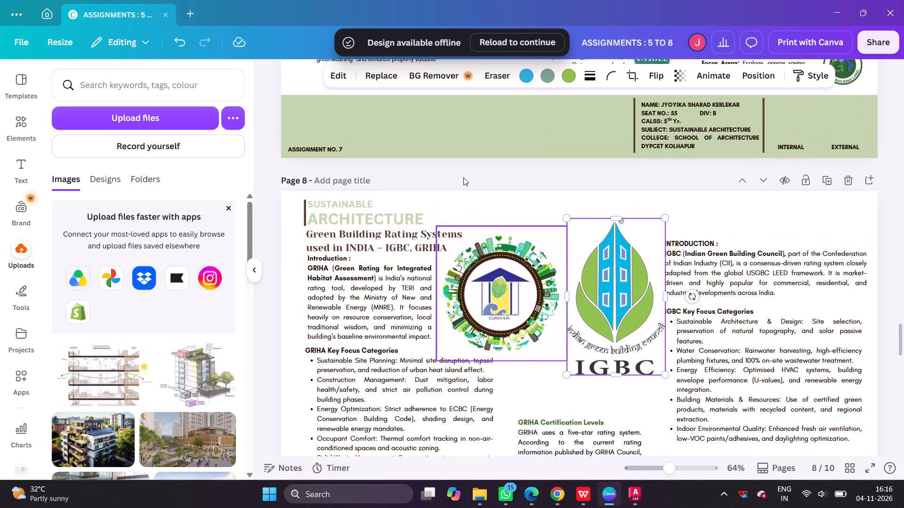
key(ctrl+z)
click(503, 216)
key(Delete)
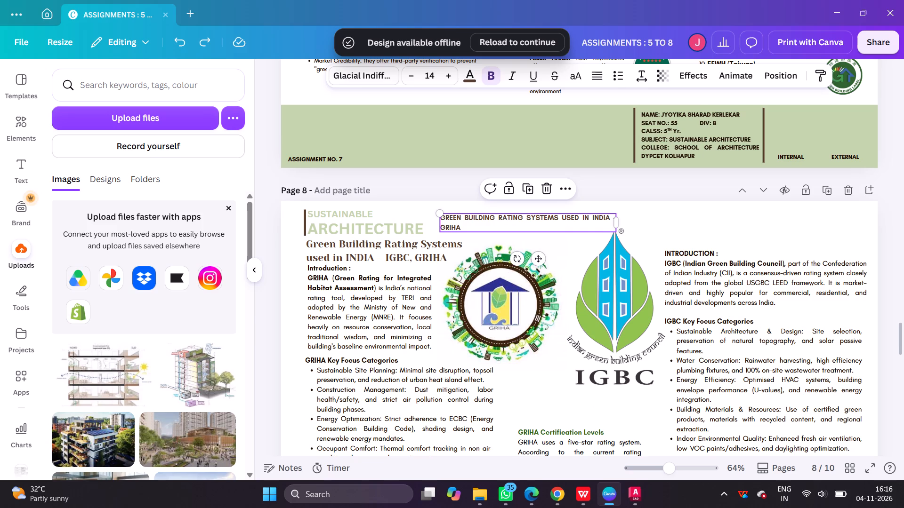
Duplicate page 8's "Green Building Rating Systems used in INDIA – IGBC, GRIHA" heading and place the copy above the IGBC introduction.
click(409, 250)
alt+shift+drag(409, 250, 769, 231)
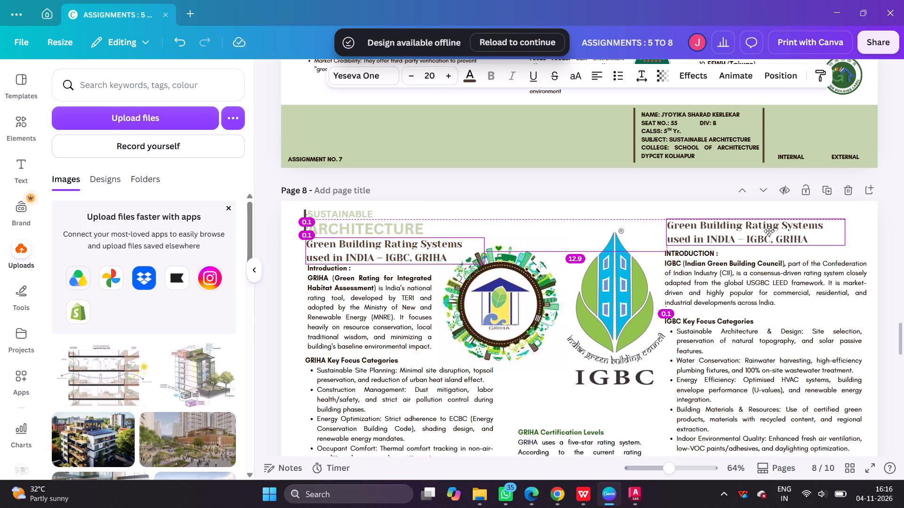
alt+shift+drag(769, 231, 769, 228)
Remove "IGBC," from the original heading under ARCHITECTURE so it reads "Green Building Rating Systems used in INDIA – GRIHA".
double_click(414, 259)
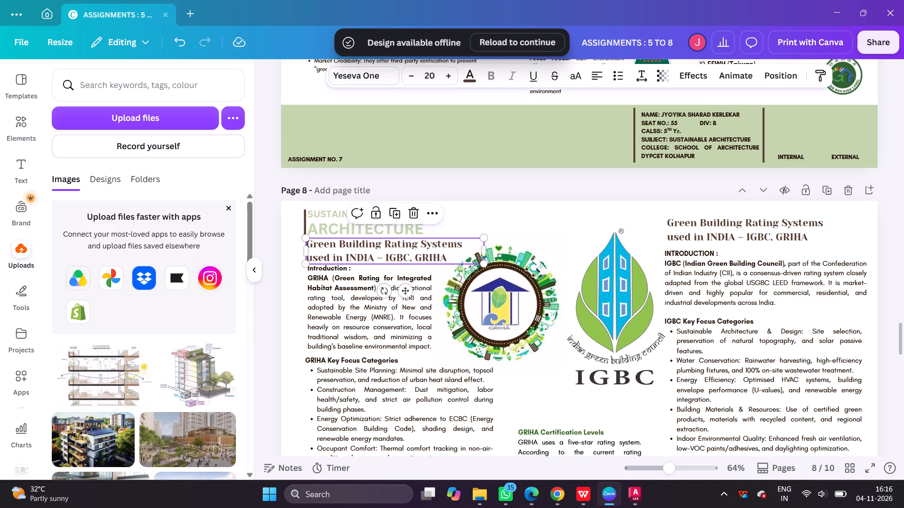
drag(412, 256, 386, 262)
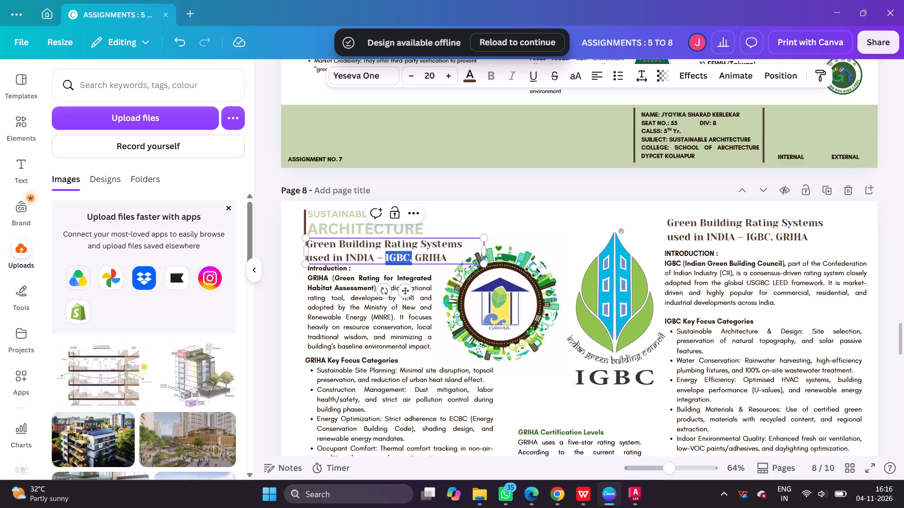
drag(386, 262, 386, 262)
key(BackSpace)
key(BackSpace)
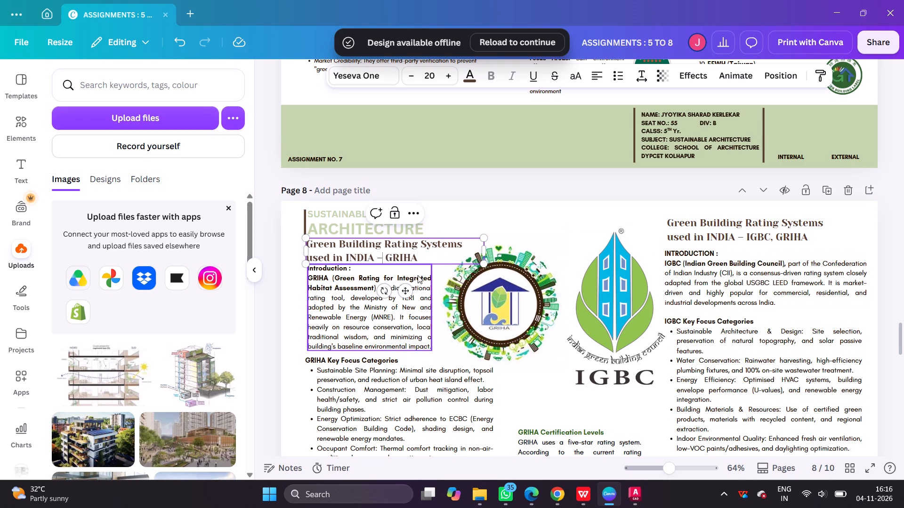
Remove ", GRIHA" from the copied heading so it reads "Green Building Rating Systems used in INDIA – IGBC".
double_click(776, 236)
click(773, 237)
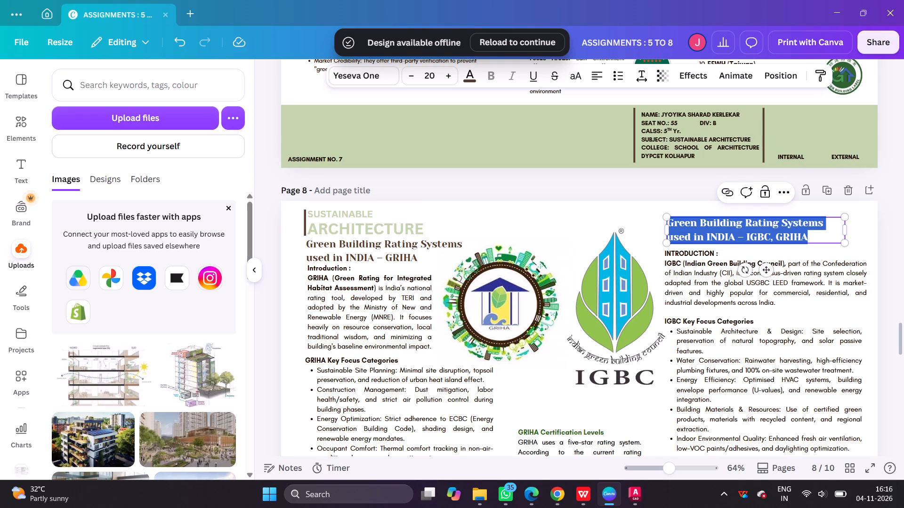
click(813, 233)
drag(813, 234, 768, 241)
key(BackSpace)
click(382, 258)
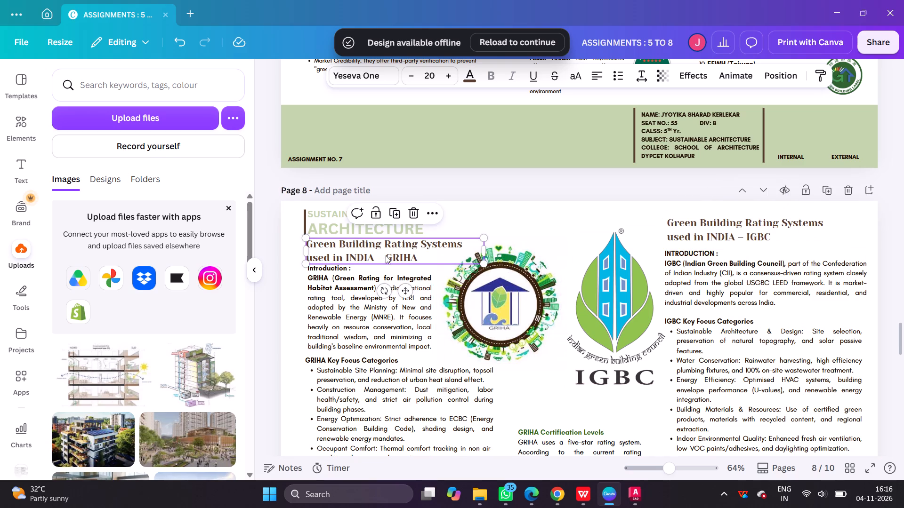
click(386, 255)
click(520, 213)
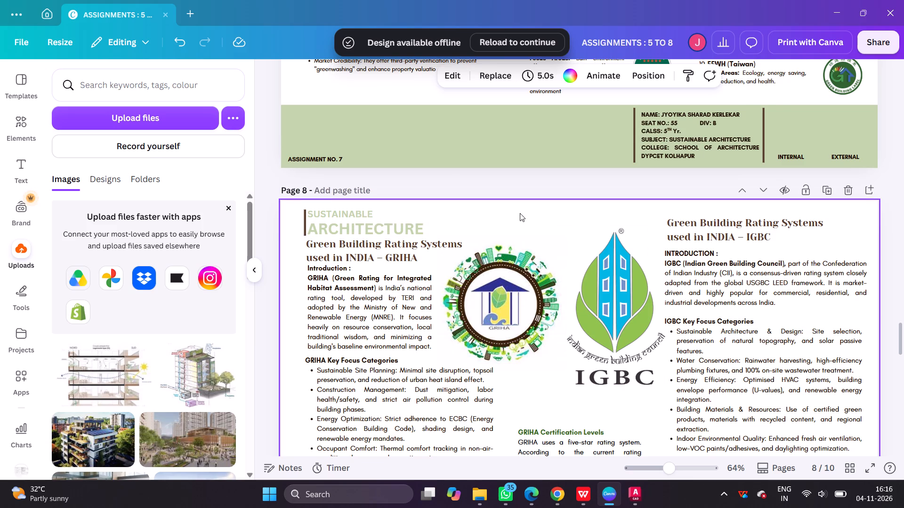
Move the IGBC heading slightly higher, aligned with the edge of the IGBC introduction text.
drag(691, 226, 687, 219)
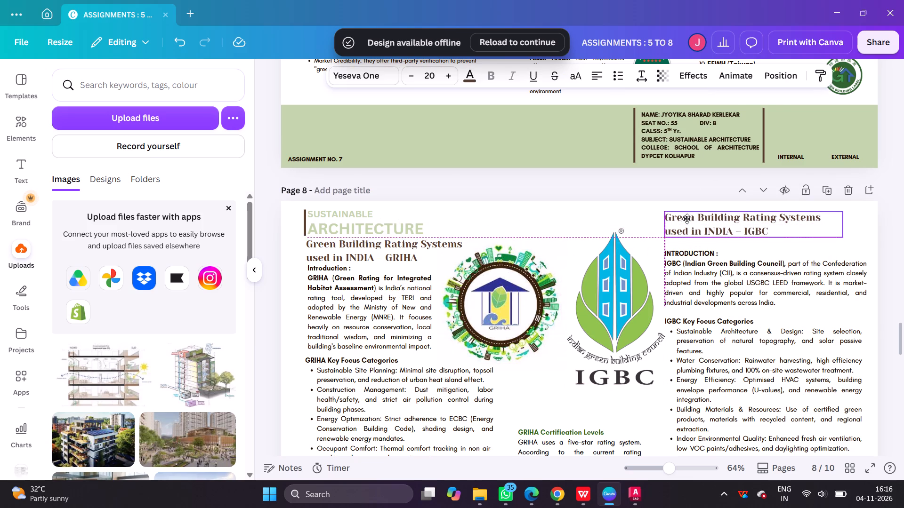
drag(687, 219, 687, 218)
Examine page 8's overall layout and check the GRIHA page of the other design open in Microsoft Edge.
scroll(469, 257, down, 1)
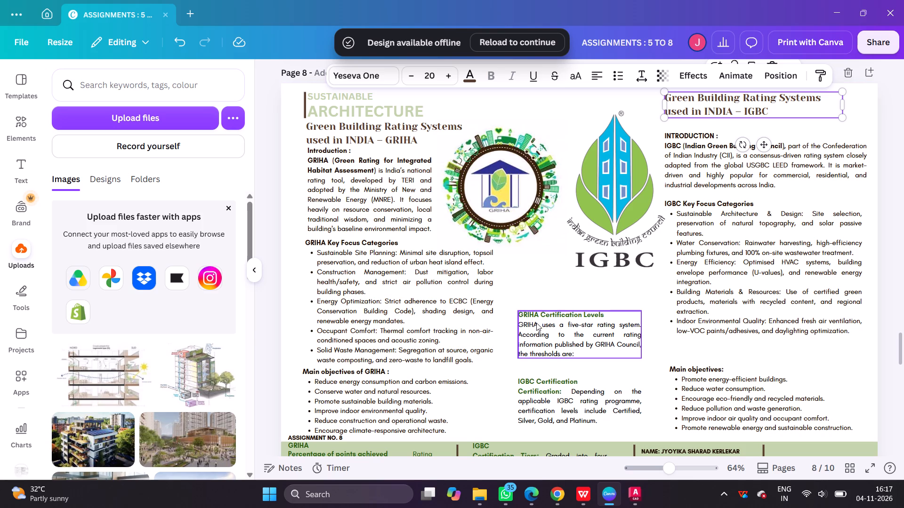
ctrl+scroll(460, 306, down, 4)
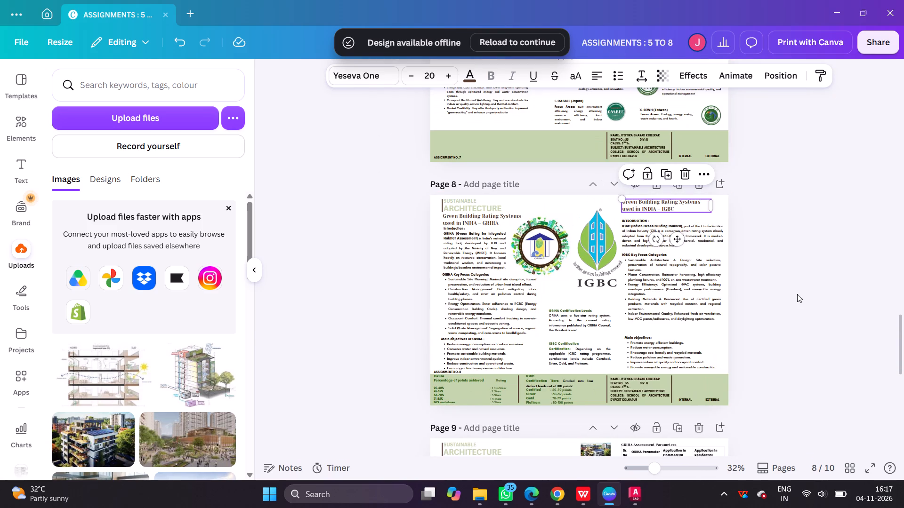
click(797, 294)
scroll(571, 347, up, 1)
scroll(571, 347, down, 1)
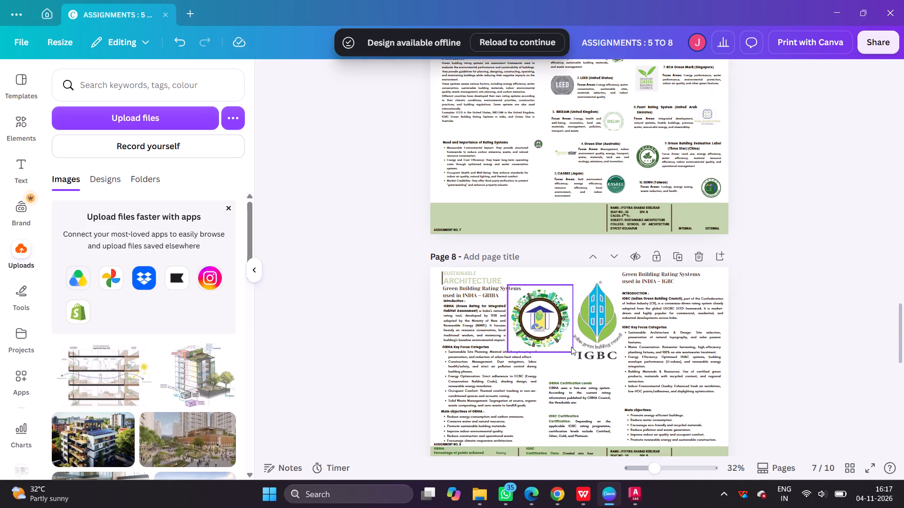
ctrl+scroll(569, 375, up, 3)
scroll(600, 243, down, 1)
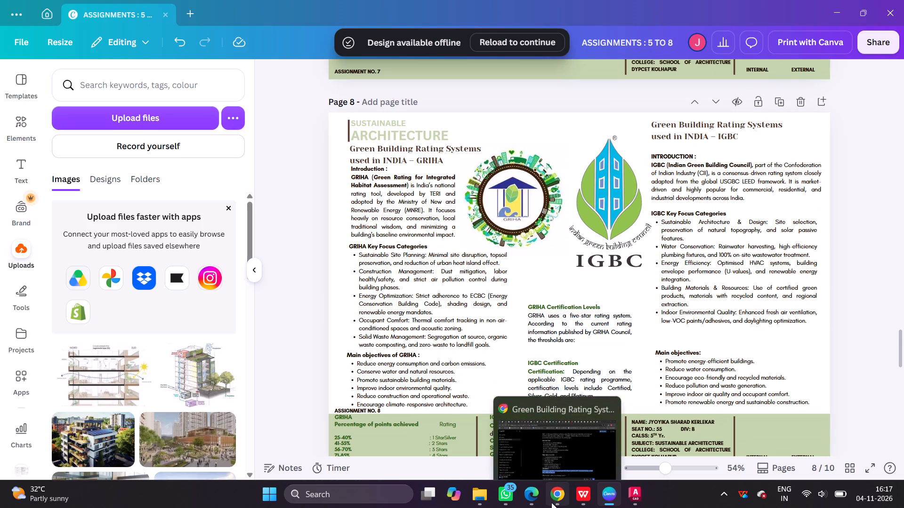
click(533, 492)
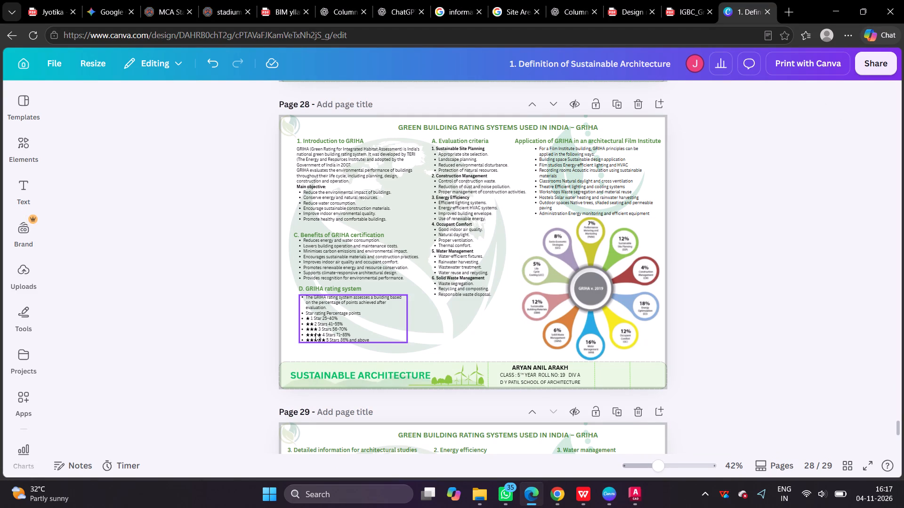
click(612, 462)
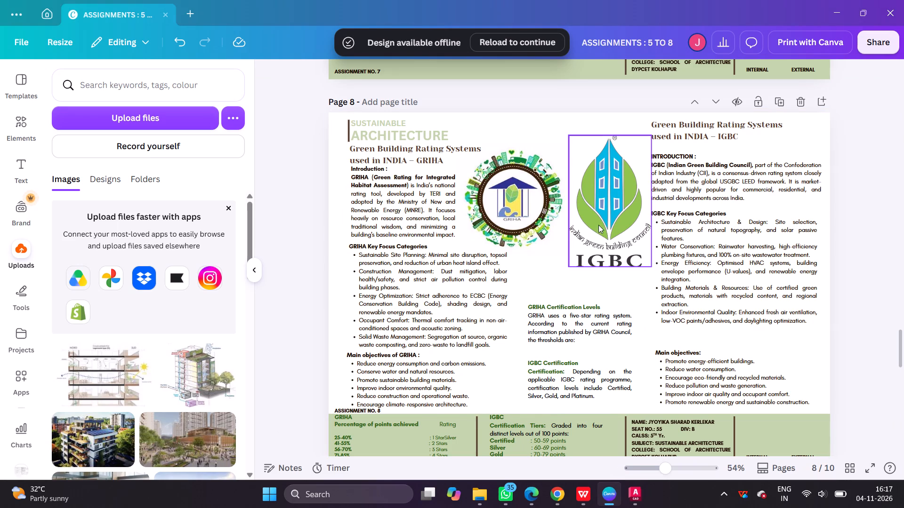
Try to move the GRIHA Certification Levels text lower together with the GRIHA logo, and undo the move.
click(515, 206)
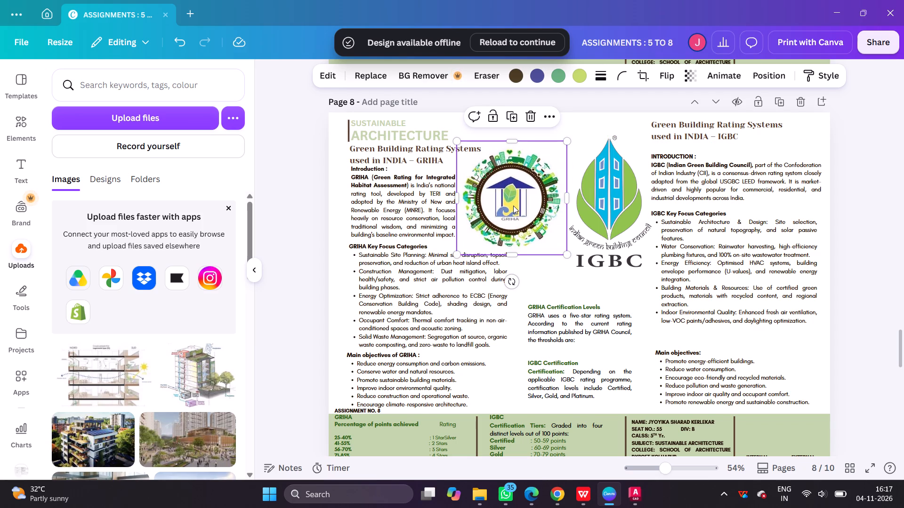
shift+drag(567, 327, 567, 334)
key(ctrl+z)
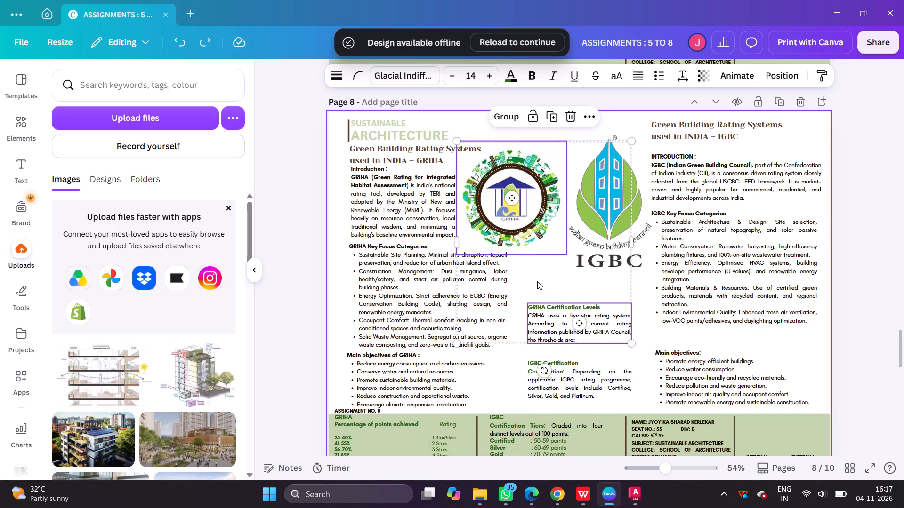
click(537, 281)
Move the GRIHA Certification Levels text and the IGBC logo slightly lower on page 8.
shift+drag(563, 315, 563, 325)
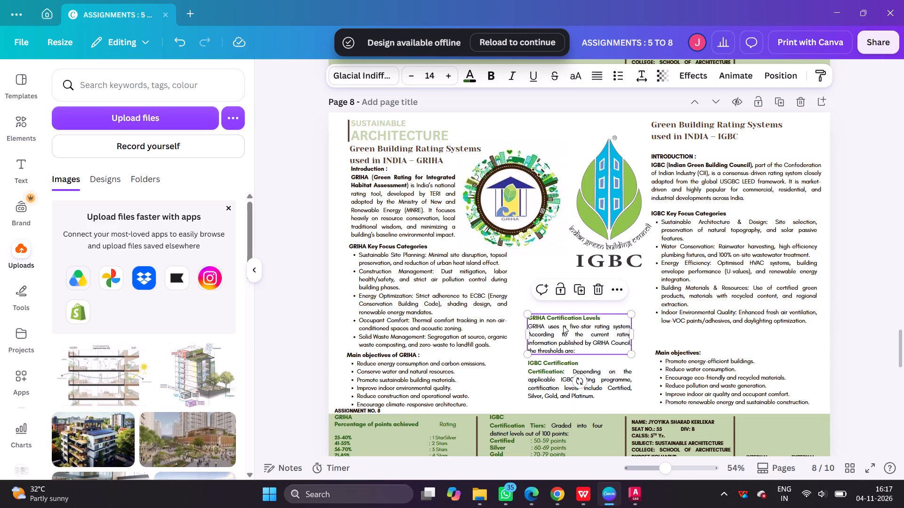
drag(603, 232, 603, 255)
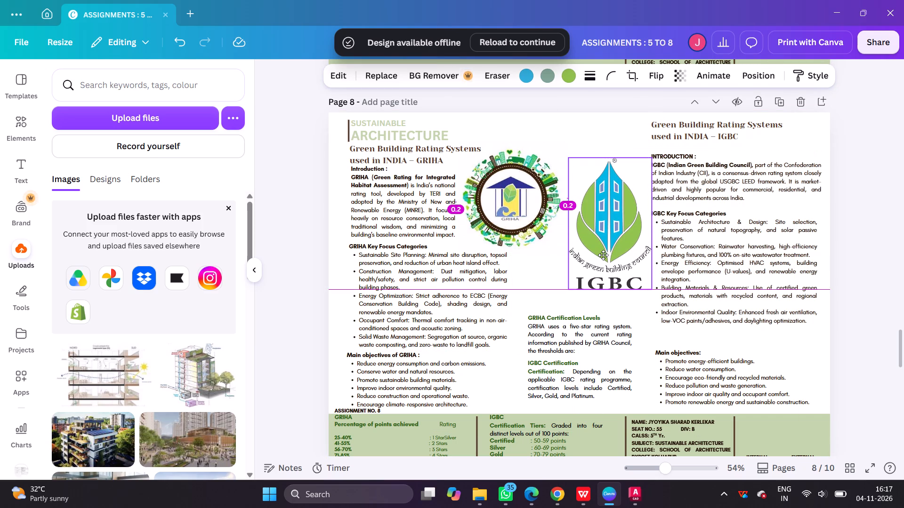
drag(603, 255, 603, 265)
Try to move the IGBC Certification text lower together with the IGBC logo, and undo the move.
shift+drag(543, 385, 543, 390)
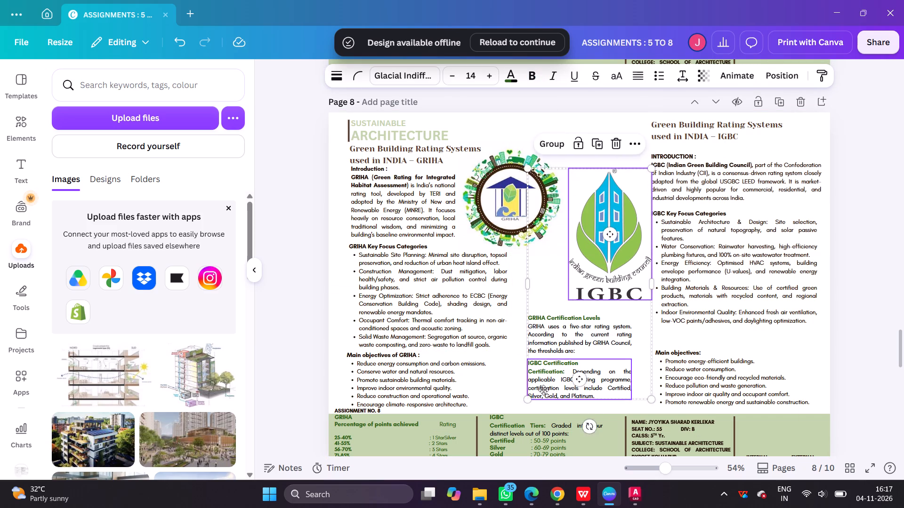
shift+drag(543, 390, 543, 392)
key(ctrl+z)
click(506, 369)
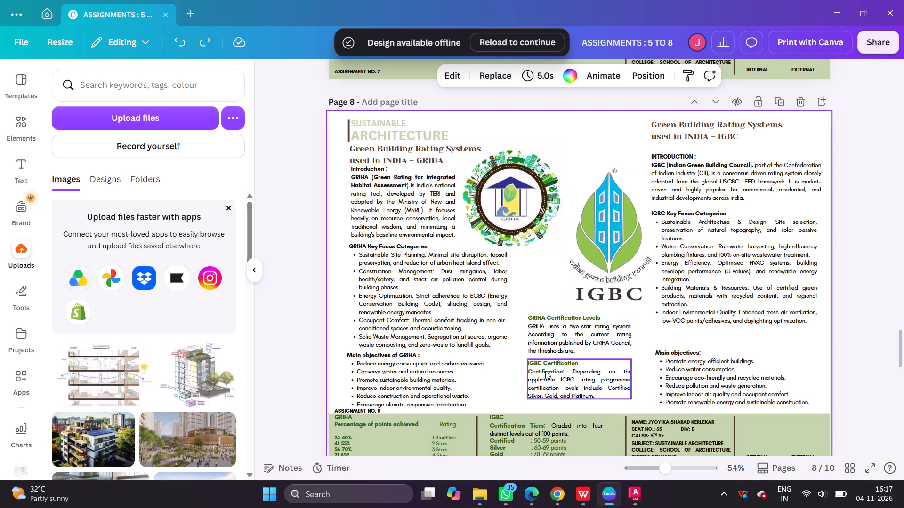
Move the IGBC Certification text slightly lower, leaving a gap below the GRIHA Certification Levels text.
drag(545, 371, 546, 377)
Widen the GRIHA Certification Levels and IGBC Certification text boxes together on both sides to a width of about 11.
click(546, 330)
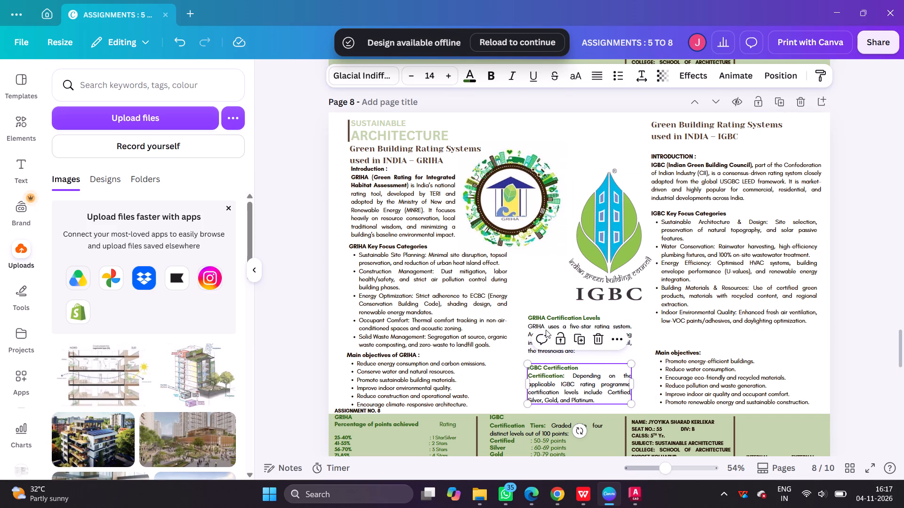
click(548, 318)
shift+click(549, 375)
drag(528, 359, 520, 361)
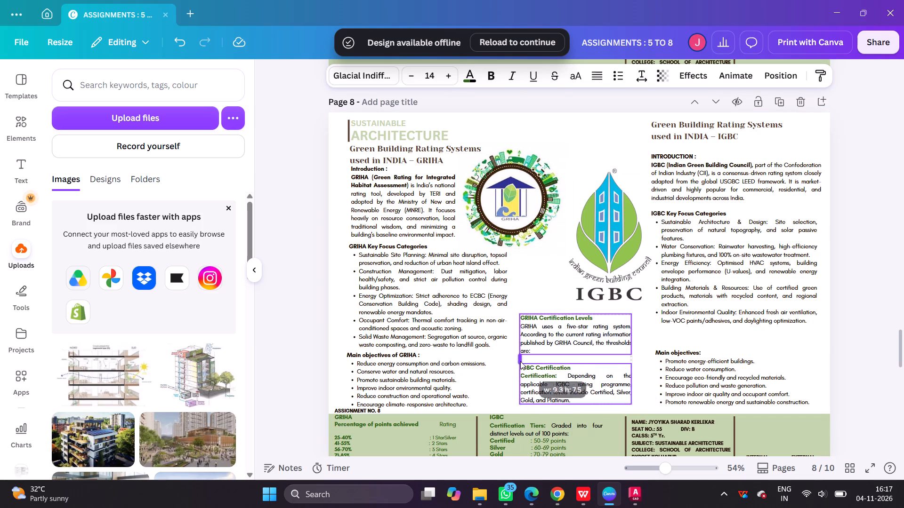
drag(520, 361, 517, 363)
drag(632, 350, 647, 354)
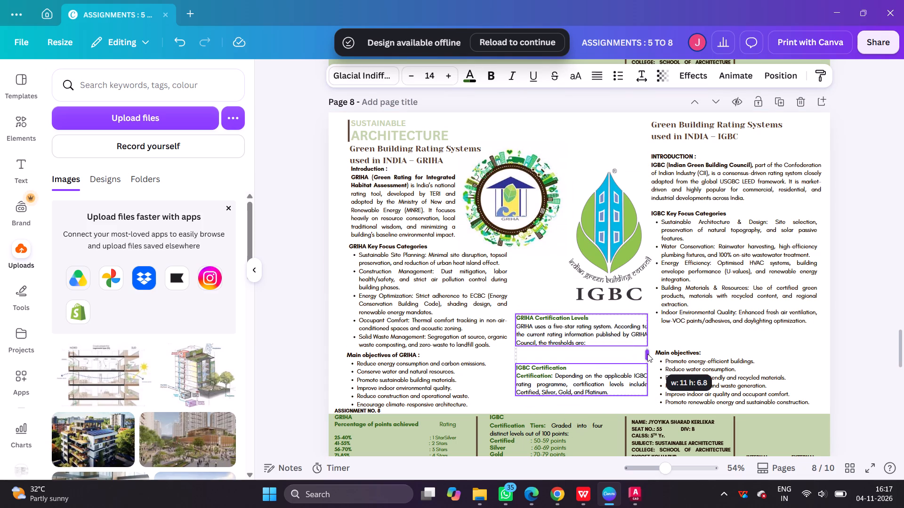
drag(647, 354, 646, 354)
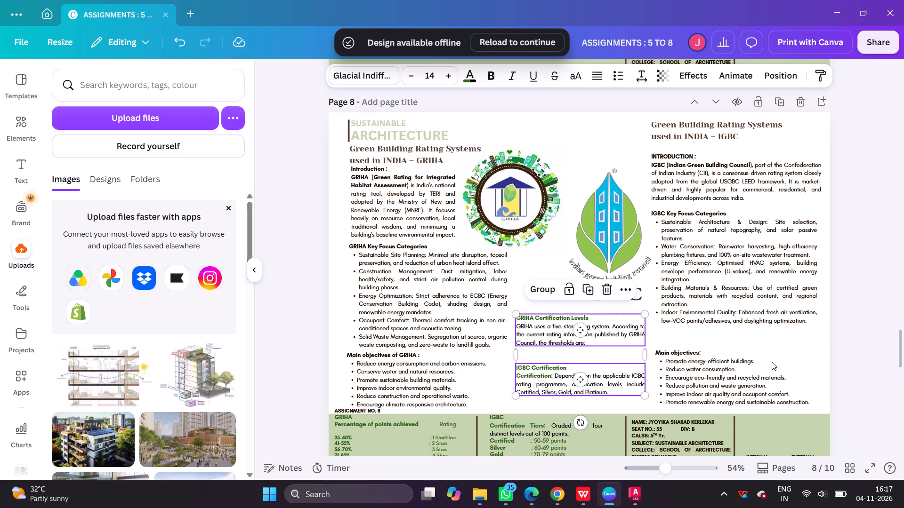
click(847, 350)
Move the GRIHA Certification Levels text lower, closer to the IGBC Certification text.
shift+drag(569, 335, 569, 340)
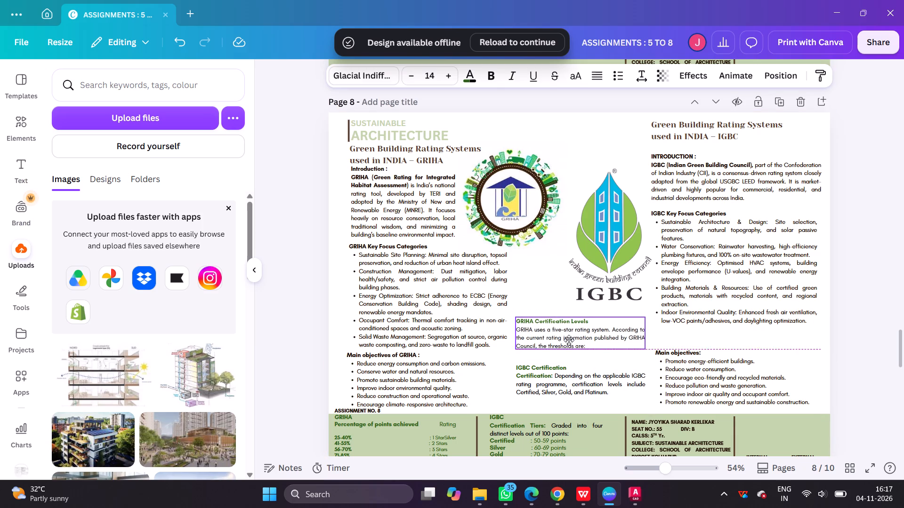
shift+drag(569, 340, 569, 343)
click(866, 275)
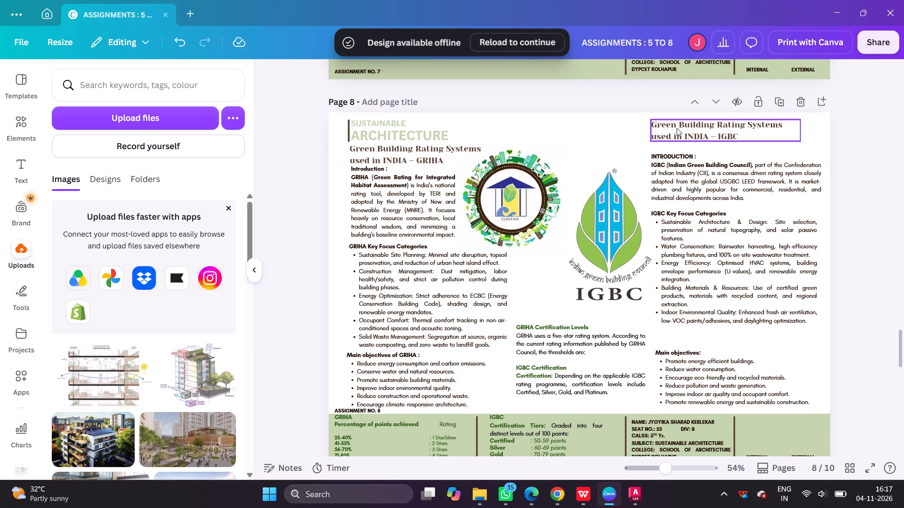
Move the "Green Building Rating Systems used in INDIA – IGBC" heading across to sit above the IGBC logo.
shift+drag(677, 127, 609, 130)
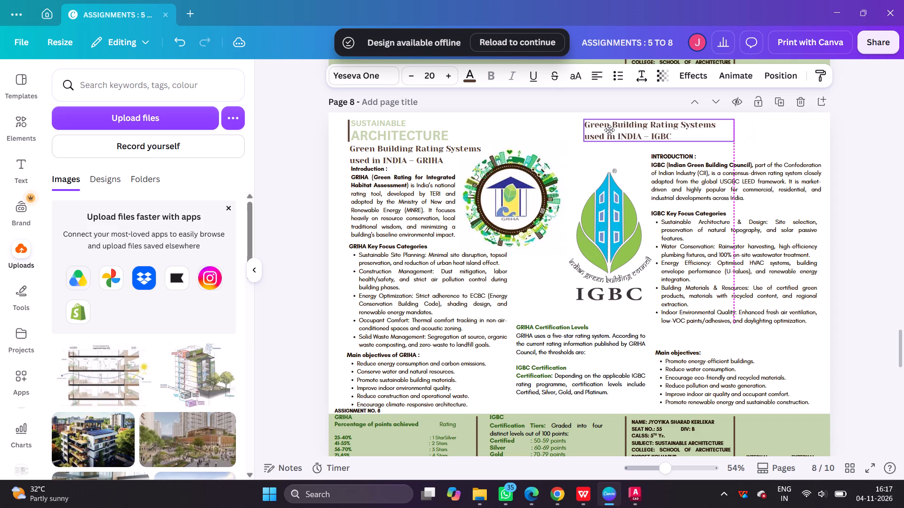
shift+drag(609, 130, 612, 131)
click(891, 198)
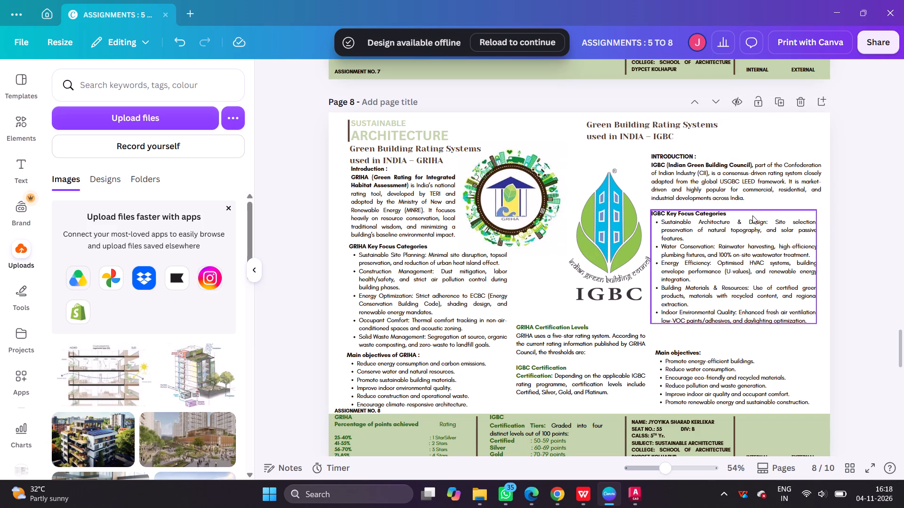
Move the IGBC heading back above the IGBC introduction, aligned with that text and slightly closer to it.
shift+drag(633, 131, 690, 134)
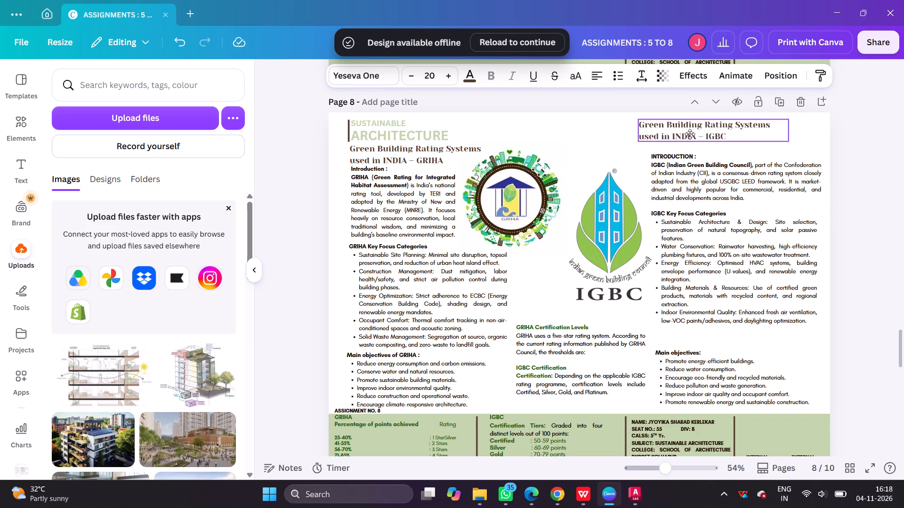
shift+drag(690, 134, 696, 134)
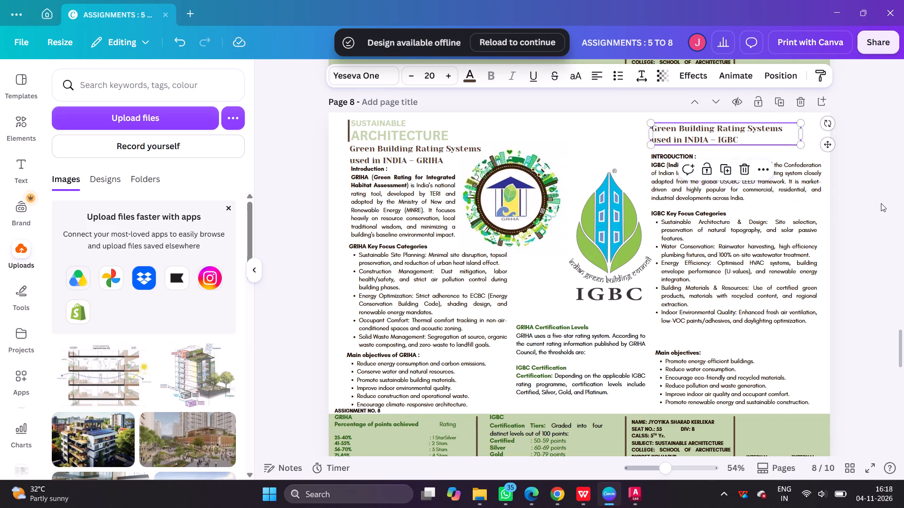
click(881, 203)
Widen the GRIHA Key Focus Categories text box towards the IGBC logo, past the GRIHA Certification Levels text's near edge.
ctrl+scroll(596, 277, down, 4)
click(785, 267)
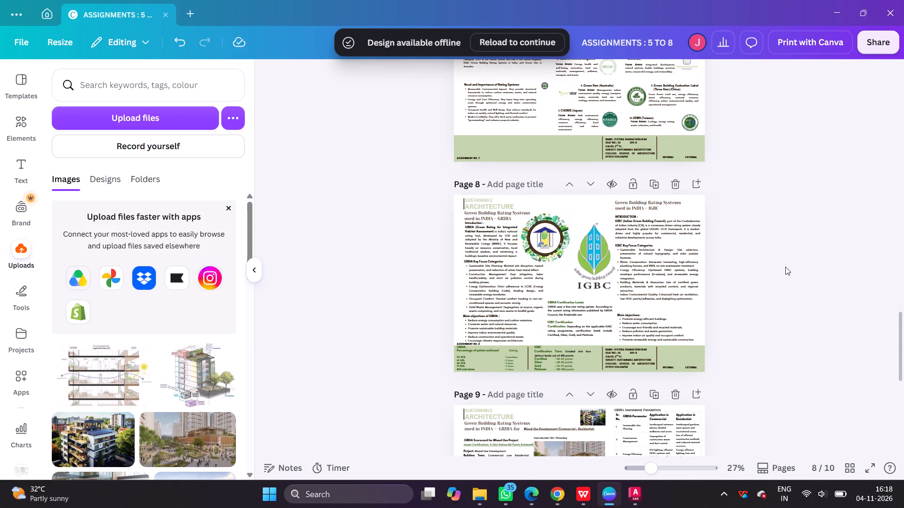
ctrl+scroll(592, 325, up, 7)
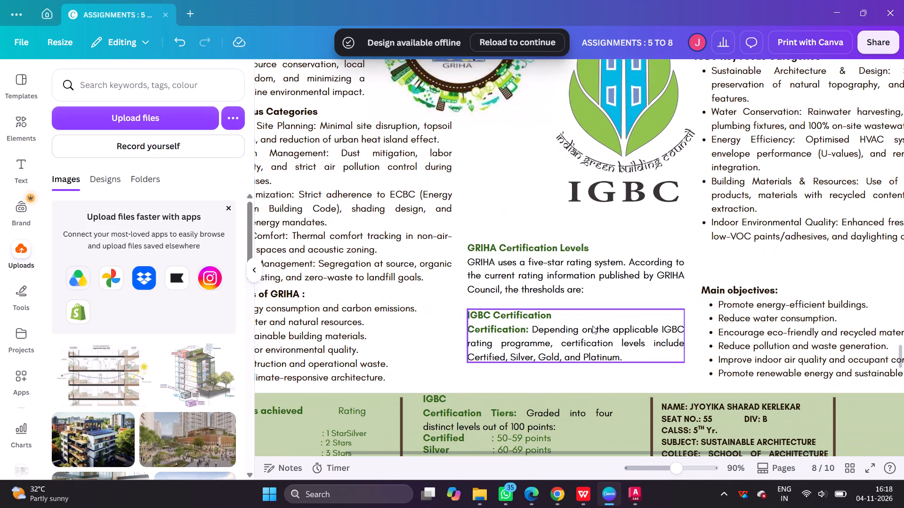
ctrl+scroll(596, 325, down, 3)
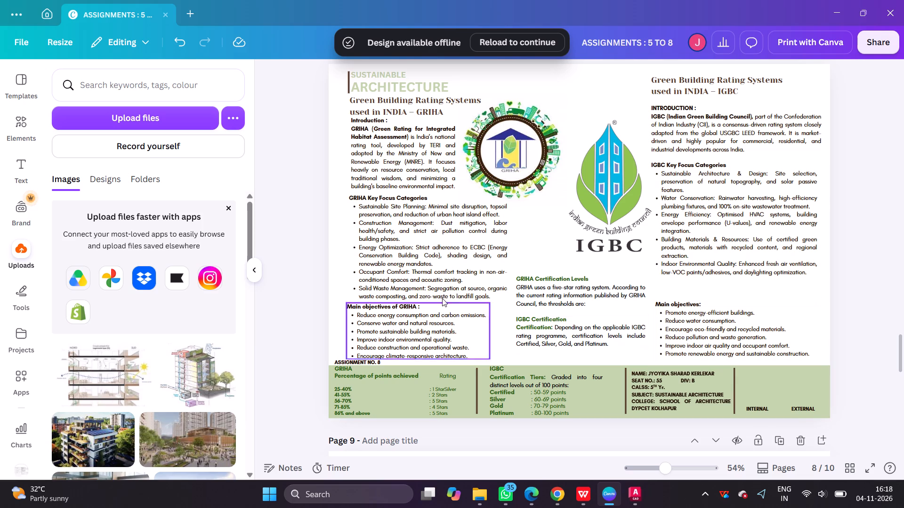
click(440, 274)
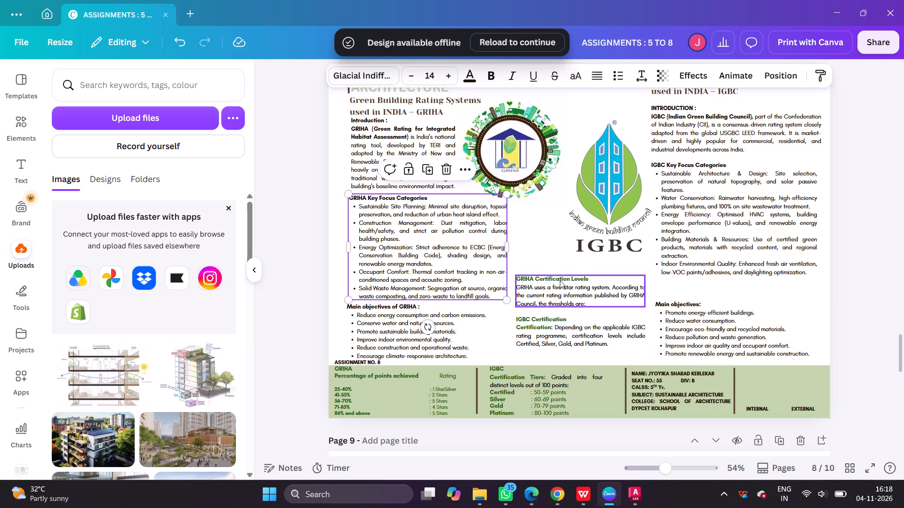
drag(512, 247, 539, 247)
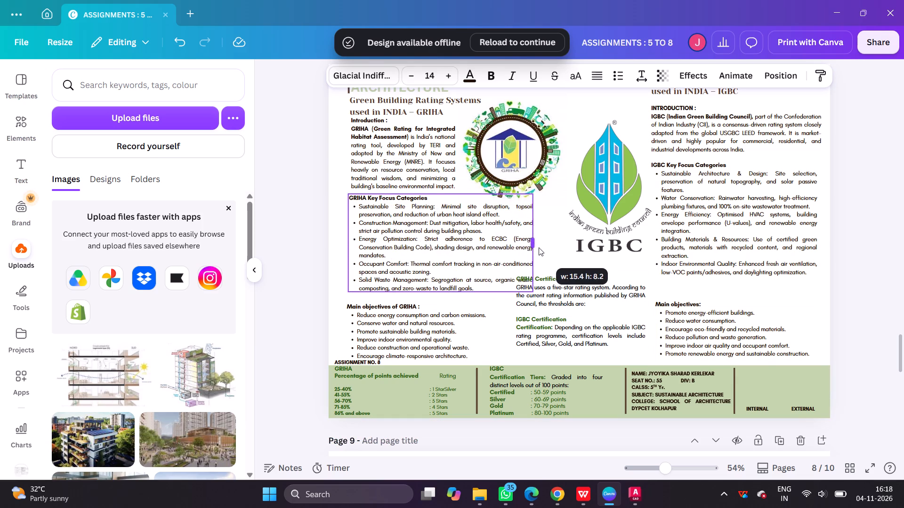
drag(539, 247, 544, 247)
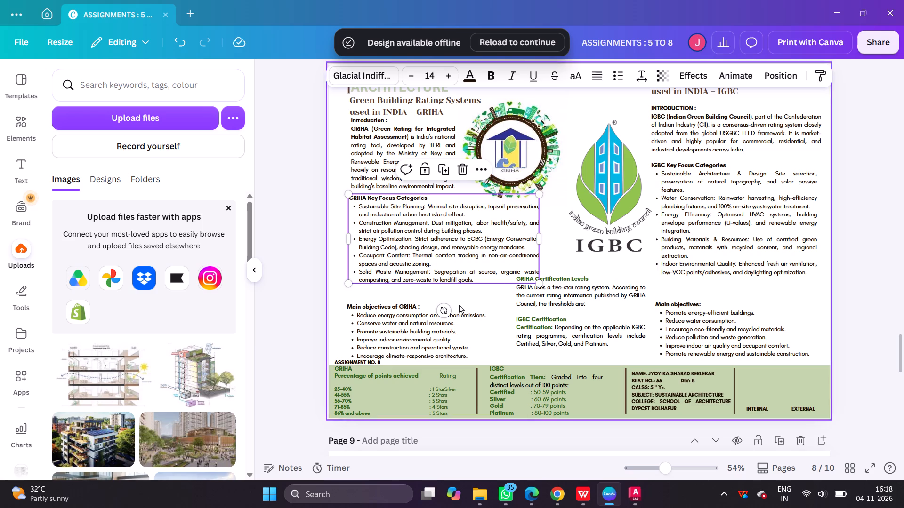
Reposition the Main objectives of GRIHA text under the key focus categories, slightly higher and further in from the page edge.
click(398, 330)
shift+drag(398, 330, 495, 325)
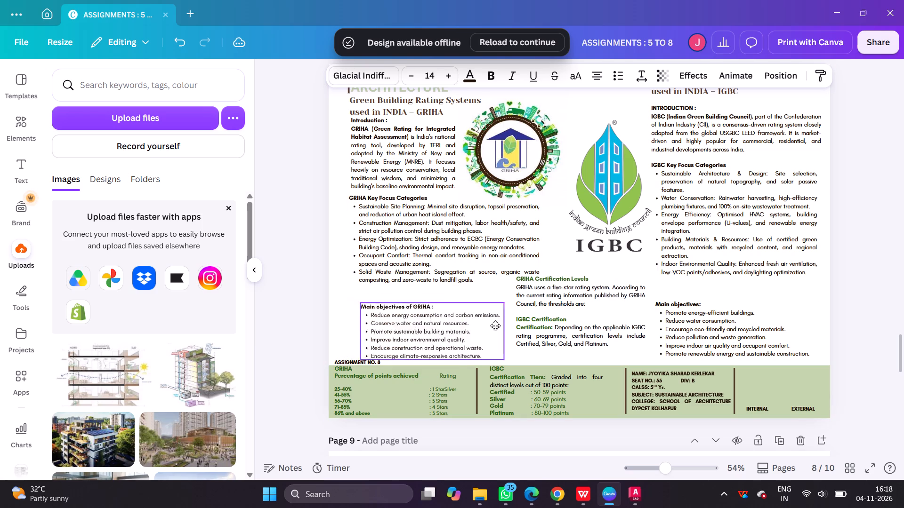
shift+drag(495, 325, 552, 322)
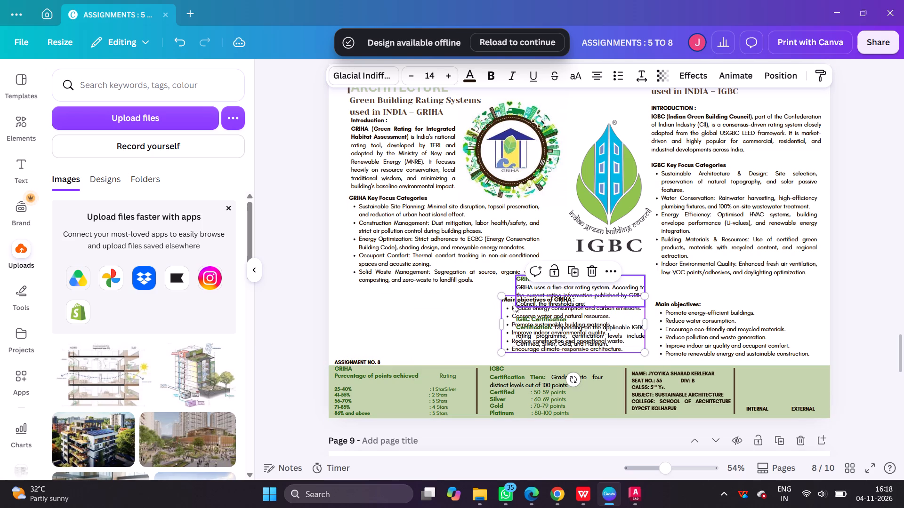
drag(486, 311, 467, 316)
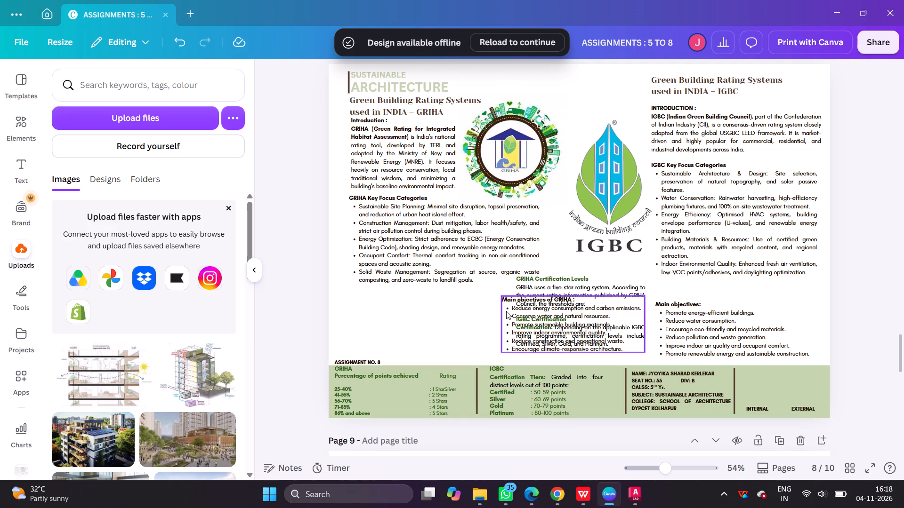
drag(506, 310, 517, 316)
shift+drag(645, 313, 484, 311)
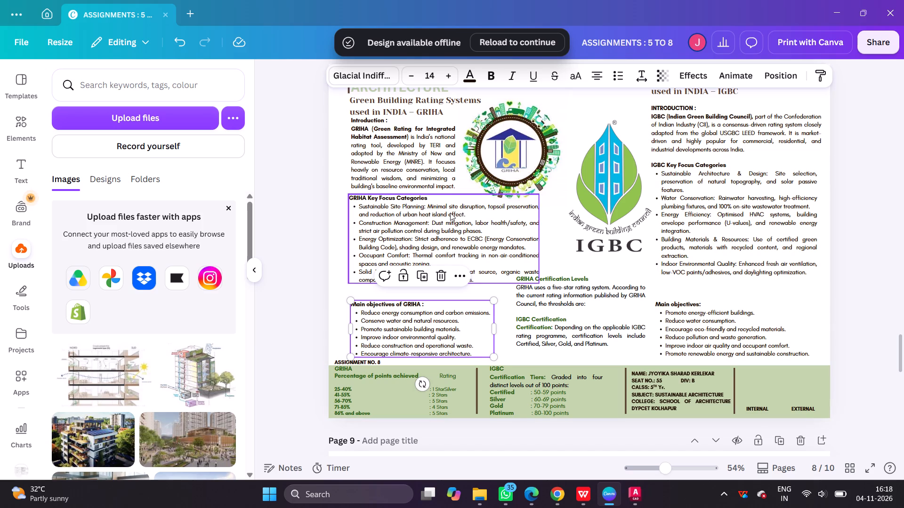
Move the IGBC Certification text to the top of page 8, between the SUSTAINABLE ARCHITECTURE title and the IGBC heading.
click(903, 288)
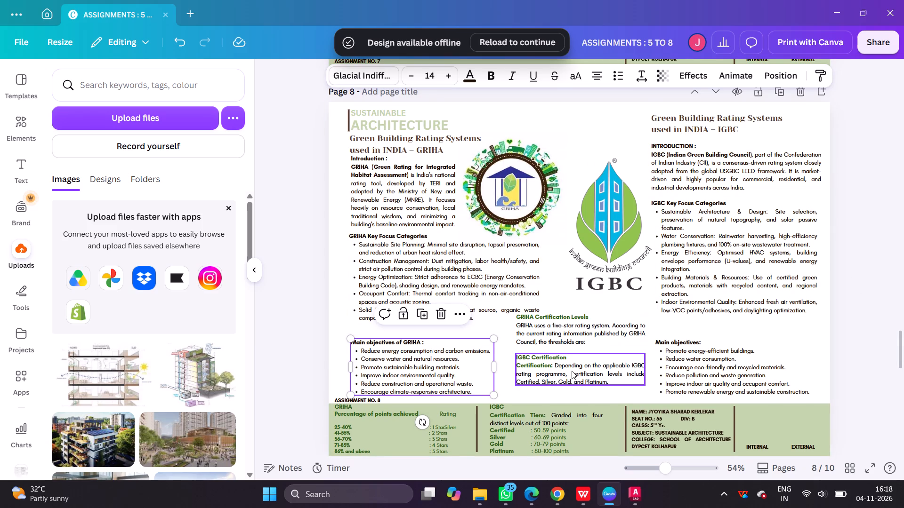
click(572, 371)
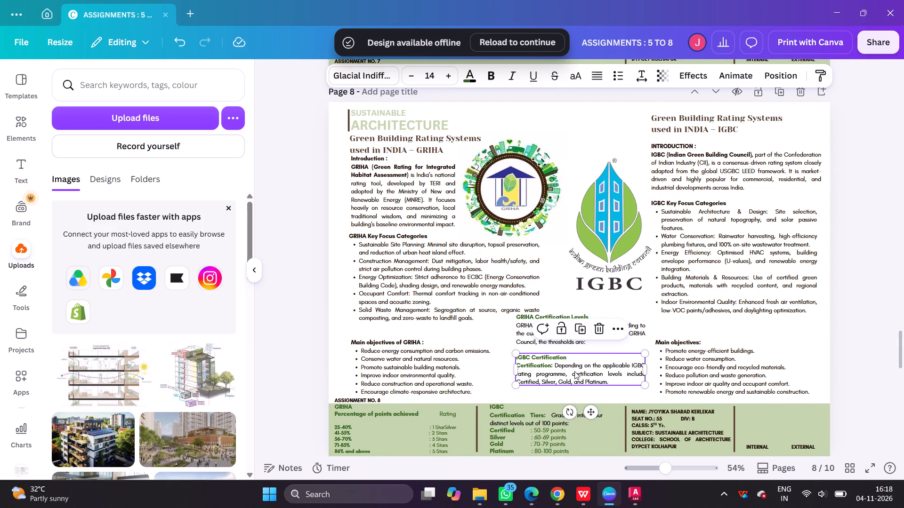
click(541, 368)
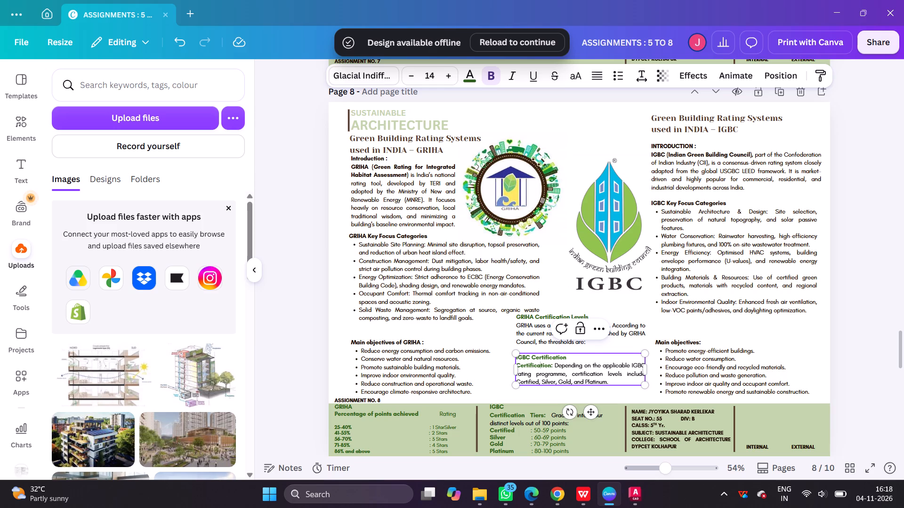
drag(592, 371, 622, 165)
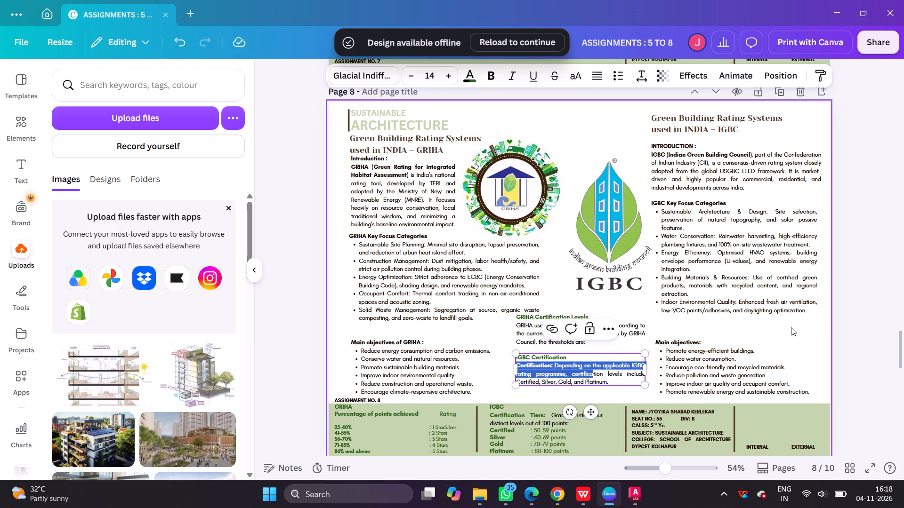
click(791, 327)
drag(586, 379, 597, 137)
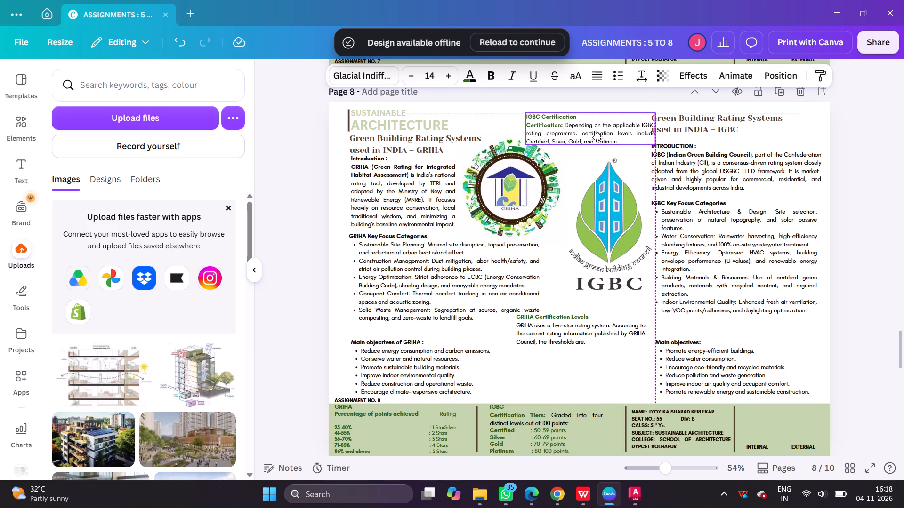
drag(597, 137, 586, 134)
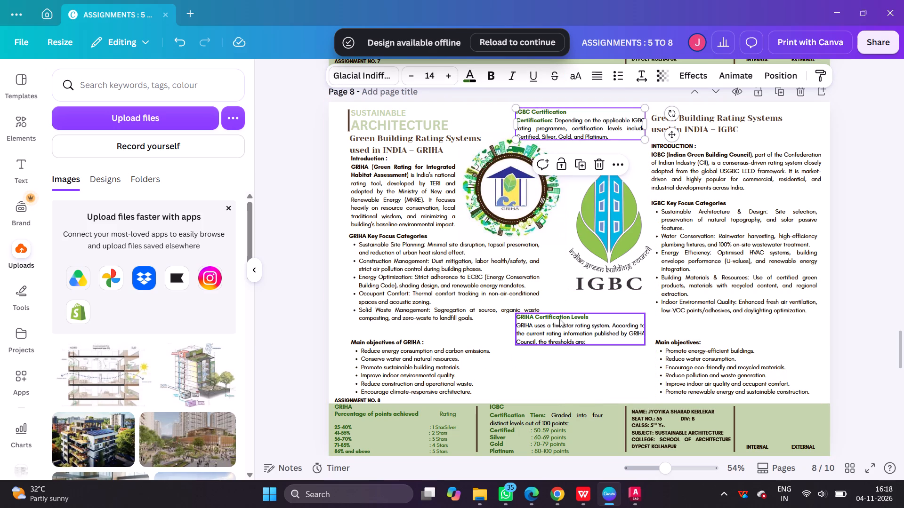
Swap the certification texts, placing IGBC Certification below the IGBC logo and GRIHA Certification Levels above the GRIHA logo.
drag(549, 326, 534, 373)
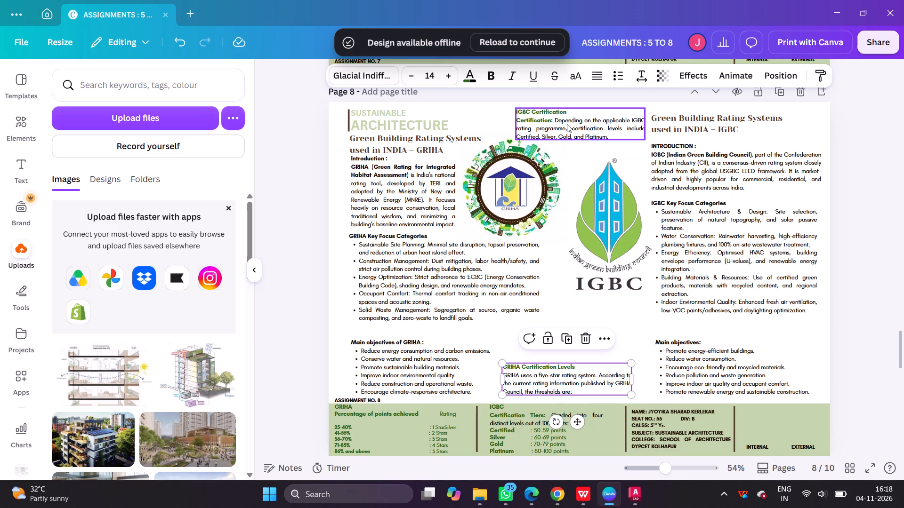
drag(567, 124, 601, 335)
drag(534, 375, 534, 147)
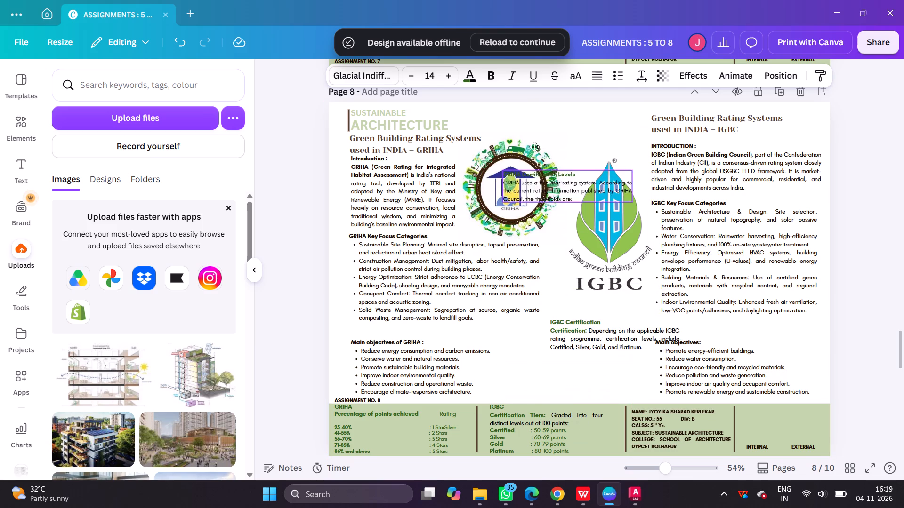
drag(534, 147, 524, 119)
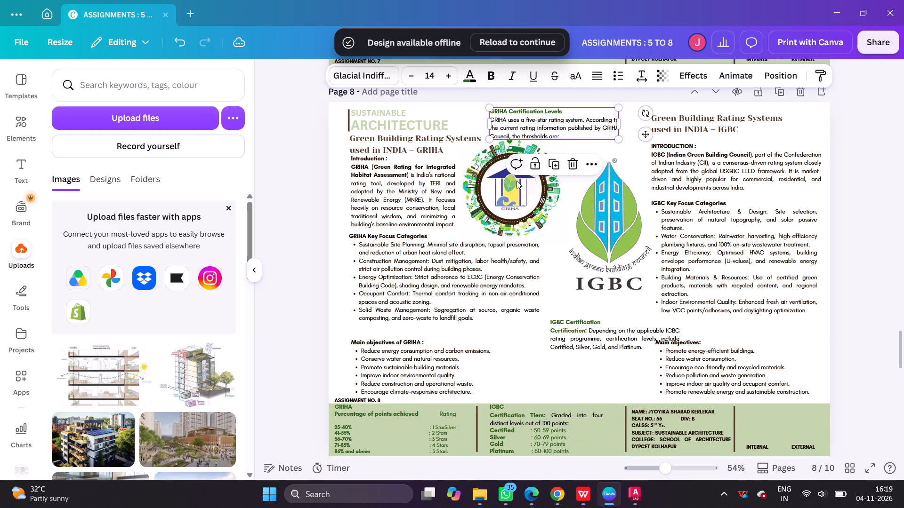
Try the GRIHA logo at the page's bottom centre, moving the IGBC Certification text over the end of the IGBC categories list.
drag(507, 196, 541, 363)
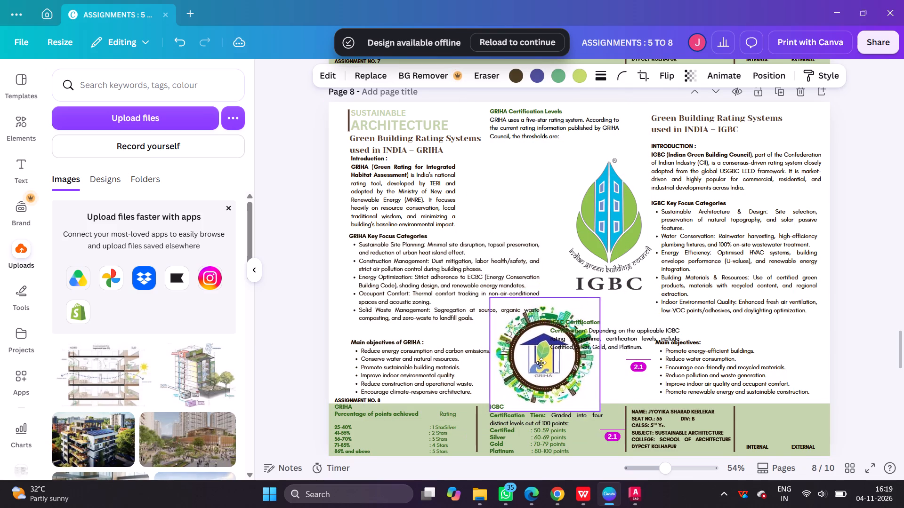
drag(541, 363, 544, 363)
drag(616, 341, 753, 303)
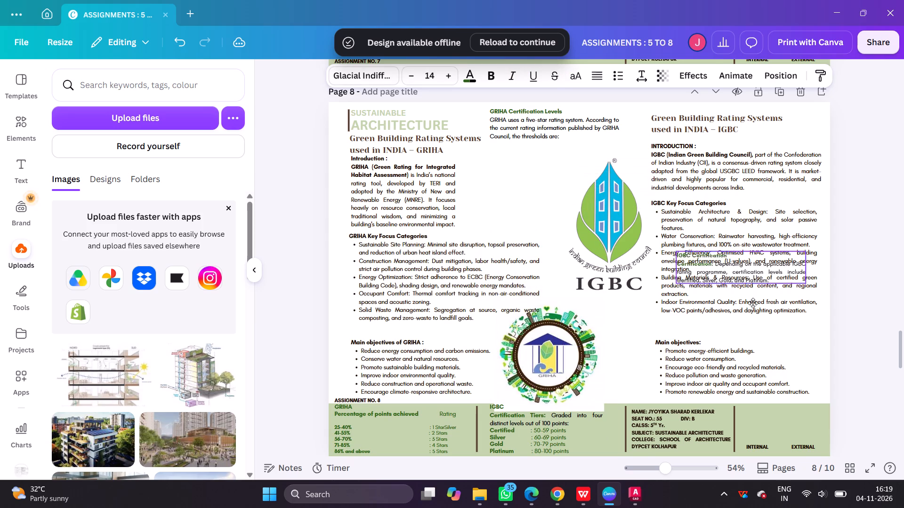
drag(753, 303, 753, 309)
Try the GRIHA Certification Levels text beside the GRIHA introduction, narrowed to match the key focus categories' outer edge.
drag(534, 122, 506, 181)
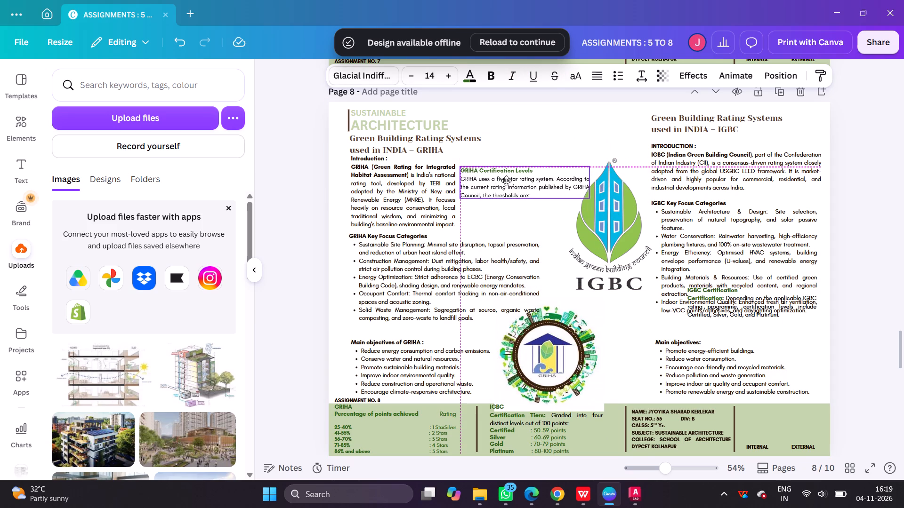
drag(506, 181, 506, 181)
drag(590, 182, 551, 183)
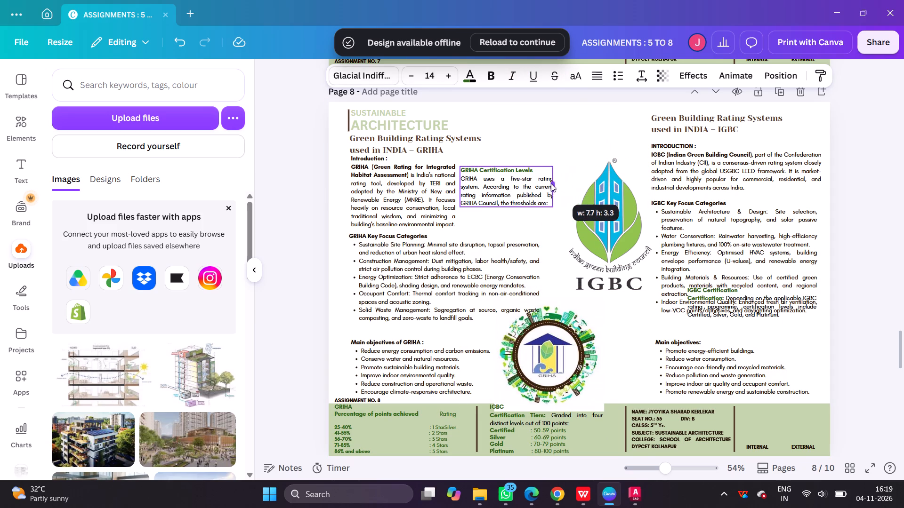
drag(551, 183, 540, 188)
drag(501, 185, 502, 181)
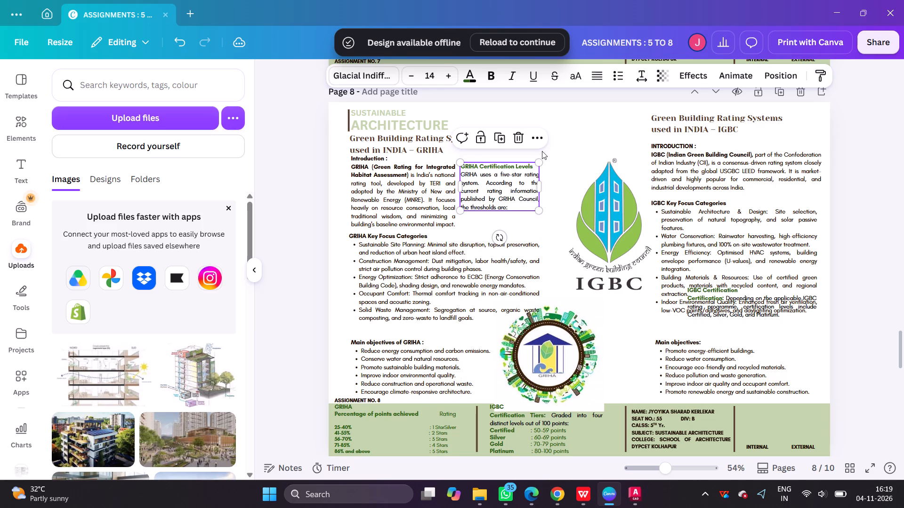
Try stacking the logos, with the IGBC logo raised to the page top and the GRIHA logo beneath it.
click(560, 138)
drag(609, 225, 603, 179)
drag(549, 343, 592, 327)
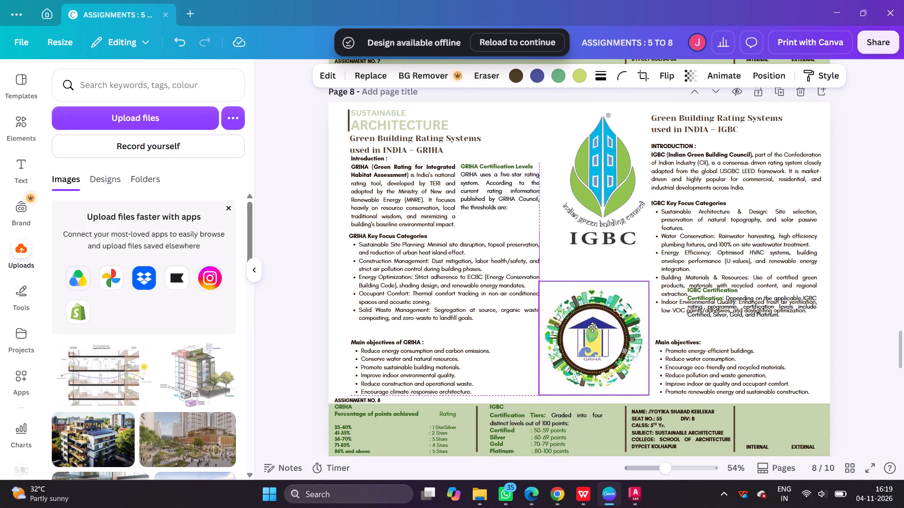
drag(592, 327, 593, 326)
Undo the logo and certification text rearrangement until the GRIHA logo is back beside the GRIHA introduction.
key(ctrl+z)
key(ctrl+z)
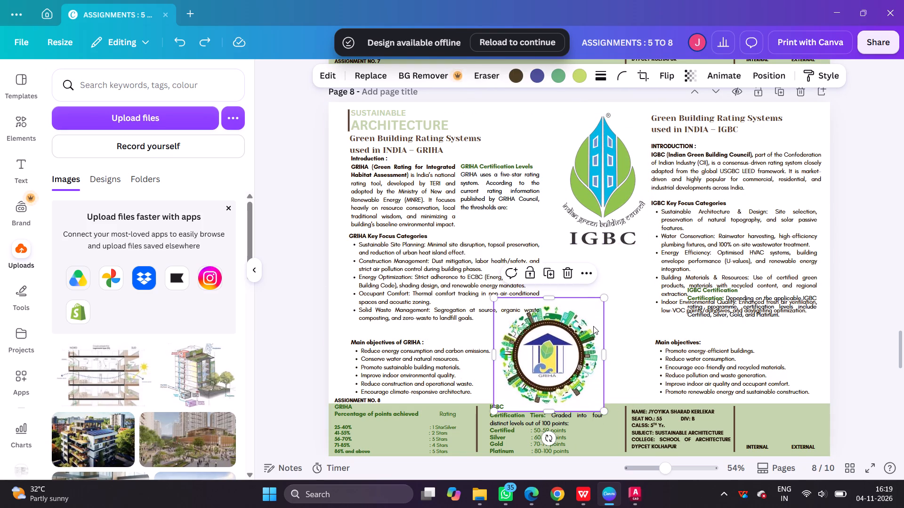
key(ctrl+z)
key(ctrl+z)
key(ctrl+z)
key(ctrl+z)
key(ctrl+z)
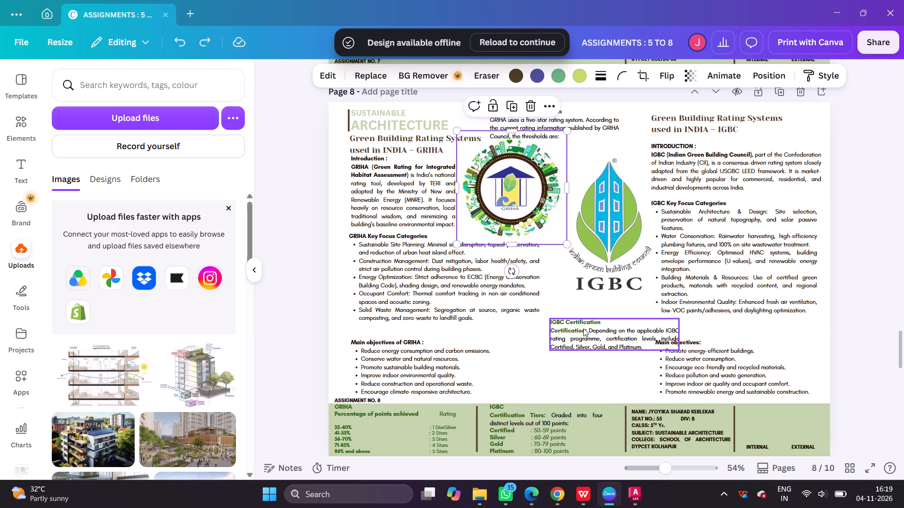
Narrow the IGBC Certification text box into a slim column and place it just beside the IGBC Main objectives text.
click(583, 329)
drag(548, 333, 574, 332)
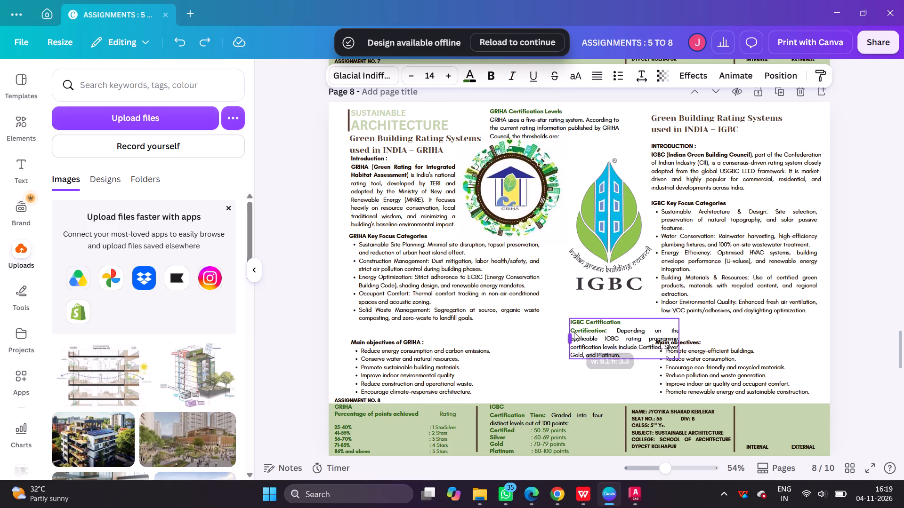
drag(574, 332, 607, 332)
drag(640, 331, 620, 340)
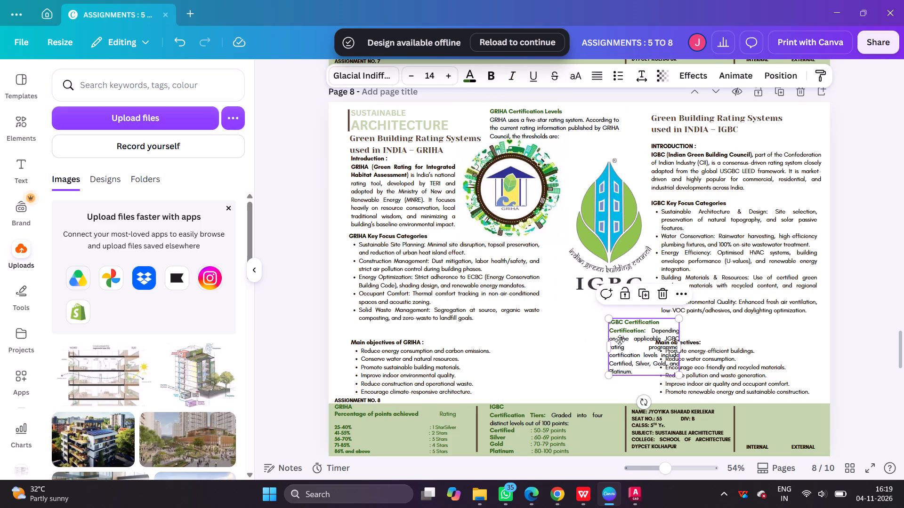
drag(620, 340, 617, 355)
Narrow the GRIHA Certification Levels text box into a slim column and place it beside the Main objectives of GRIHA text.
click(574, 129)
drag(620, 120, 560, 115)
drag(522, 126, 535, 348)
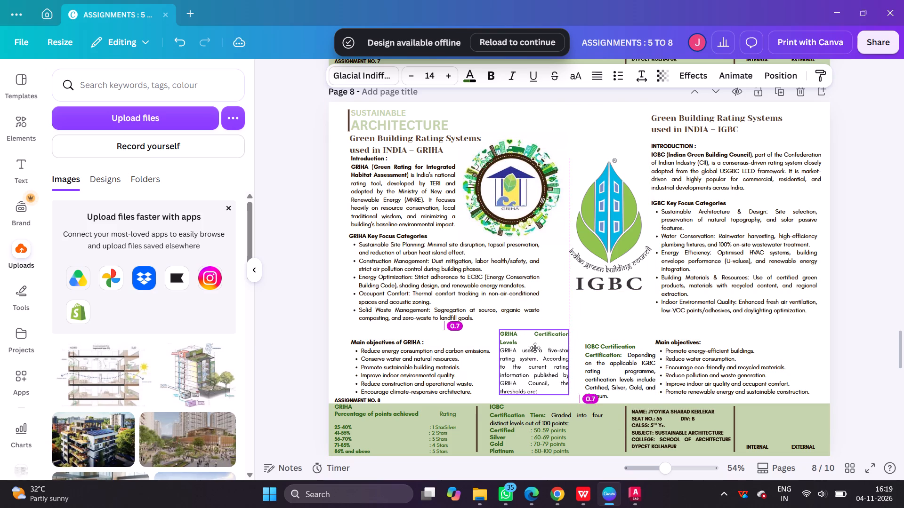
drag(535, 348, 534, 350)
Move the IGBC Certification text closer to GRIHA Certification Levels, level with its top, and widen it slightly towards the Main objectives.
drag(597, 357, 588, 348)
drag(647, 360, 652, 360)
click(555, 291)
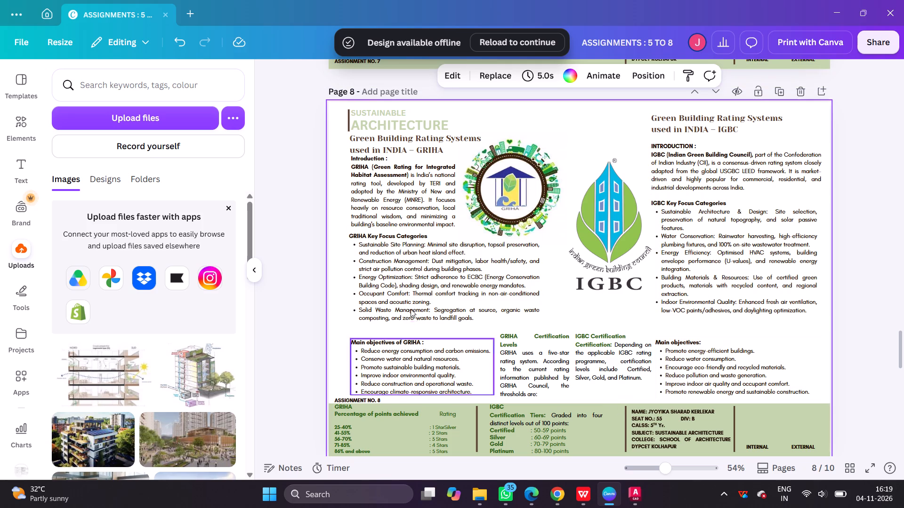
Review page 8's overall layout and compare it with the earlier assignment sheets, going back through to page 2.
ctrl+scroll(562, 341, down, 2)
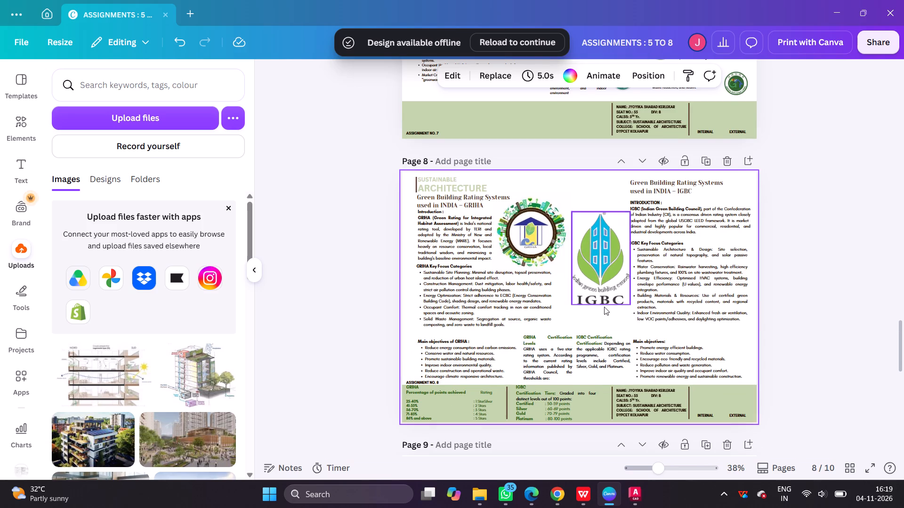
scroll(604, 307, up, 4)
scroll(604, 307, down, 4)
scroll(604, 307, up, 4)
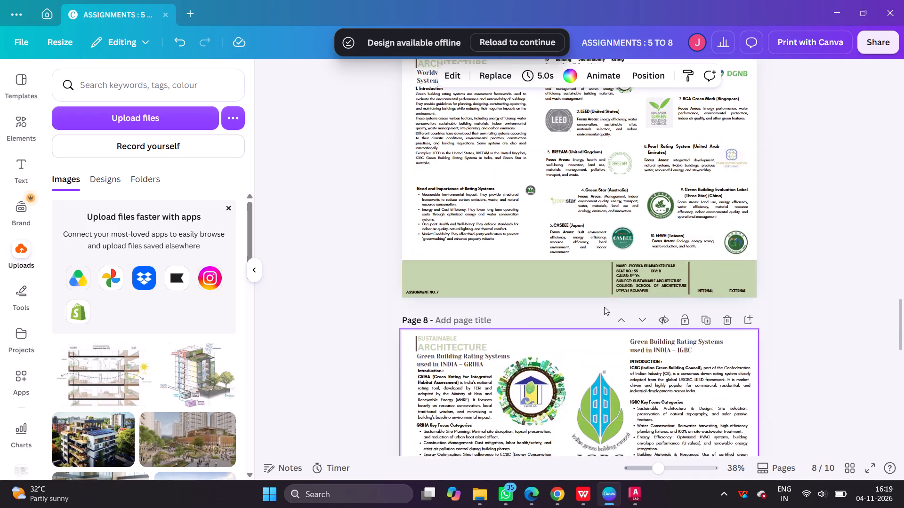
scroll(579, 269, down, 3)
scroll(582, 293, up, 1)
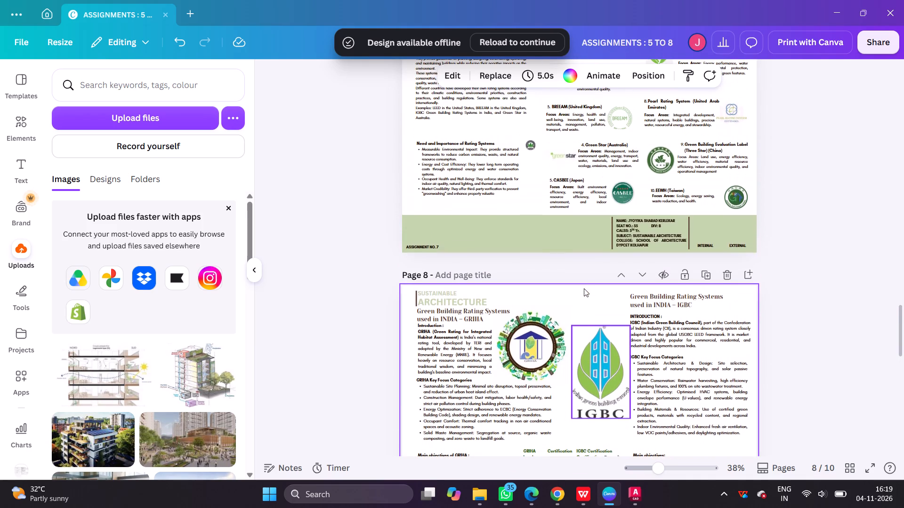
scroll(600, 156, up, 2)
ctrl+scroll(602, 334, up, 3)
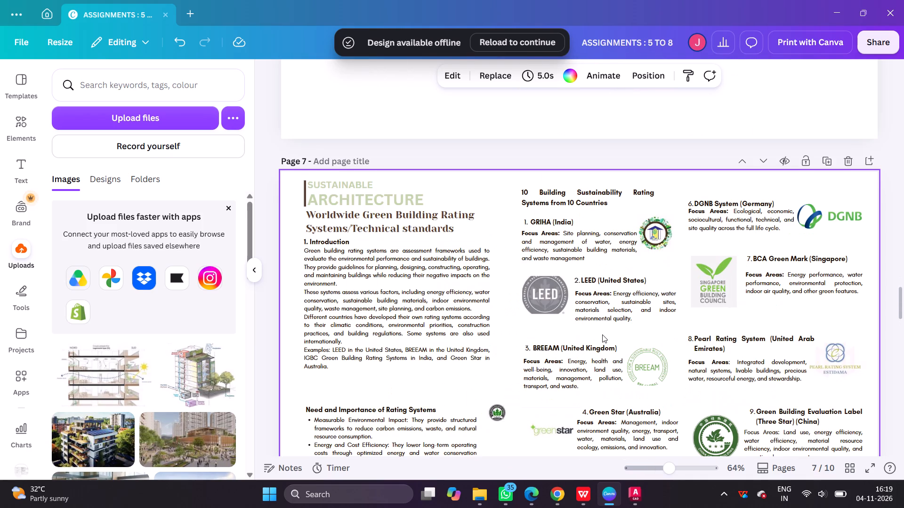
ctrl+scroll(602, 334, down, 4)
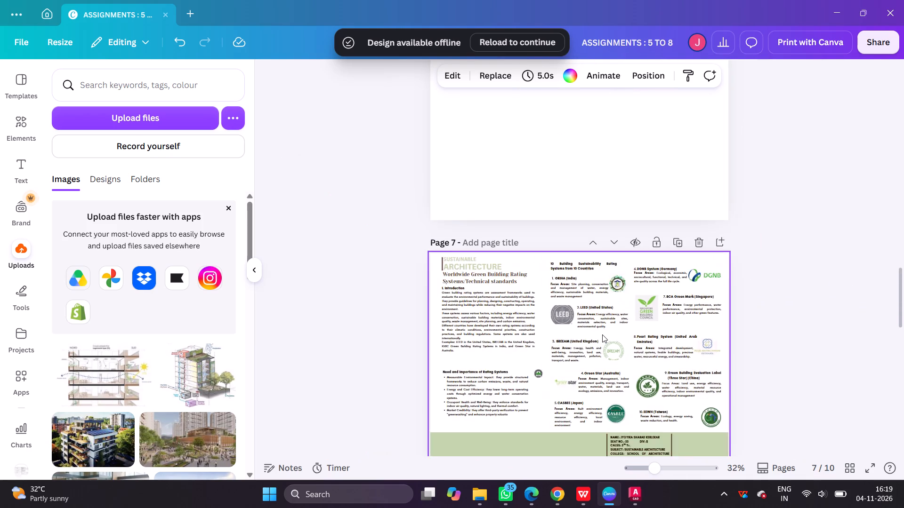
scroll(602, 334, up, 11)
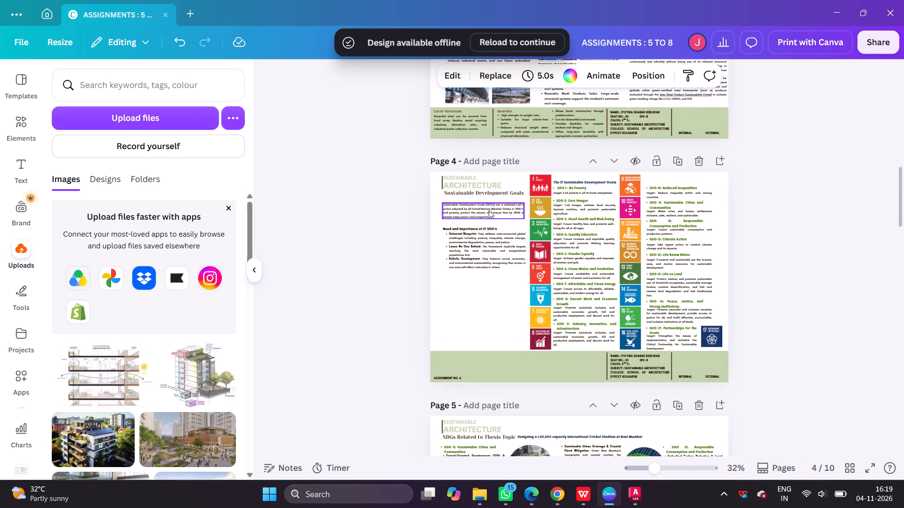
scroll(491, 220, up, 2)
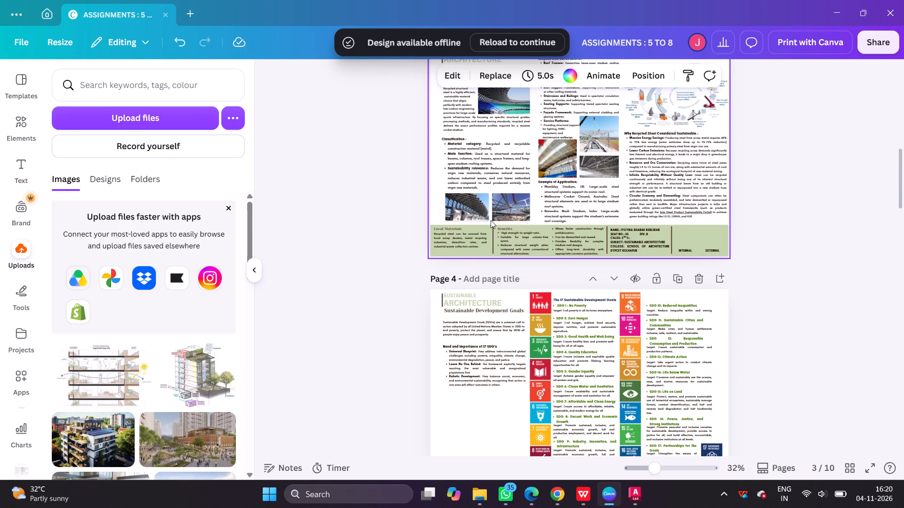
scroll(499, 231, up, 2)
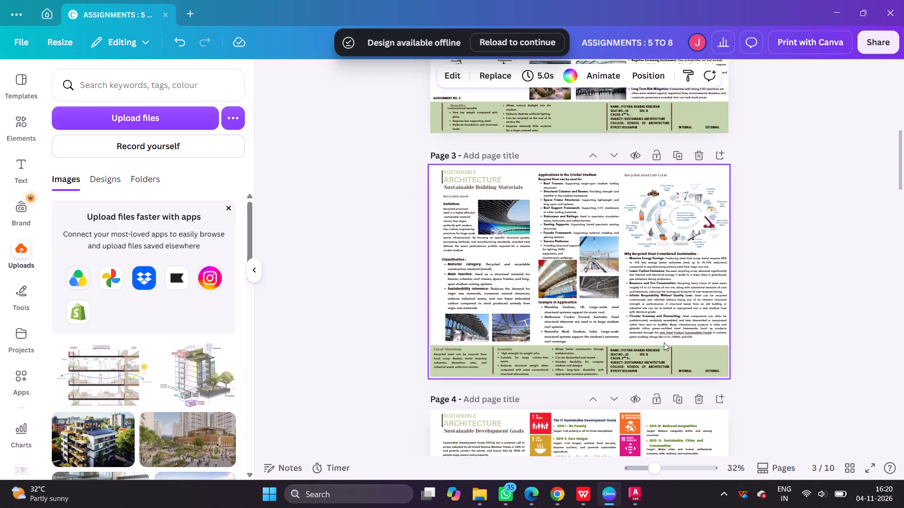
scroll(664, 342, up, 5)
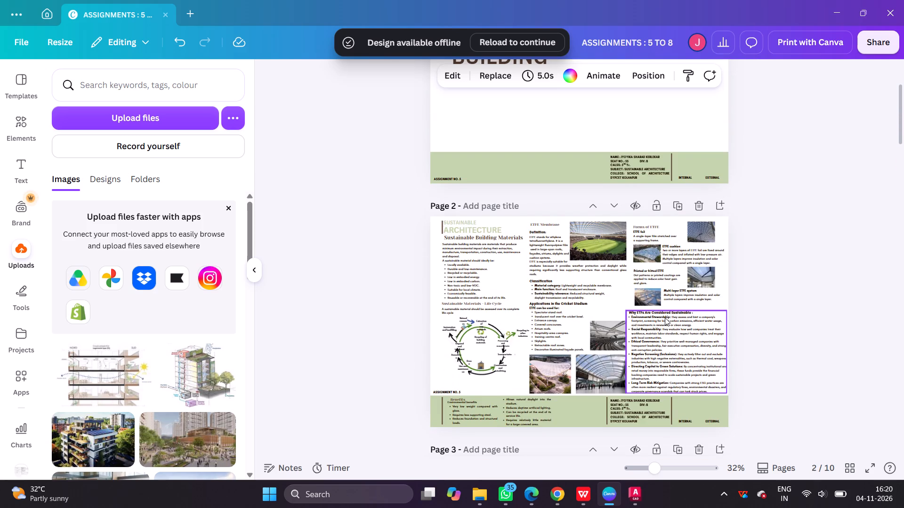
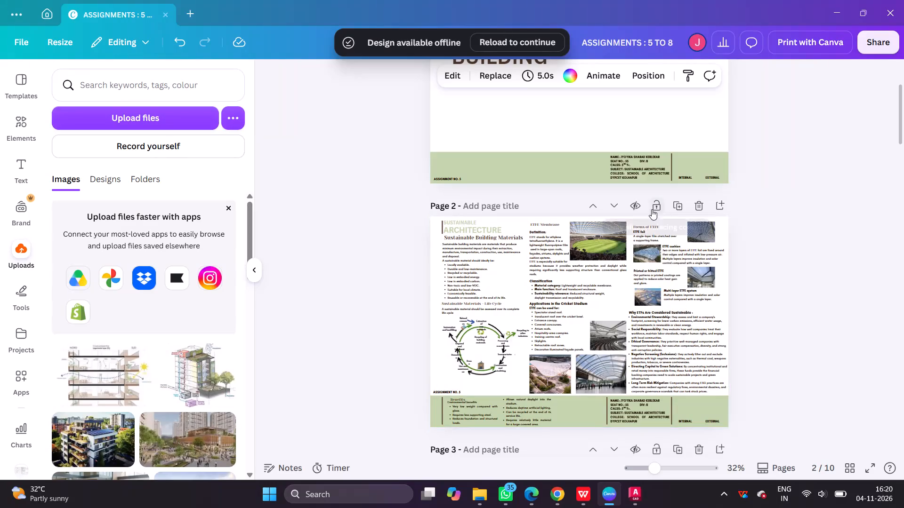
Review the content and layout of pages 2 to 5, from the sustainable building materials sheets through the SDG sheets.
scroll(648, 211, down, 3)
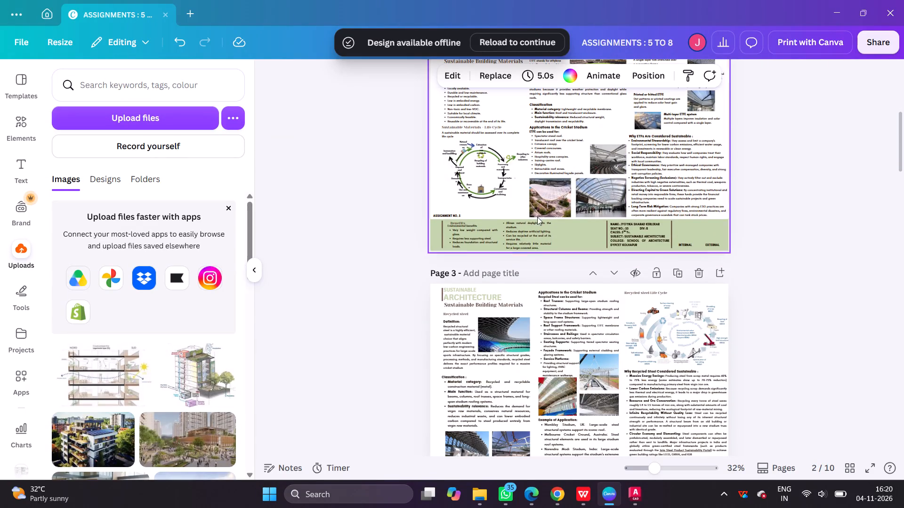
ctrl+scroll(471, 240, up, 6)
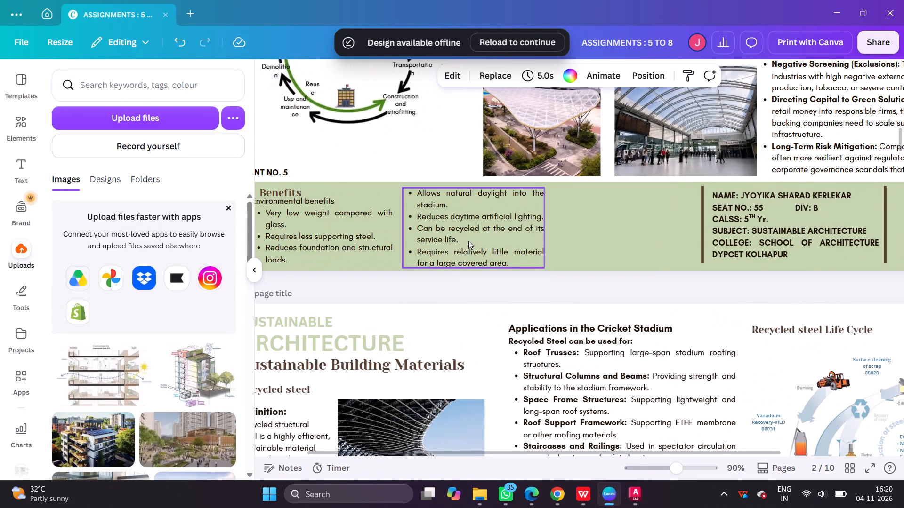
ctrl+scroll(597, 217, down, 4)
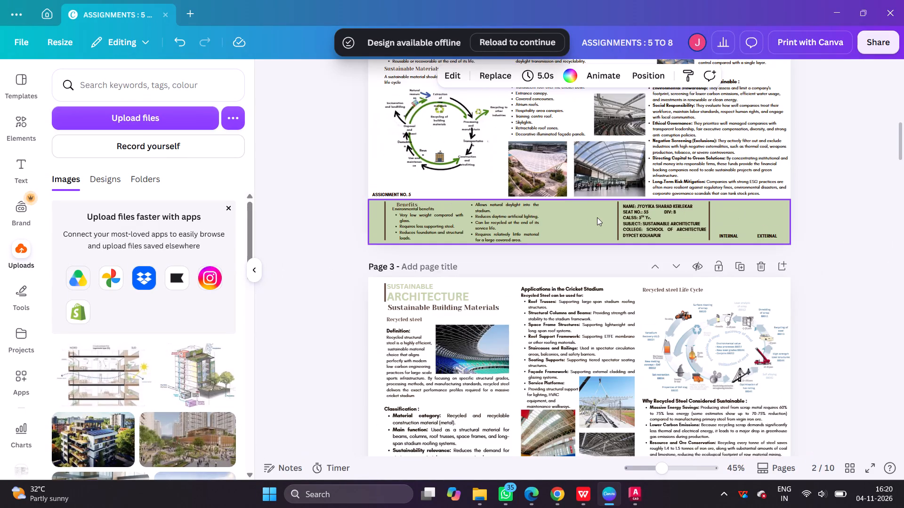
scroll(597, 217, down, 5)
scroll(550, 287, up, 3)
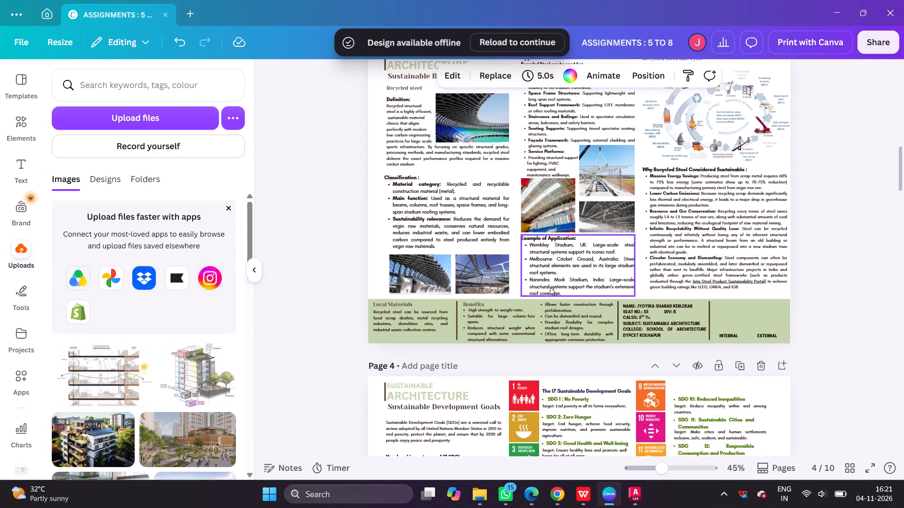
scroll(473, 260, up, 3)
scroll(451, 309, down, 2)
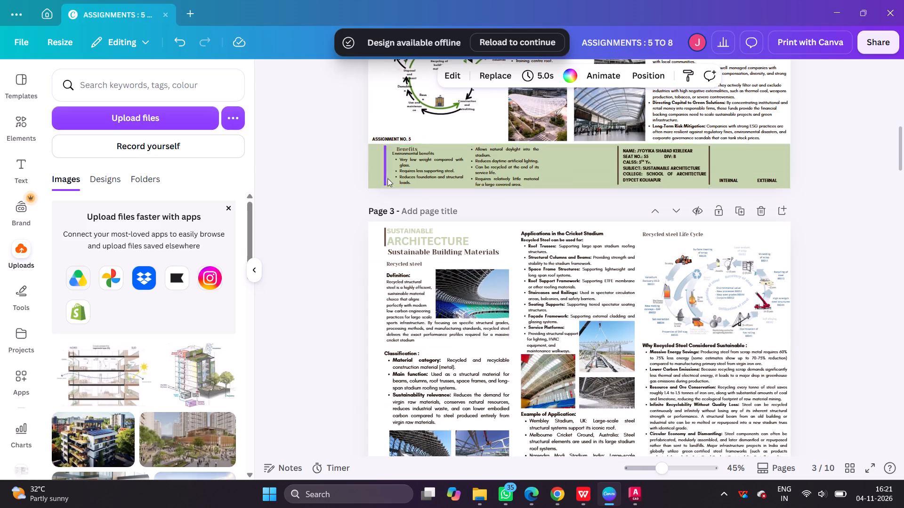
scroll(614, 212, down, 3)
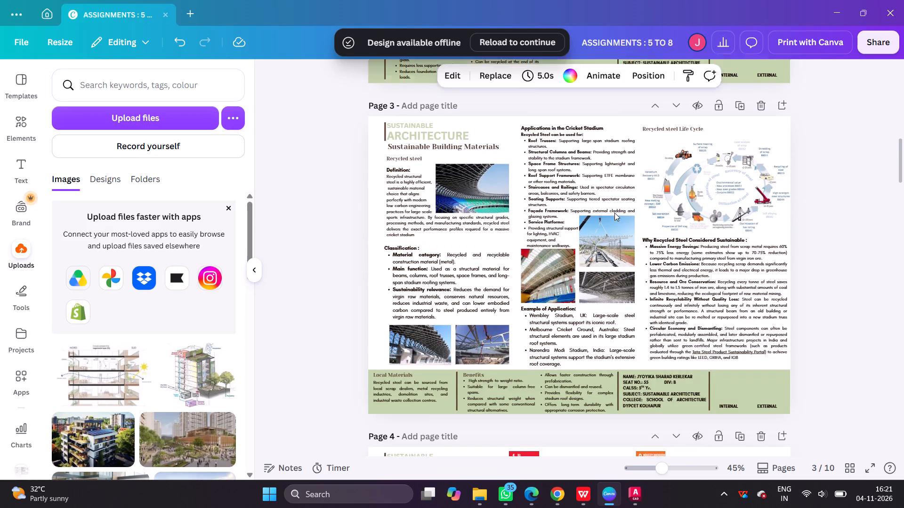
scroll(614, 213, down, 3)
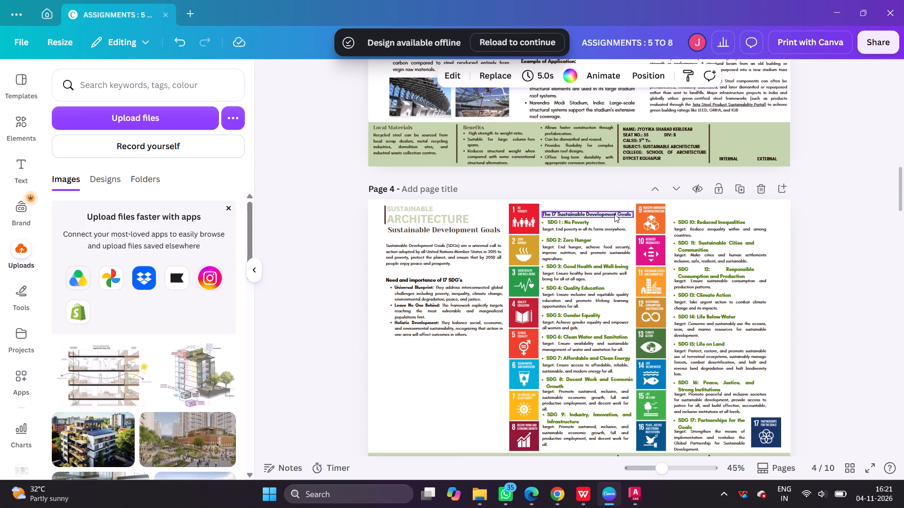
scroll(565, 266, up, 3)
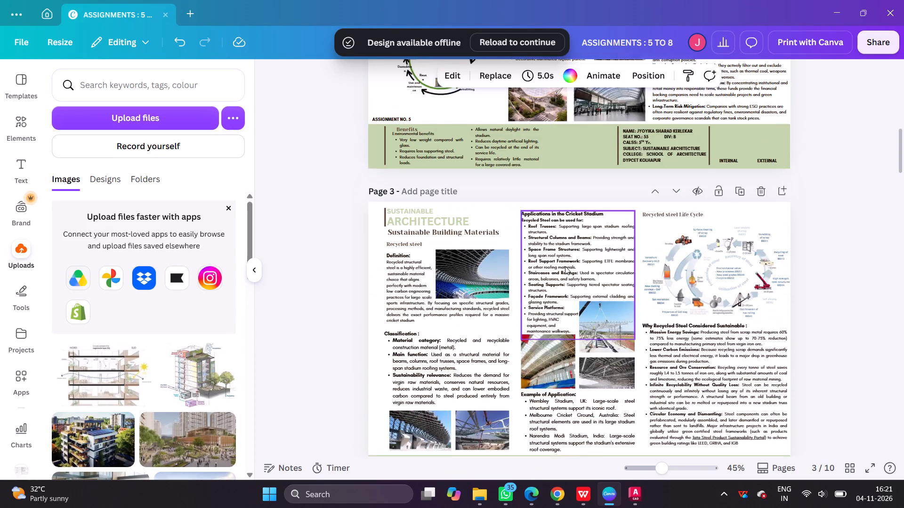
scroll(565, 266, down, 1)
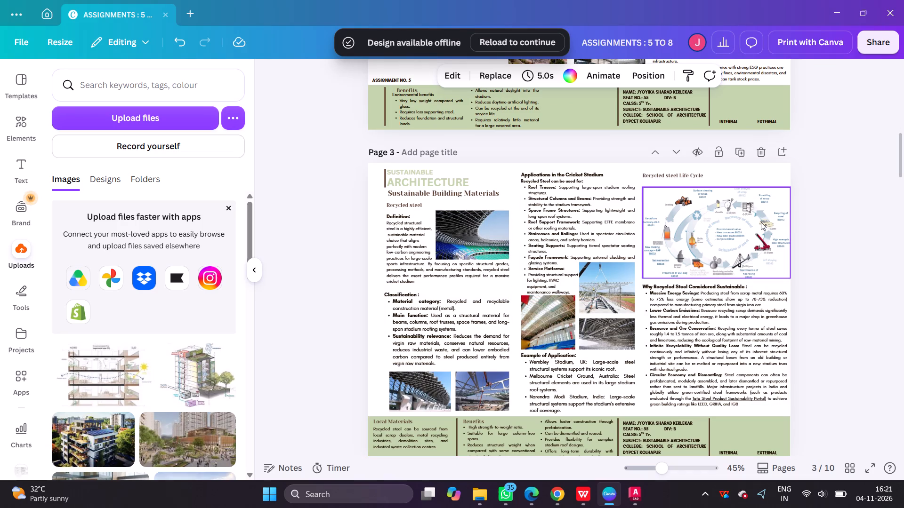
scroll(568, 231, down, 3)
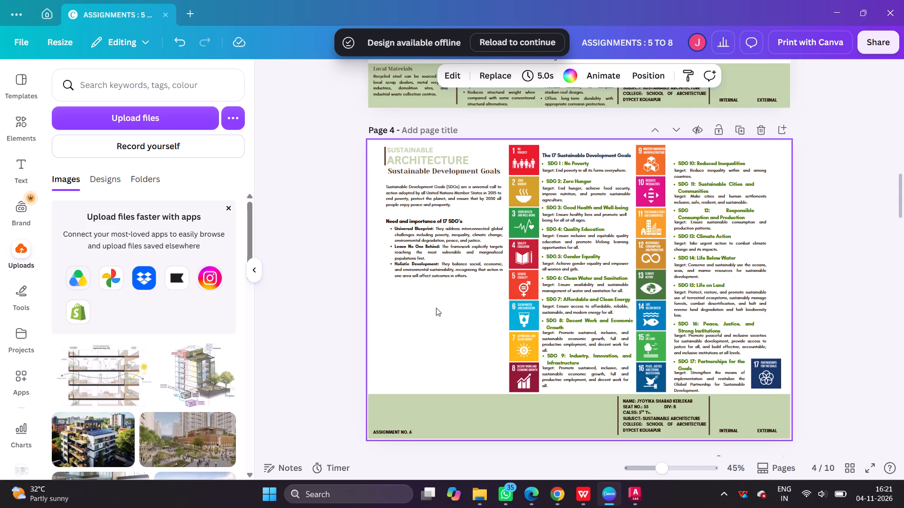
scroll(646, 236, down, 4)
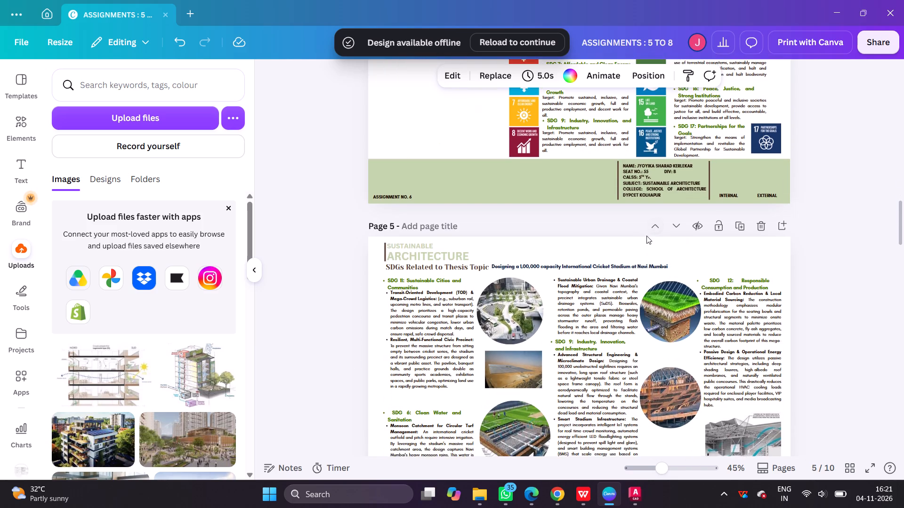
scroll(646, 236, down, 2)
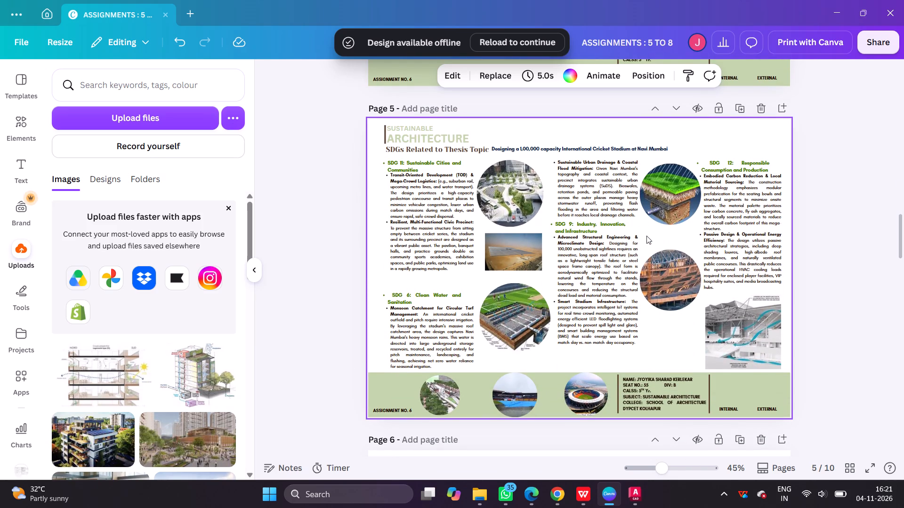
Delete the blank page 6 that follows the SDGs Related to Thesis Topic page.
scroll(646, 236, down, 4)
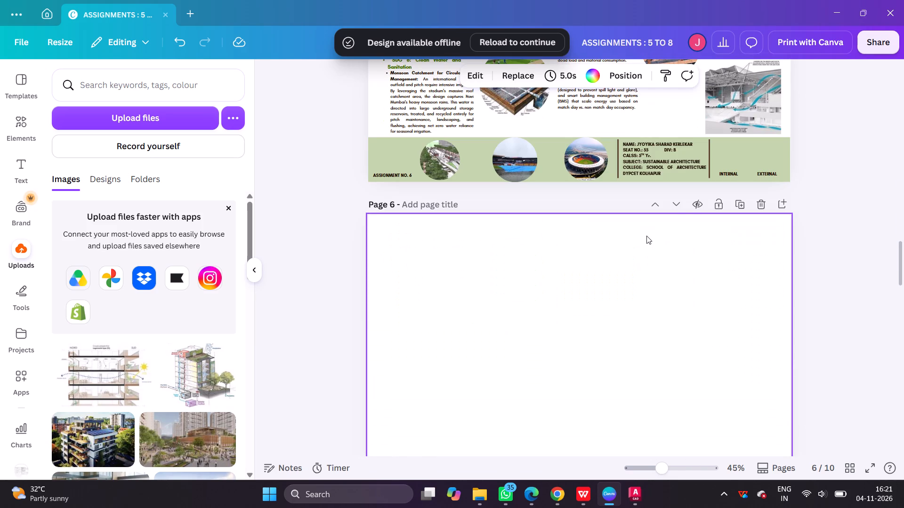
click(762, 206)
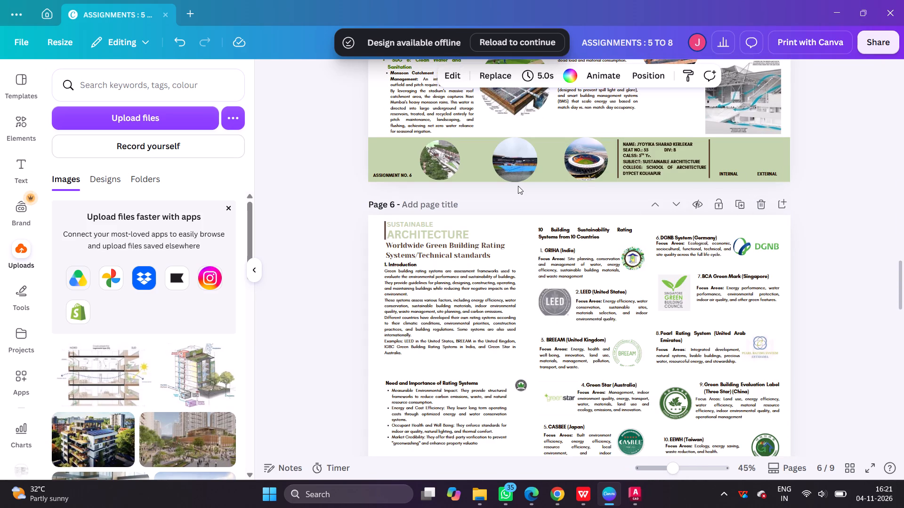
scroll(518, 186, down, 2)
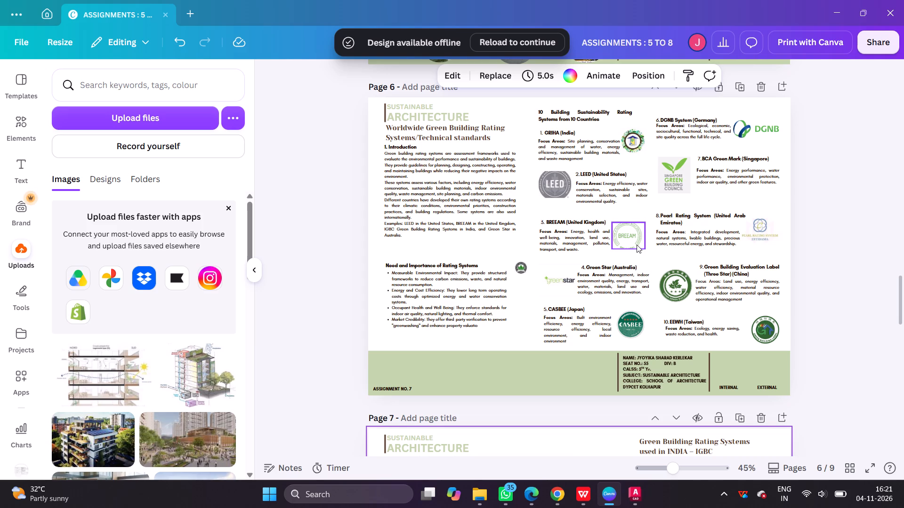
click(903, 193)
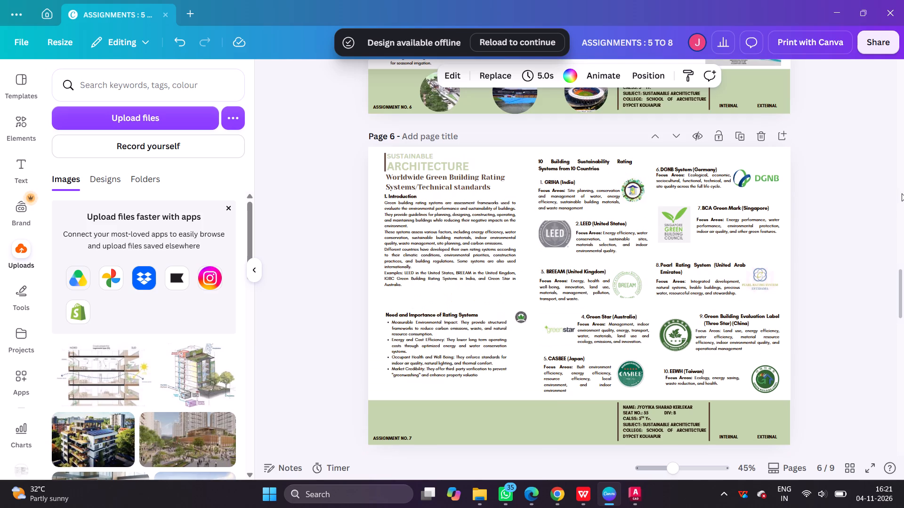
Switch to Microsoft Edge and undo the latest edits in the "1. Definition of Sustainable Architecture" design.
click(533, 499)
click(212, 64)
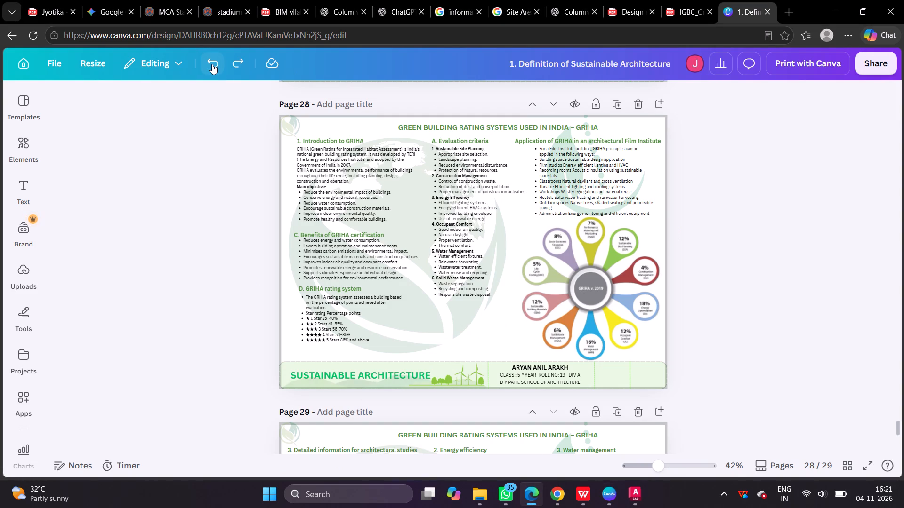
click(212, 64)
triple_click(212, 64)
triple_click(212, 64)
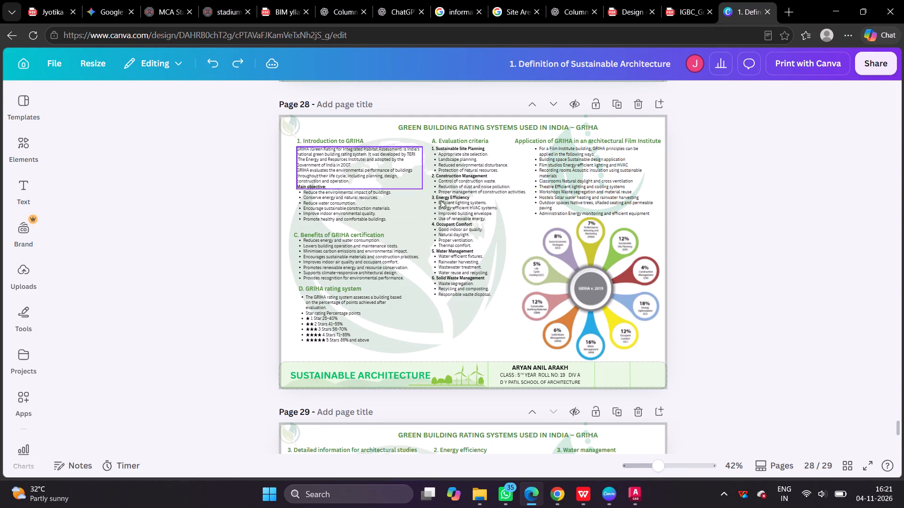
ctrl+scroll(479, 222, down, 5)
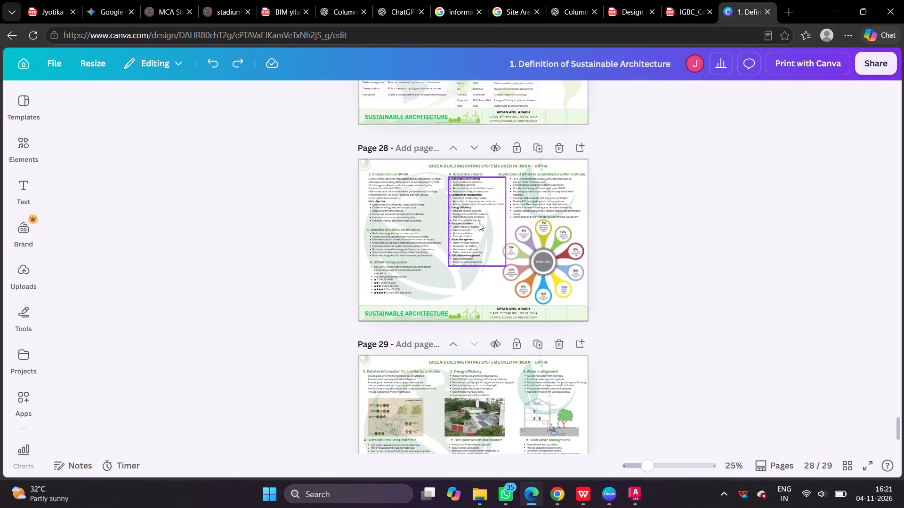
ctrl+scroll(479, 222, down, 3)
scroll(479, 222, down, 2)
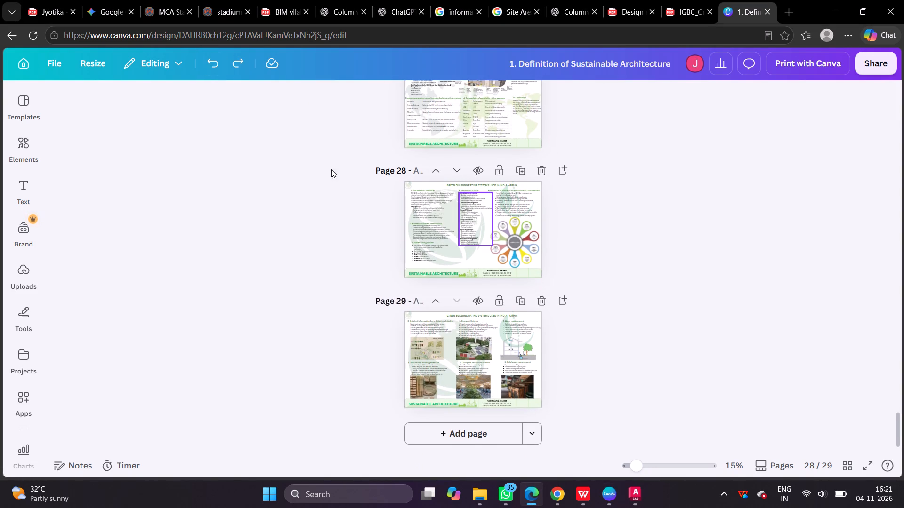
click(210, 60)
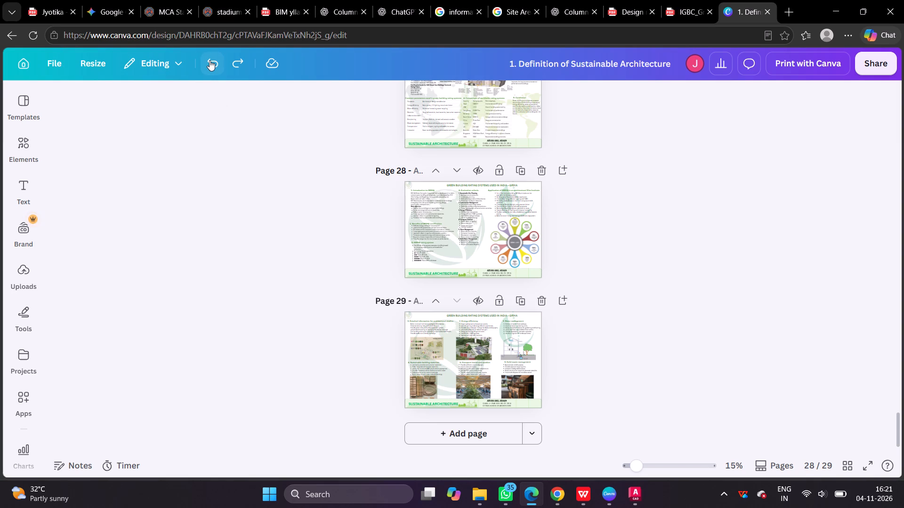
Close the browser tab holding the "1. Definition of Sustainable Architecture" design.
scroll(512, 188, up, 6)
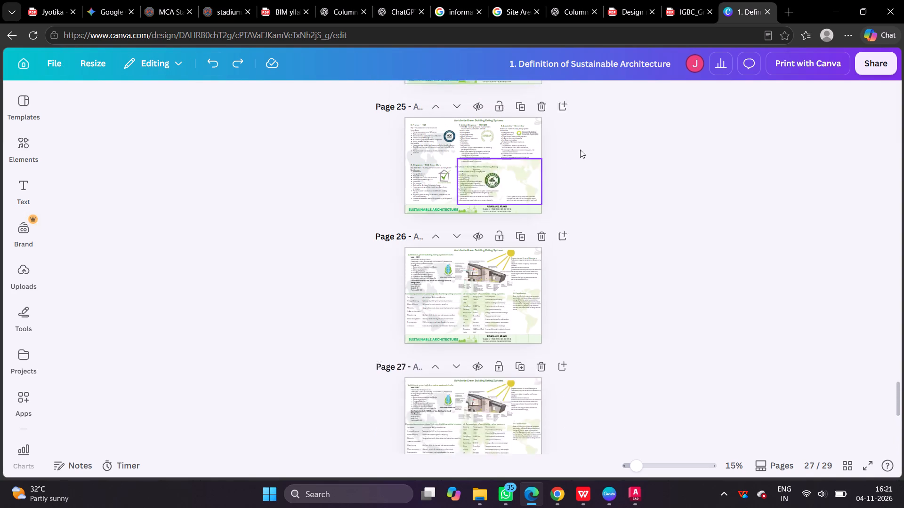
click(765, 10)
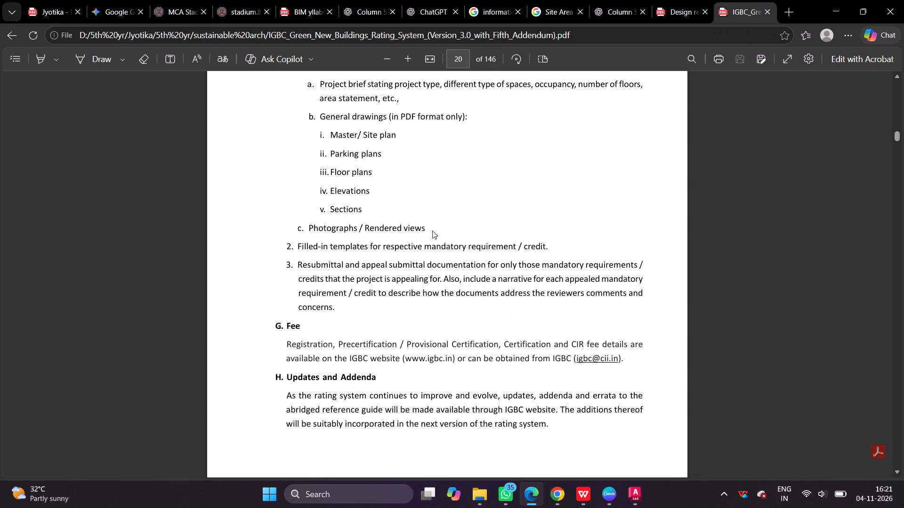
Return to the Canva app and review the ASSIGNMENTS : 5 TO 8 pages from the cover to the green building rating systems sheets.
click(609, 492)
scroll(518, 357, up, 9)
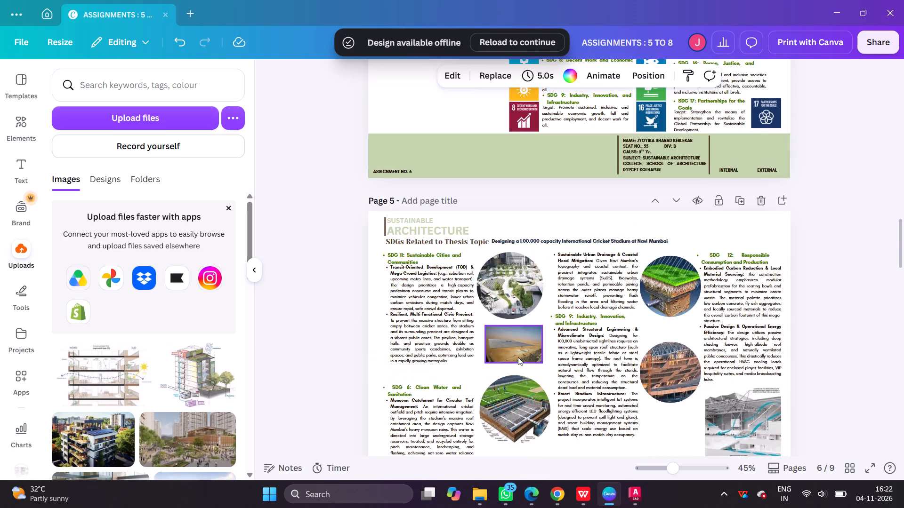
scroll(518, 357, up, 20)
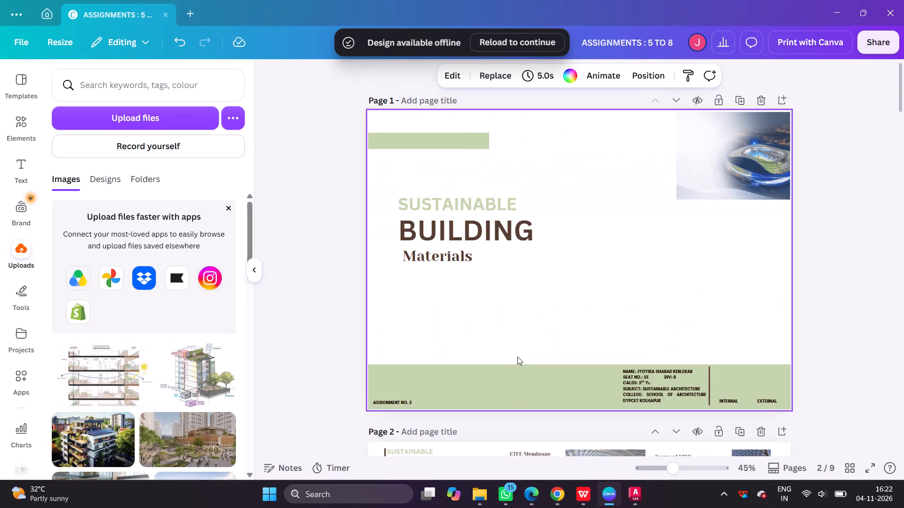
scroll(517, 357, up, 4)
scroll(518, 353, down, 5)
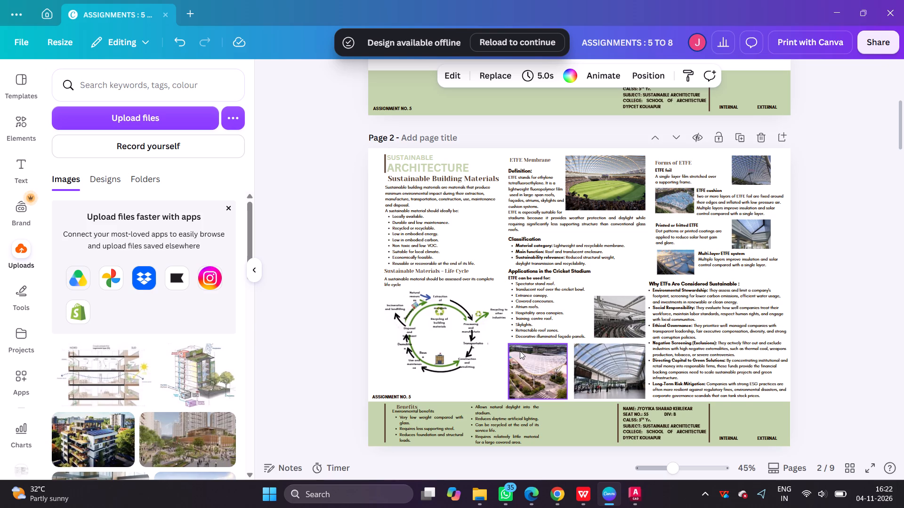
scroll(520, 351, down, 2)
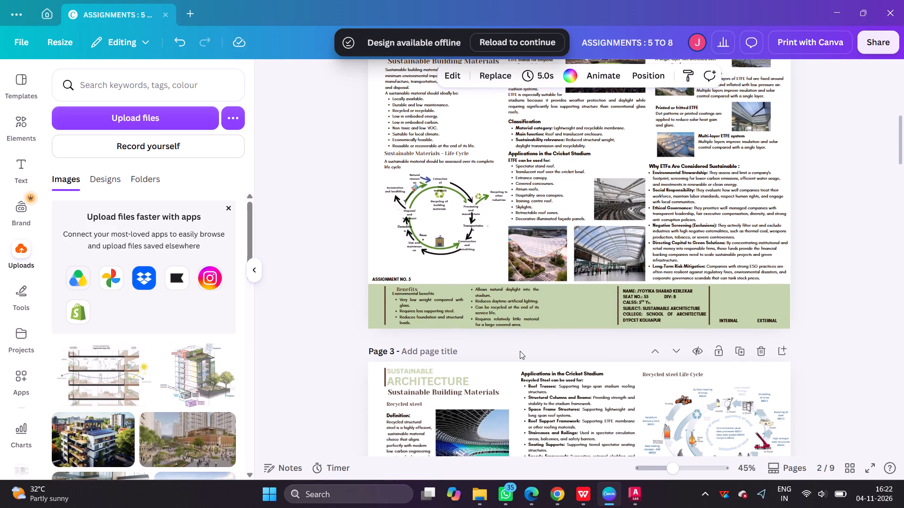
scroll(521, 351, up, 1)
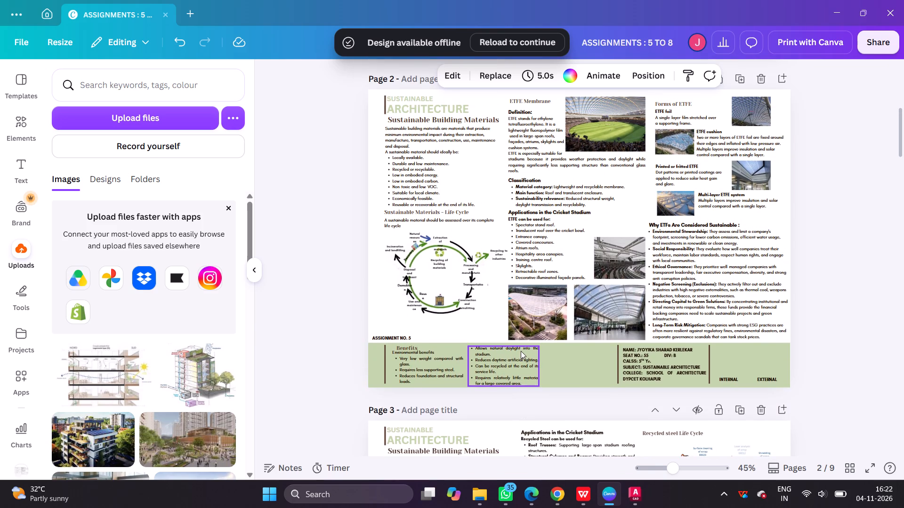
scroll(521, 351, up, 1)
scroll(521, 351, down, 5)
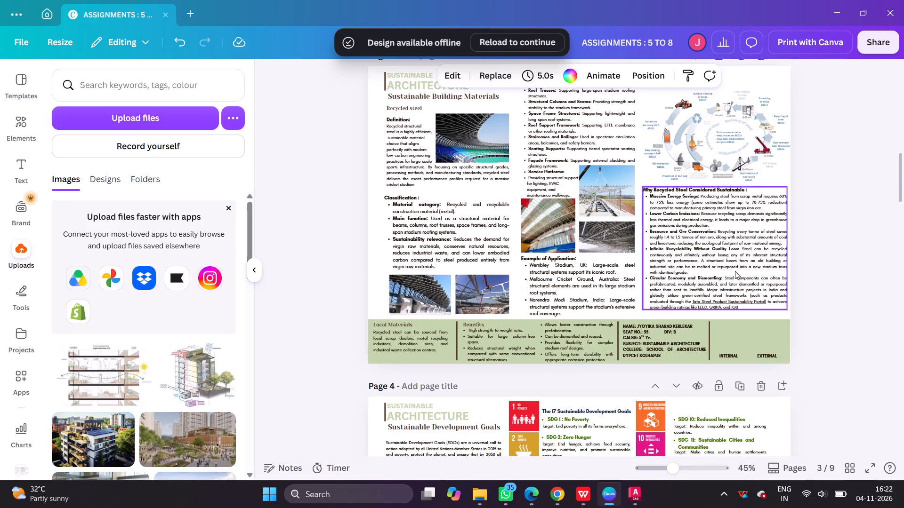
scroll(531, 258, down, 2)
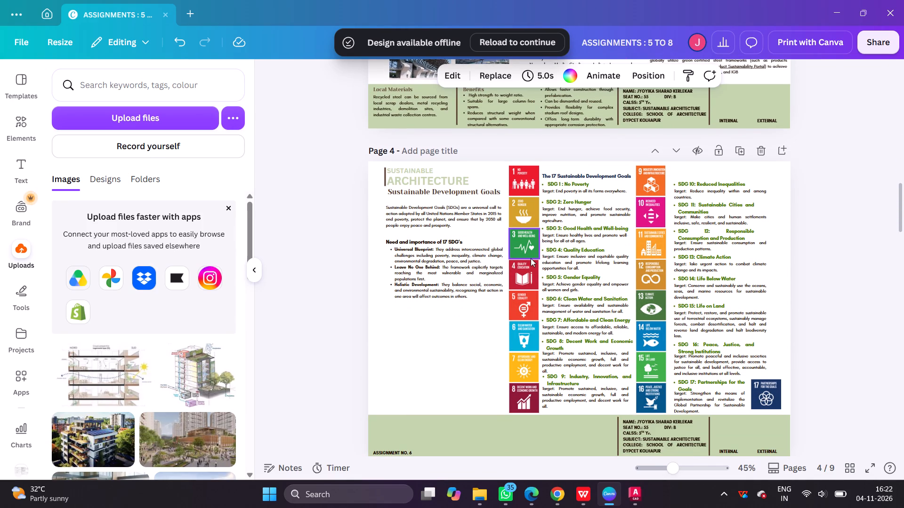
scroll(509, 212, down, 4)
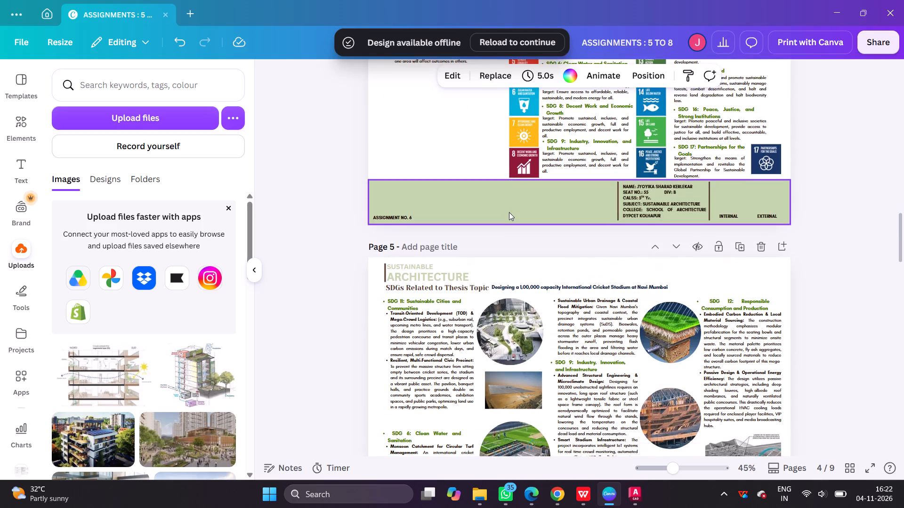
scroll(509, 212, down, 2)
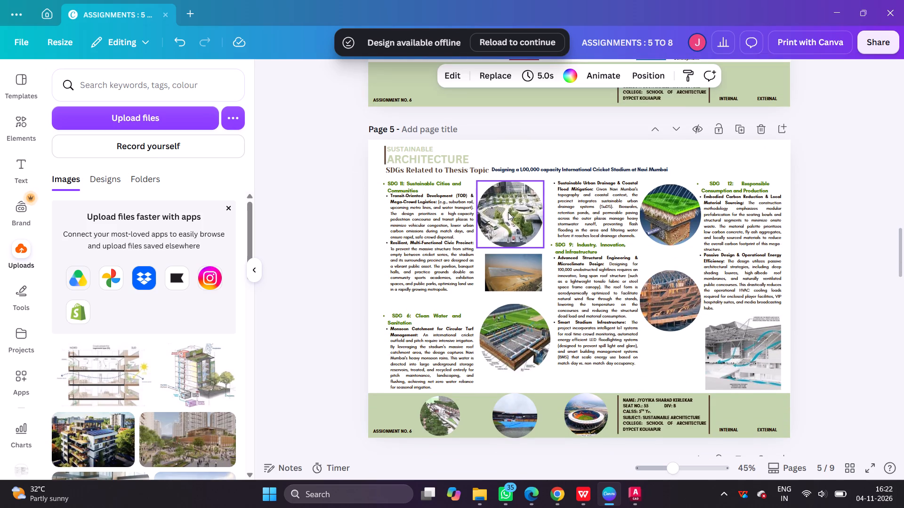
scroll(508, 212, down, 4)
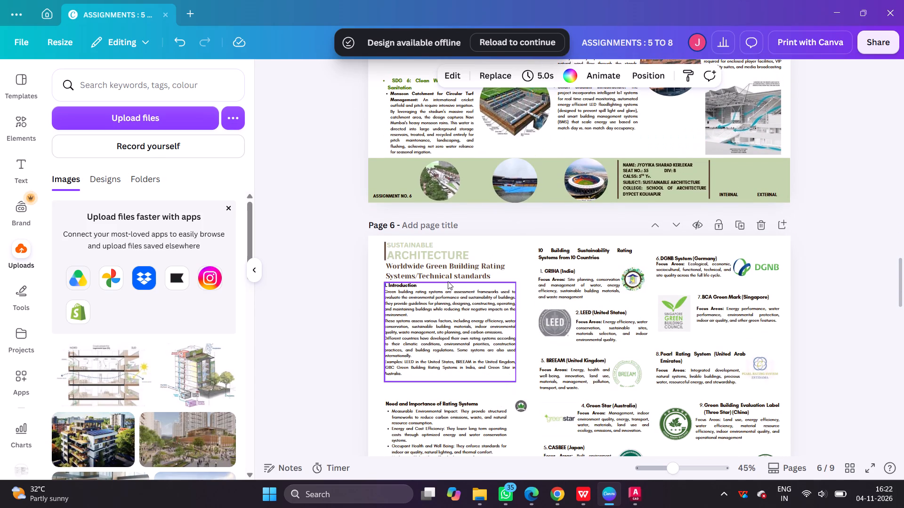
scroll(448, 280, down, 2)
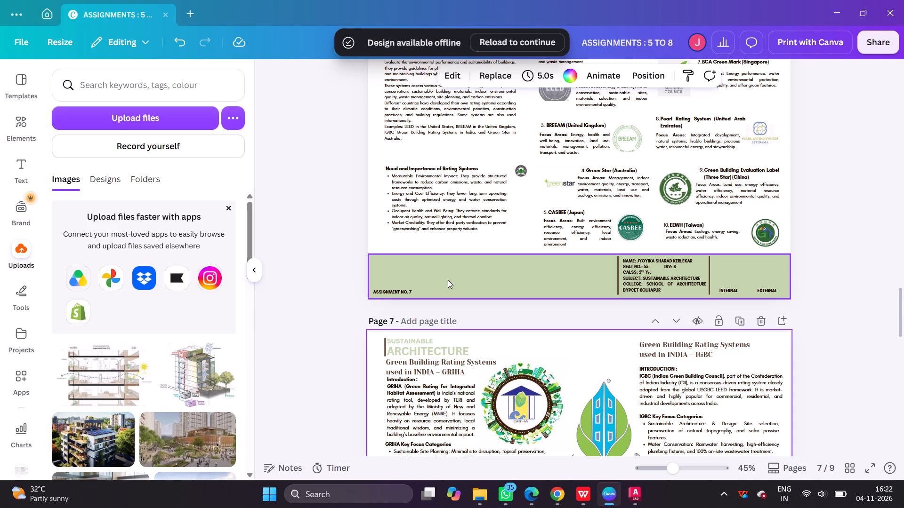
scroll(448, 280, up, 1)
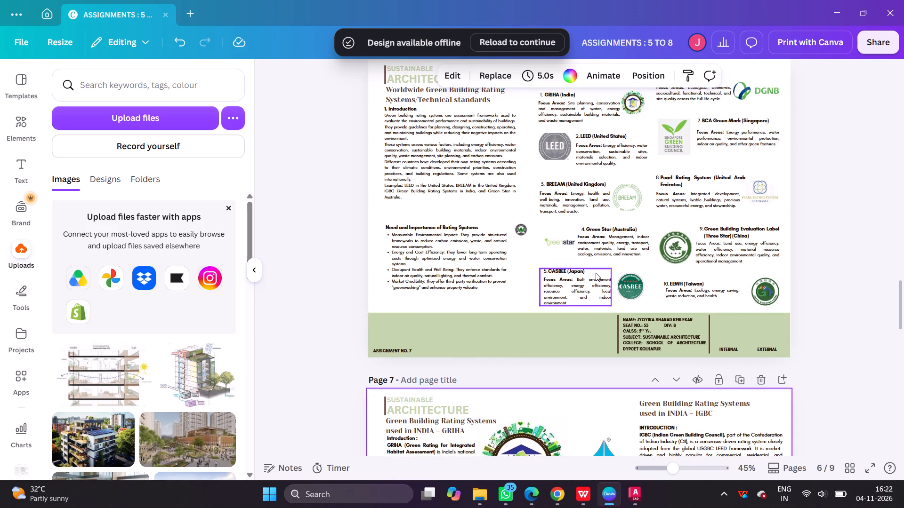
Review the Assignment 7 and 8 green building rating sheets on pages 6 to 8, including the GRIHA mixed-use sheet.
scroll(596, 273, up, 2)
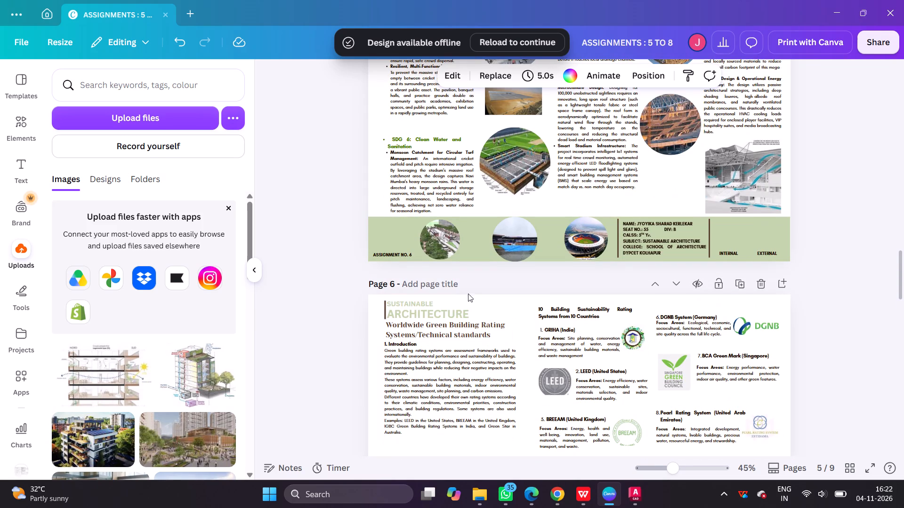
scroll(468, 294, down, 2)
scroll(637, 287, down, 5)
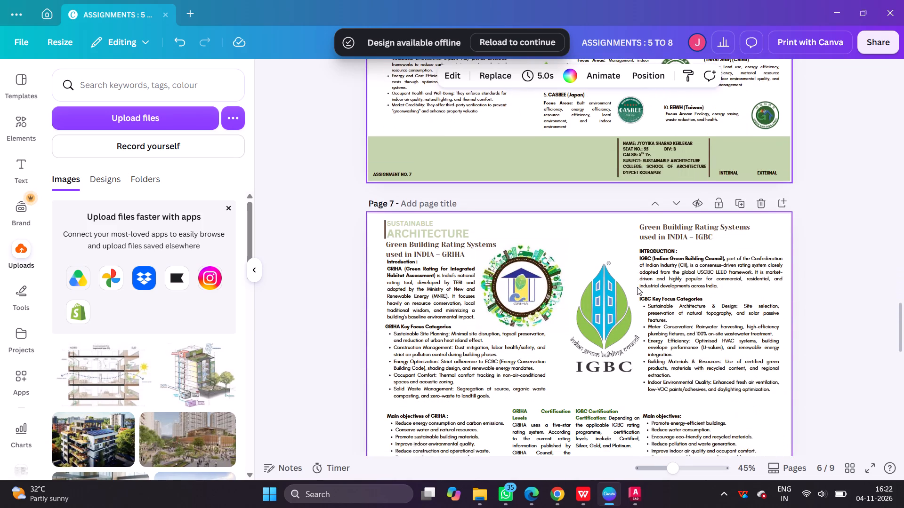
scroll(637, 287, down, 2)
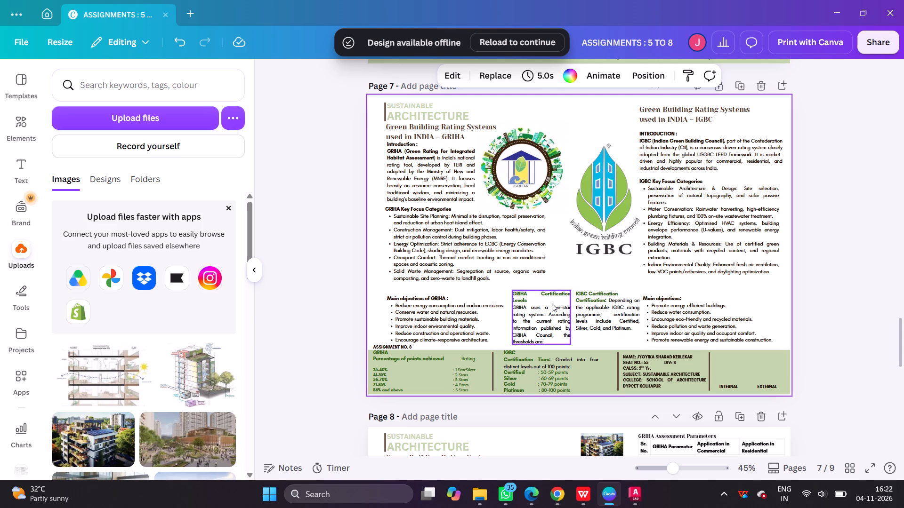
scroll(552, 303, down, 3)
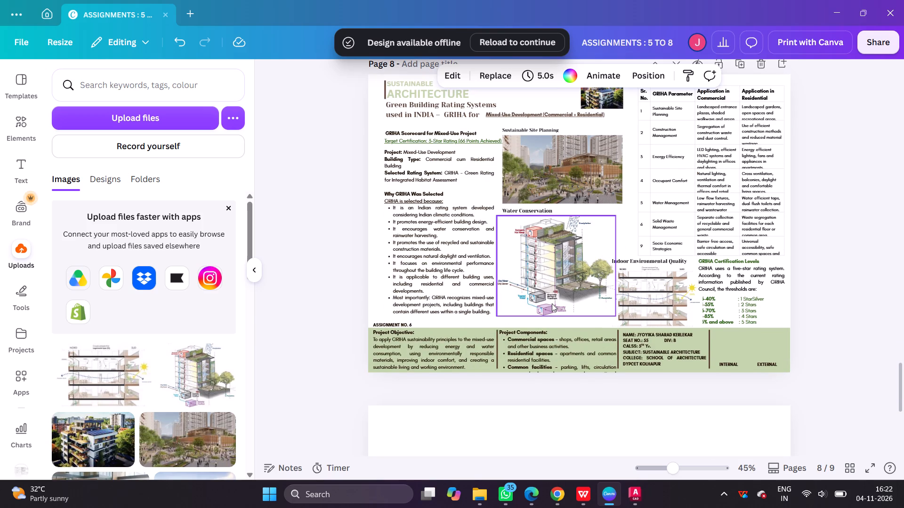
scroll(668, 310, up, 1)
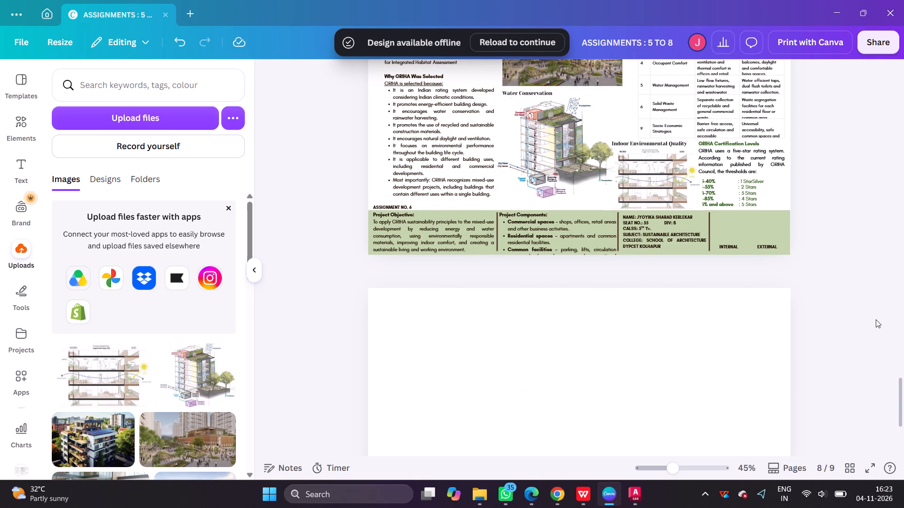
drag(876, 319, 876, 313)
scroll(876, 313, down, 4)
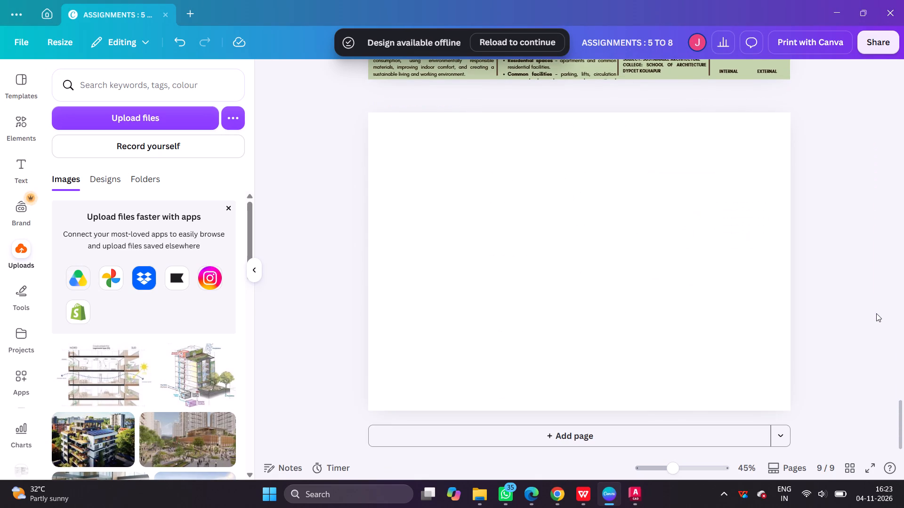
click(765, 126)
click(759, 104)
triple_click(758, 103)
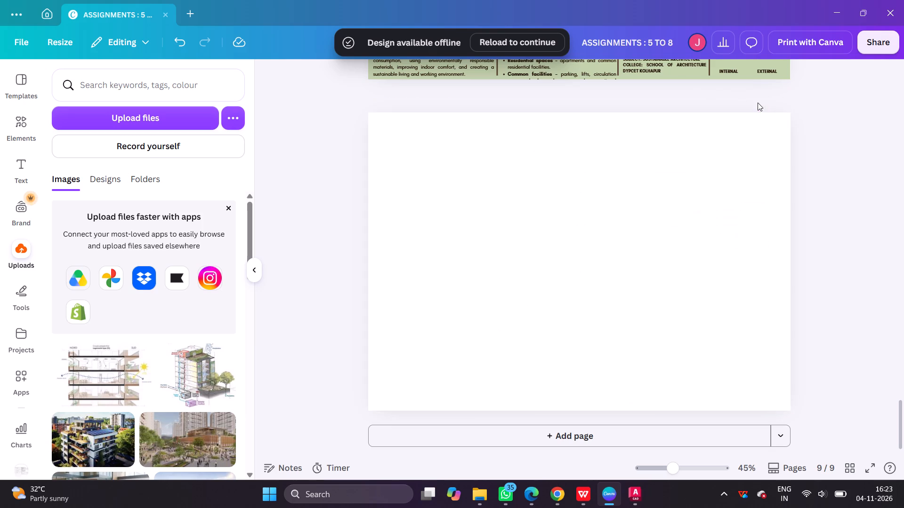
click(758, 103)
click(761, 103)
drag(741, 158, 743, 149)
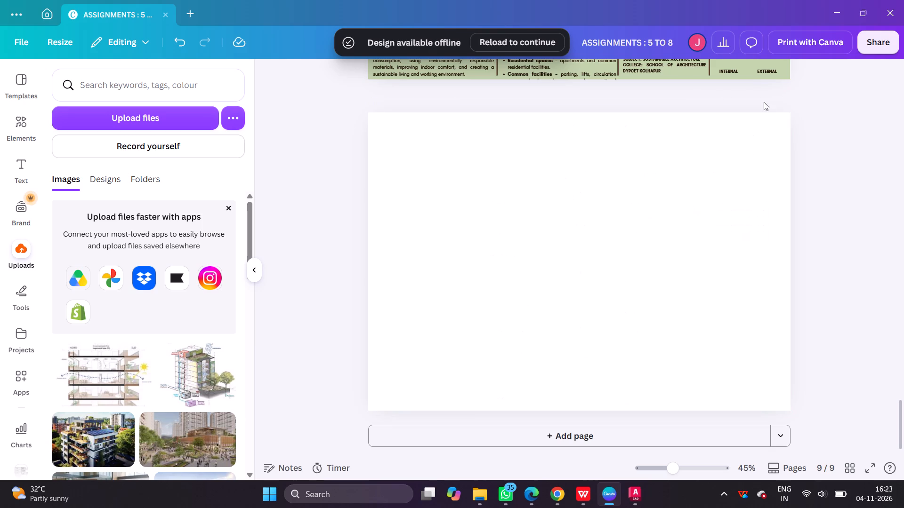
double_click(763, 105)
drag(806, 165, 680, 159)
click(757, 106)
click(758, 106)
Reload the ASSIGNMENTS : 5 TO 8 design to continue editing.
click(498, 40)
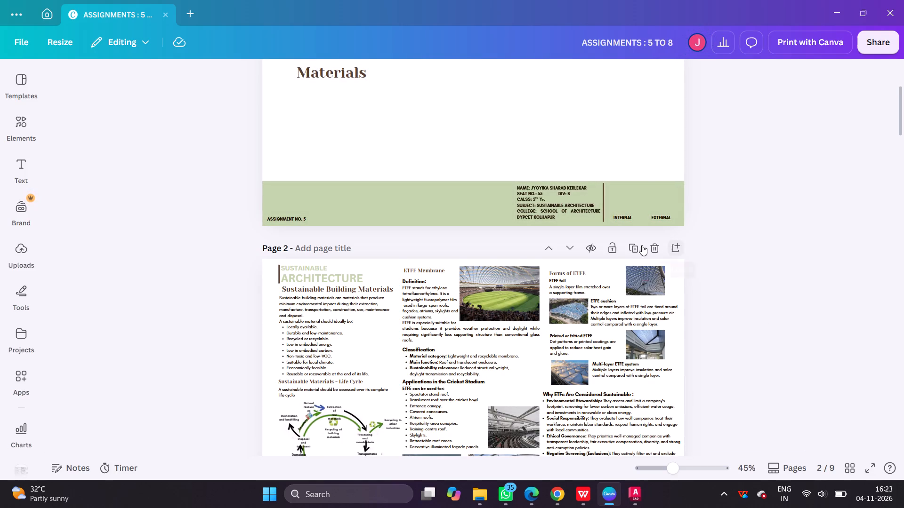
Delete the last page, page 9, holding the spare GRIHA parameter table and two building images.
scroll(638, 243, down, 18)
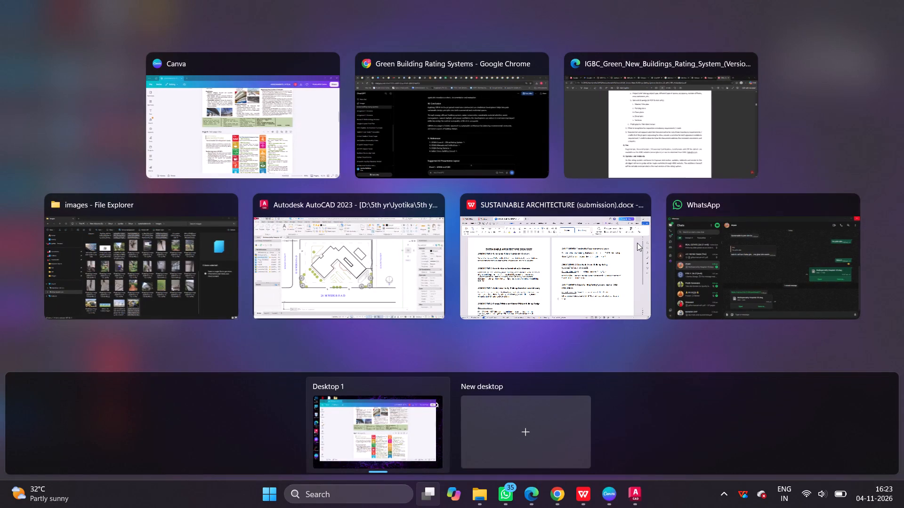
scroll(637, 243, up, 10)
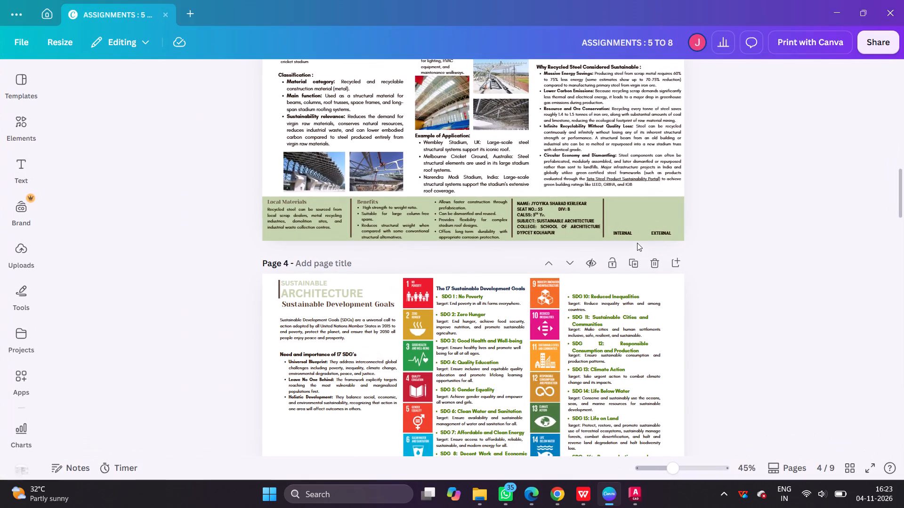
scroll(637, 243, down, 17)
scroll(637, 243, down, 9)
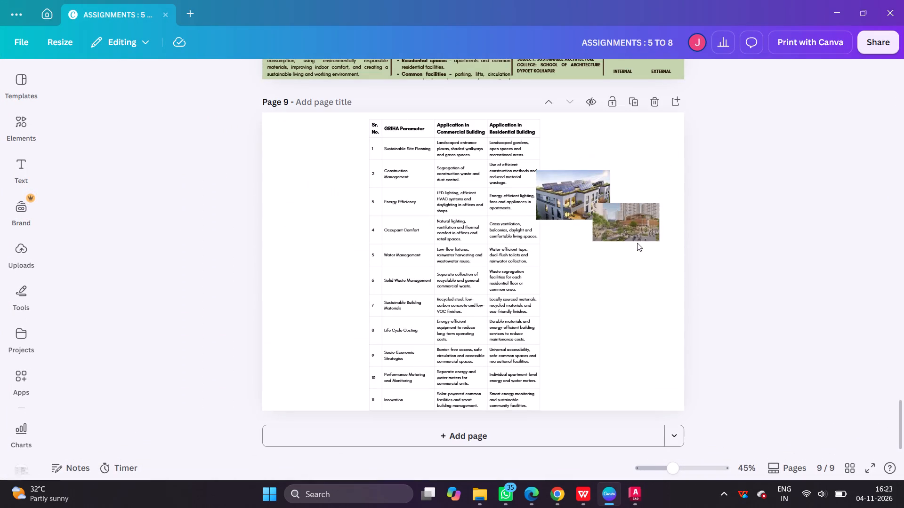
click(655, 98)
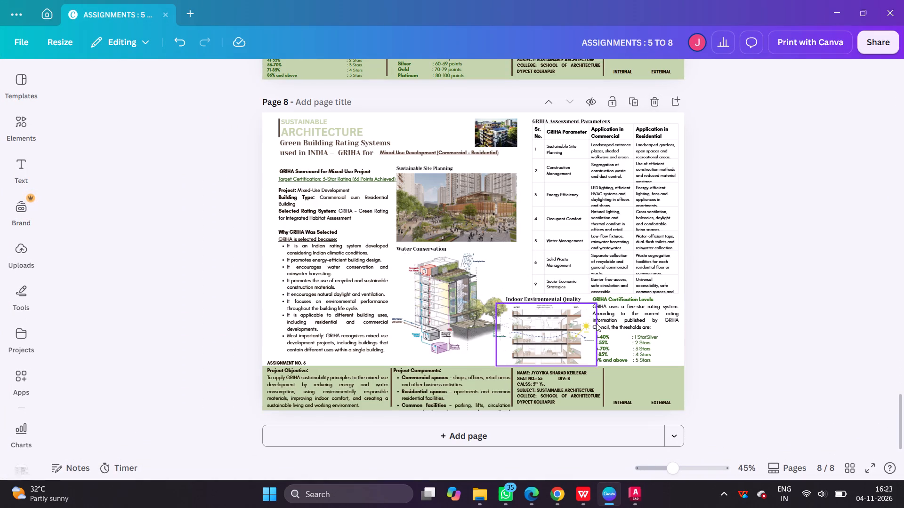
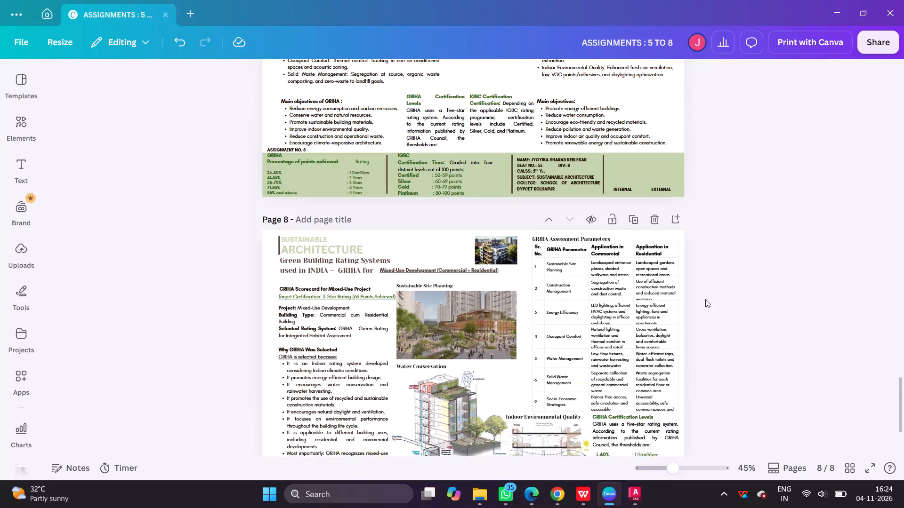
Examine the Assignment 7 and 8 sheets on pages 6 and 7 against the assignment brief open in WPS Office.
scroll(468, 285, up, 8)
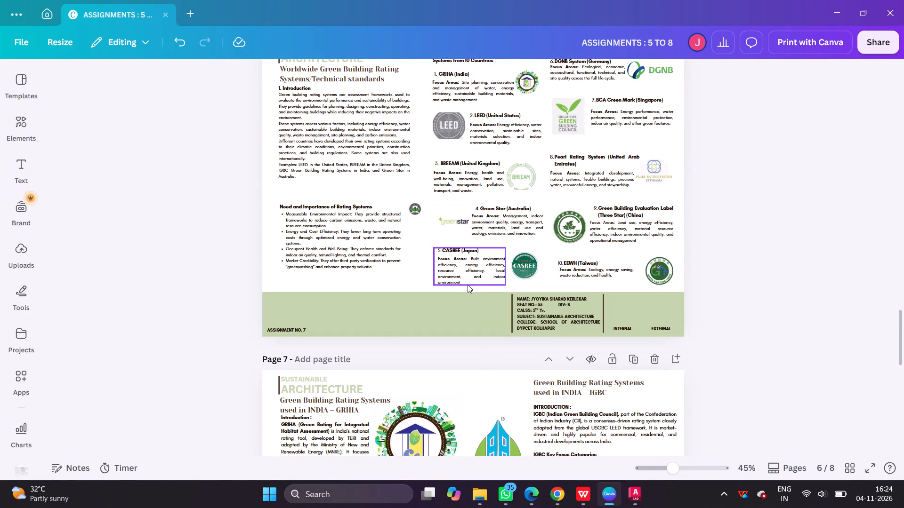
scroll(468, 285, down, 3)
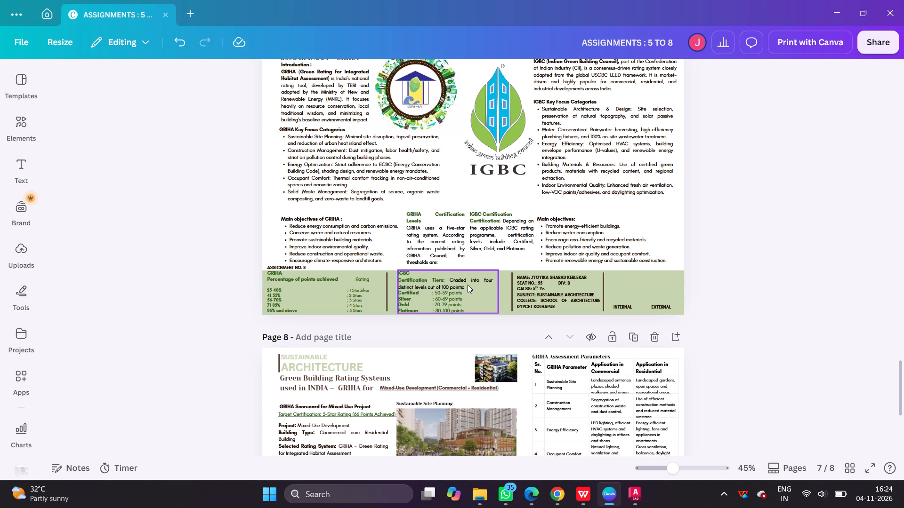
click(583, 495)
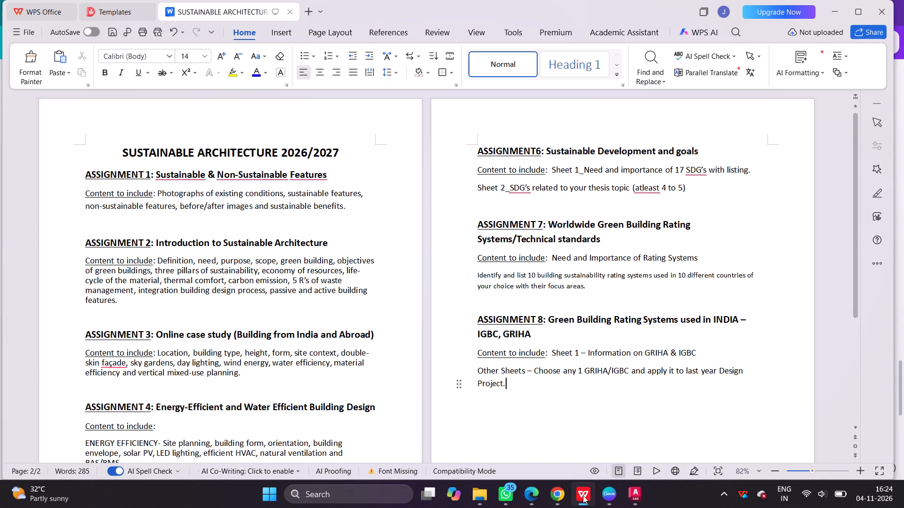
click(609, 491)
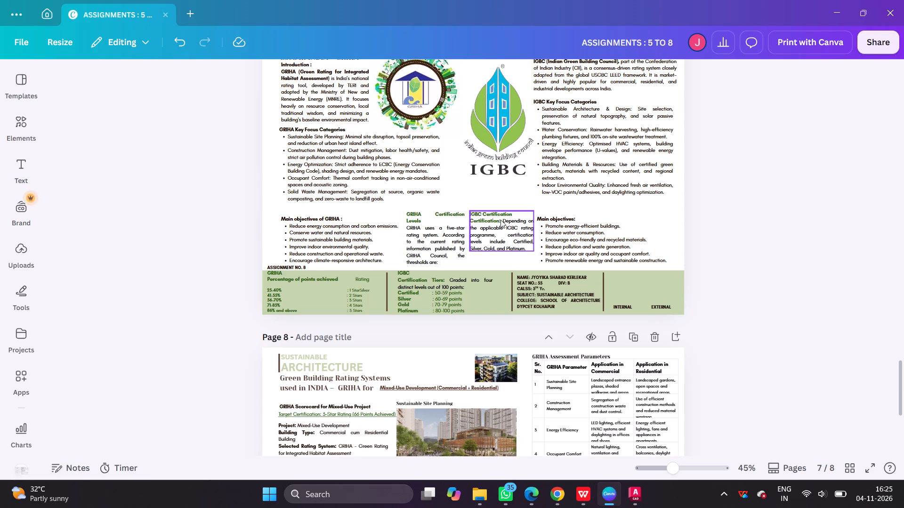
scroll(815, 299, up, 3)
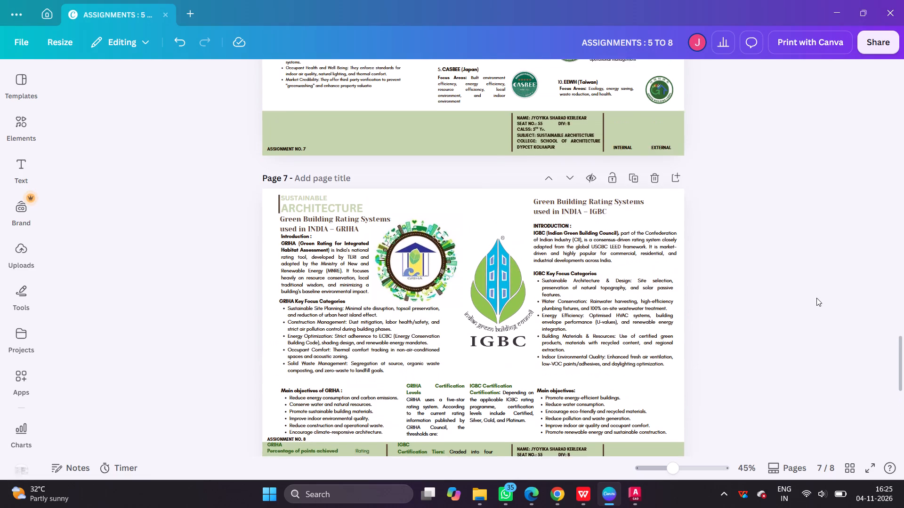
scroll(816, 298, down, 1)
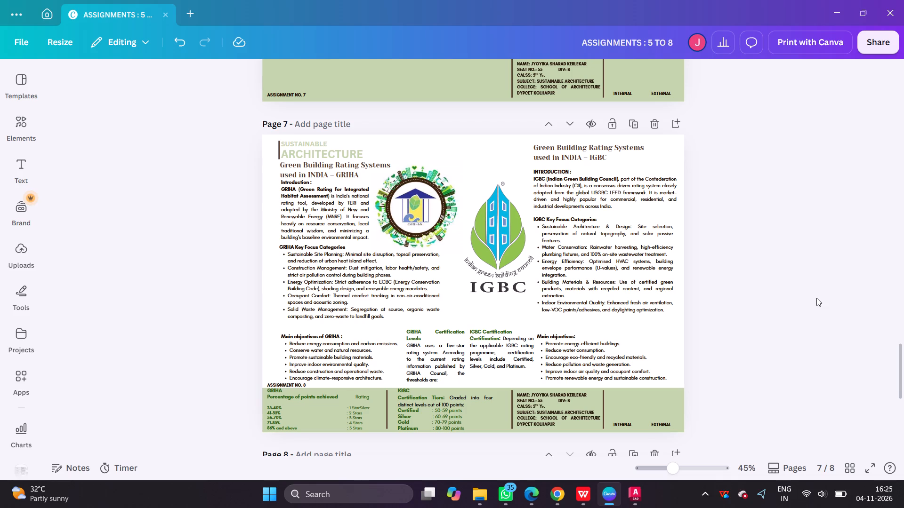
Nudge the GRIHA certification percentage and star list on page 8 slightly to the right, away from the section drawing.
scroll(845, 168, down, 6)
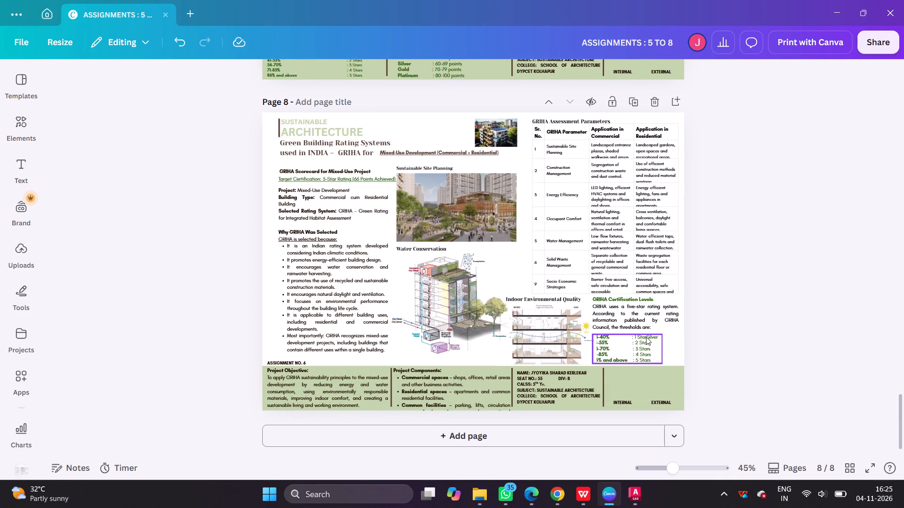
drag(635, 344, 643, 344)
click(772, 294)
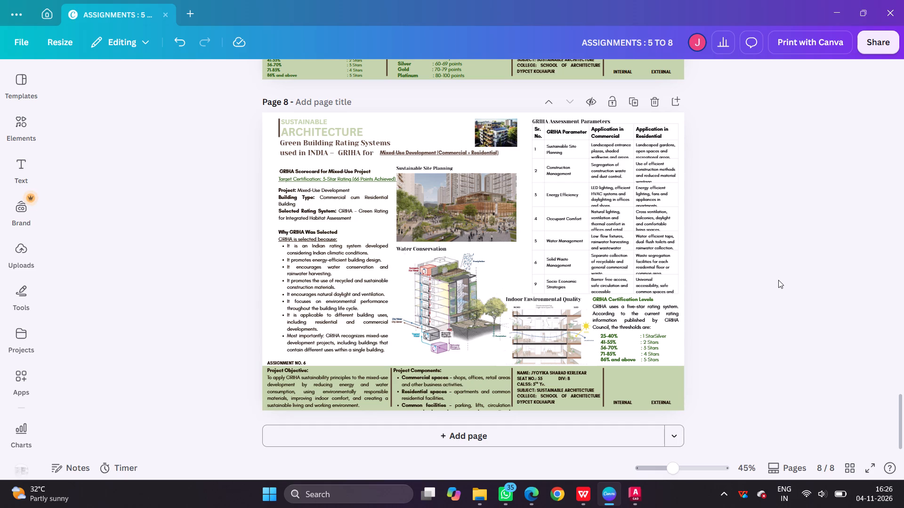
click(760, 263)
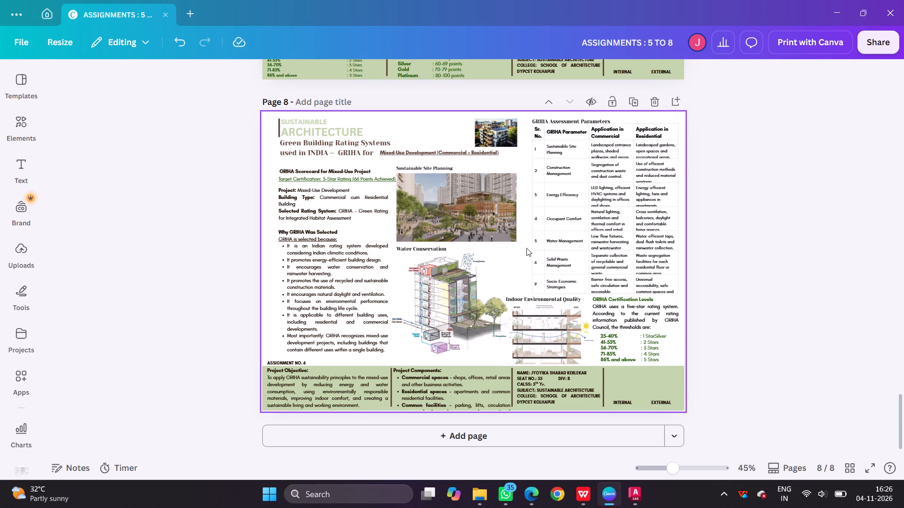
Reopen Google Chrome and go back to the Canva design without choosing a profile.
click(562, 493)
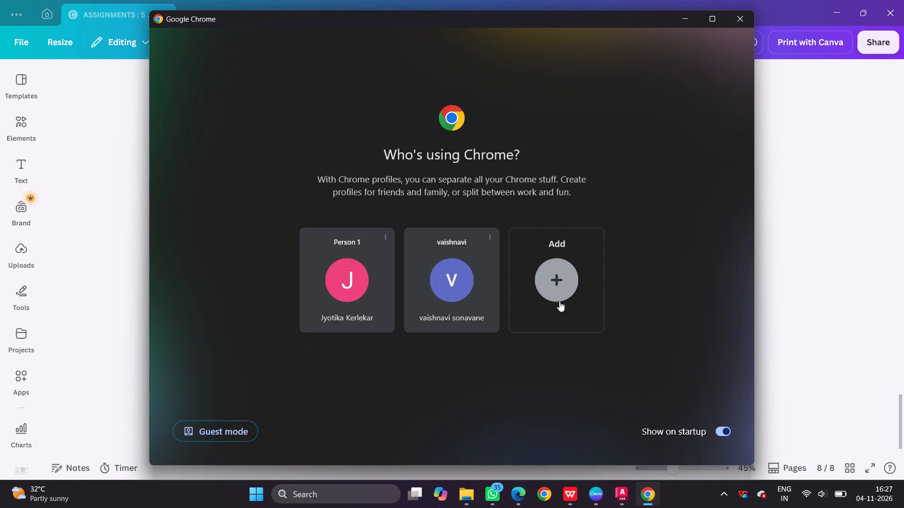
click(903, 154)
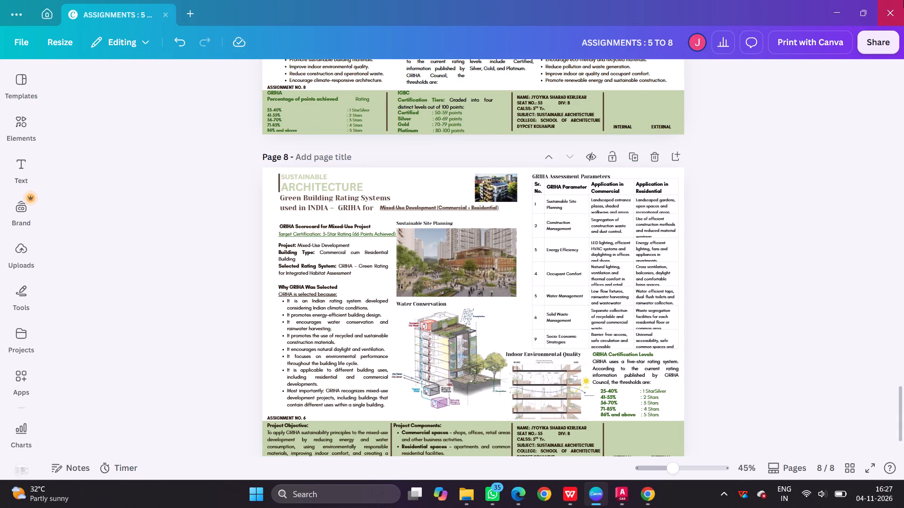
Turn off the computer's Wi-Fi connection.
click(811, 500)
click(710, 279)
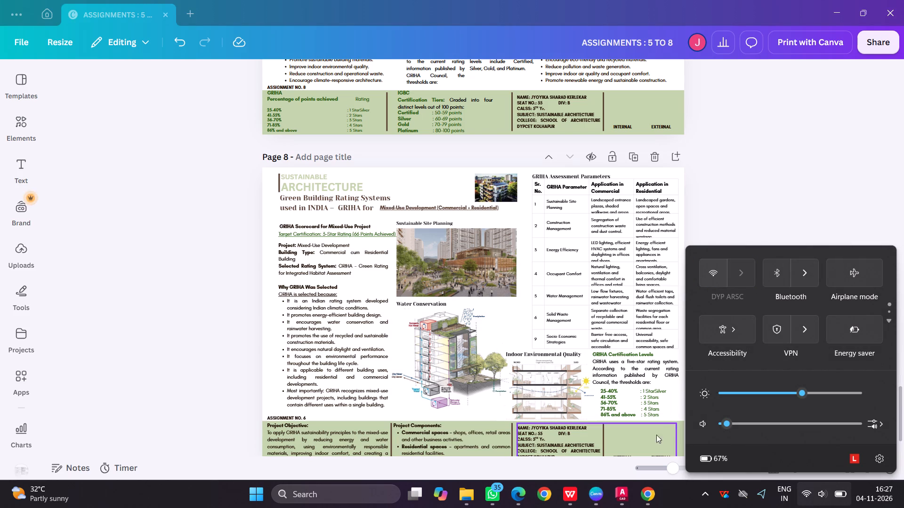
Switch to AutoCAD, save the Multispeciality Hospital -05 drawing and close the program.
click(621, 501)
scroll(477, 251, down, 1)
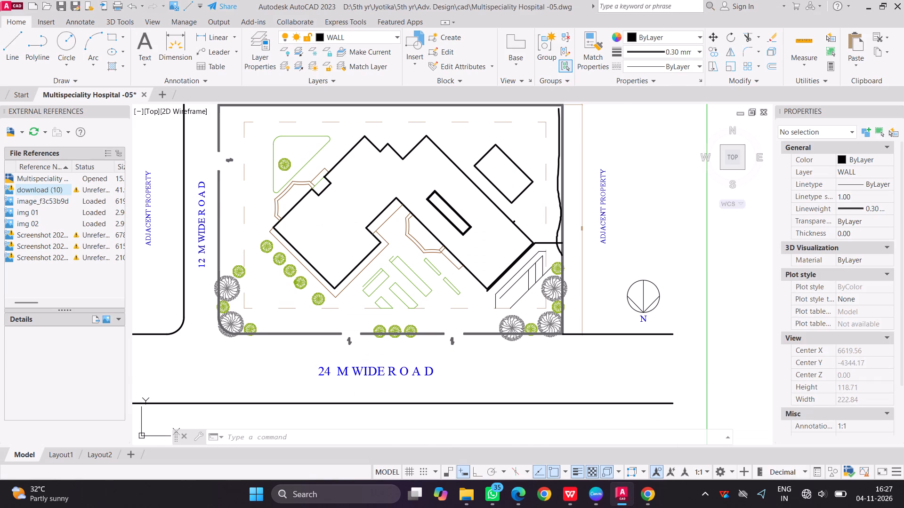
scroll(477, 251, down, 1)
scroll(485, 213, down, 3)
scroll(365, 228, up, 4)
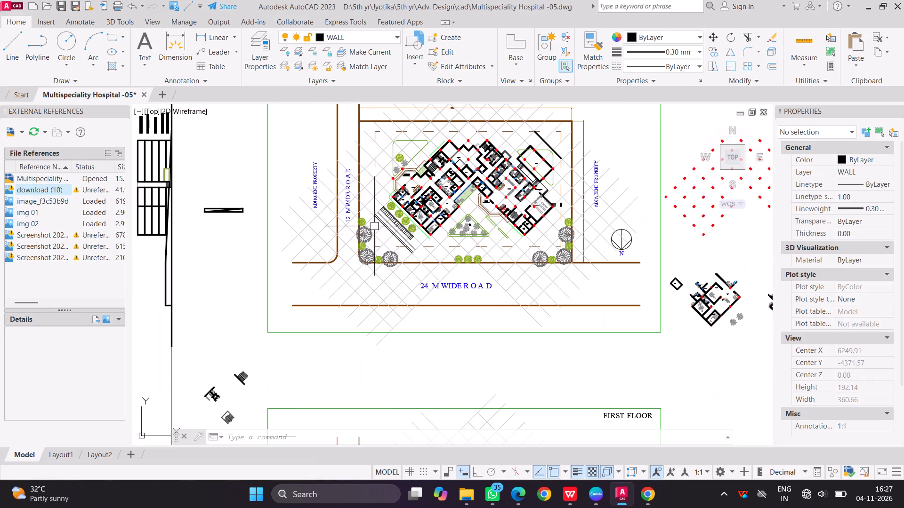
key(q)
click(422, 264)
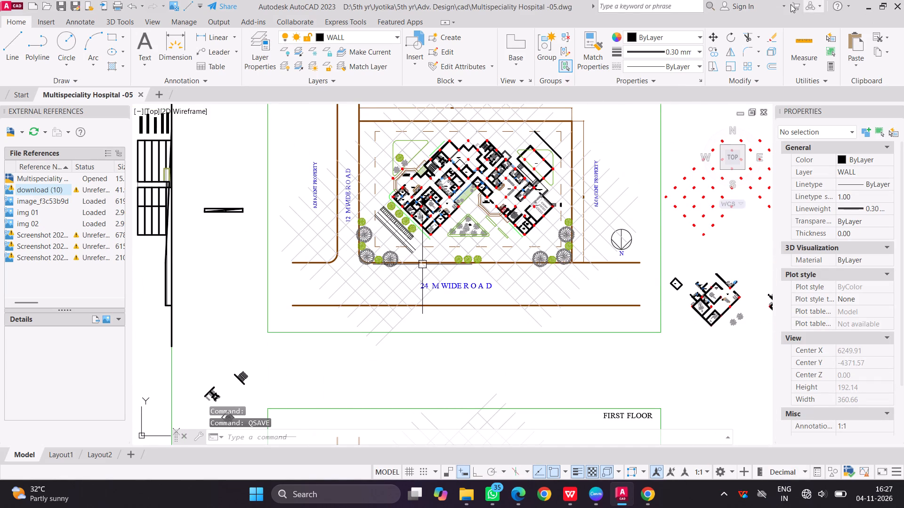
click(897, 0)
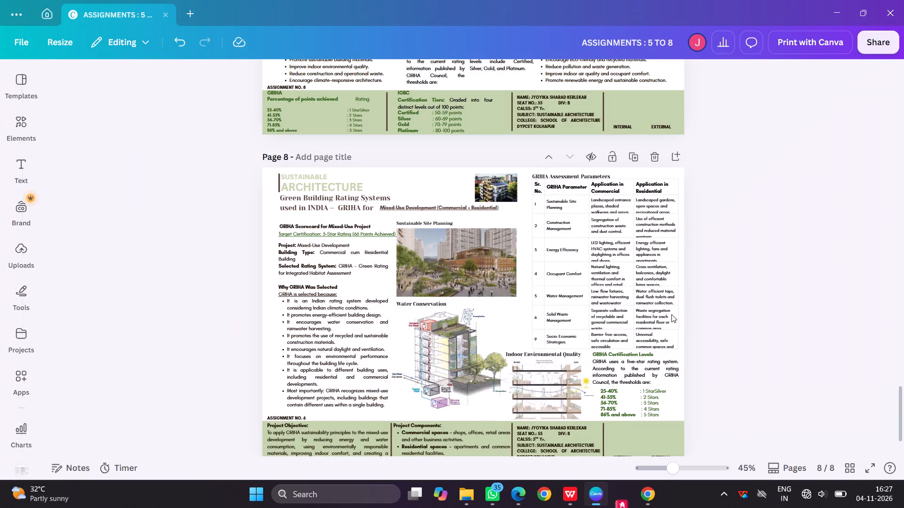
Close the remaining Google Chrome window.
click(620, 496)
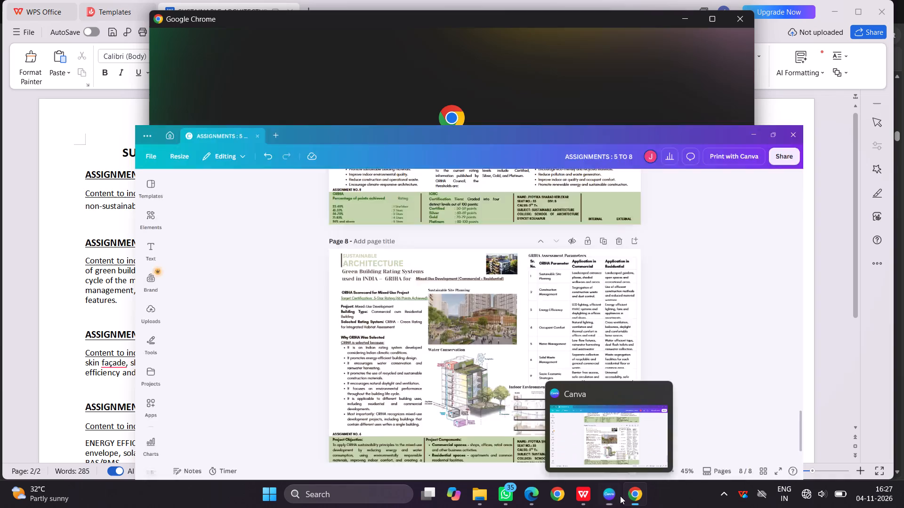
click(631, 496)
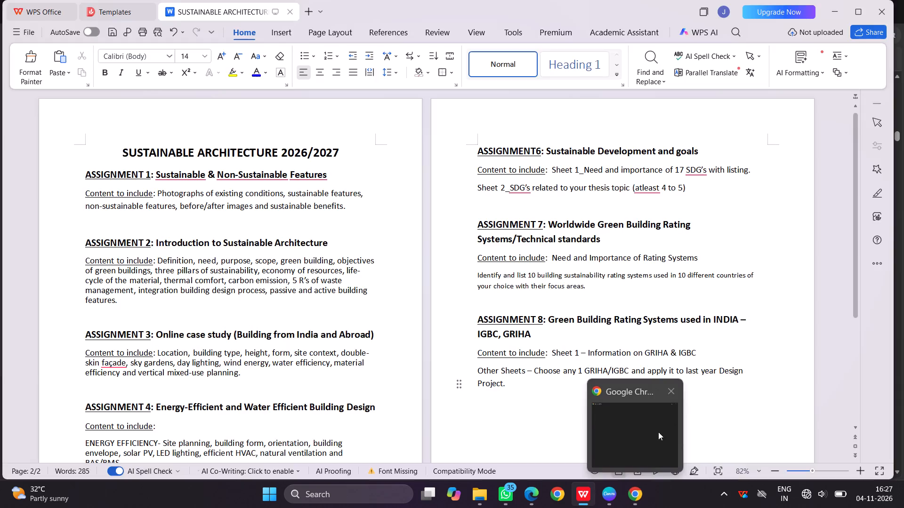
click(675, 389)
Close the WPS Office window with the Sustainable Architecture brief and the Microsoft Edge window showing the IGBC rating system PDF.
click(889, 9)
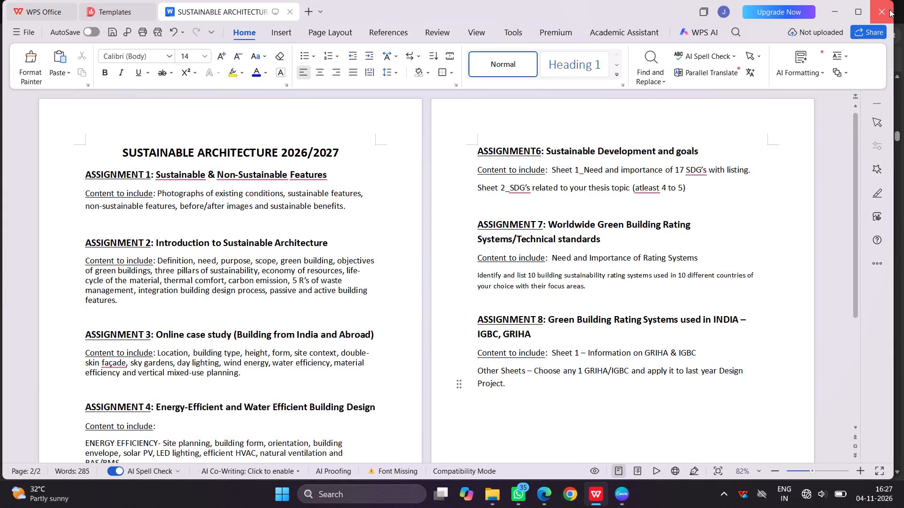
click(889, 9)
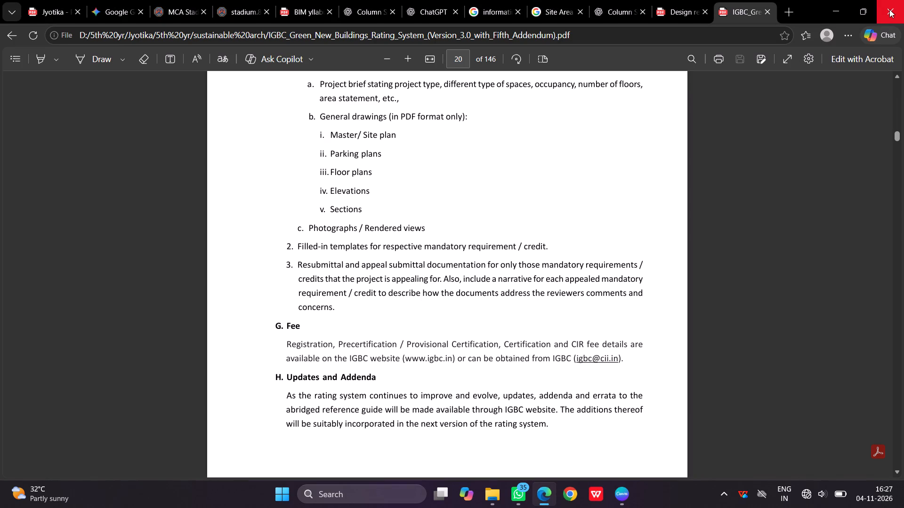
click(889, 9)
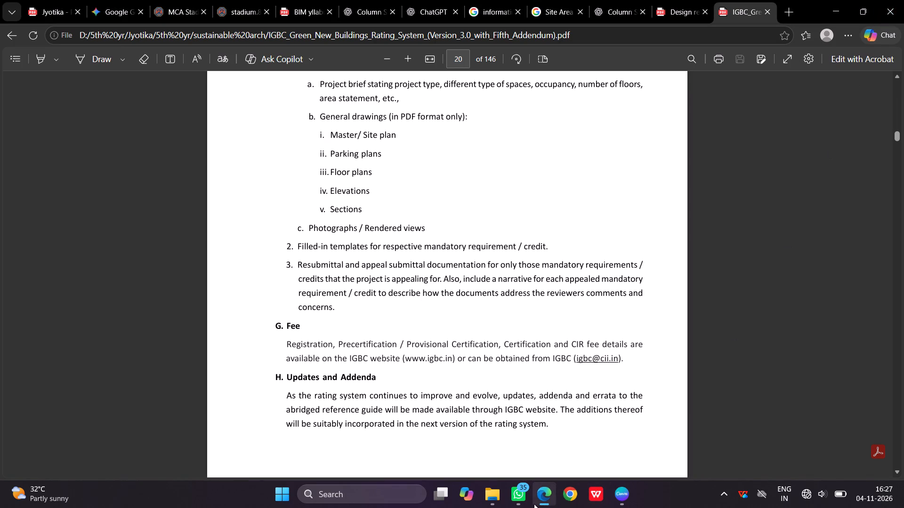